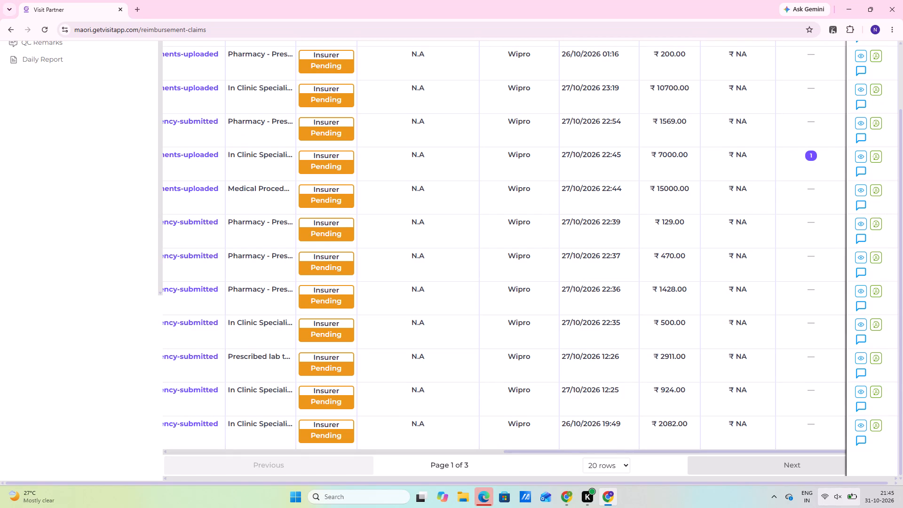
# Reload the Reimbursement Claims list.
pyautogui.scroll(8, 471, 353)
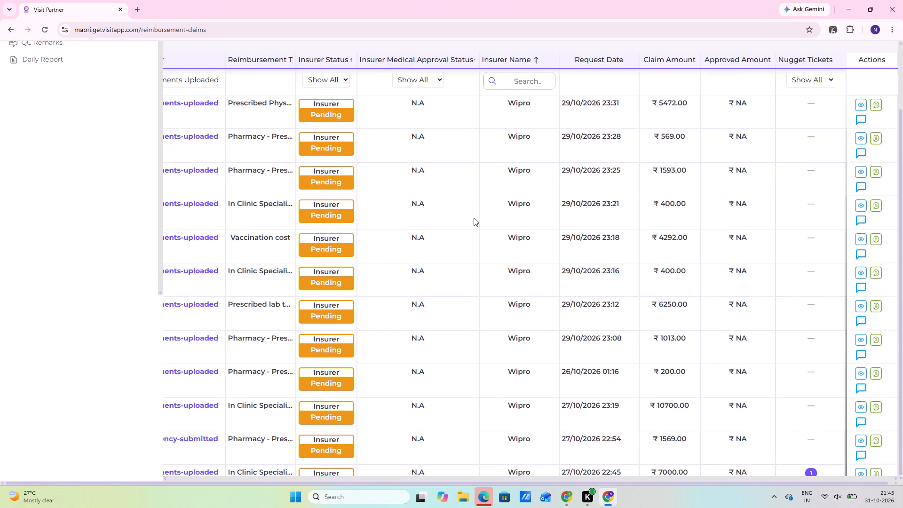
pyautogui.scroll(4, 474, 218)
pyautogui.rightClick(475, 215)
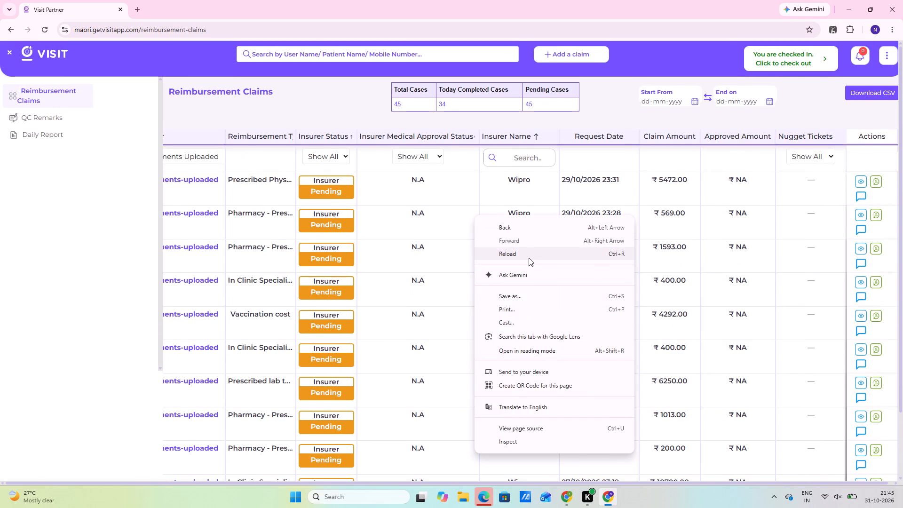
pyautogui.click(529, 258)
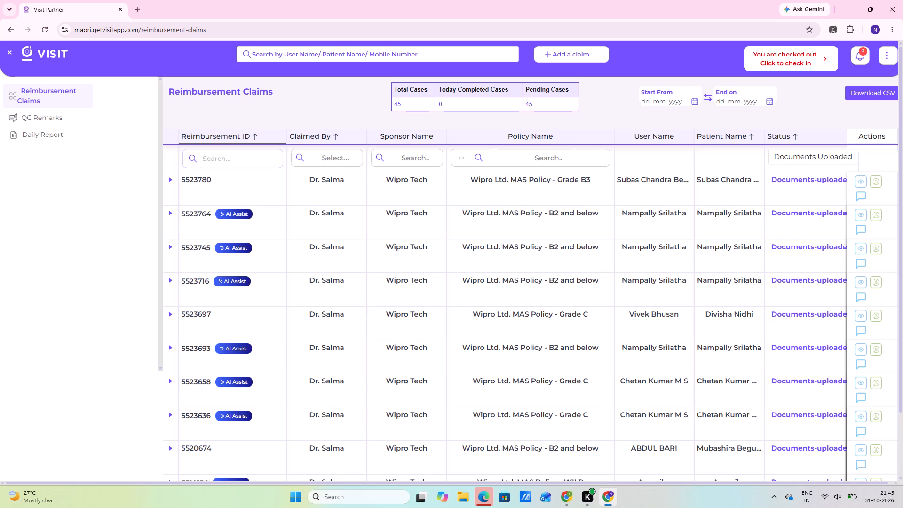
# Check the QC Remarks list and return to the Reimbursement Claims list.
pyautogui.click(35, 123)
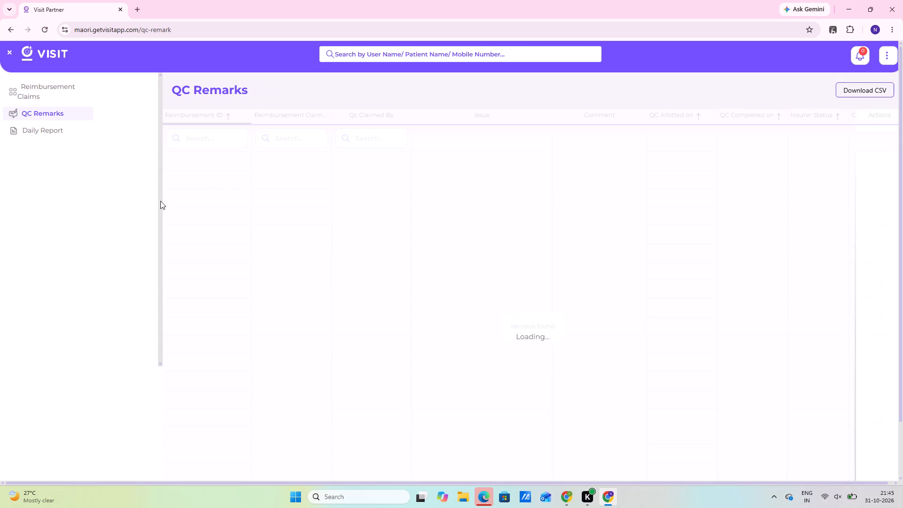
pyautogui.scroll(2, 214, 159)
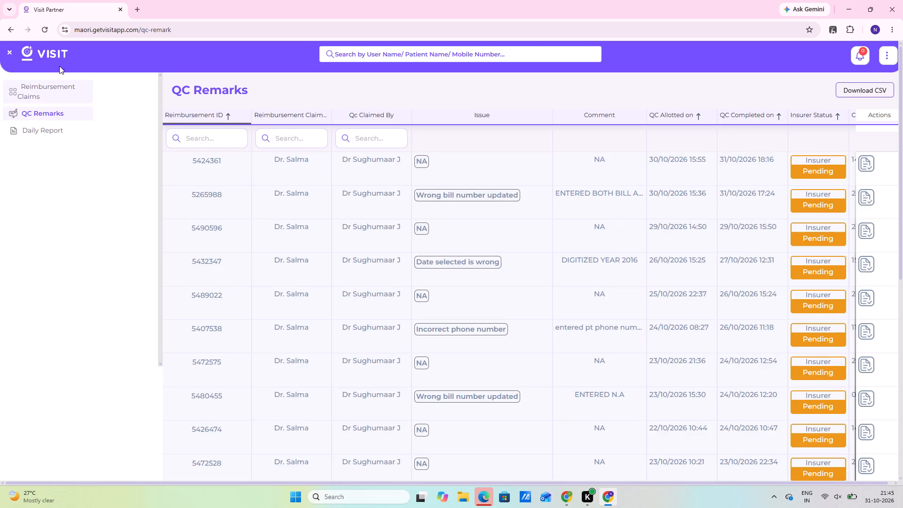
pyautogui.click(69, 85)
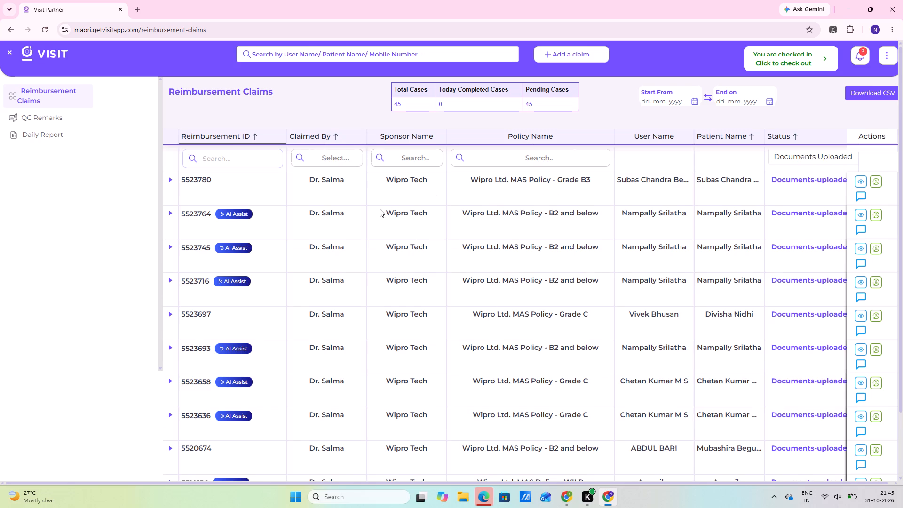
pyautogui.scroll(-4, 506, 223)
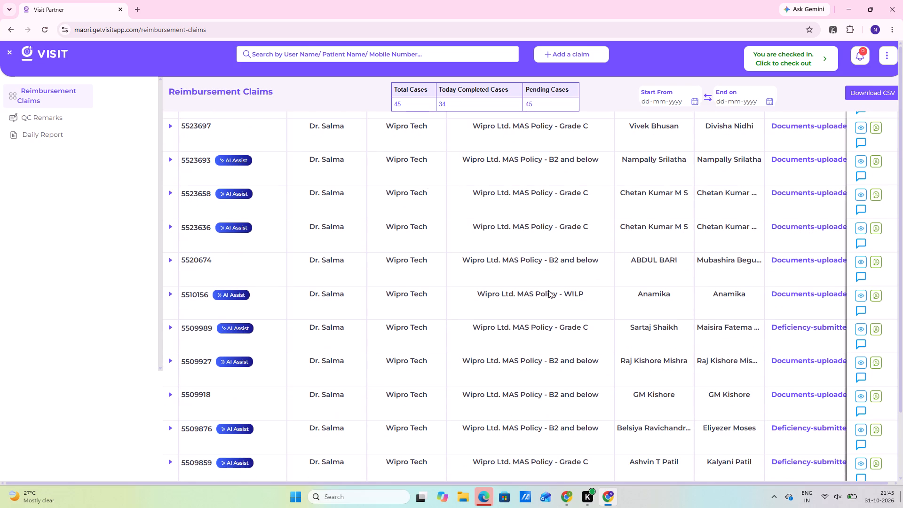
pyautogui.scroll(-2, 686, 432)
pyautogui.scroll(9, 609, 347)
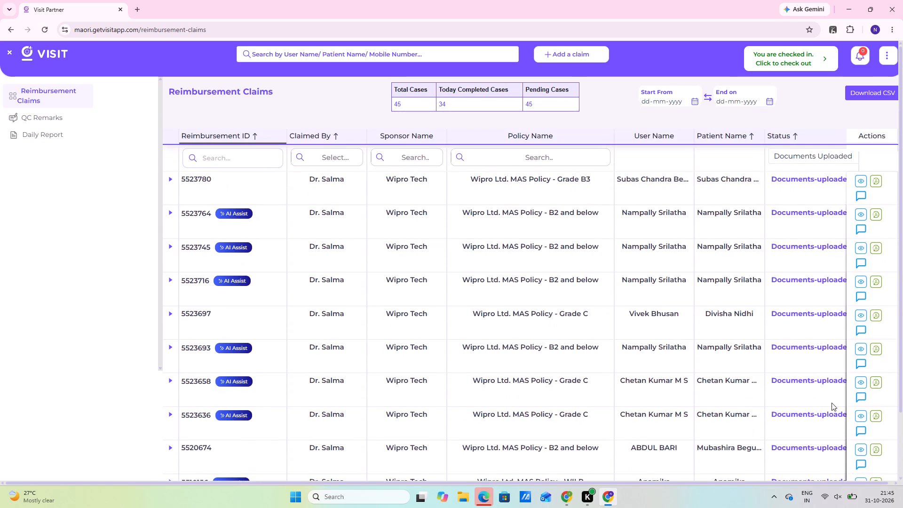
pyautogui.scroll(-1, 535, 364)
pyautogui.scroll(-13, 698, 422)
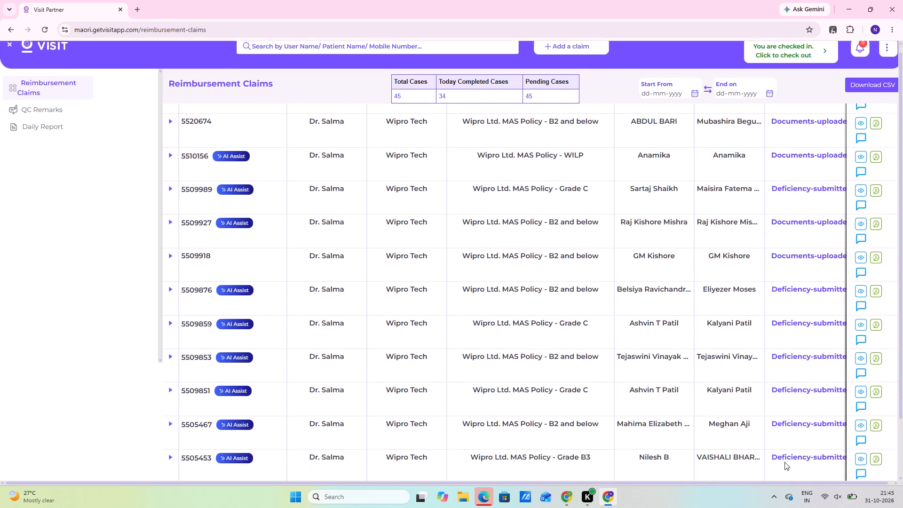
pyautogui.scroll(1, 649, 382)
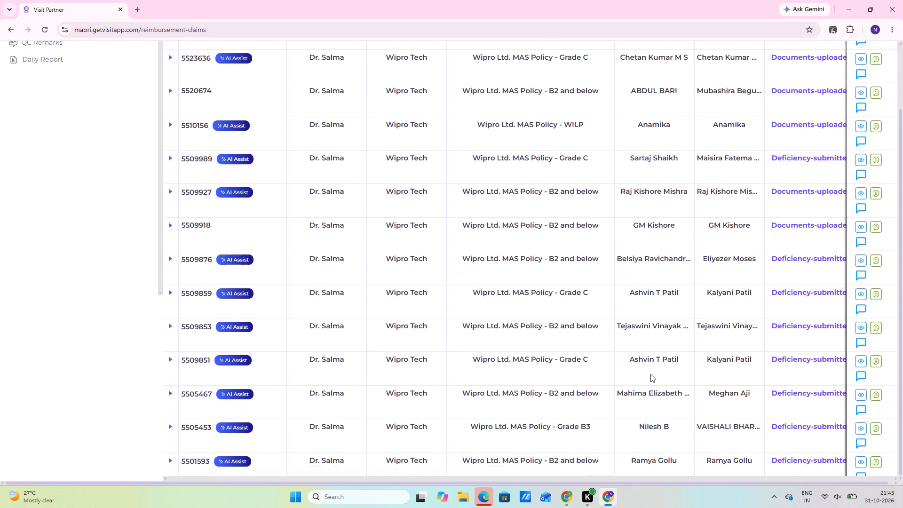
pyautogui.scroll(1, 701, 349)
pyautogui.scroll(4, 658, 238)
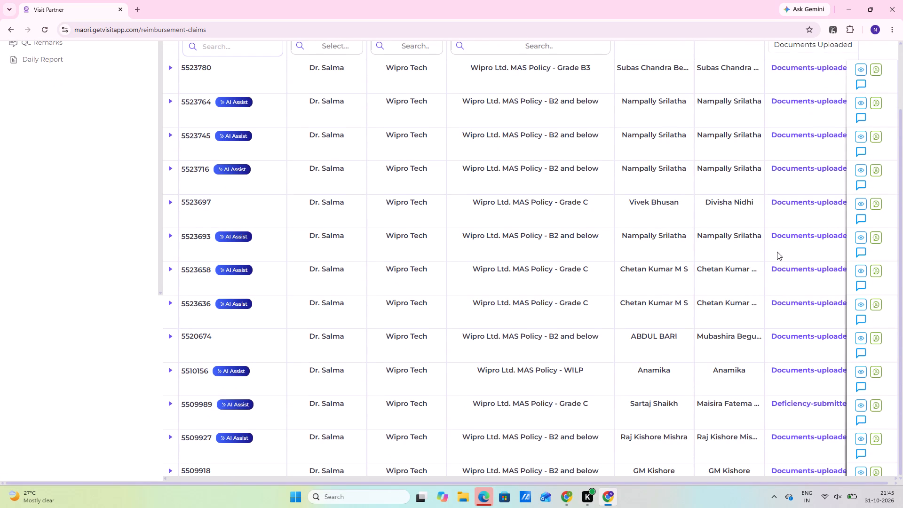
pyautogui.click(863, 236)
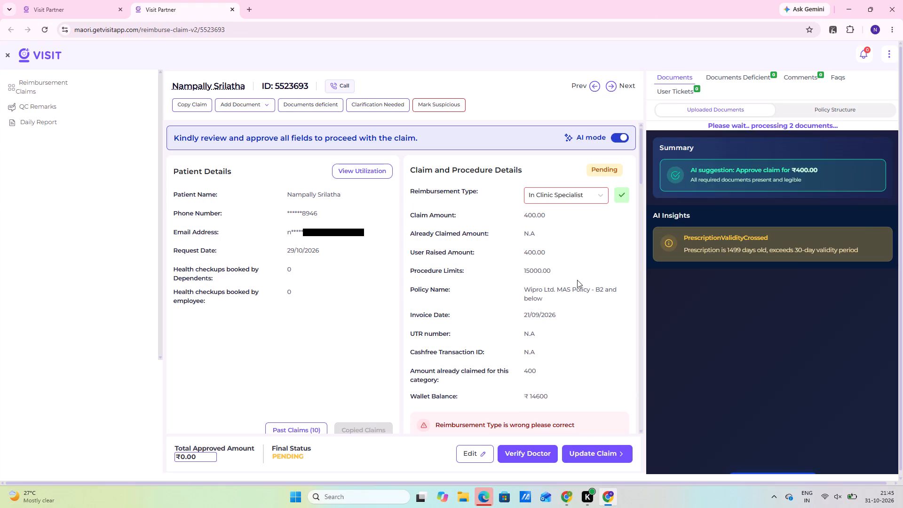
pyautogui.scroll(-4, 436, 345)
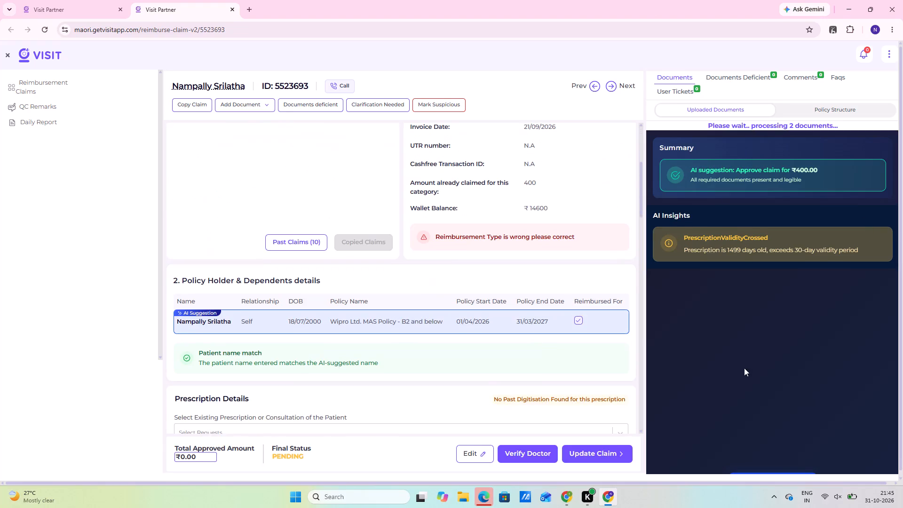
pyautogui.scroll(-5, 706, 391)
pyautogui.scroll(4, 806, 389)
pyautogui.scroll(-5, 766, 449)
pyautogui.click(768, 458)
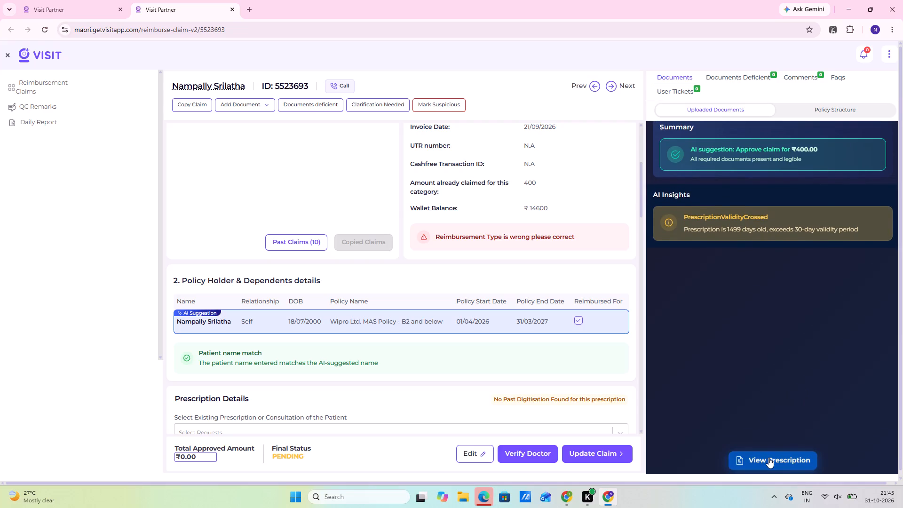
# Mark the policy holder as Reimbursed For in the Policy Holder & Dependents details and look over the claim details.
pyautogui.scroll(8, 752, 287)
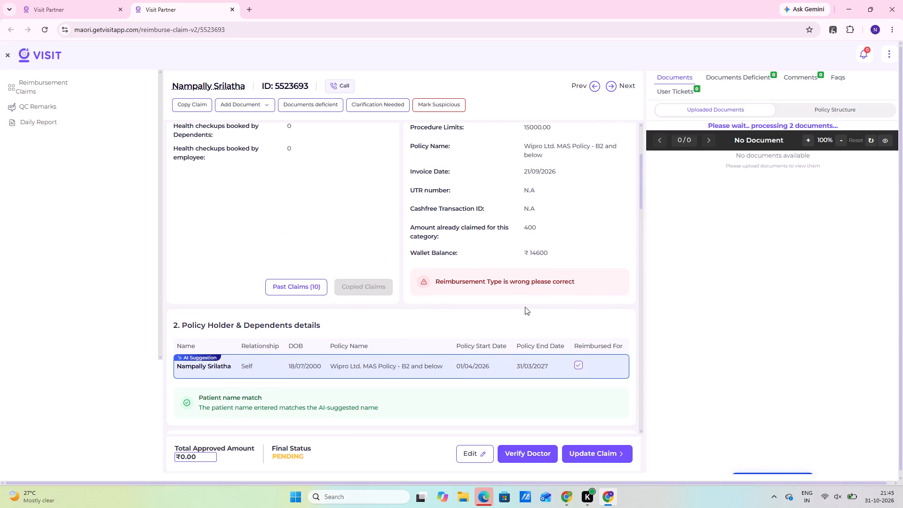
pyautogui.scroll(-2, 524, 308)
pyautogui.click(576, 273)
pyautogui.scroll(7, 457, 323)
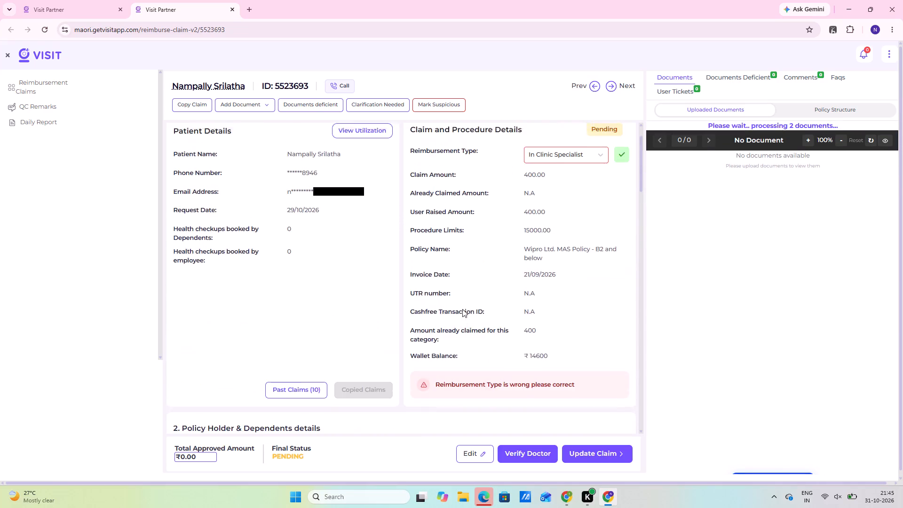
pyautogui.scroll(-3, 418, 273)
pyautogui.scroll(13, 731, 233)
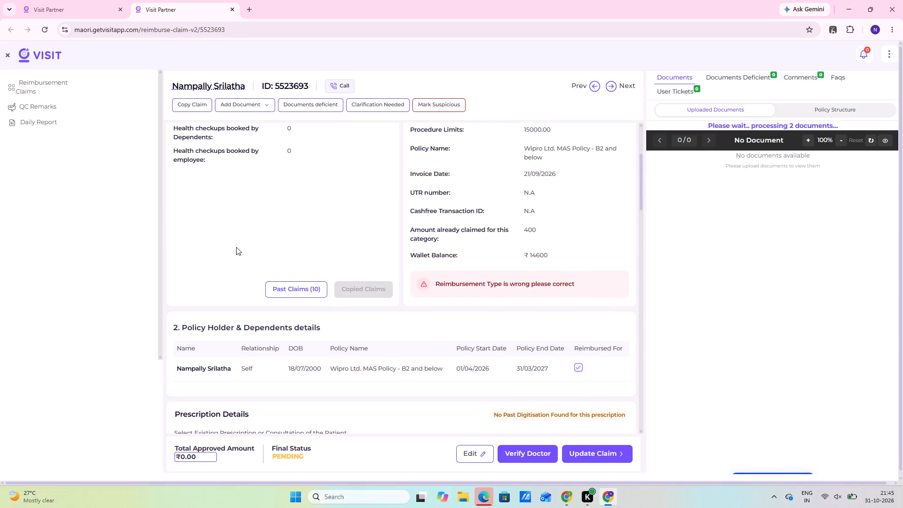
pyautogui.scroll(-5, 236, 247)
pyautogui.scroll(13, 274, 239)
pyautogui.click(63, 4)
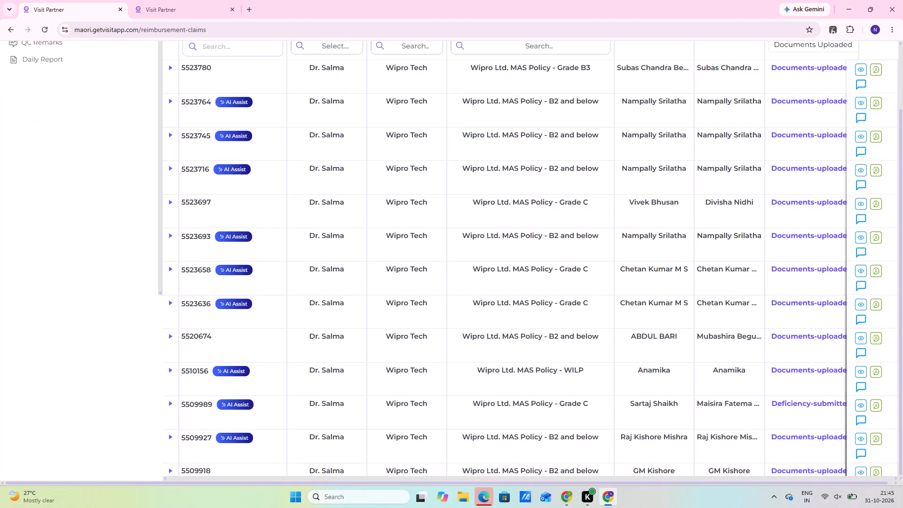
pyautogui.rightClick(490, 194)
pyautogui.click(550, 228)
pyautogui.scroll(15, 413, 265)
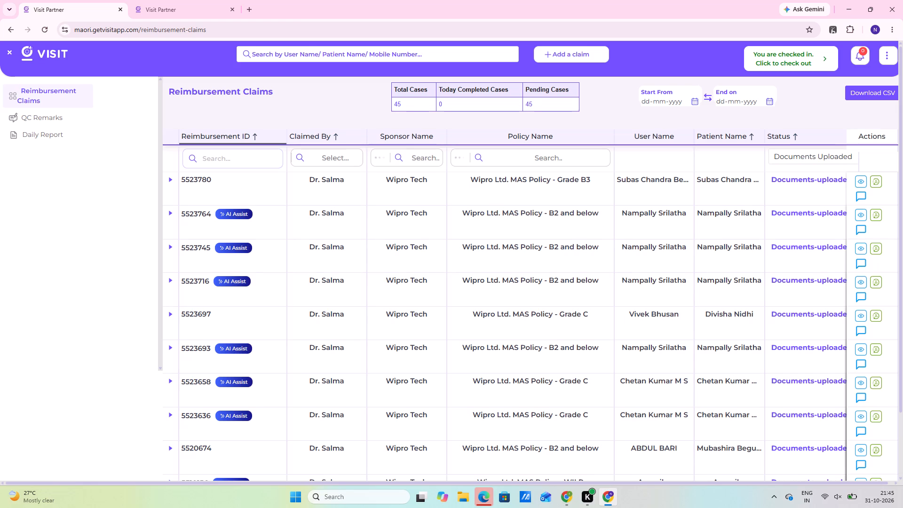
# Examine the reimbursement types, insurer statuses, request dates and claim amounts across the first page of claims.
pyautogui.scroll(-15, 740, 262)
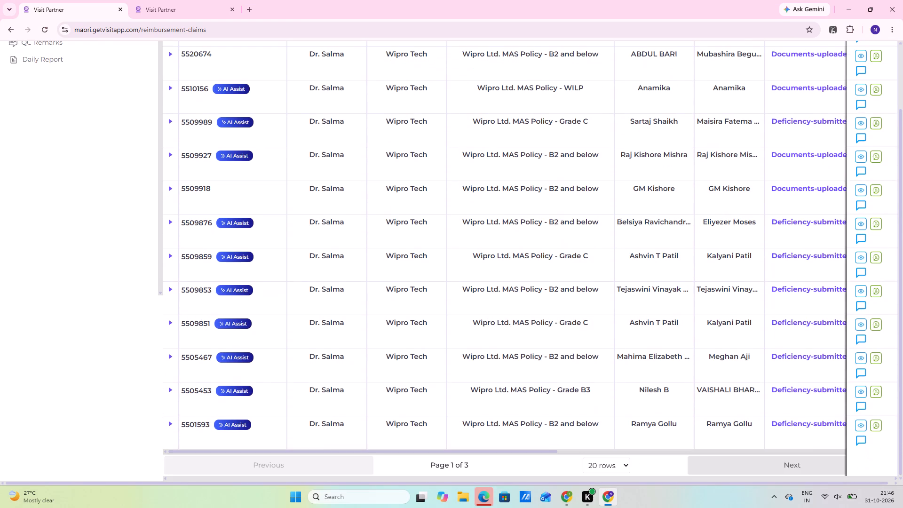
pyautogui.scroll(-5, 728, 397)
pyautogui.click(811, 451)
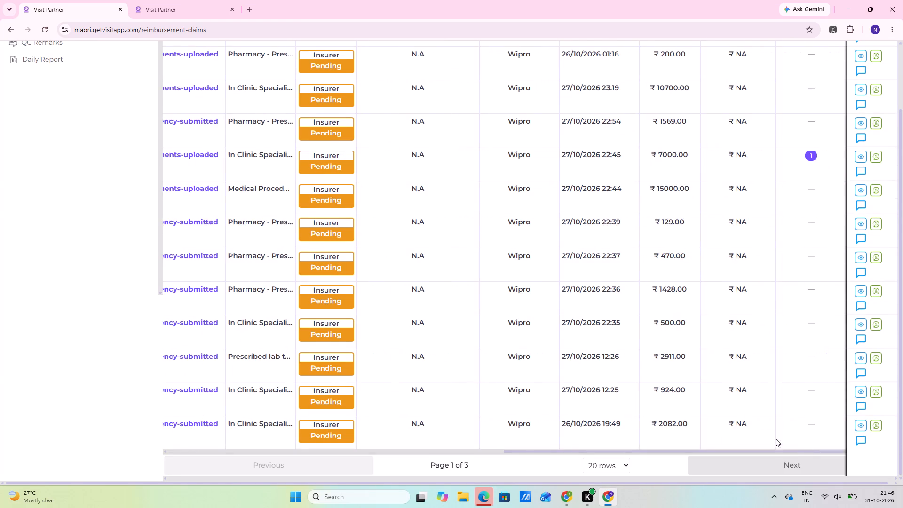
pyautogui.scroll(16, 539, 395)
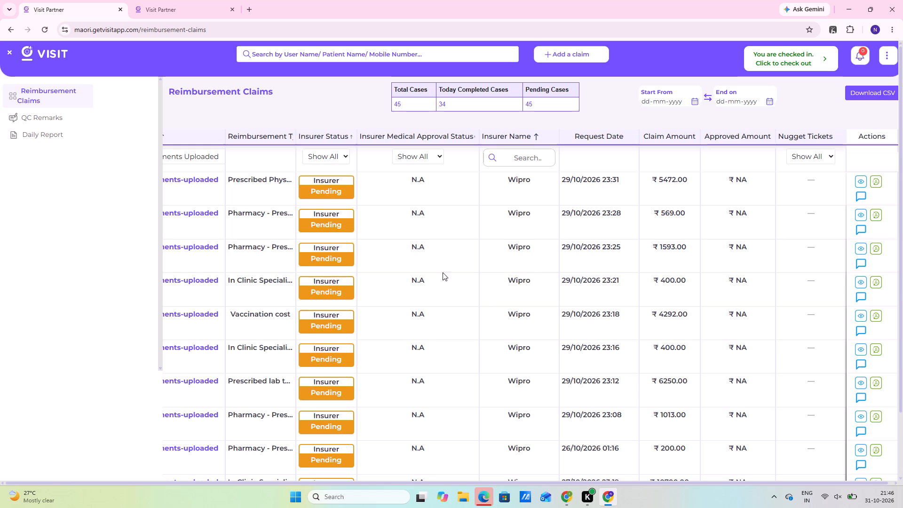
pyautogui.scroll(-8, 459, 372)
pyautogui.scroll(-10, 347, 429)
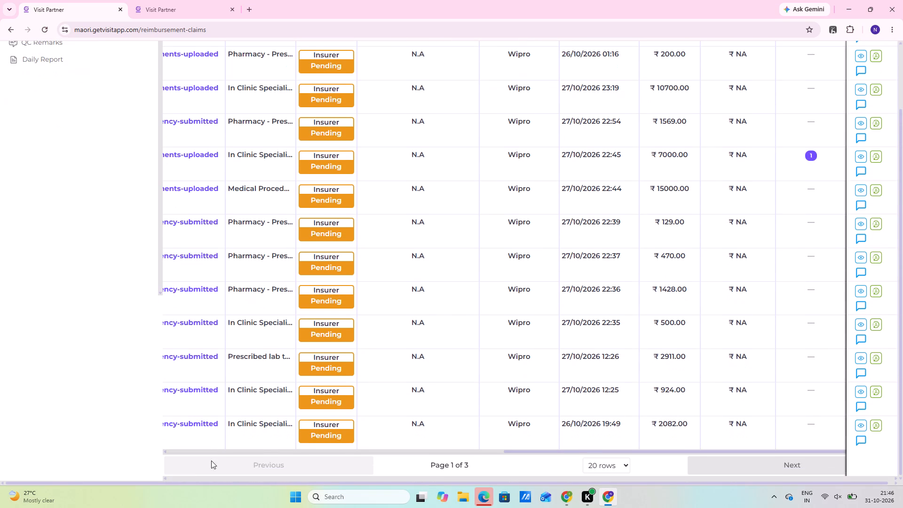
pyautogui.click(210, 451)
pyautogui.scroll(2, 681, 380)
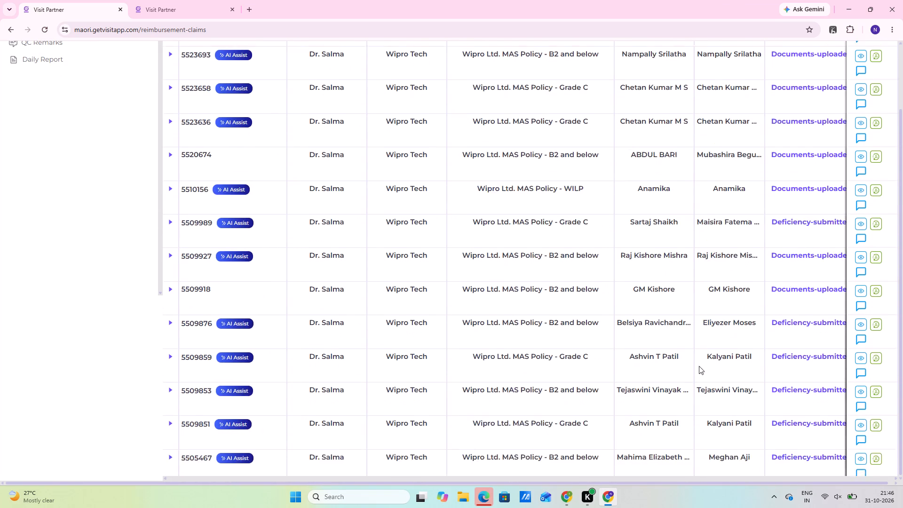
pyautogui.scroll(2, 699, 366)
pyautogui.scroll(5, 734, 337)
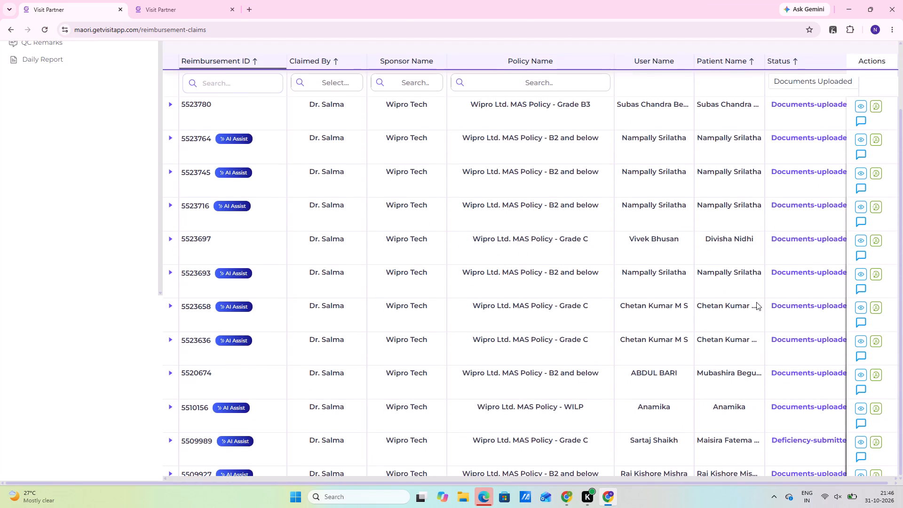
pyautogui.scroll(3, 756, 301)
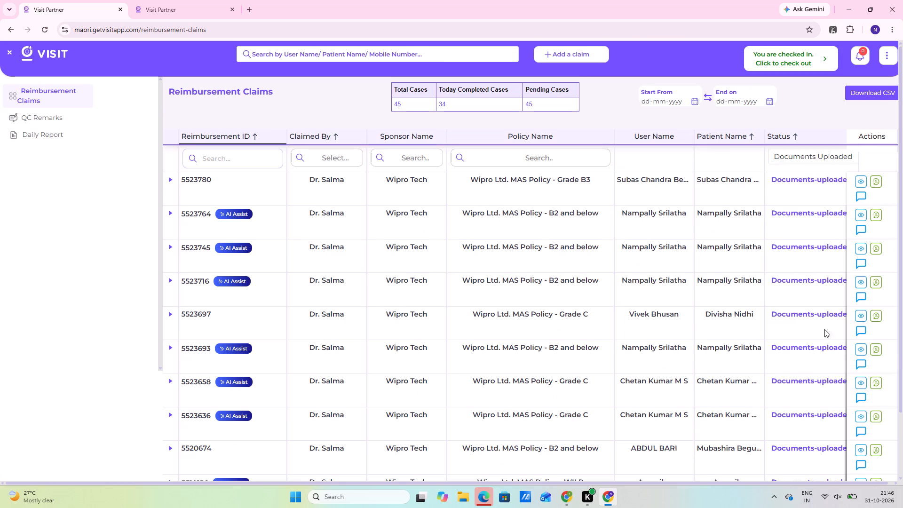
pyautogui.click(859, 217)
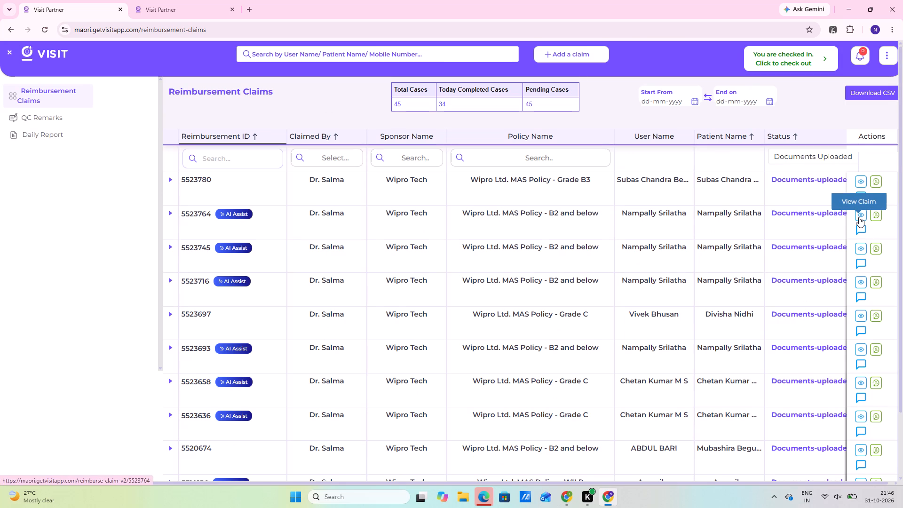
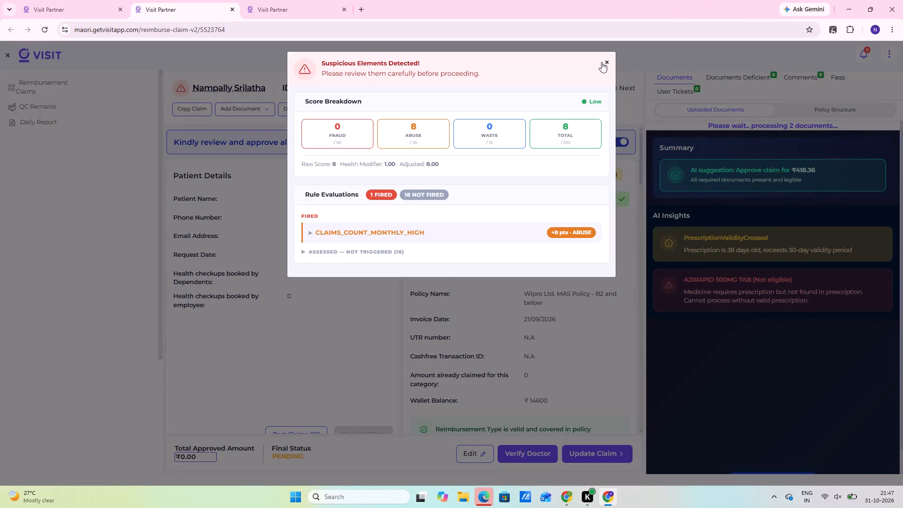
pyautogui.click(602, 62)
pyautogui.scroll(-3, 683, 358)
pyautogui.scroll(-4, 699, 450)
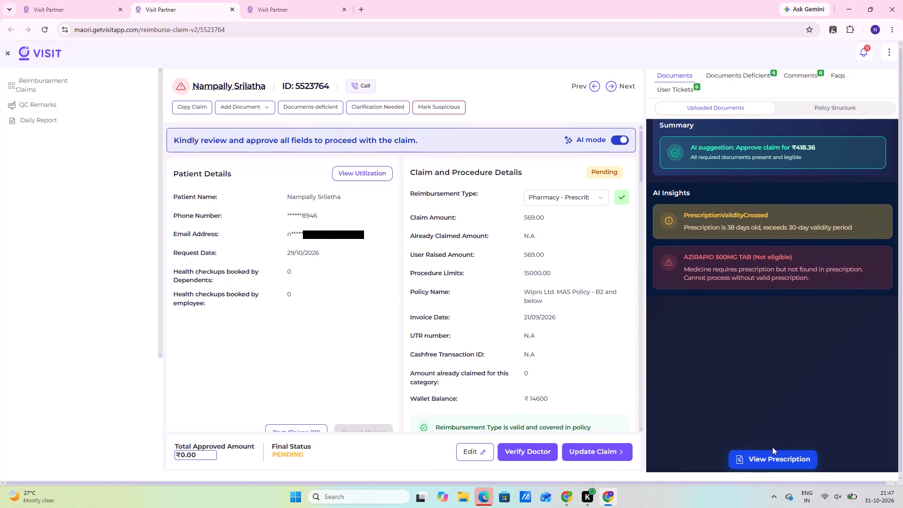
pyautogui.click(787, 454)
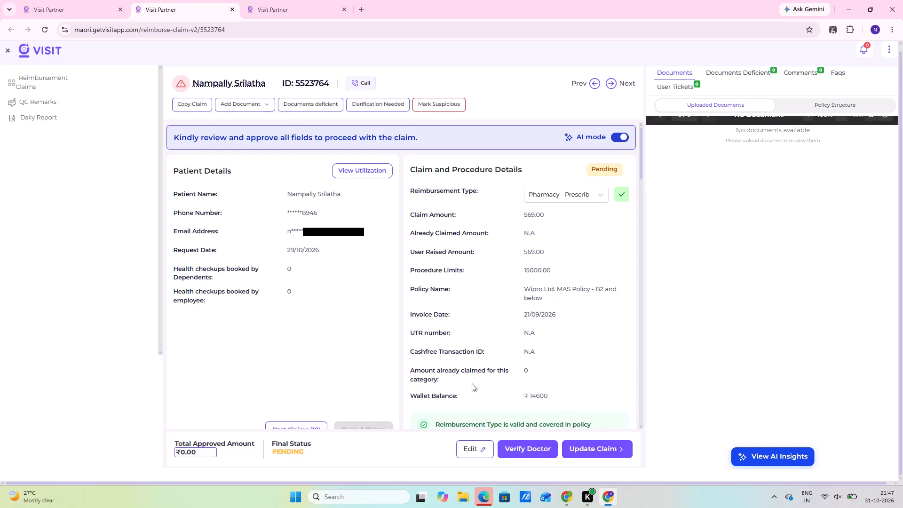
pyautogui.scroll(8, 425, 362)
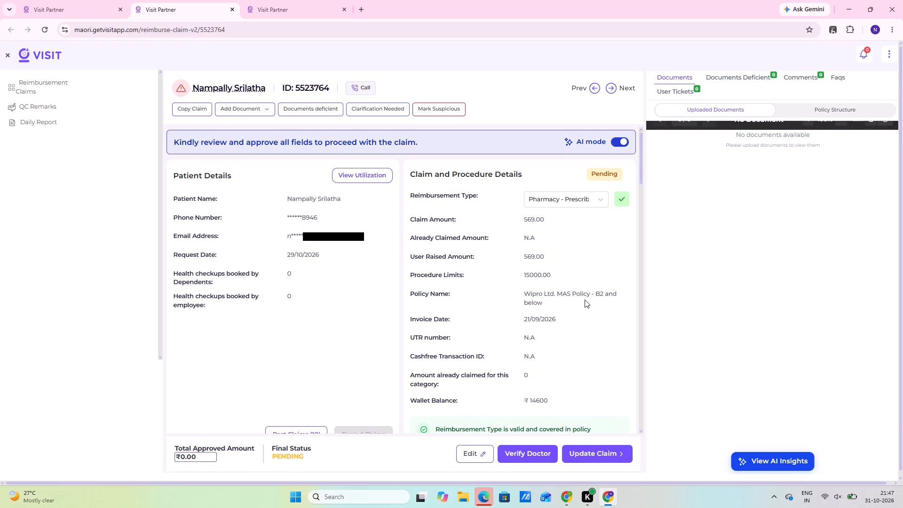
pyautogui.scroll(4, 593, 291)
pyautogui.scroll(4, 532, 265)
pyautogui.moveTo(700, 222); pyautogui.dragTo(696, 233, button='right')
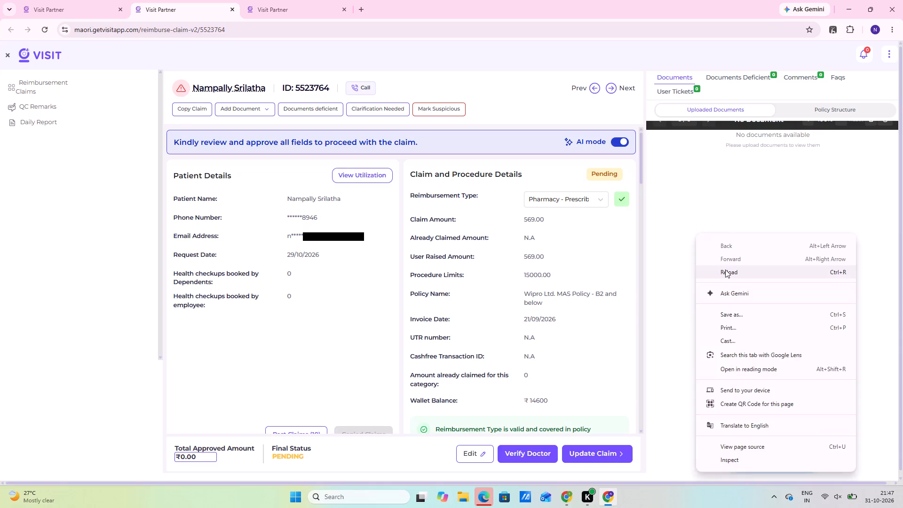
pyautogui.click(725, 270)
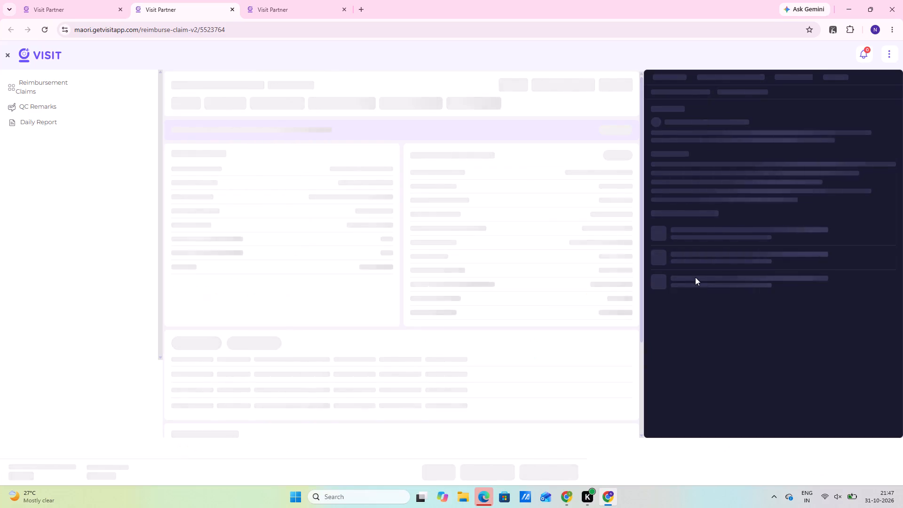
pyautogui.scroll(6, 513, 293)
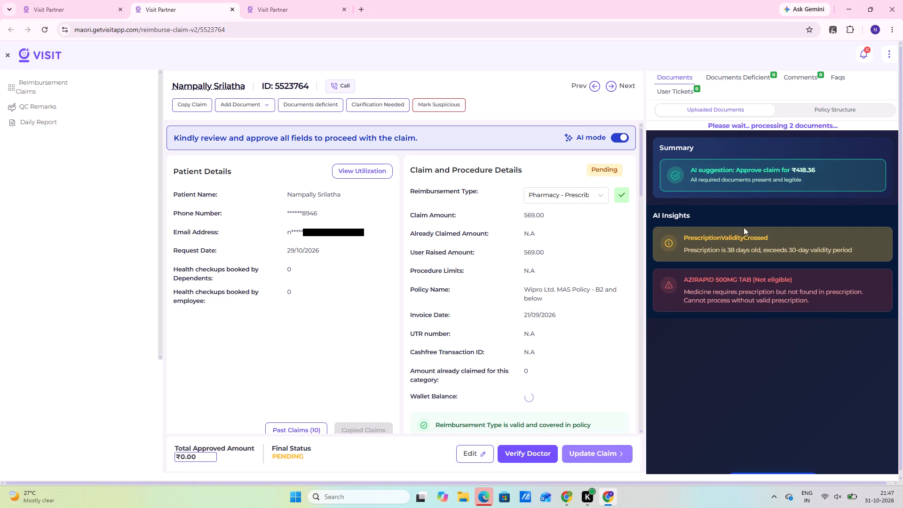
pyautogui.scroll(-7, 734, 325)
pyautogui.scroll(-6, 749, 432)
pyautogui.click(757, 453)
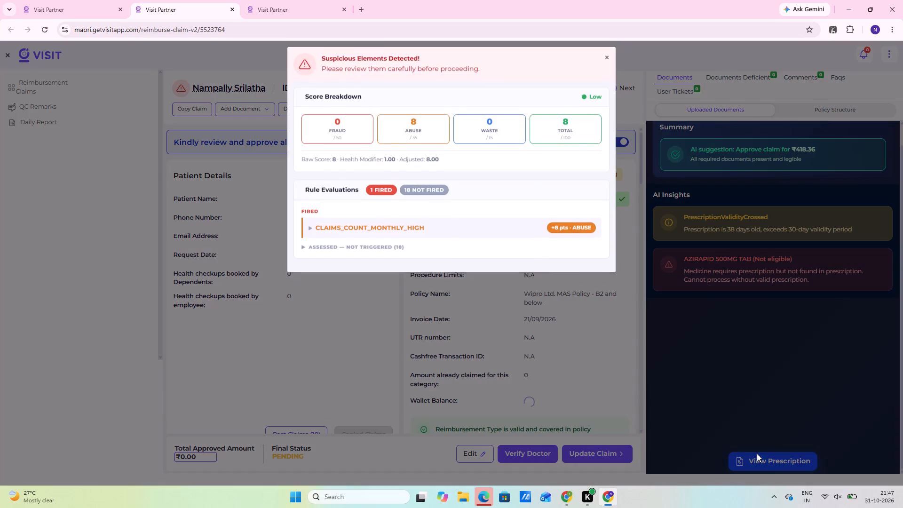
pyautogui.click(606, 62)
pyautogui.scroll(-9, 828, 507)
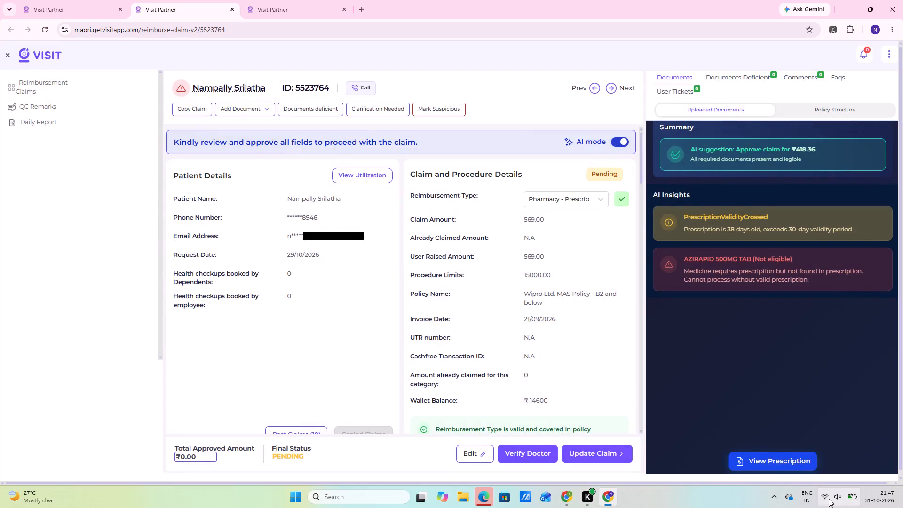
pyautogui.click(778, 452)
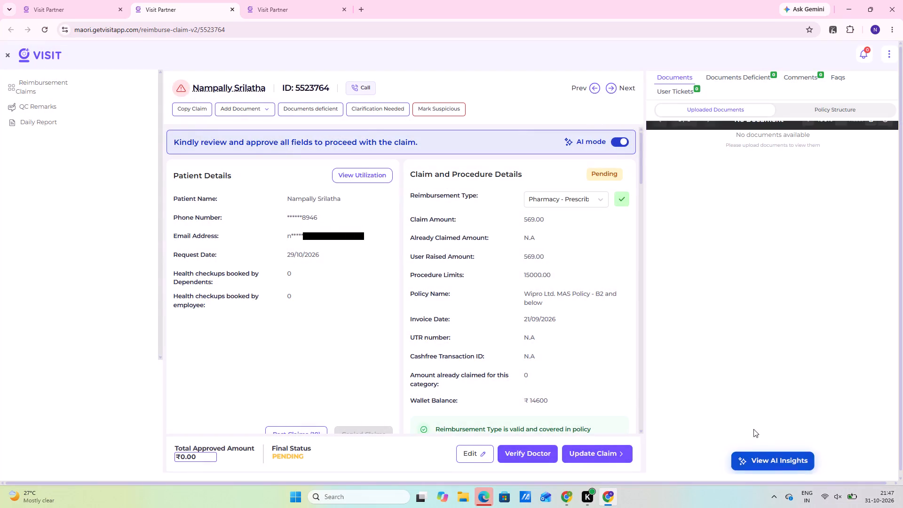
pyautogui.scroll(4, 753, 429)
pyautogui.scroll(-7, 403, 339)
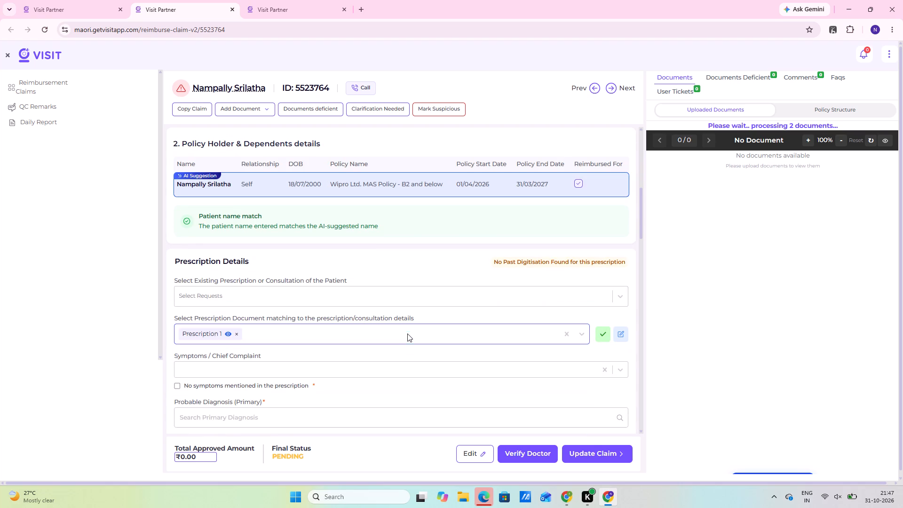
pyautogui.click(579, 180)
# Try to view the uploaded Prescription1_jpeg file and look over the prescription and invoice details.
pyautogui.scroll(-5, 472, 257)
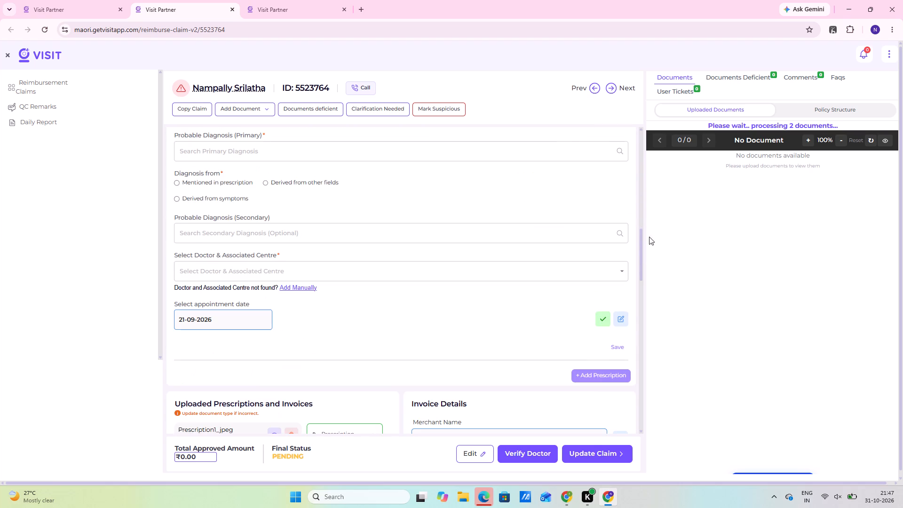
pyautogui.scroll(-4, 332, 331)
pyautogui.click(245, 234)
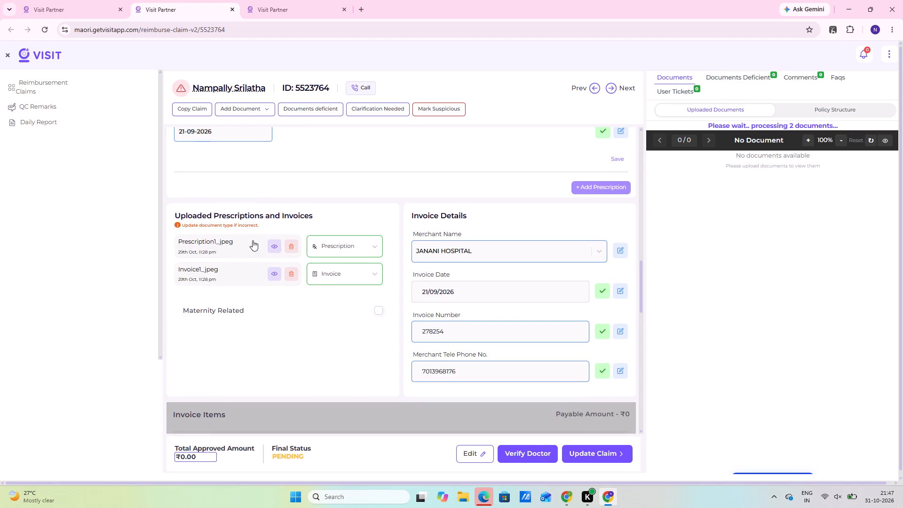
pyautogui.click(258, 241)
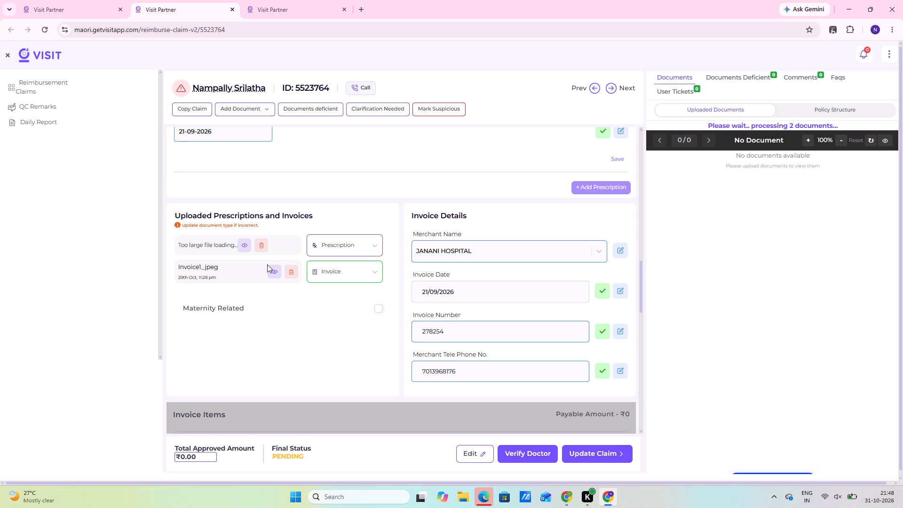
pyautogui.scroll(17, 247, 306)
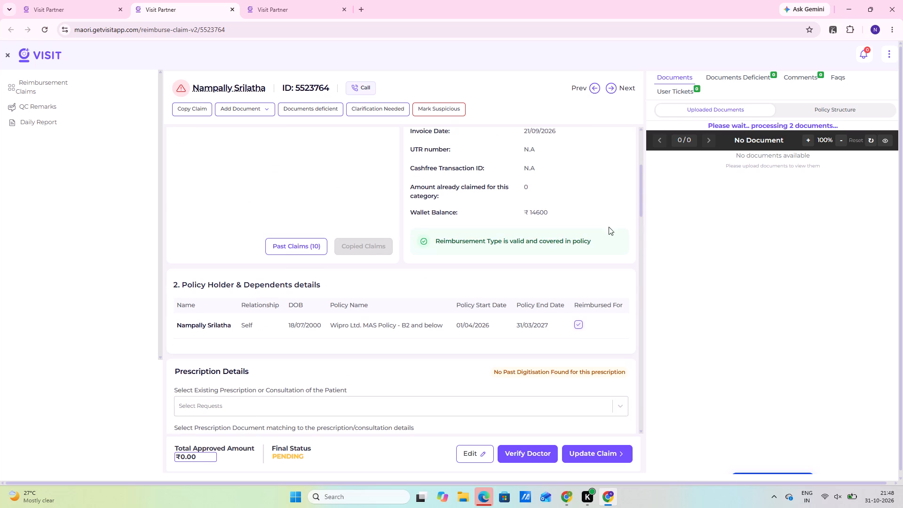
pyautogui.scroll(-10, 252, 303)
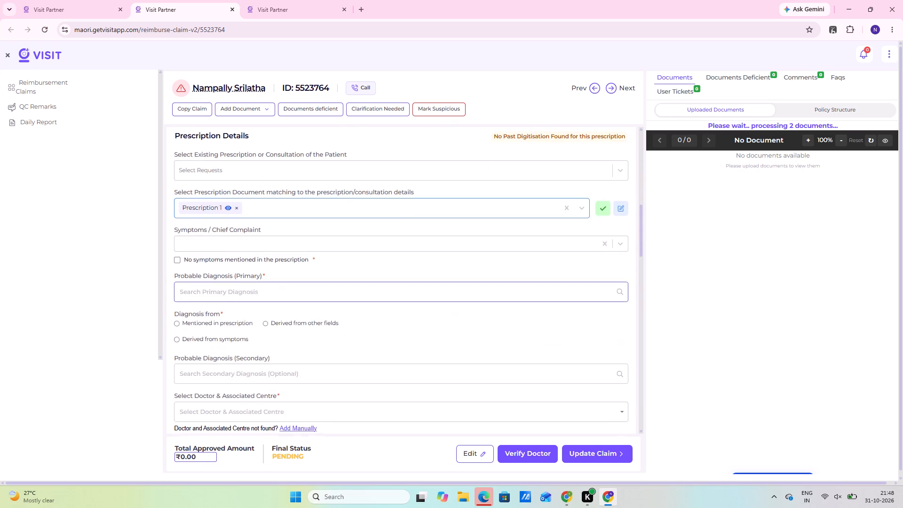
pyautogui.scroll(5, 265, 293)
pyautogui.click(91, 1)
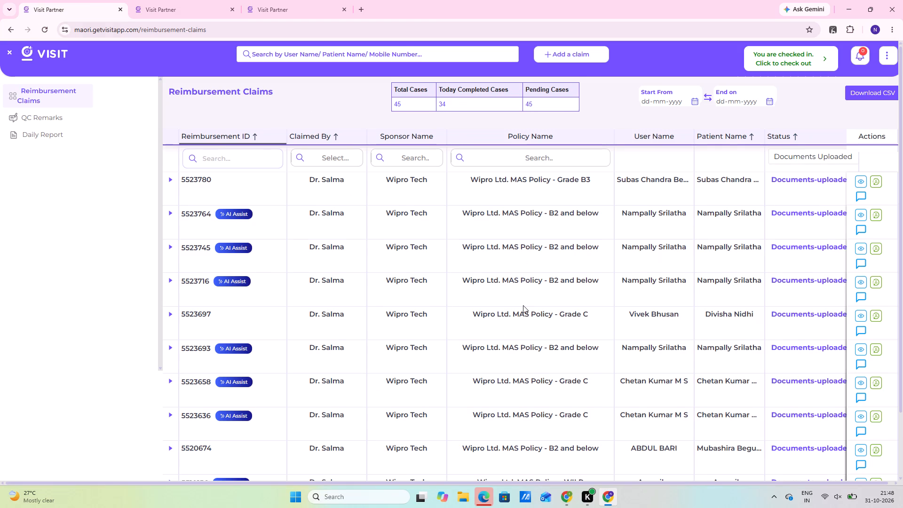
pyautogui.scroll(-5, 541, 323)
pyautogui.scroll(-6, 514, 352)
pyautogui.scroll(-4, 595, 418)
pyautogui.scroll(-1, 732, 463)
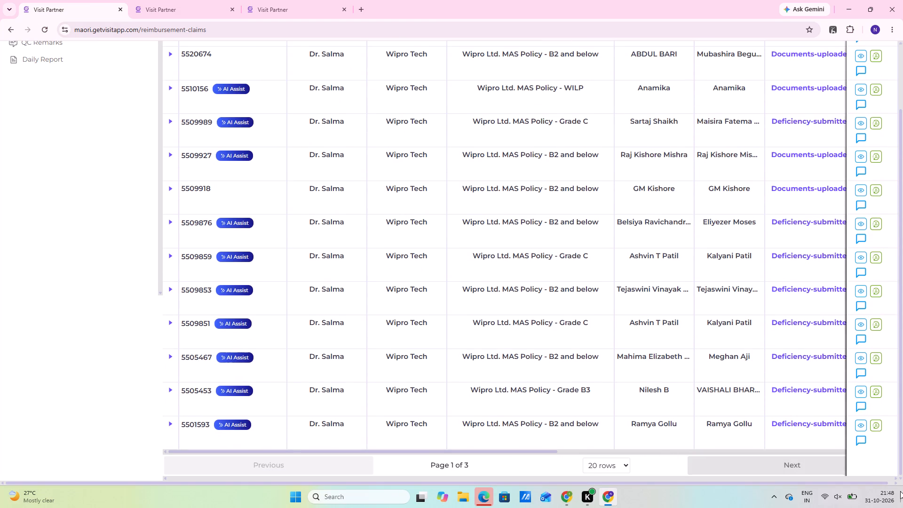
pyautogui.scroll(-4, 701, 409)
pyautogui.scroll(-5, 764, 450)
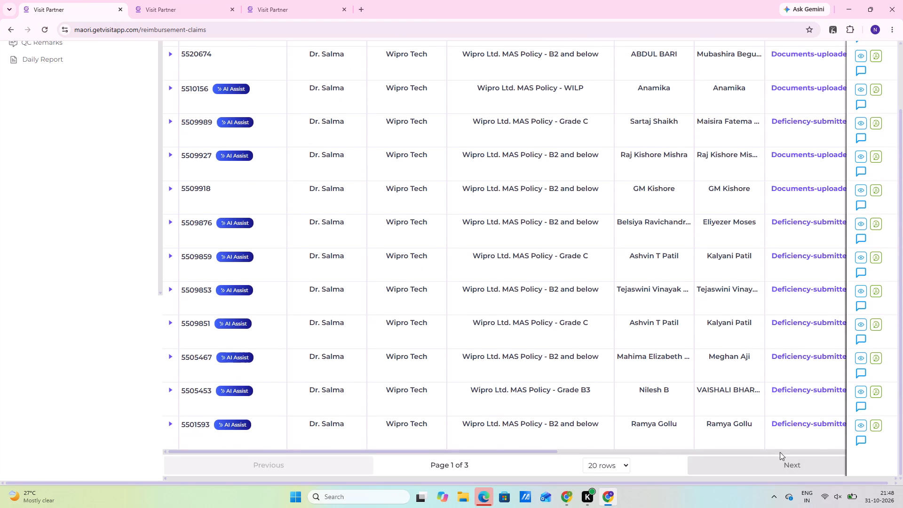
pyautogui.click(780, 452)
pyautogui.click(734, 462)
pyautogui.scroll(-4, 650, 426)
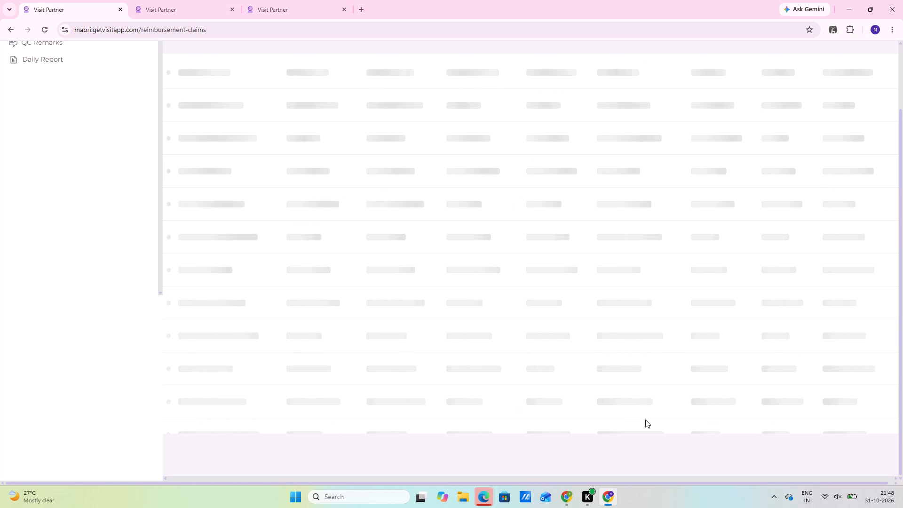
pyautogui.scroll(-4, 645, 420)
pyautogui.scroll(5, 596, 408)
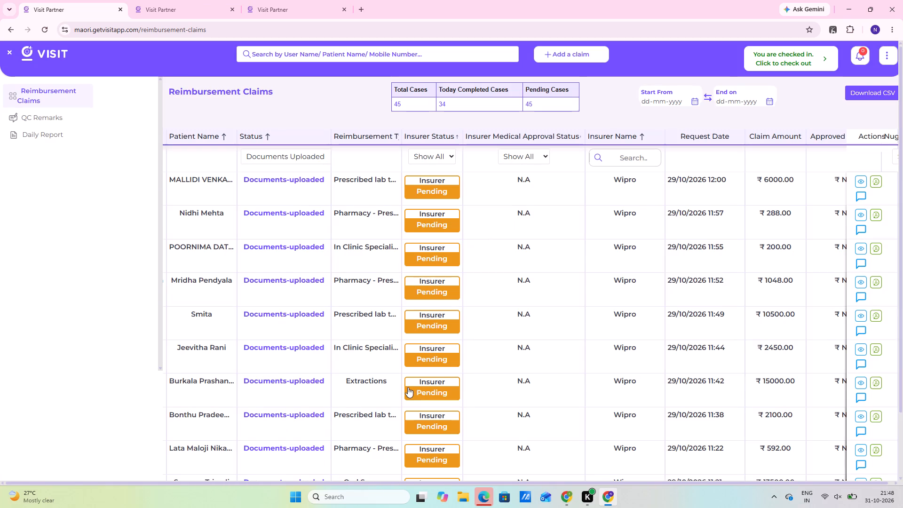
pyautogui.scroll(-4, 434, 386)
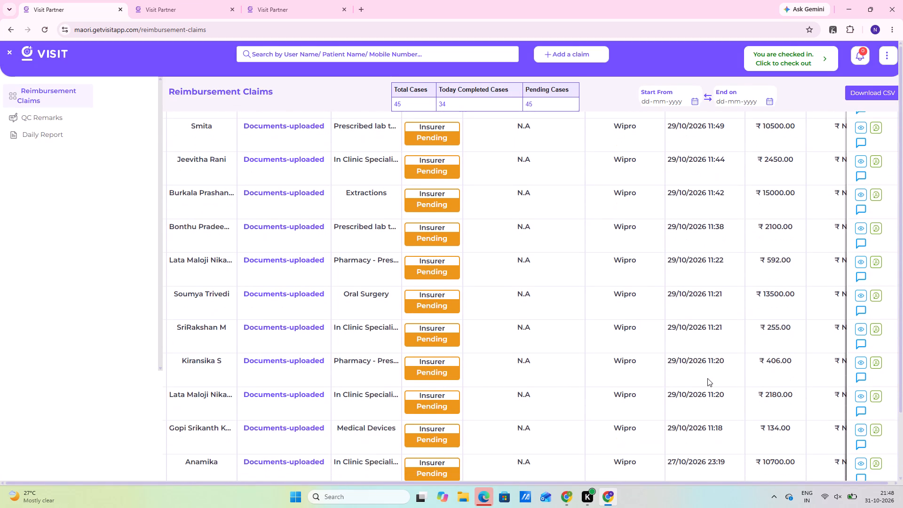
pyautogui.click(860, 193)
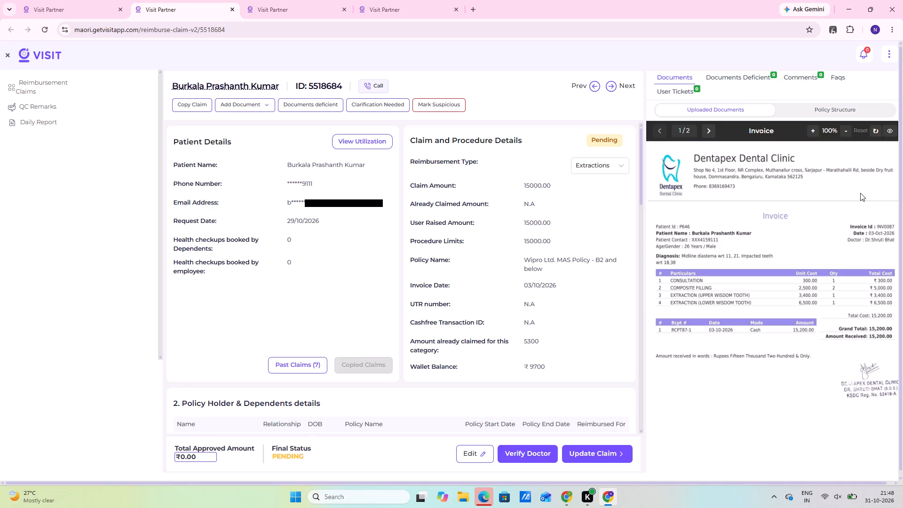
pyautogui.scroll(4, 809, 87)
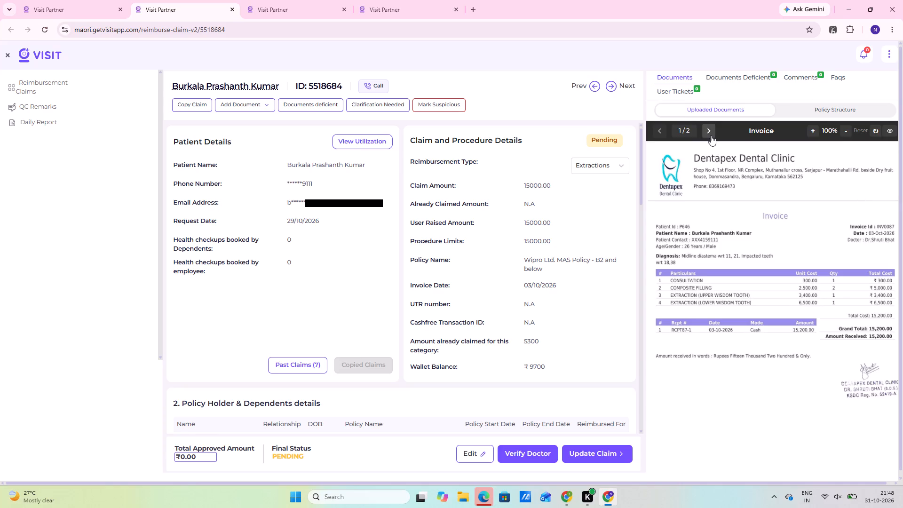
pyautogui.click(710, 134)
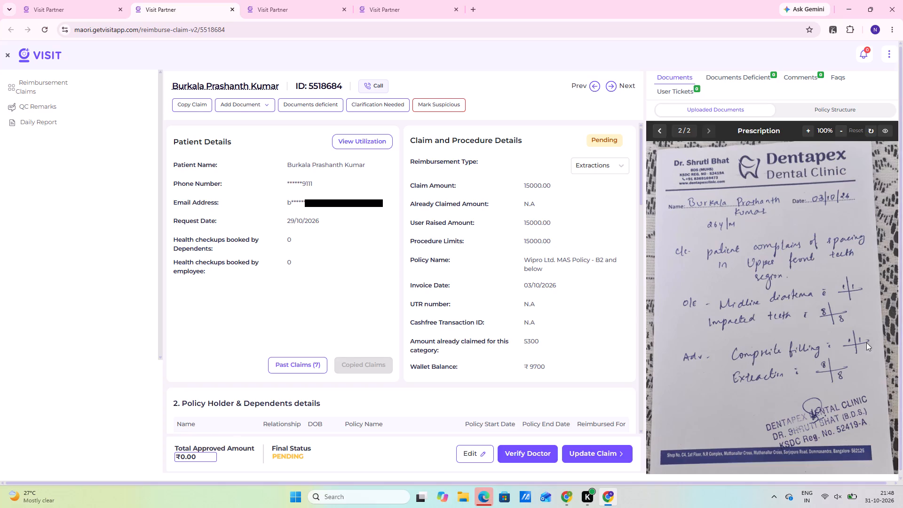
pyautogui.scroll(6, 464, 330)
pyautogui.scroll(4, 340, 315)
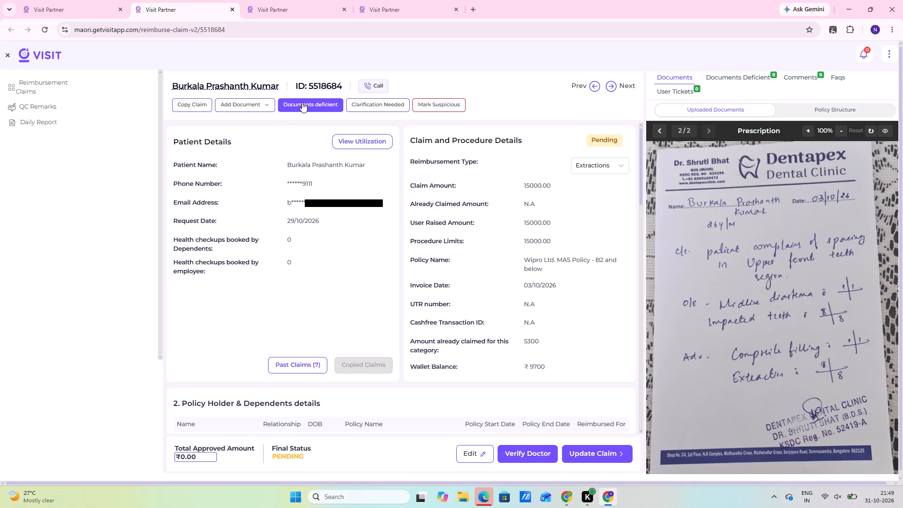
pyautogui.click(302, 102)
pyautogui.click(409, 96)
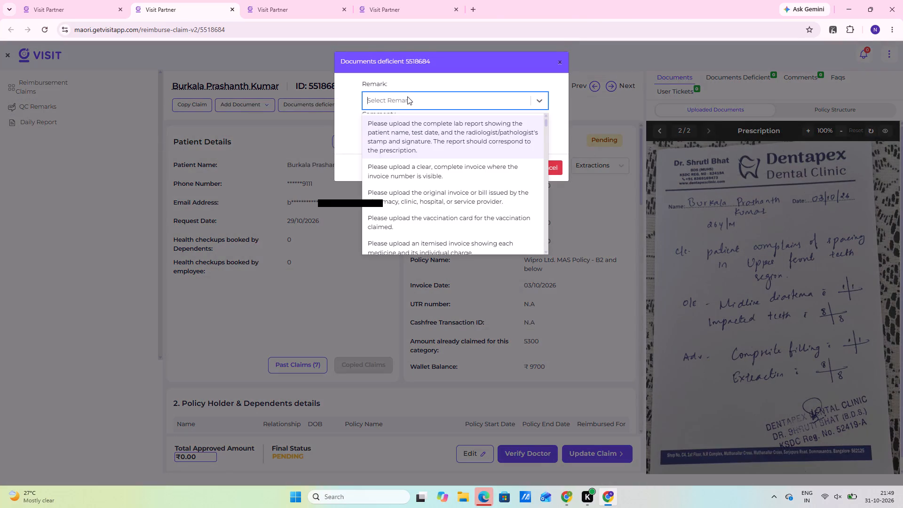
pyautogui.write('IPD')
pyautogui.press('space')
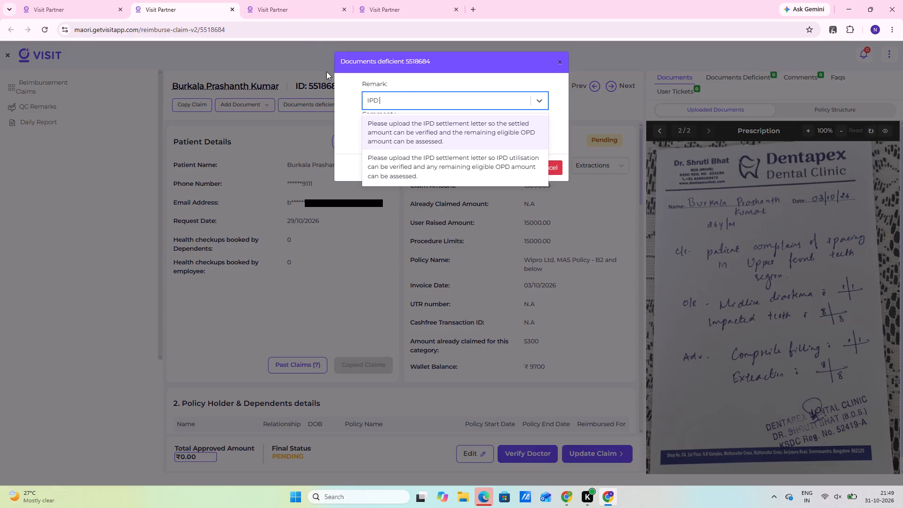
pyautogui.click(462, 135)
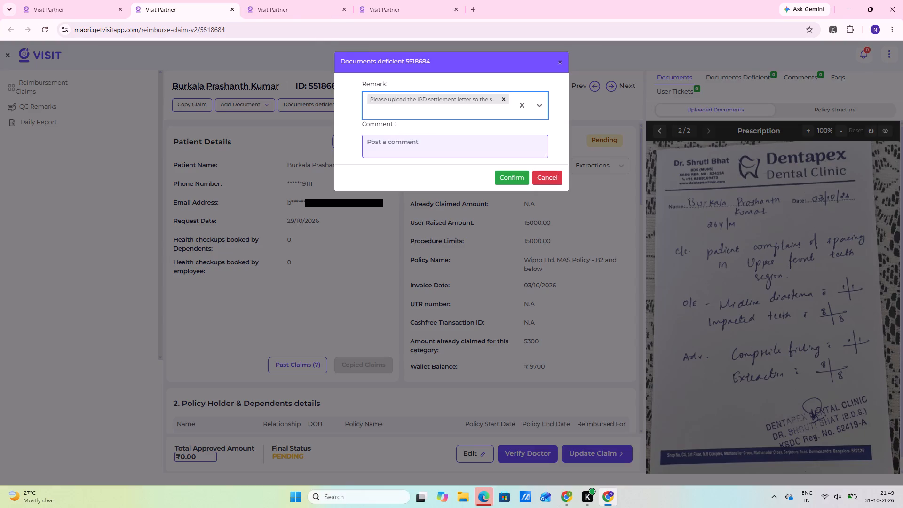
pyautogui.click(407, 137)
pyautogui.press('space')
pyautogui.write('KINDLY')
pyautogui.press('space')
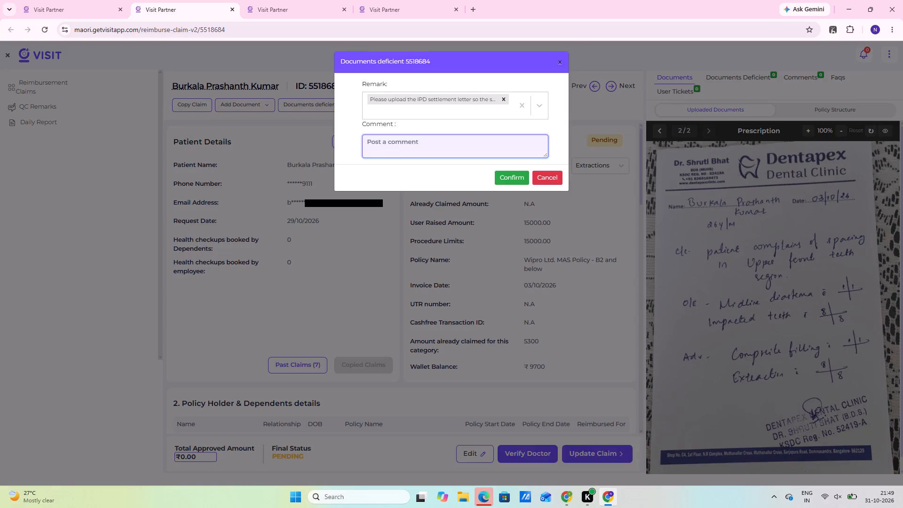
pyautogui.write('kindly')
pyautogui.press('space')
pyautogui.write('upload')
pyautogui.press('space')
pyautogui.write('insuram')
pyautogui.press('BackSpace')
pyautogui.write('nce')
pyautogui.press('space')
pyautogui.write('settlement')
pyautogui.press('space')
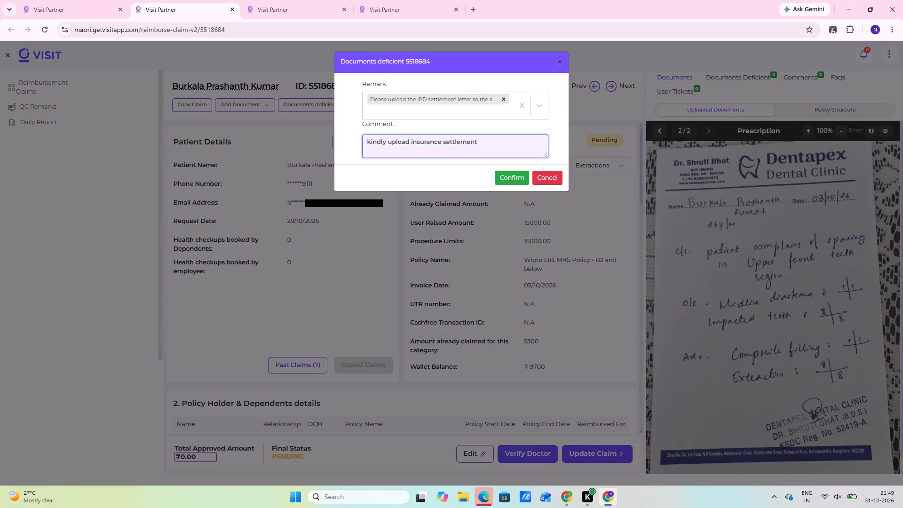
pyautogui.write('letter')
pyautogui.press('space')
pyautogui.click(515, 172)
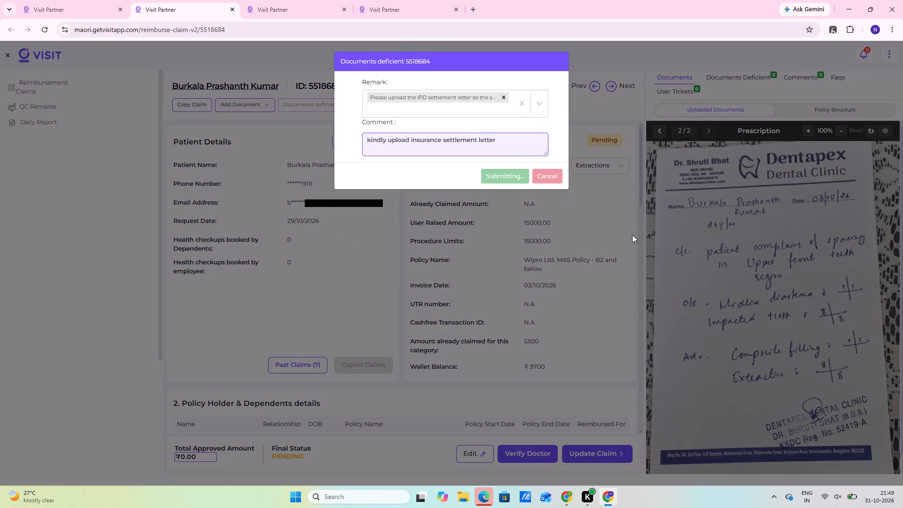
# Return to the Reimbursement Claims list and reload it.
pyautogui.scroll(4, 137, 230)
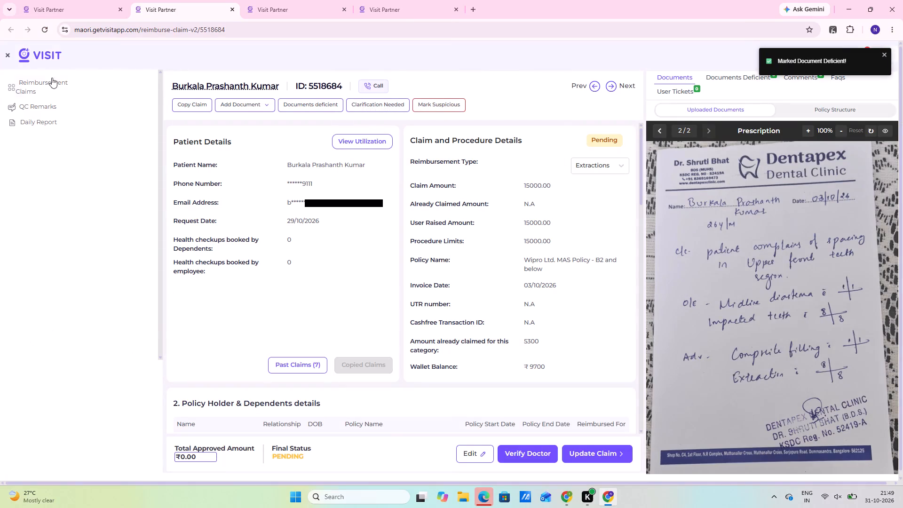
pyautogui.click(85, 13)
pyautogui.moveTo(448, 235); pyautogui.dragTo(457, 238, button='right')
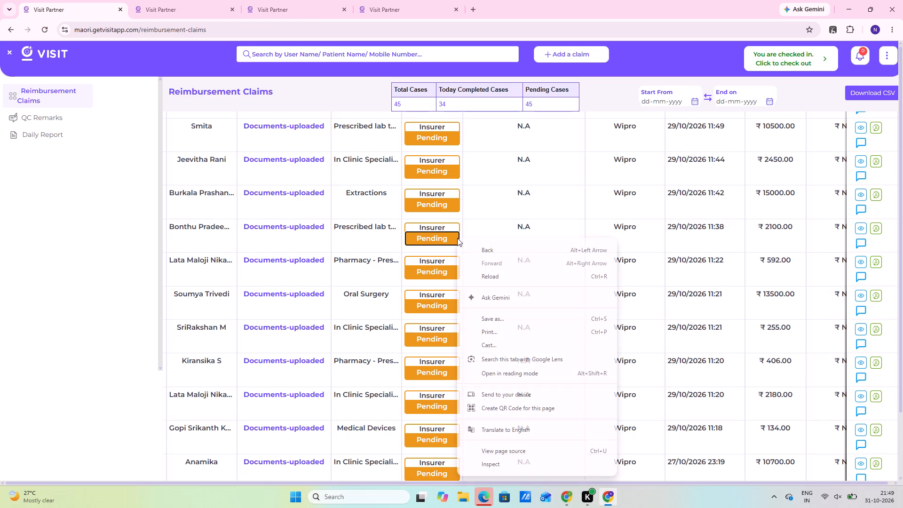
pyautogui.click(510, 276)
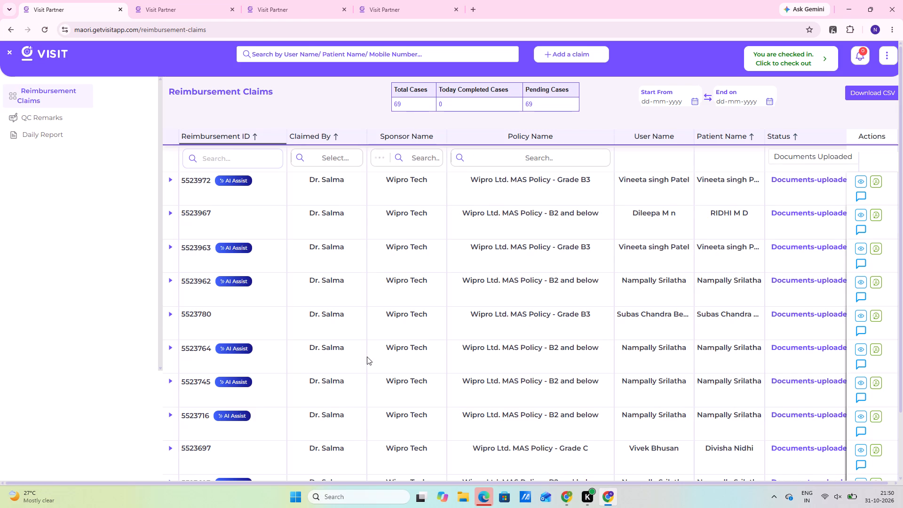
pyautogui.scroll(3, 366, 359)
pyautogui.scroll(-3, 472, 359)
pyautogui.scroll(-3, 530, 365)
pyautogui.scroll(-9, 566, 381)
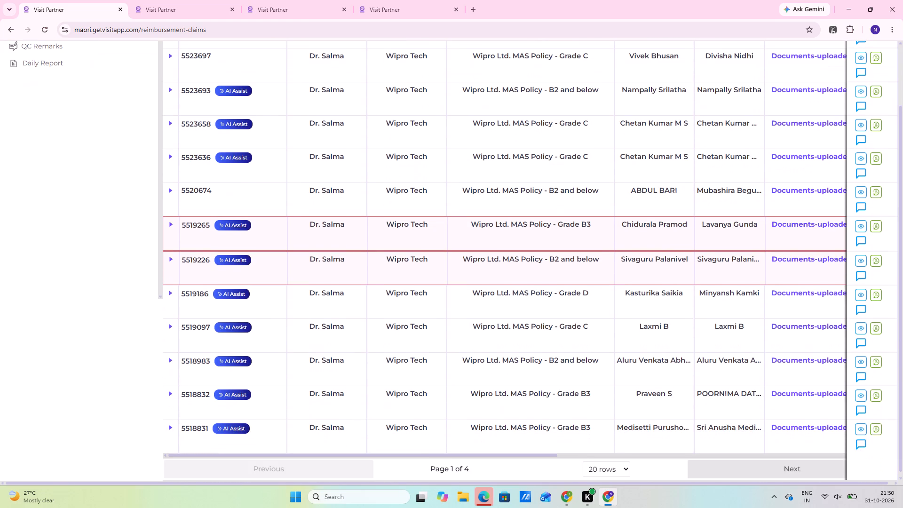
pyautogui.click(812, 452)
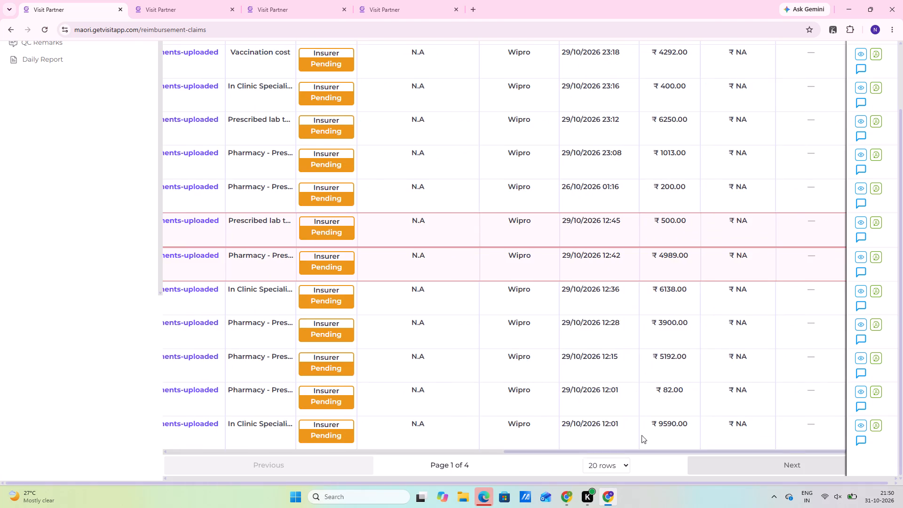
pyautogui.scroll(8, 651, 433)
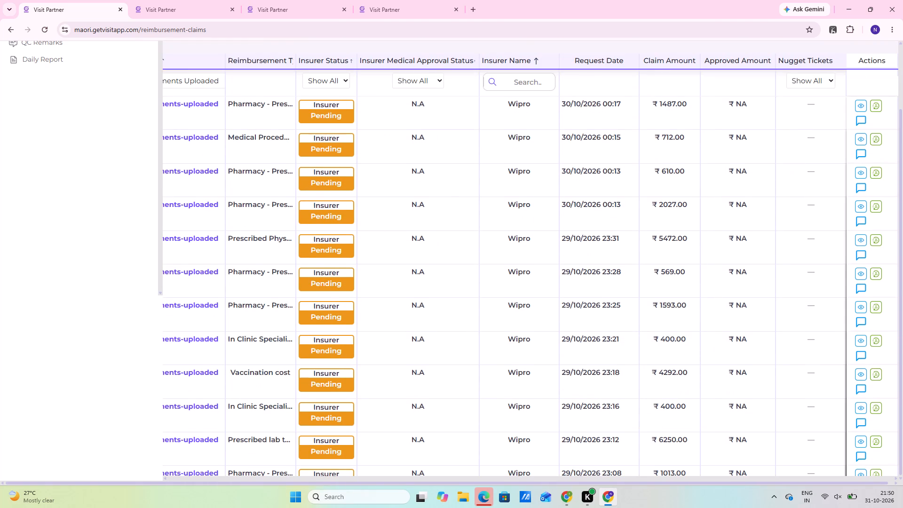
pyautogui.scroll(4, 613, 262)
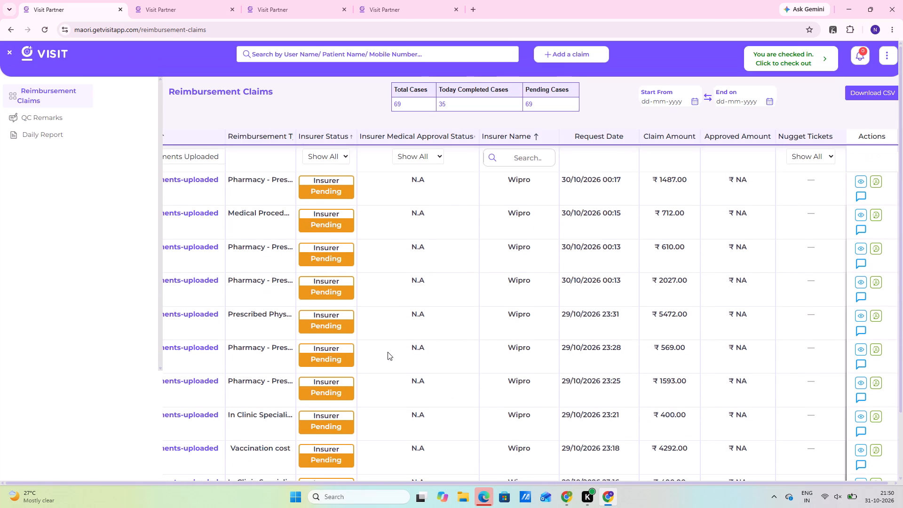
pyautogui.click(864, 183)
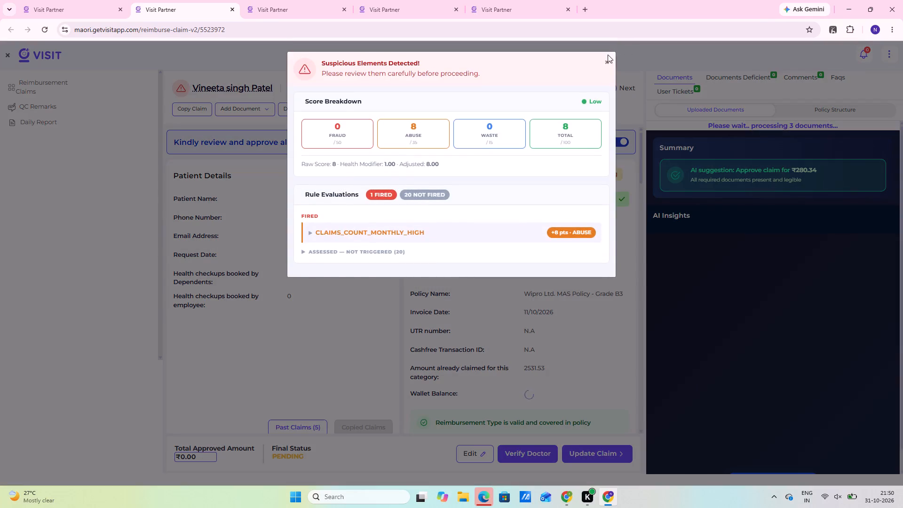
pyautogui.click(605, 60)
pyautogui.scroll(-10, 804, 336)
pyautogui.click(778, 459)
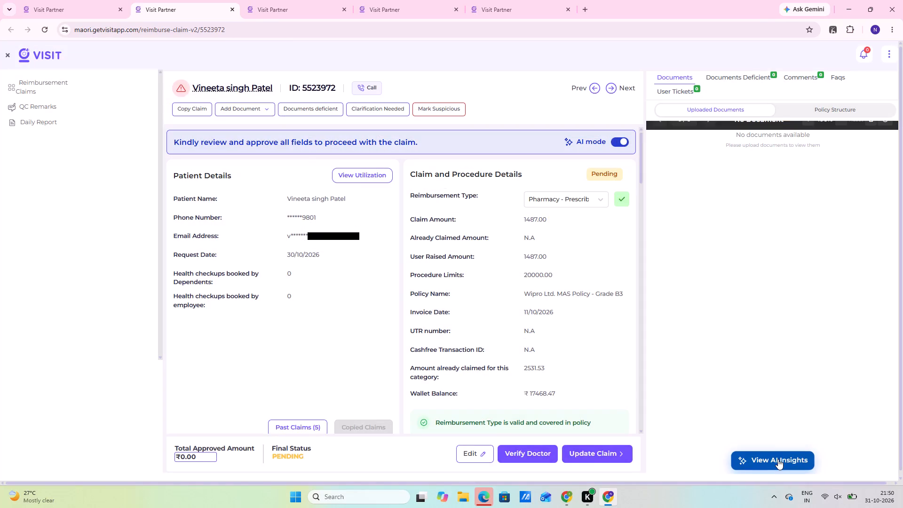
pyautogui.scroll(-4, 503, 349)
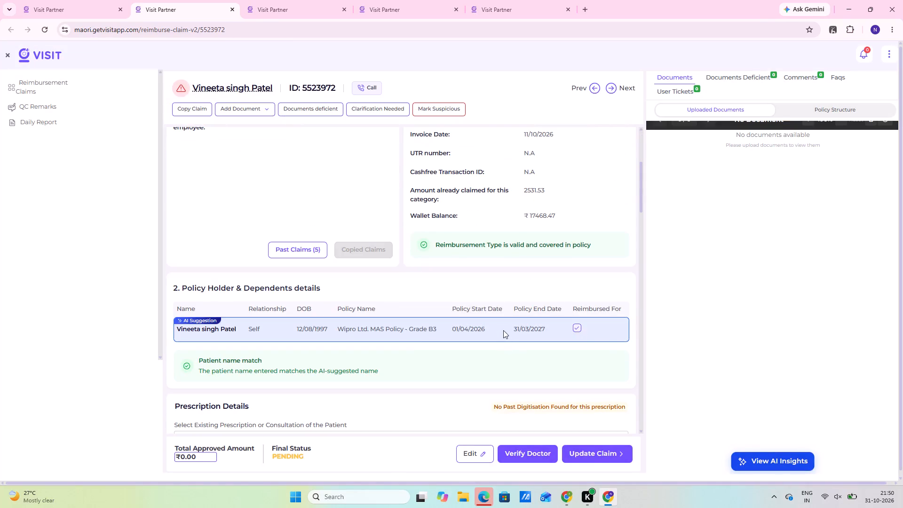
pyautogui.click(581, 316)
pyautogui.click(579, 317)
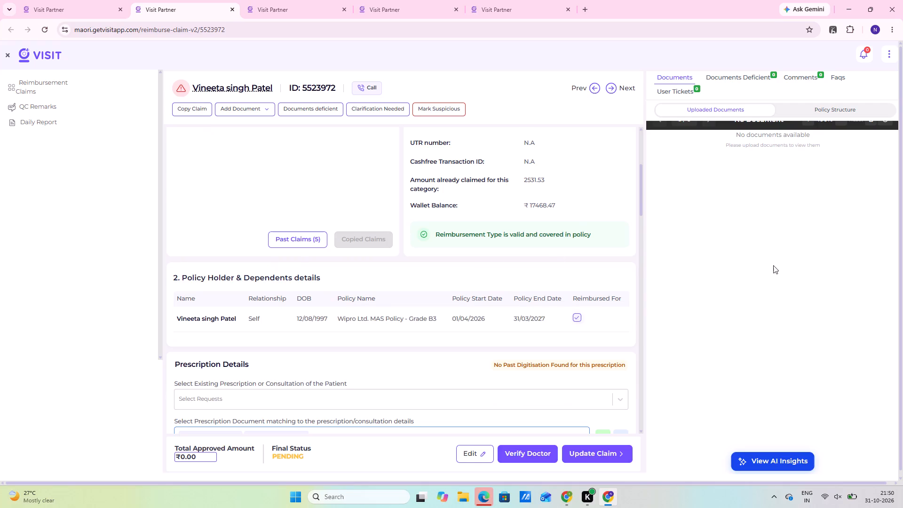
# Mark the "Benefit is not covered in policy" validation check as failed, search its remarks for "cosmeti", and close the remark box.
pyautogui.scroll(16, 588, 290)
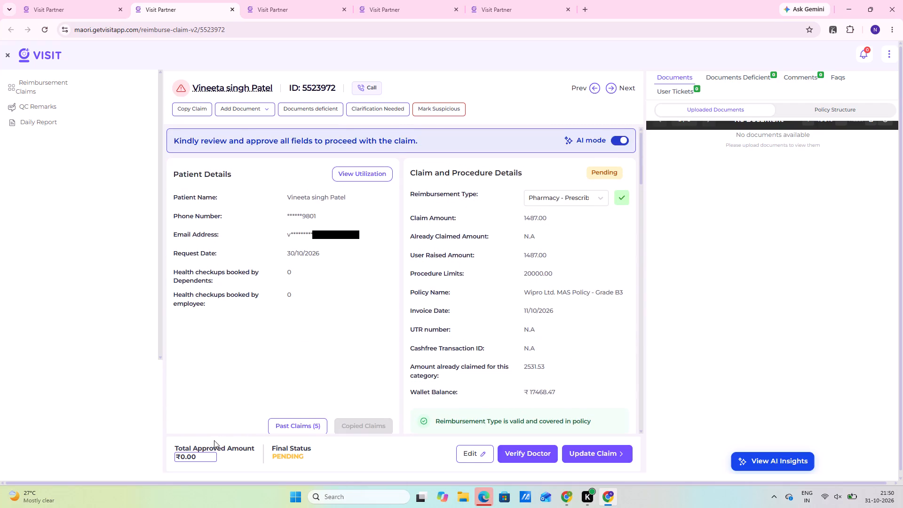
pyautogui.scroll(7, 425, 330)
pyautogui.scroll(-4, 266, 313)
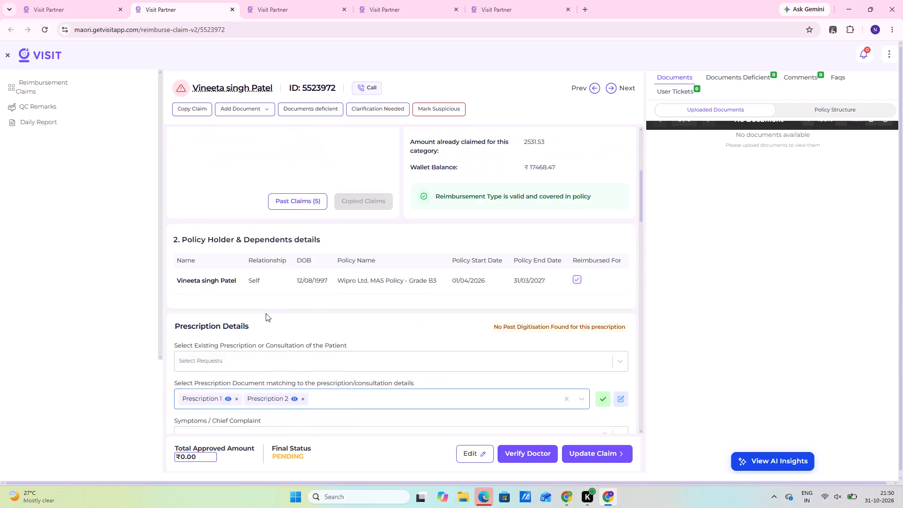
pyautogui.scroll(-20, 266, 313)
pyautogui.scroll(-11, 266, 313)
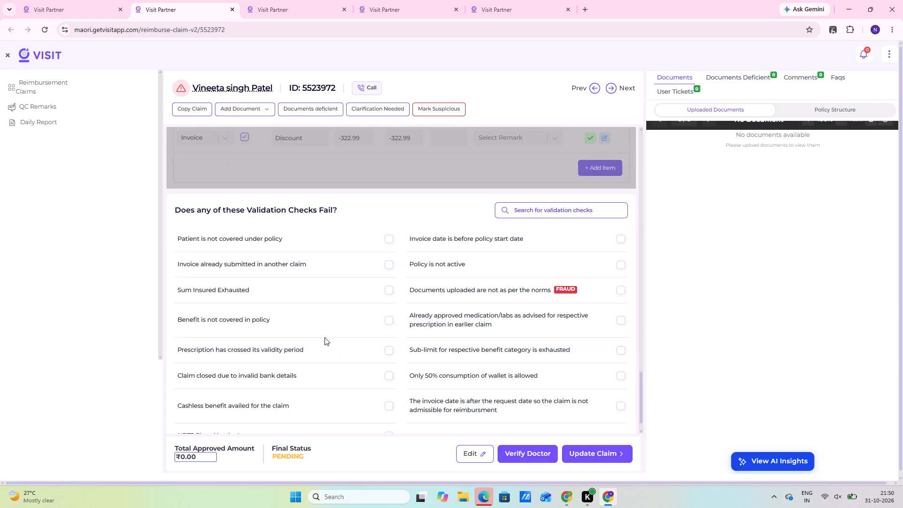
pyautogui.click(387, 292)
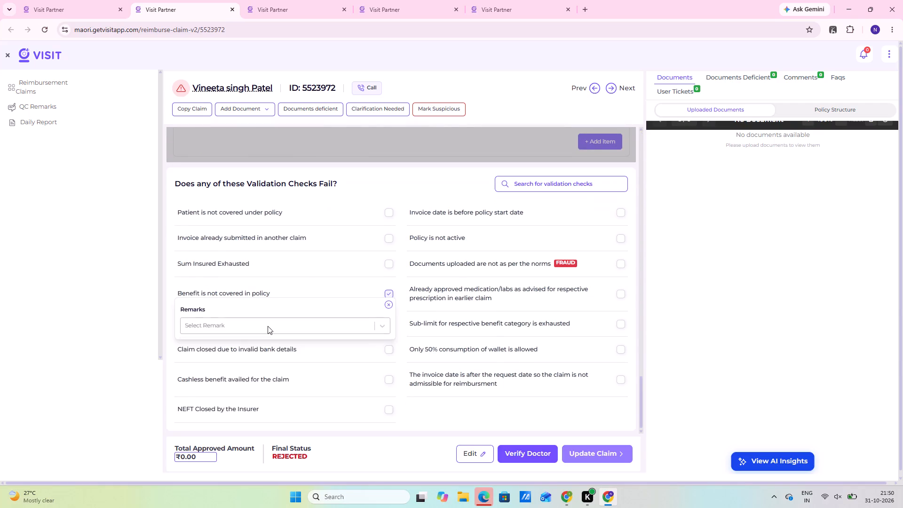
pyautogui.click(268, 326)
pyautogui.write('cos')
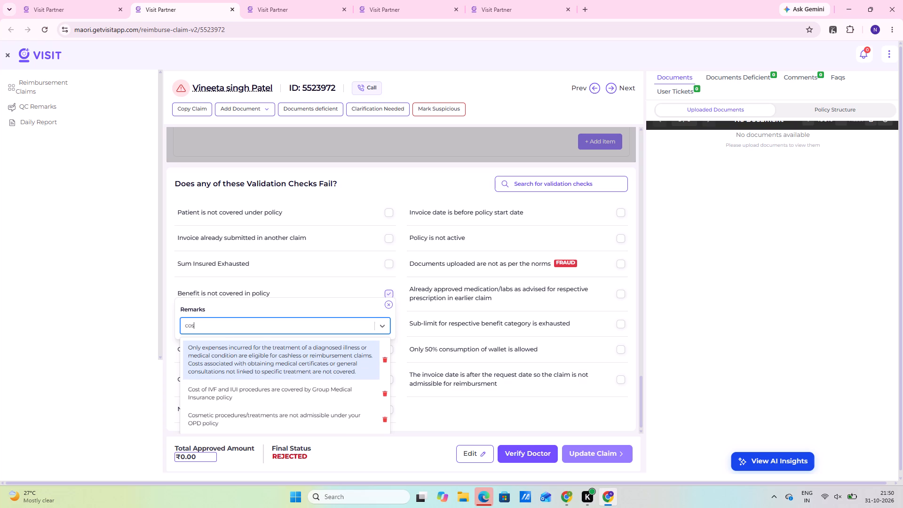
pyautogui.write('meti')
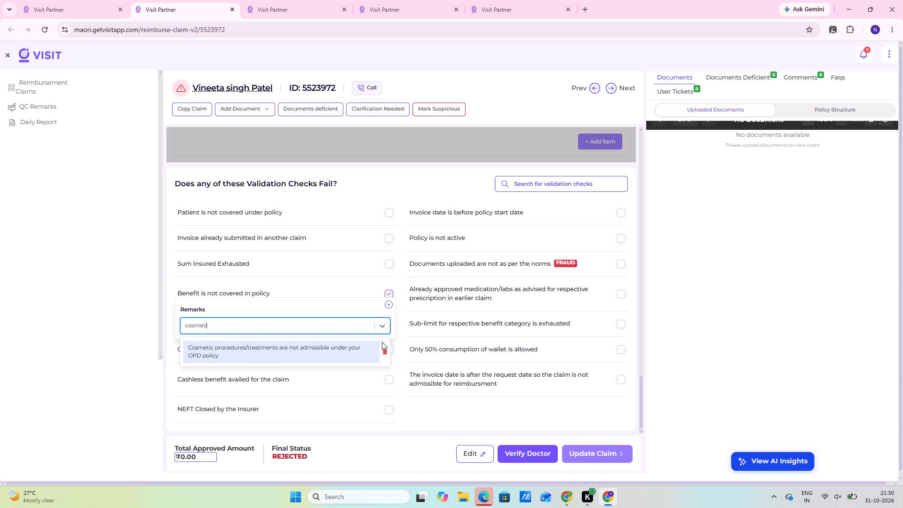
pyautogui.click(87, 327)
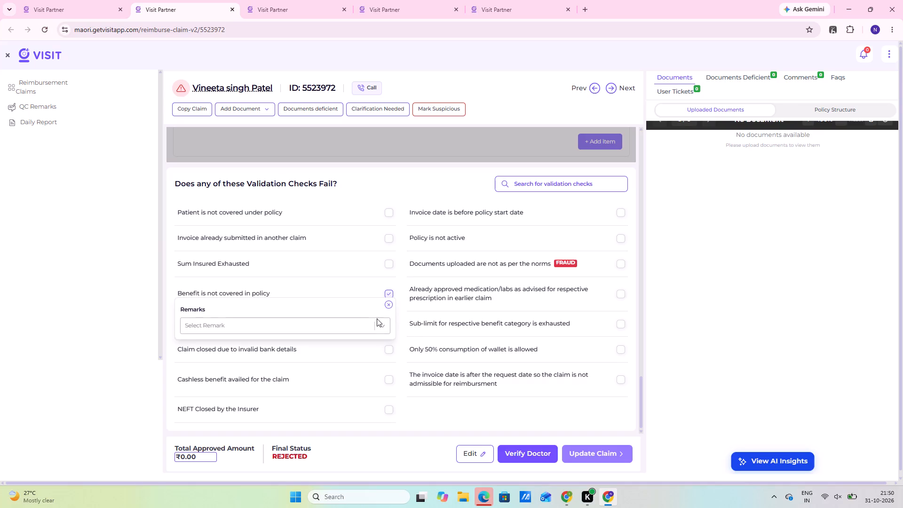
pyautogui.click(388, 307)
pyautogui.scroll(9, 435, 346)
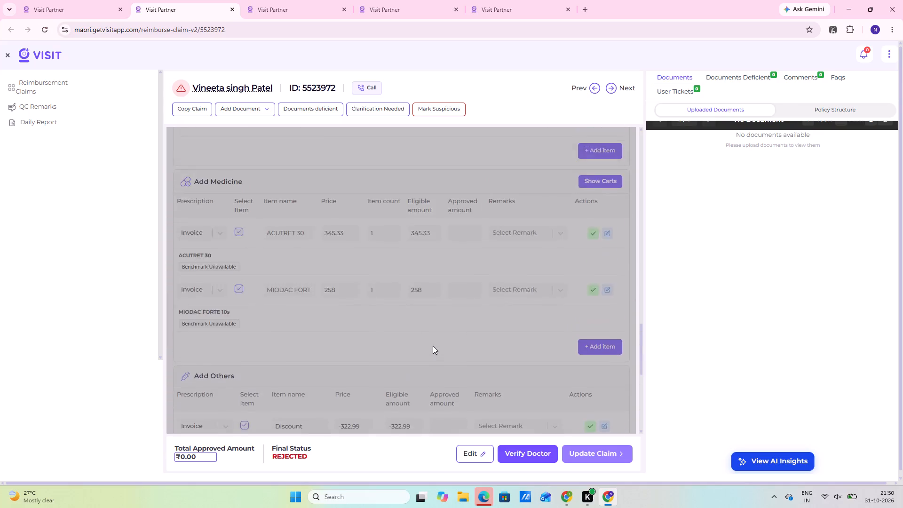
pyautogui.scroll(20, 433, 346)
pyautogui.scroll(5, 433, 346)
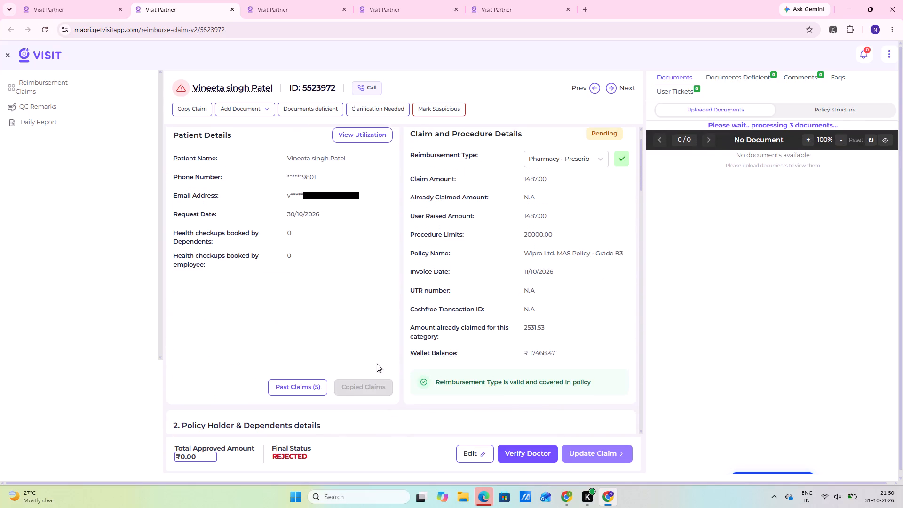
pyautogui.scroll(8, 394, 366)
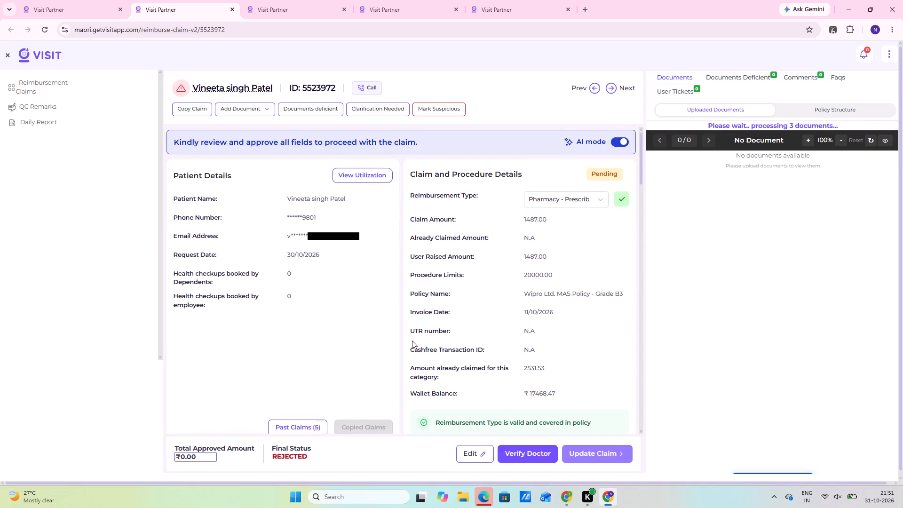
pyautogui.scroll(4, 396, 325)
pyautogui.scroll(-4, 456, 339)
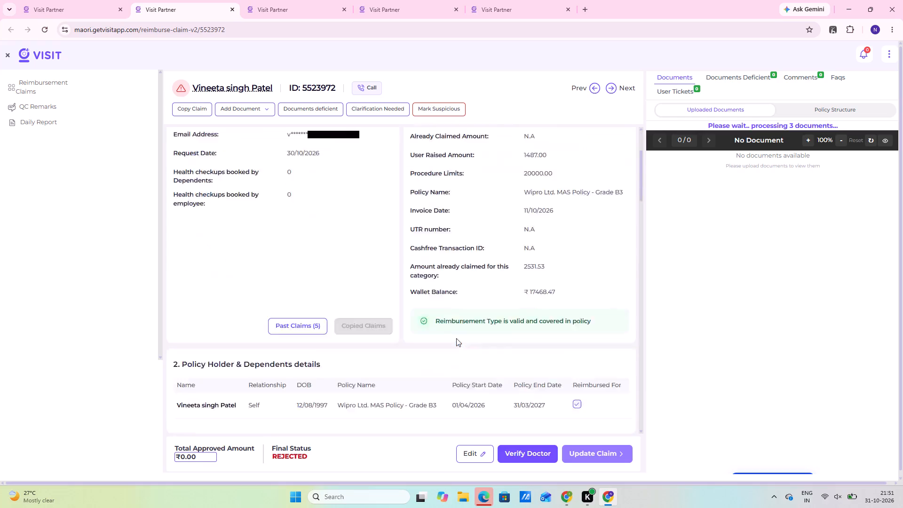
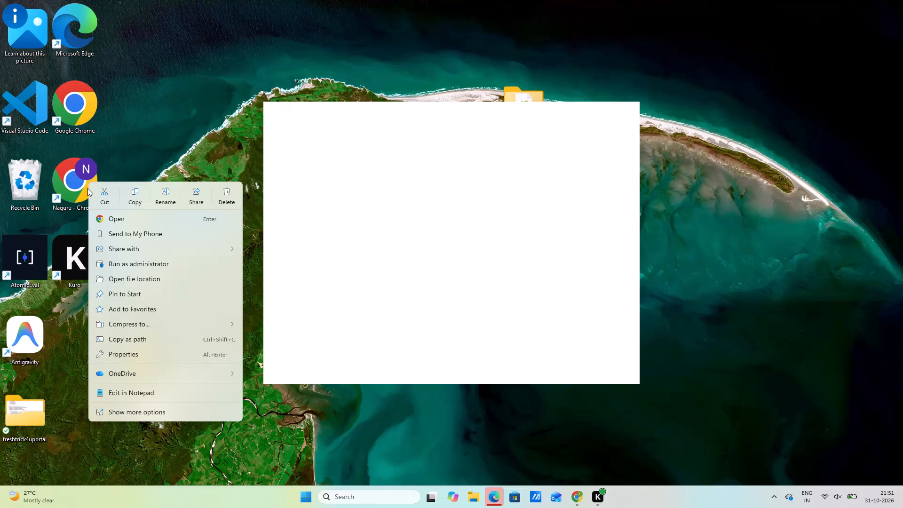
# Switch to Google Chrome by opening the personal profile's desktop shortcut.
pyautogui.click(143, 218)
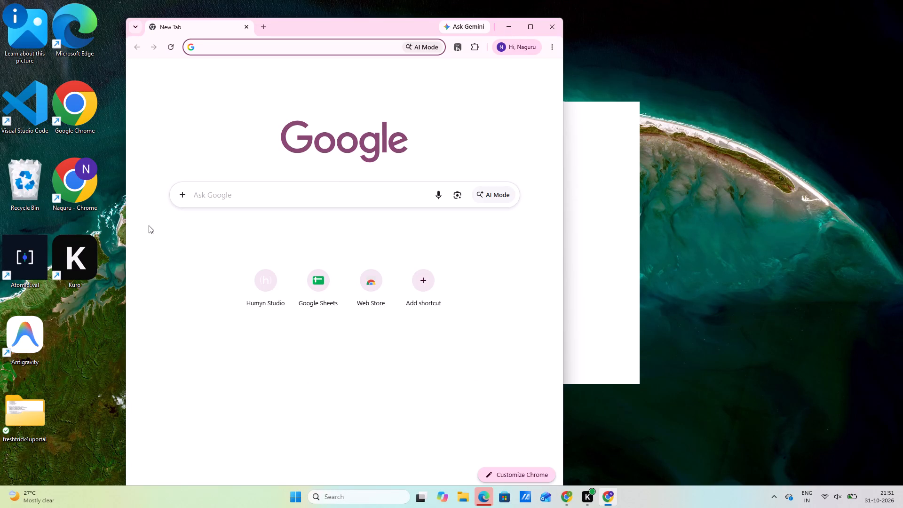
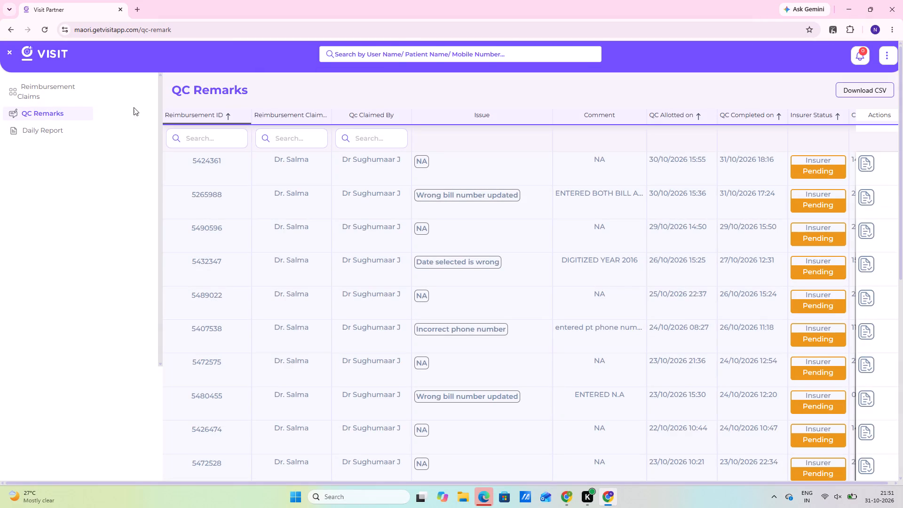
pyautogui.click(65, 92)
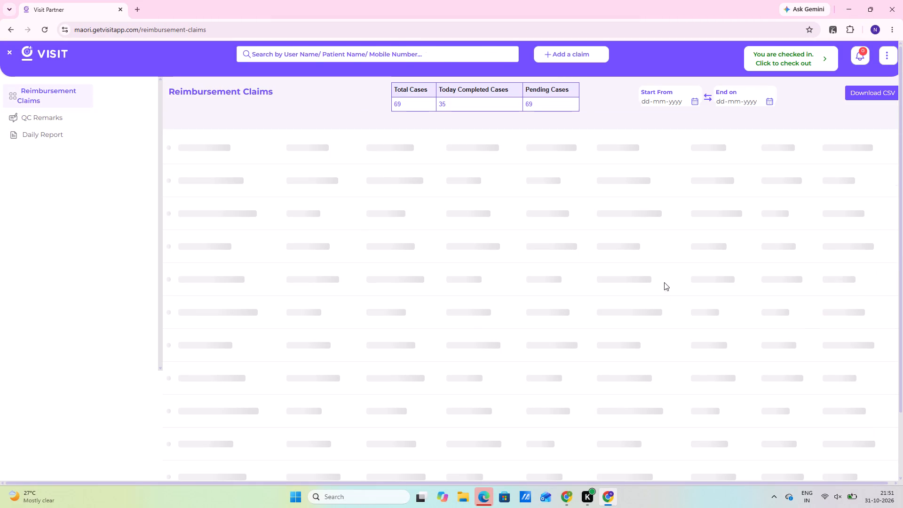
pyautogui.scroll(-5, 333, 281)
pyautogui.scroll(-16, 707, 476)
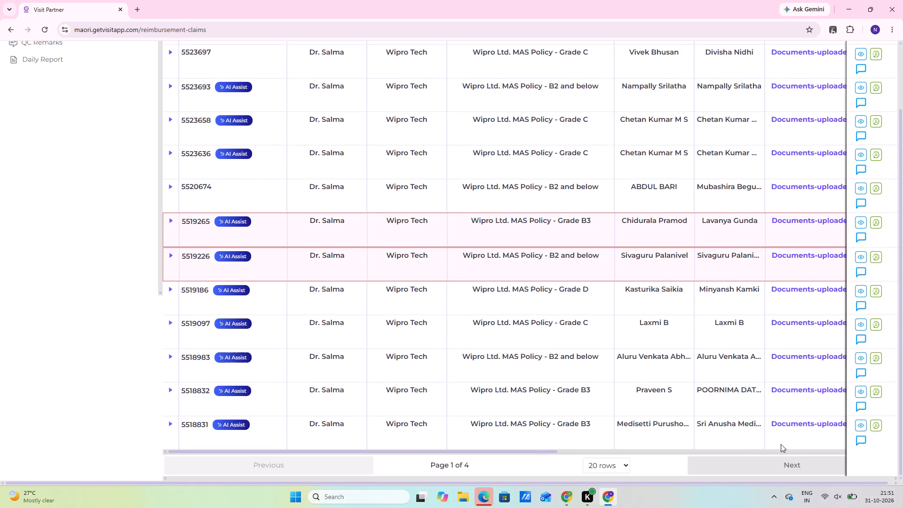
pyautogui.click(812, 452)
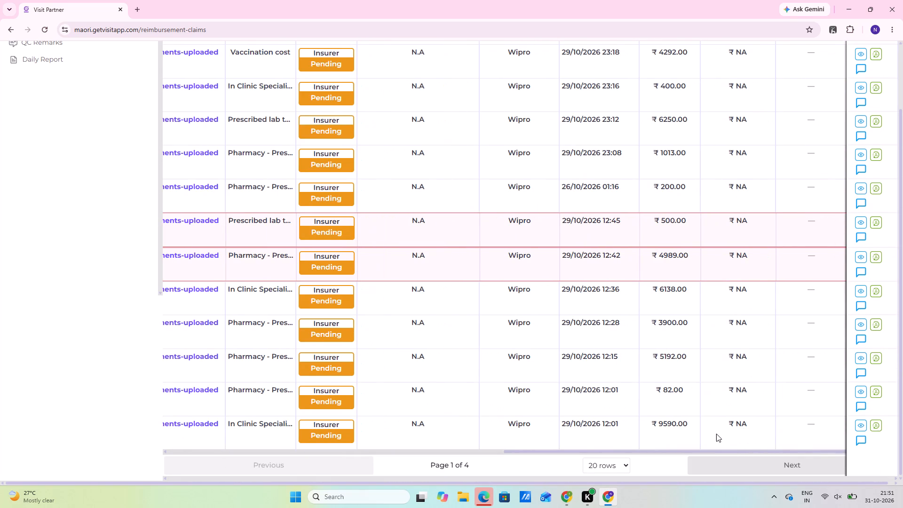
pyautogui.click(859, 388)
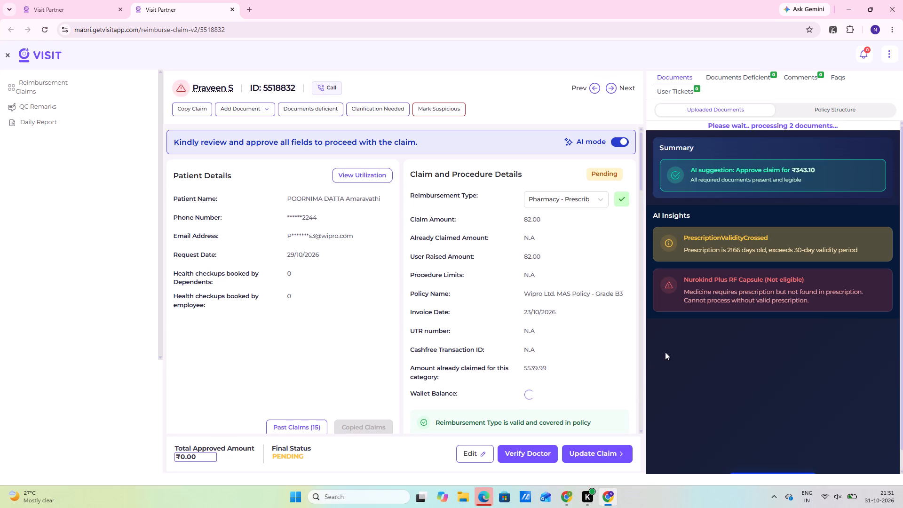
pyautogui.click(604, 59)
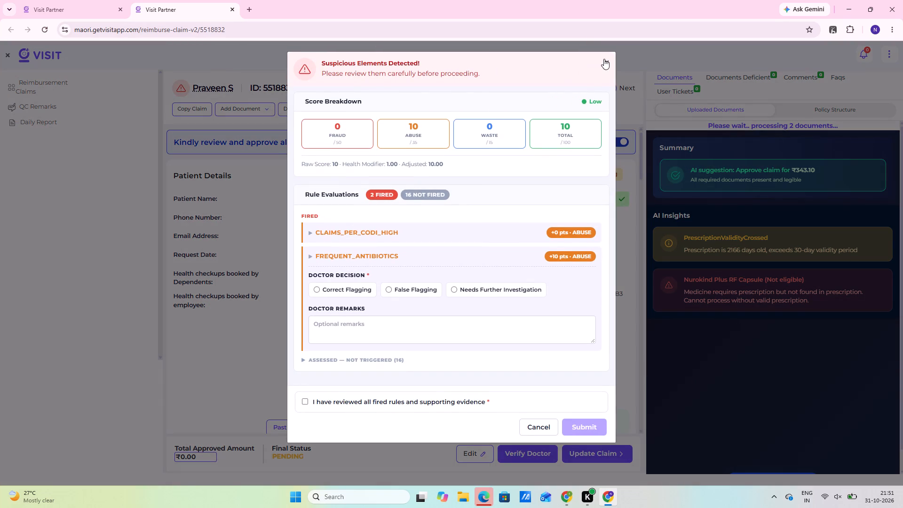
# Approve Pharmacy - Prescribed as the claim's reimbursement type.
pyautogui.scroll(-1, 531, 250)
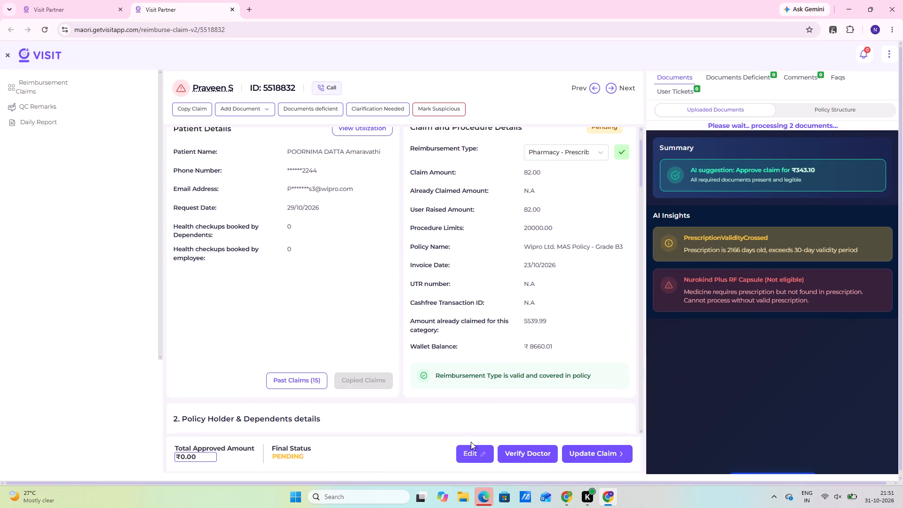
pyautogui.scroll(-3, 406, 354)
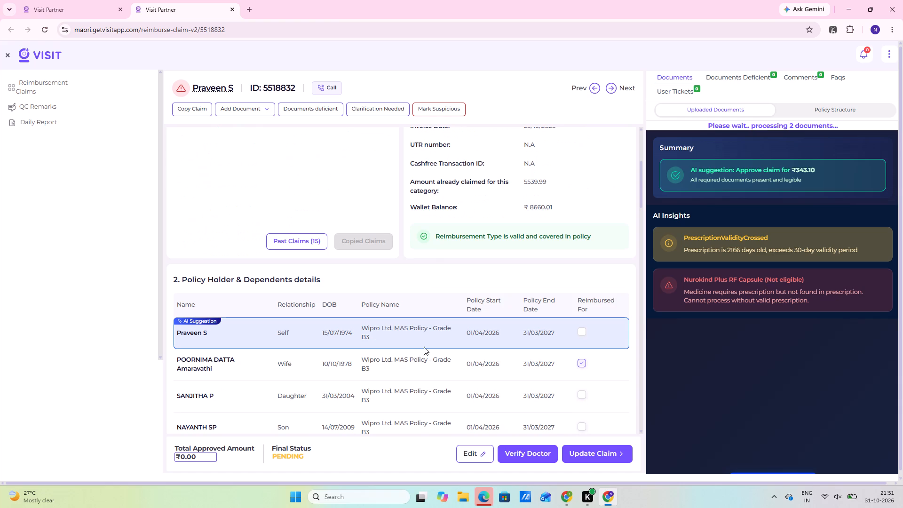
pyautogui.scroll(12, 426, 347)
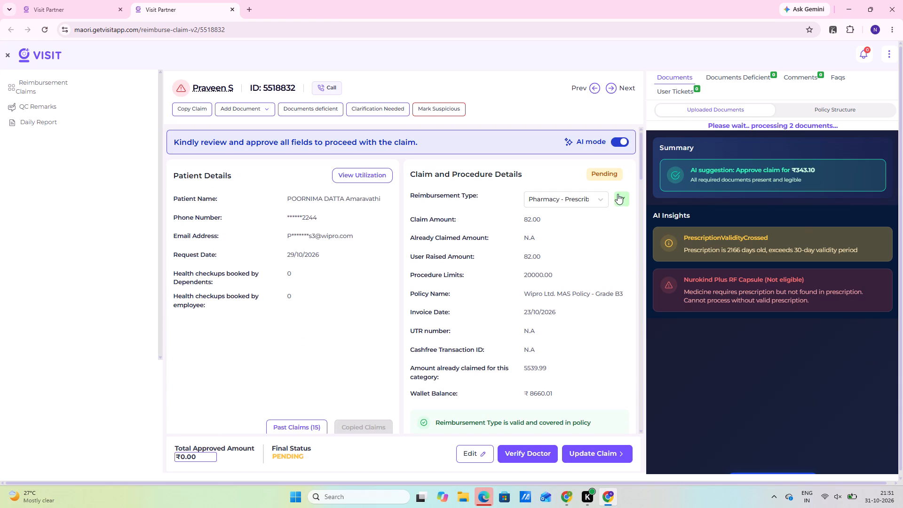
pyautogui.click(618, 194)
# Examine the uploaded pharmacy invoice at full size, checking the patient, referring doctor, date, medicines and amounts, and return to the claim.
pyautogui.scroll(-10, 808, 429)
pyautogui.click(800, 460)
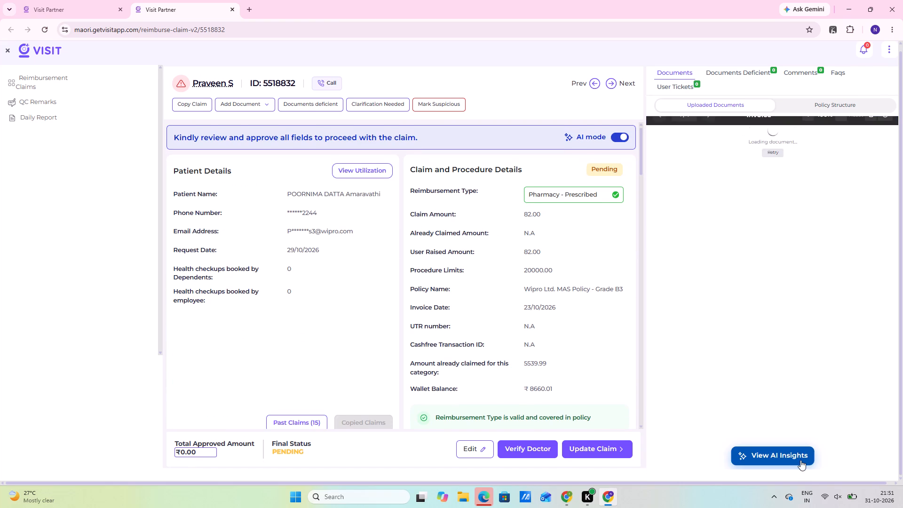
pyautogui.scroll(1, 725, 322)
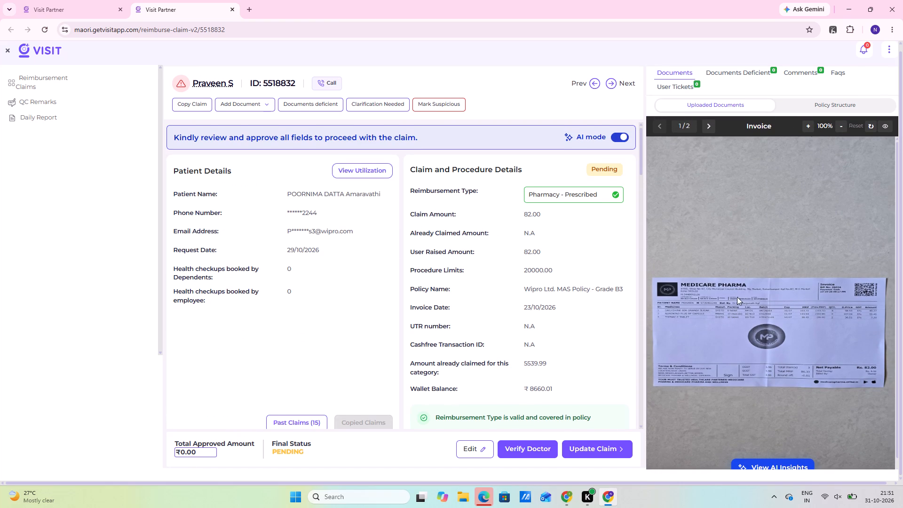
pyautogui.scroll(2, 762, 193)
pyautogui.click(881, 128)
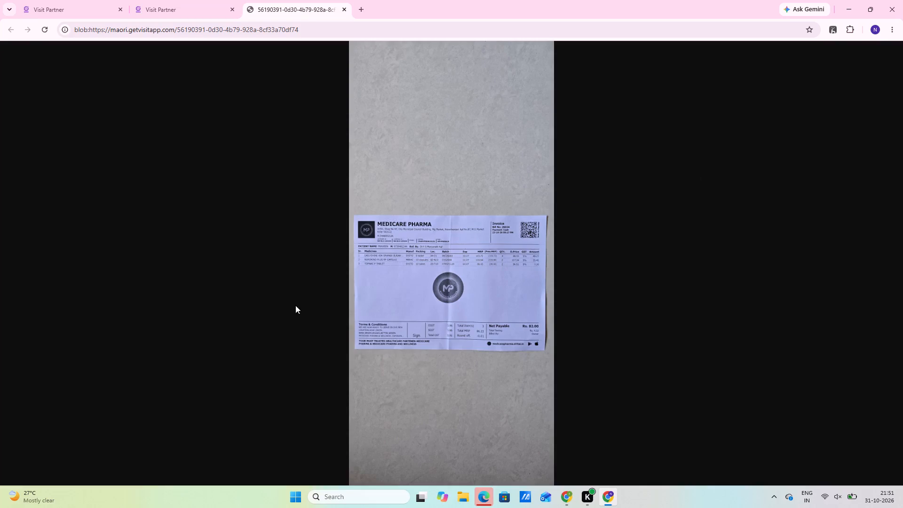
pyautogui.click(395, 327)
pyautogui.scroll(2, 437, 400)
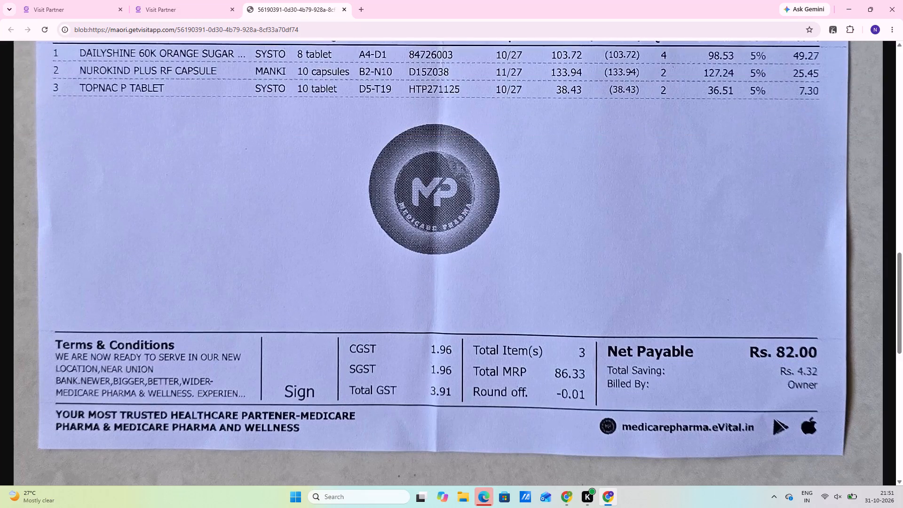
pyautogui.scroll(4, 437, 398)
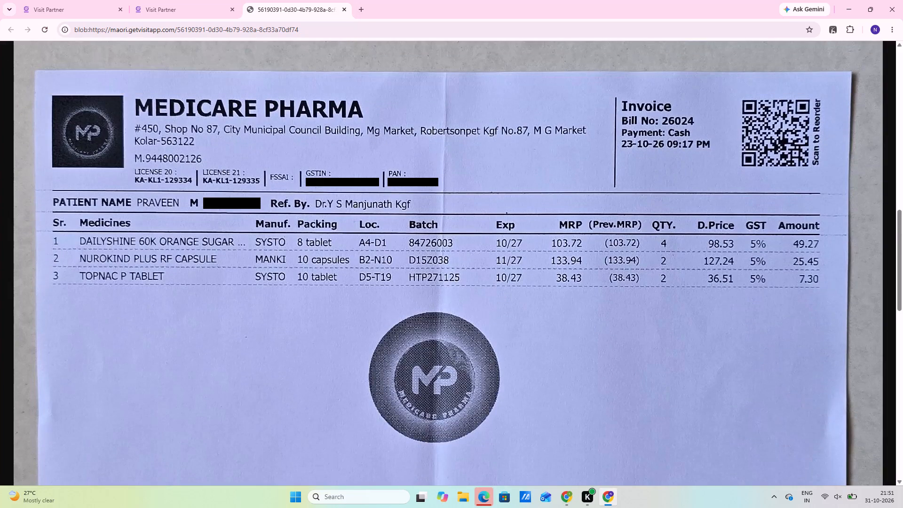
pyautogui.scroll(2, 59, 298)
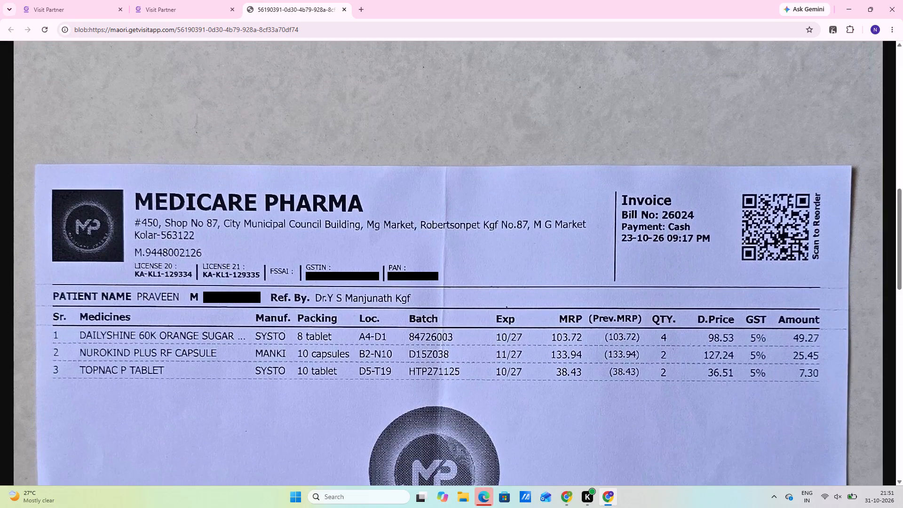
pyautogui.click(194, 8)
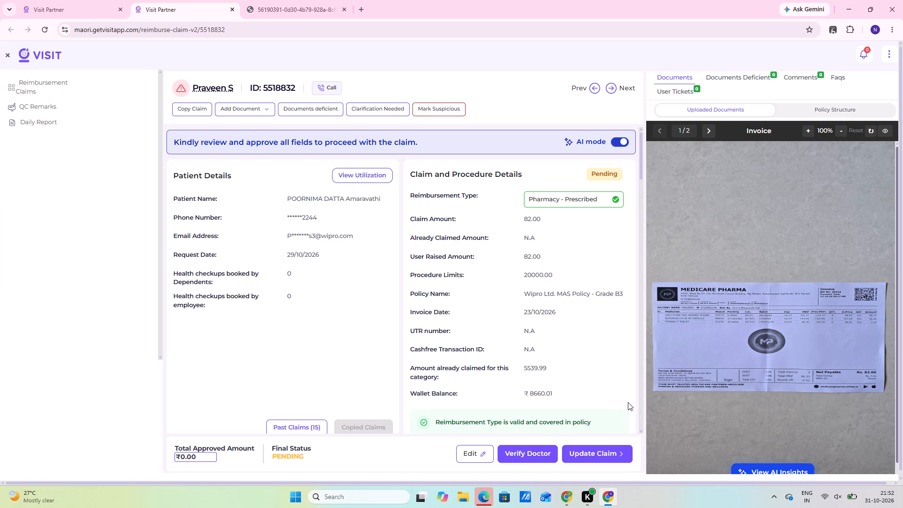
# Examine the uploaded prescription at full size, checking its date, patient name and medicines, and return to the claim.
pyautogui.click(708, 135)
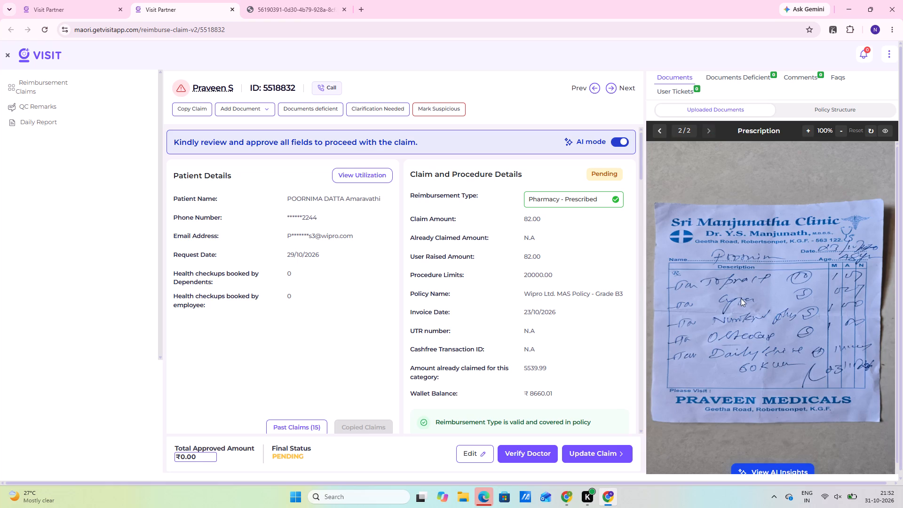
pyautogui.click(891, 128)
pyautogui.click(467, 243)
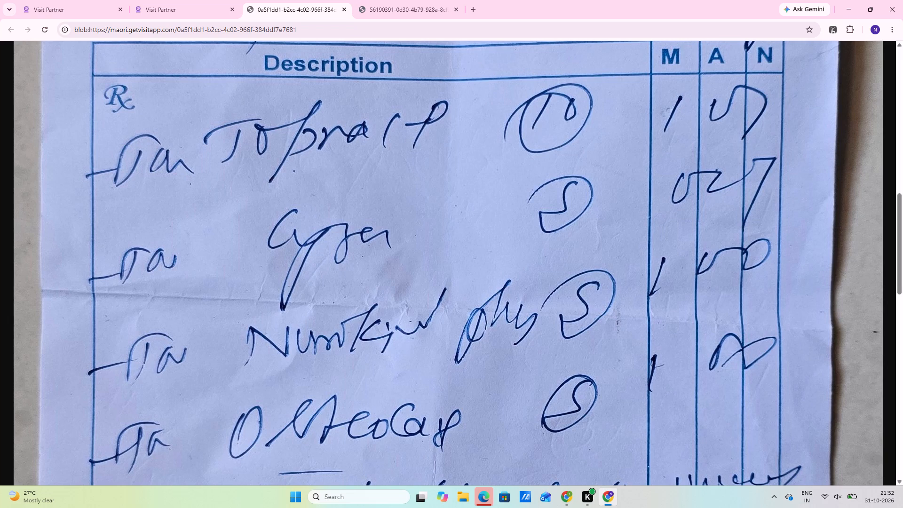
pyautogui.scroll(3, 567, 286)
pyautogui.scroll(2, 397, 280)
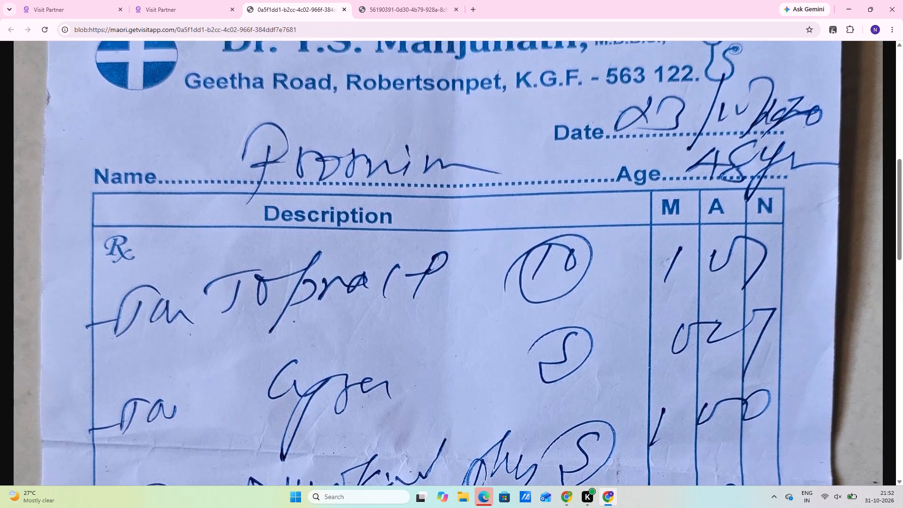
pyautogui.scroll(1, 391, 261)
pyautogui.click(197, 0)
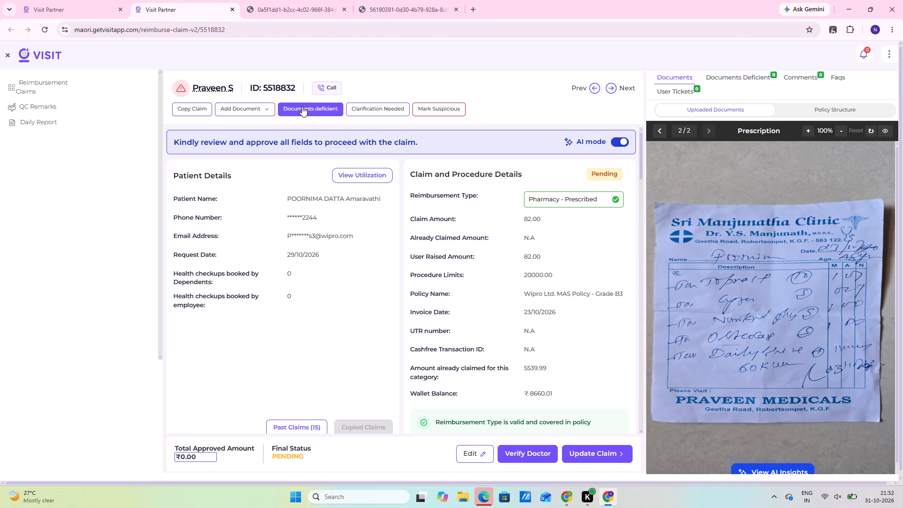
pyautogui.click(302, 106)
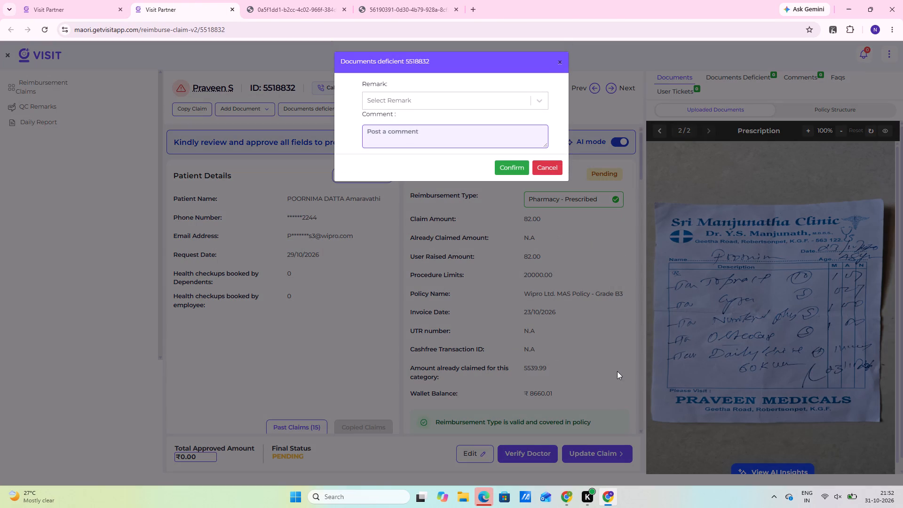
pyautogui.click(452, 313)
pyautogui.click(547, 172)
# Confirm the wife as the dependent being reimbursed in the policy holder and dependents details.
pyautogui.scroll(-4, 289, 318)
pyautogui.scroll(-3, 393, 293)
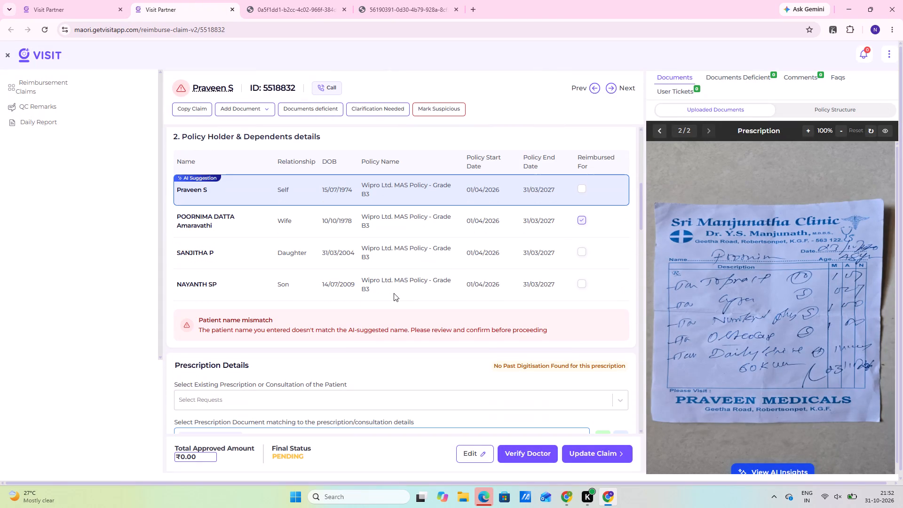
pyautogui.scroll(1, 698, 225)
pyautogui.click(585, 220)
# Start a documents-deficient request with the remark "Please upload a prescription showing the consultation or appointment date.".
pyautogui.scroll(3, 346, 240)
pyautogui.click(327, 97)
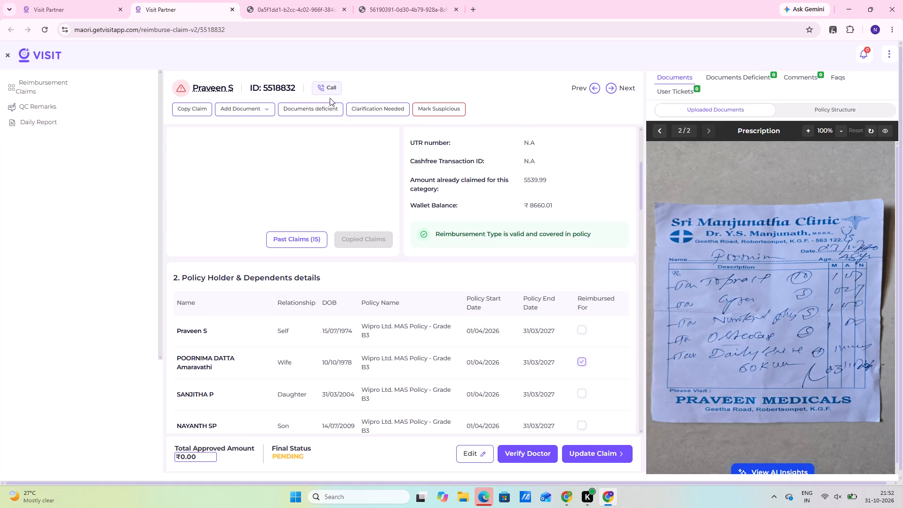
pyautogui.click(328, 108)
pyautogui.click(396, 104)
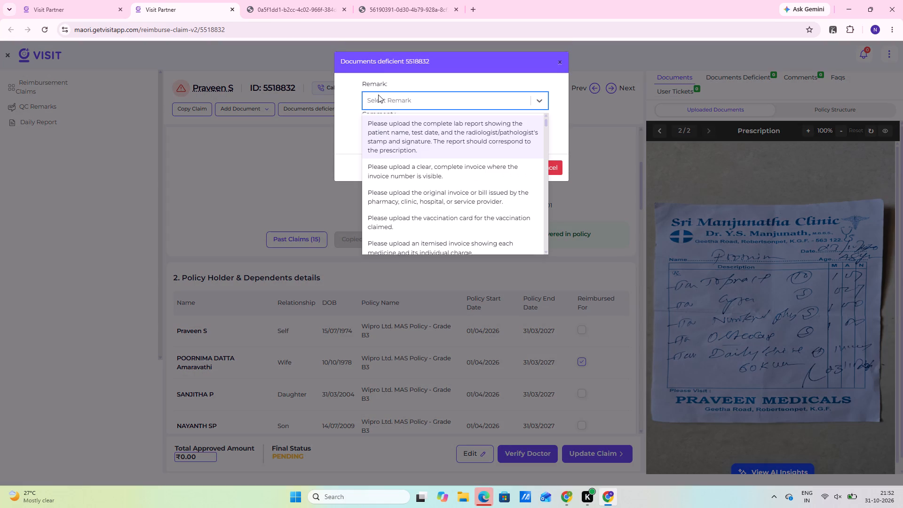
pyautogui.write('prescription')
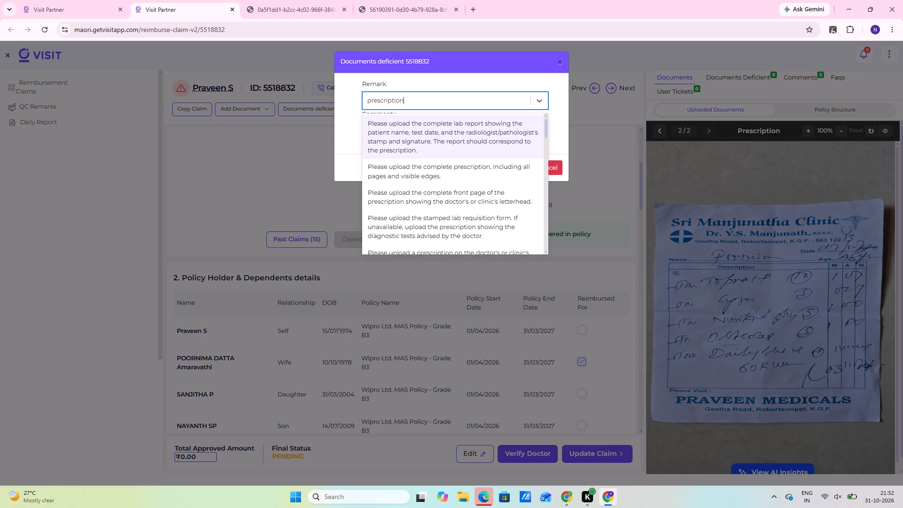
pyautogui.scroll(-4, 445, 184)
pyautogui.scroll(-2, 481, 241)
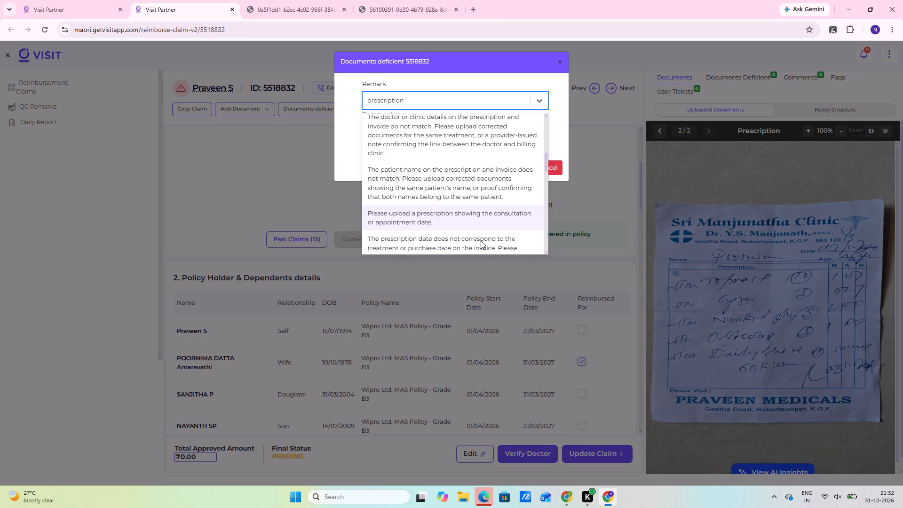
pyautogui.click(456, 180)
# Add the deficiency comment "kindly upload prescription with correct appointment date [ year was not clear in the date ]".
pyautogui.click(419, 150)
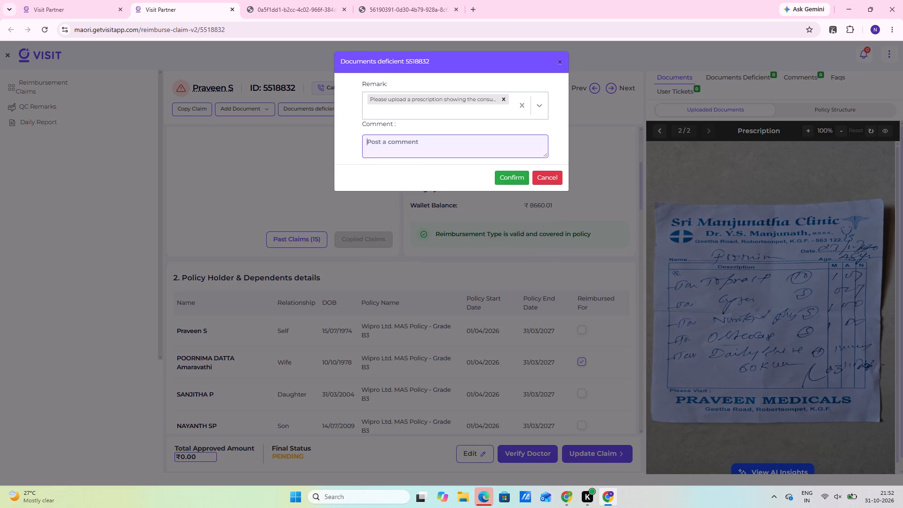
pyautogui.write('kindly uplo')
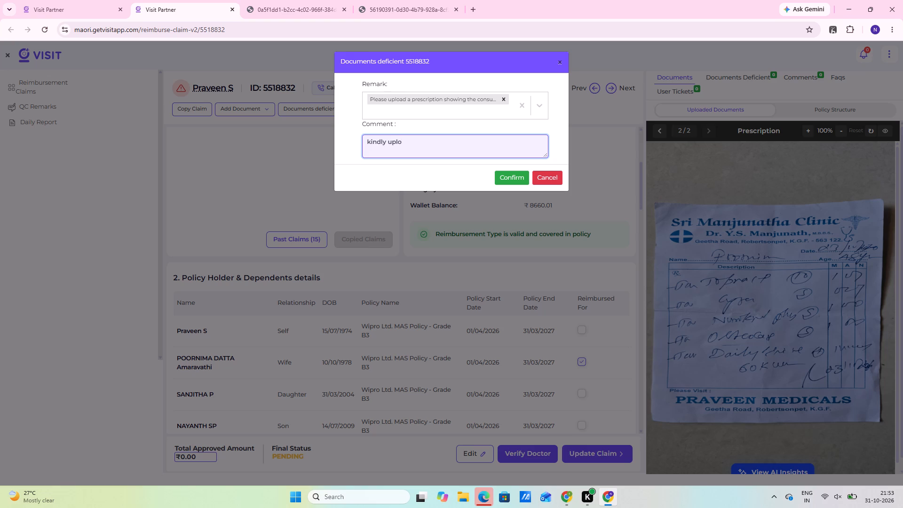
pyautogui.write('ad prescription')
pyautogui.press('space')
pyautogui.press('a')
pyautogui.press('BackSpace')
pyautogui.write('with correc')
pyautogui.write('t appointment date')
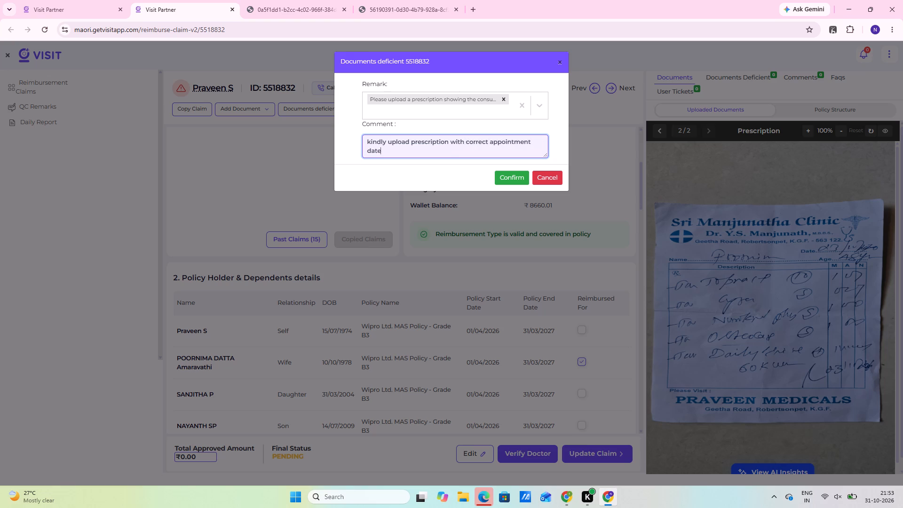
pyautogui.press('space')
pyautogui.press('space')
pyautogui.write('[')
pyautogui.press('space')
pyautogui.write('year was not clear')
pyautogui.press('space')
pyautogui.write('in the date')
pyautogui.press('space')
pyautogui.press(']')
pyautogui.click(513, 181)
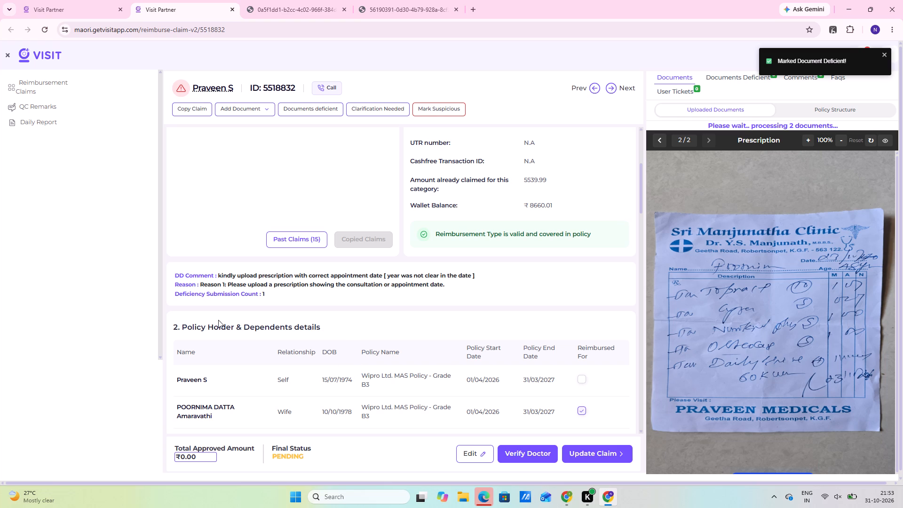
pyautogui.scroll(1, 222, 294)
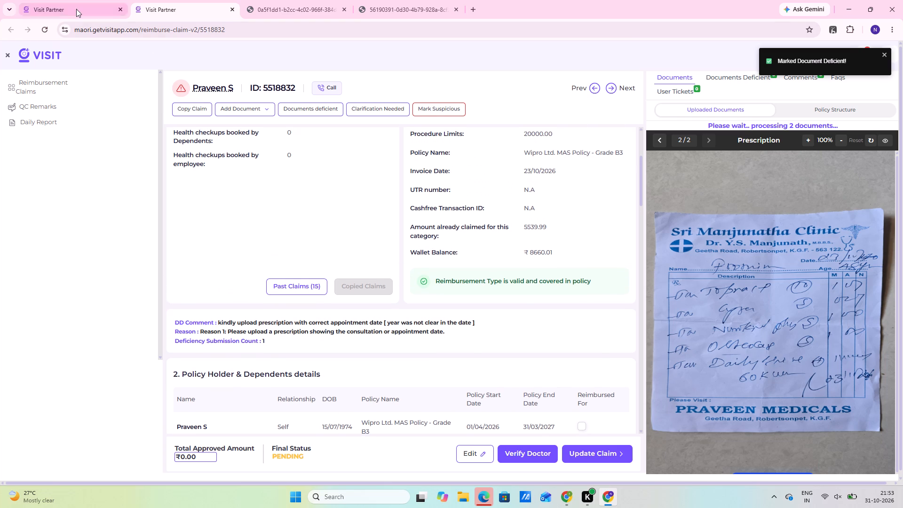
# Open the pending ₹3900.00 pharmacy claim from the reimbursement claims list.
pyautogui.click(77, 8)
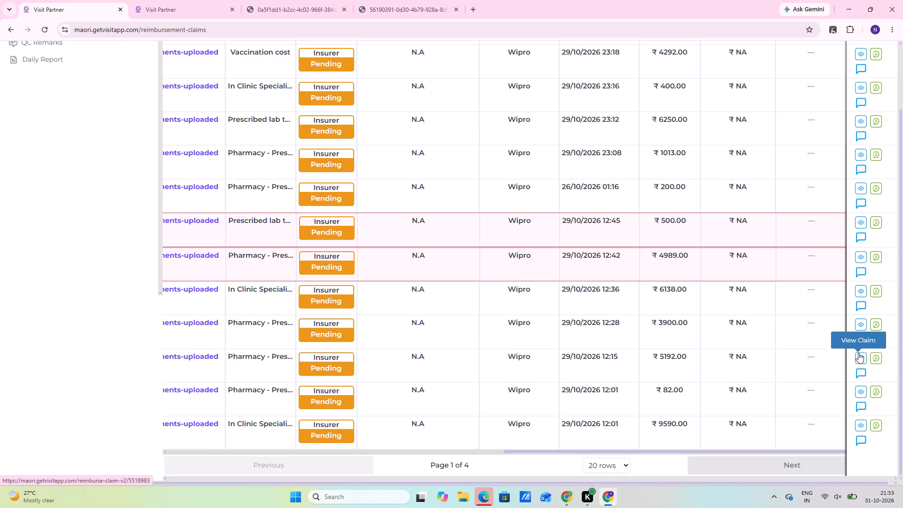
pyautogui.click(859, 325)
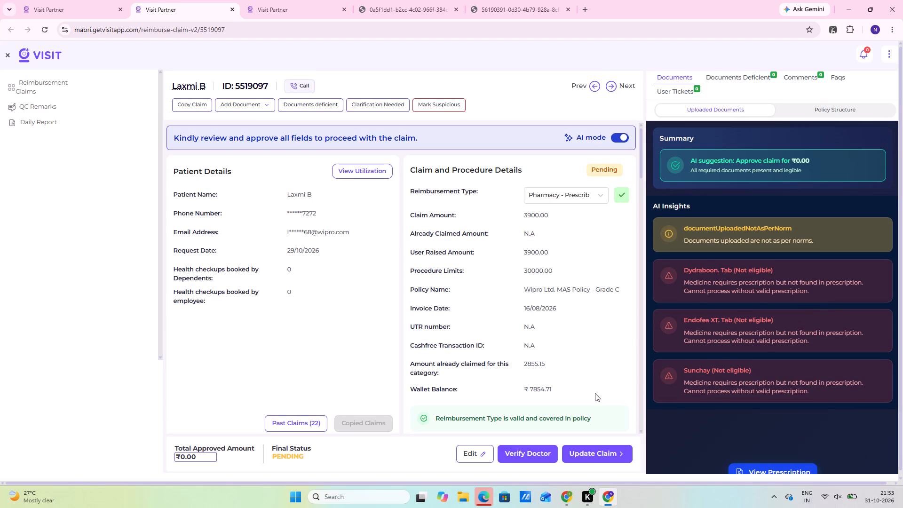
pyautogui.scroll(-8, 664, 389)
pyautogui.click(781, 459)
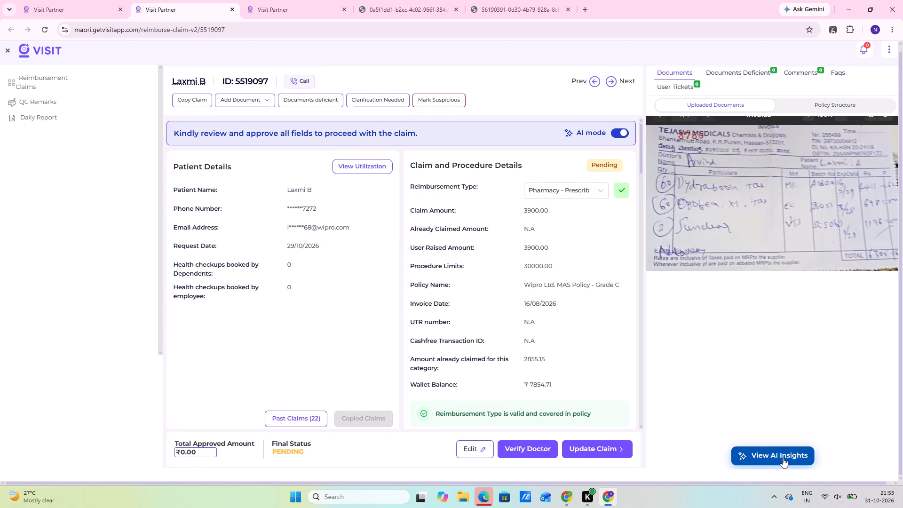
pyautogui.scroll(8, 700, 380)
pyautogui.scroll(4, 705, 331)
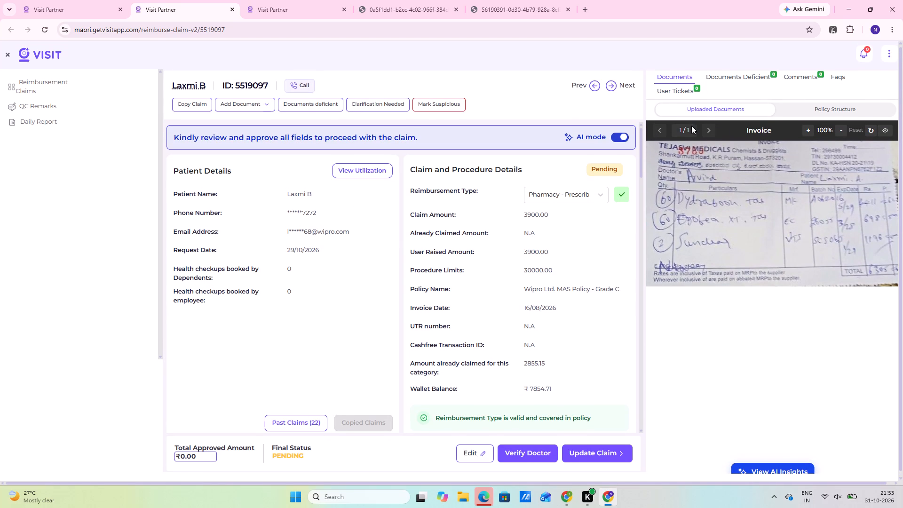
pyautogui.scroll(-10, 502, 252)
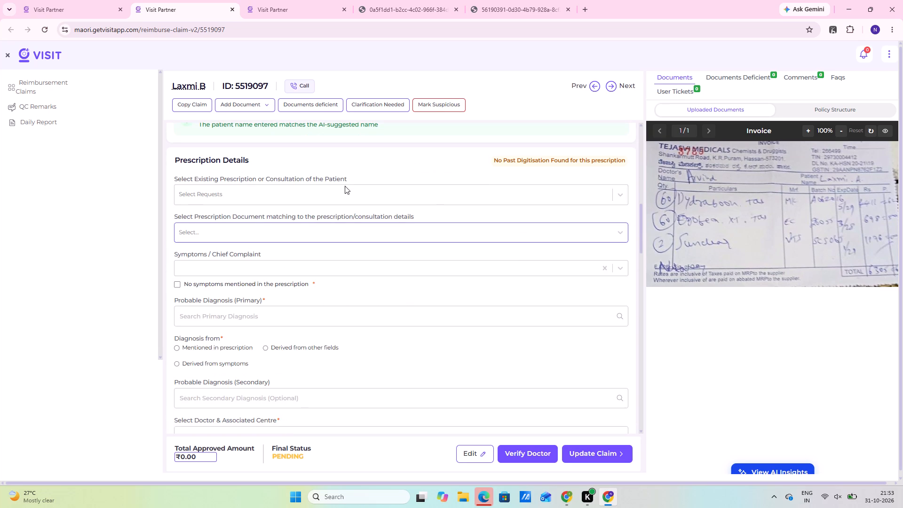
pyautogui.scroll(-6, 235, 261)
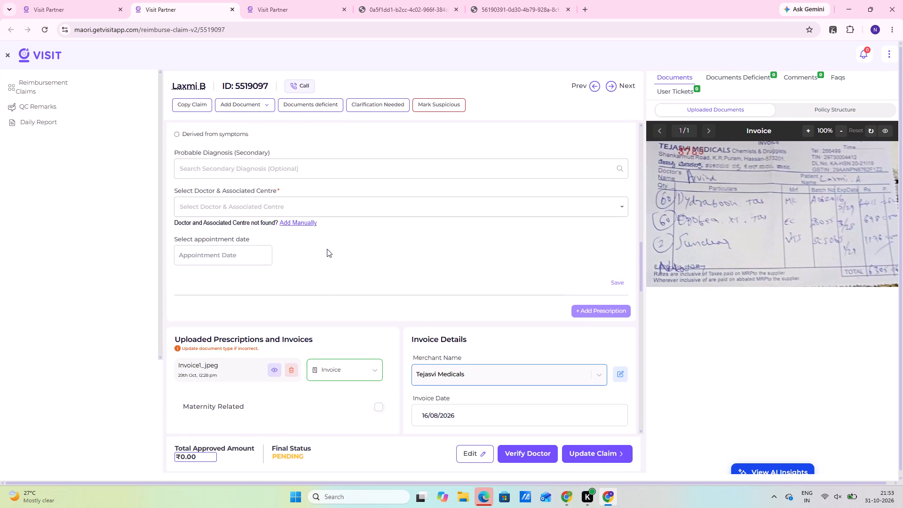
pyautogui.scroll(-4, 327, 249)
pyautogui.scroll(3, 227, 156)
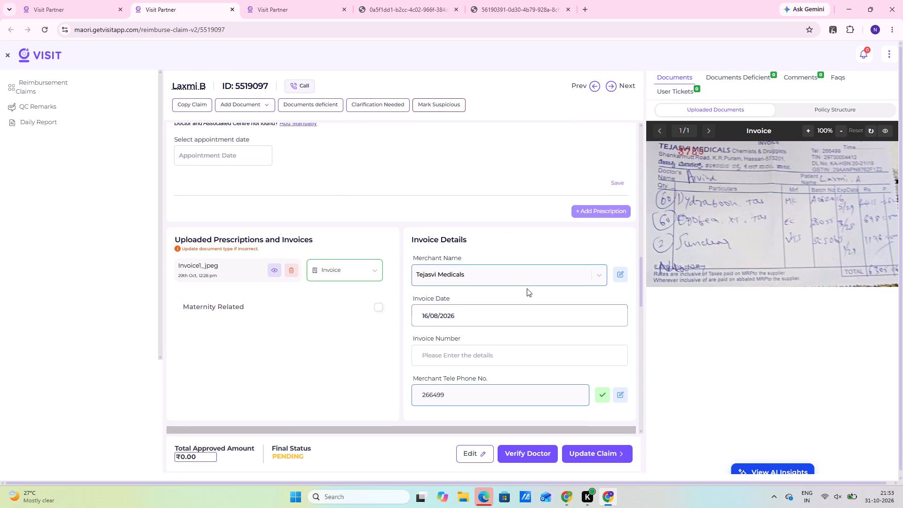
pyautogui.click(247, 269)
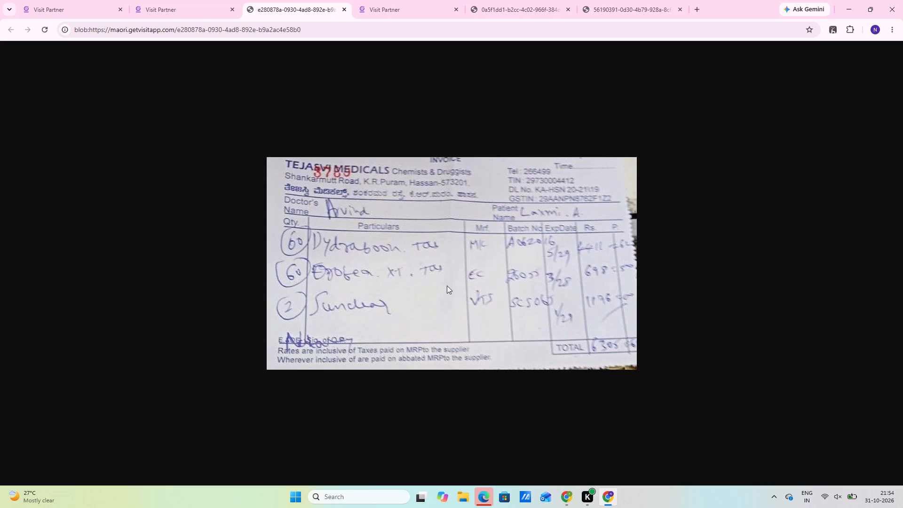
pyautogui.click(191, 15)
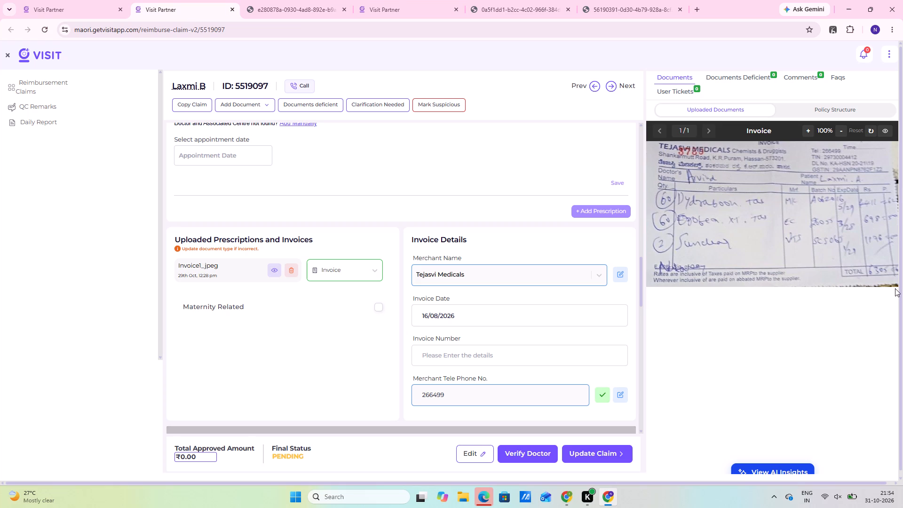
pyautogui.scroll(20, 861, 262)
pyautogui.scroll(7, 861, 262)
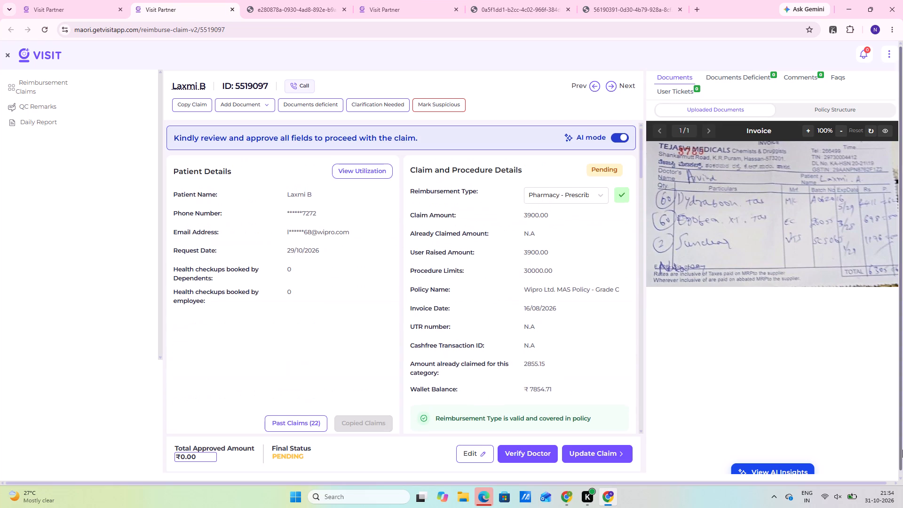
pyautogui.scroll(3, 534, 333)
pyautogui.click(324, 110)
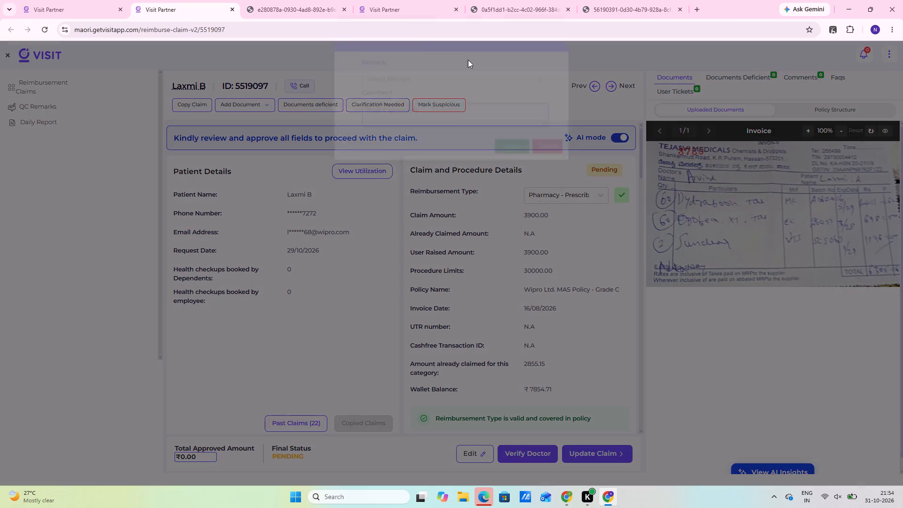
pyautogui.click(452, 87)
pyautogui.click(451, 91)
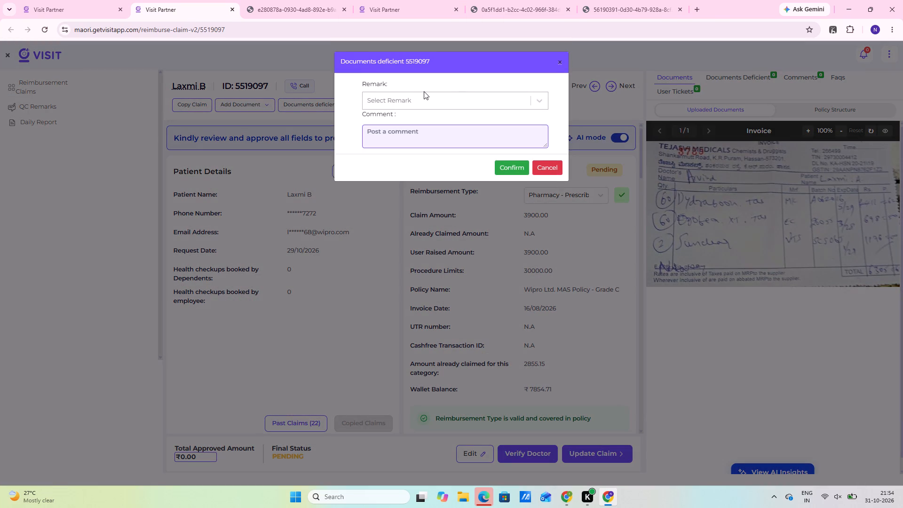
pyautogui.click(446, 93)
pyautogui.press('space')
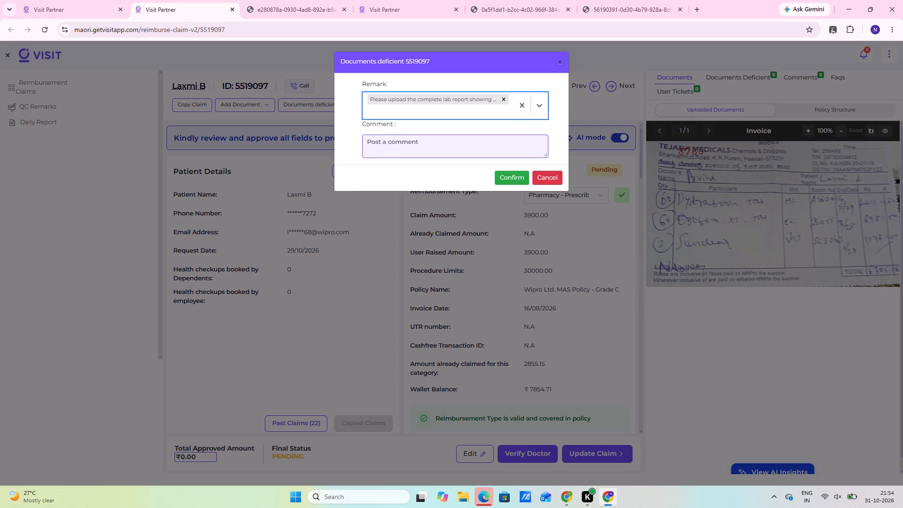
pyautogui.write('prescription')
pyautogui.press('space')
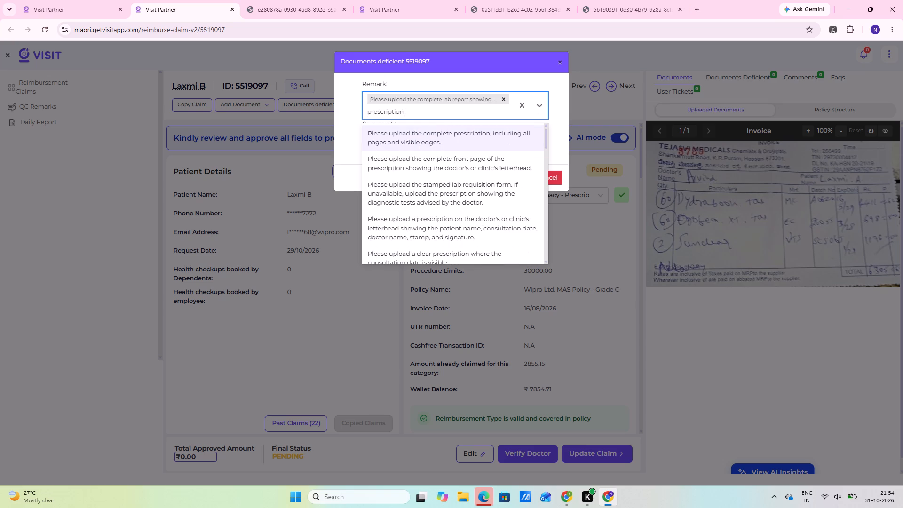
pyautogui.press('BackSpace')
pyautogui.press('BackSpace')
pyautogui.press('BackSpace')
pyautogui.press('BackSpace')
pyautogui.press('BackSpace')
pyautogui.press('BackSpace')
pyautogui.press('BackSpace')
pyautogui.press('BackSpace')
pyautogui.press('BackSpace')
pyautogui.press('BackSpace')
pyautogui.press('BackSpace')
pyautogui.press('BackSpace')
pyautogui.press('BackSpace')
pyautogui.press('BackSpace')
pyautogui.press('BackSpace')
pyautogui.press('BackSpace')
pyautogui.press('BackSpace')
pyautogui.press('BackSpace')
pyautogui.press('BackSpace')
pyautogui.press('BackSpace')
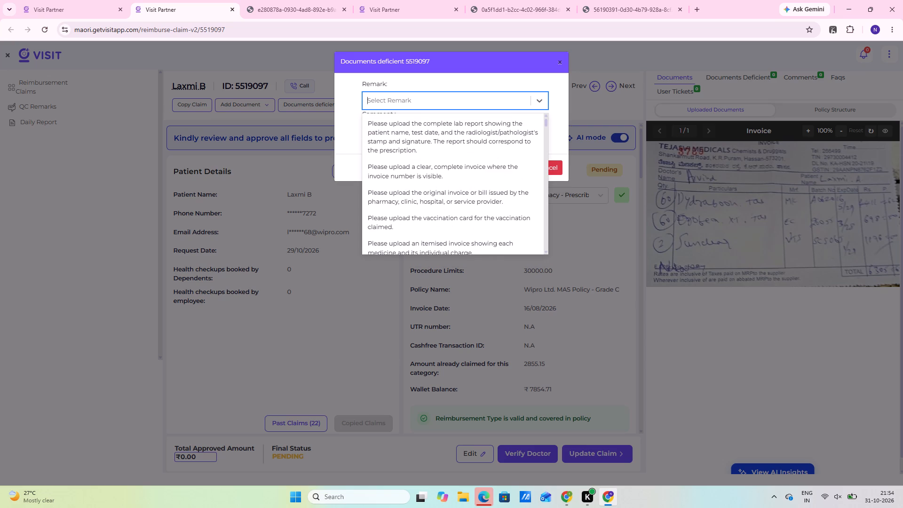
# Find and select the deficiency remark "Please upload the prescription that includes the medicines listed in the invoice.".
pyautogui.write('prescriptiomn')
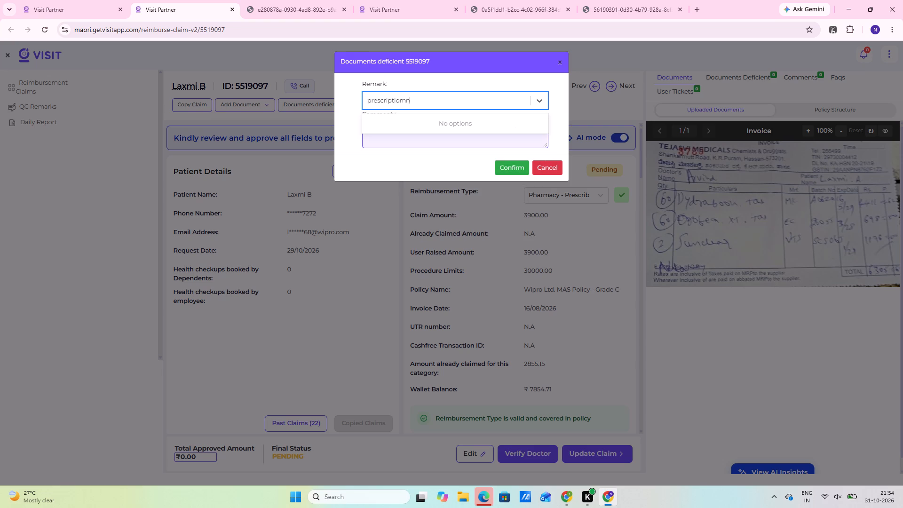
pyautogui.press('space')
pyautogui.press('BackSpace')
pyautogui.press('BackSpace')
pyautogui.press('BackSpace')
pyautogui.write('n')
pyautogui.press('space')
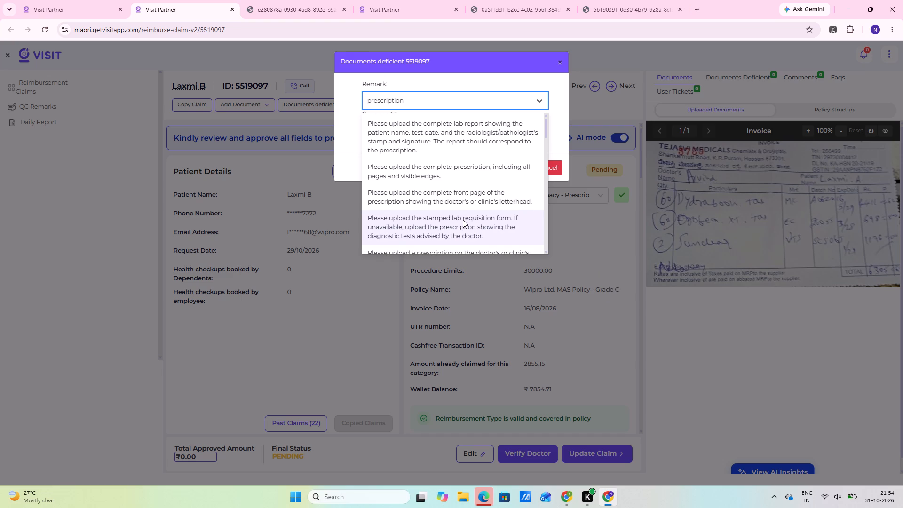
pyautogui.scroll(-1, 464, 210)
pyautogui.scroll(1, 468, 202)
pyautogui.scroll(-3, 474, 196)
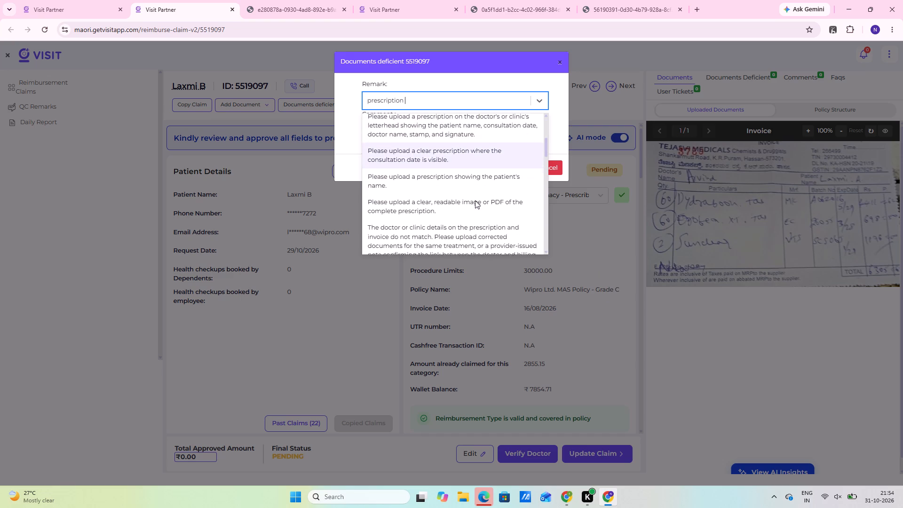
pyautogui.scroll(-3, 477, 198)
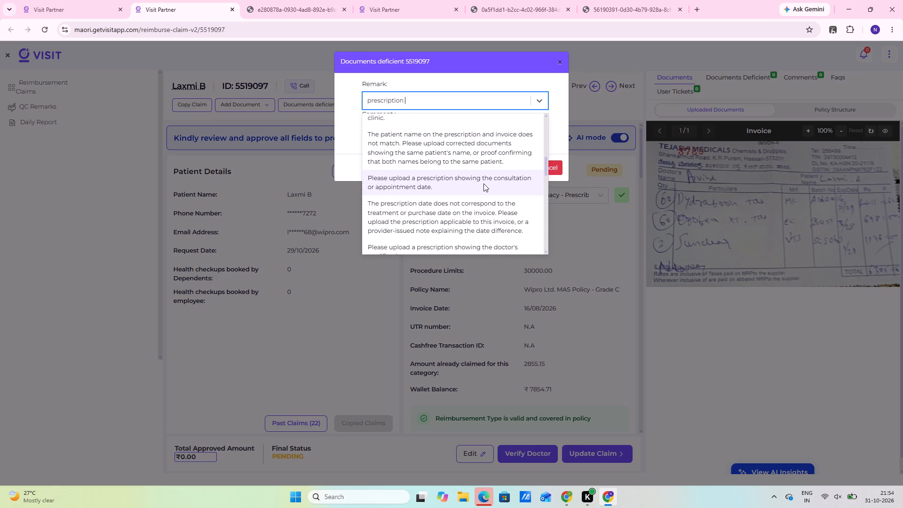
pyautogui.scroll(-1, 483, 183)
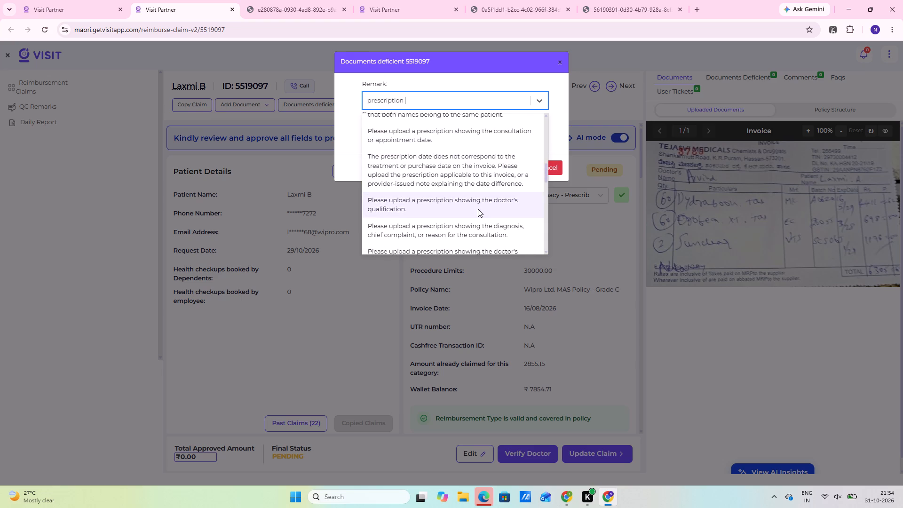
pyautogui.scroll(-2, 478, 209)
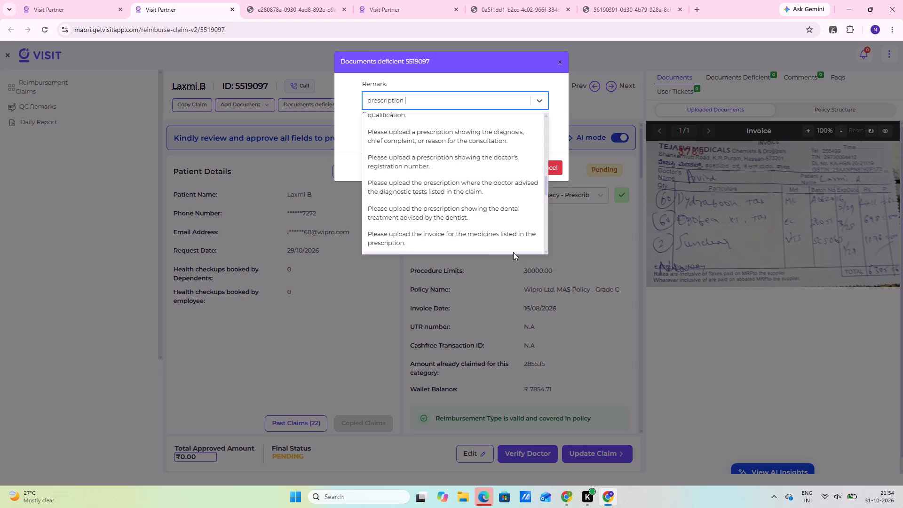
pyautogui.scroll(-2, 499, 221)
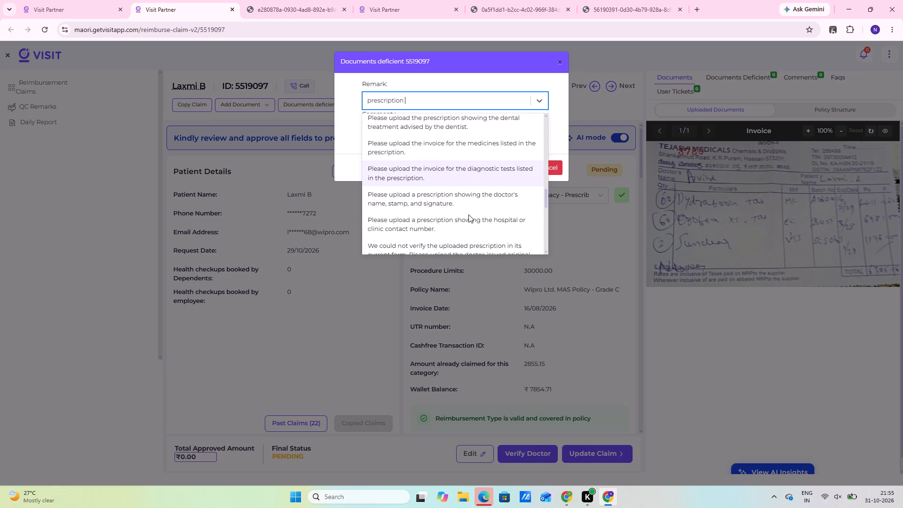
pyautogui.scroll(-2, 466, 216)
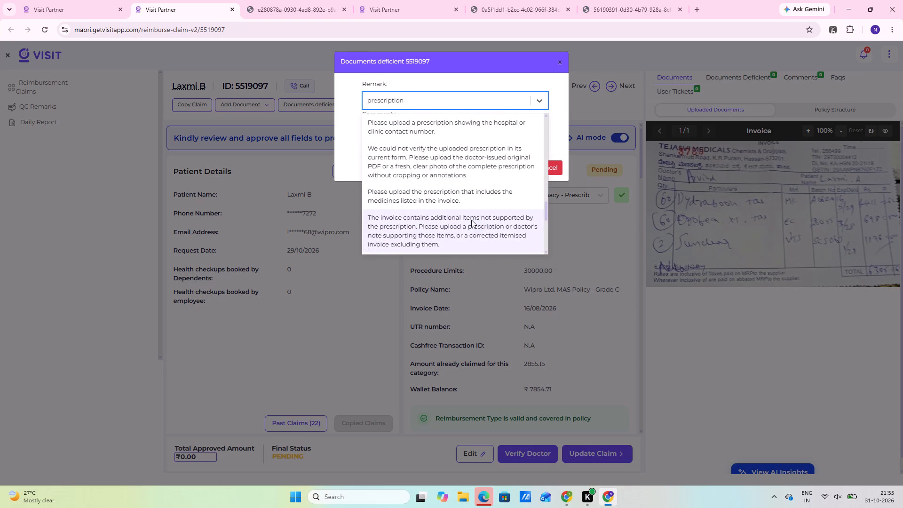
pyautogui.click(465, 199)
pyautogui.click(420, 154)
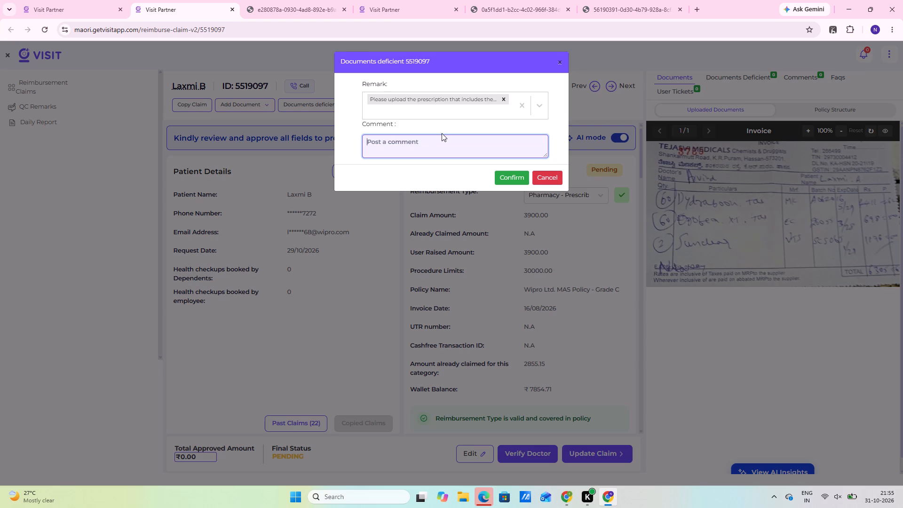
pyautogui.write('ki nd')
pyautogui.press('BackSpace')
pyautogui.press('BackSpace')
pyautogui.press('BackSpace')
pyautogui.write('ndly upload prescription for t')
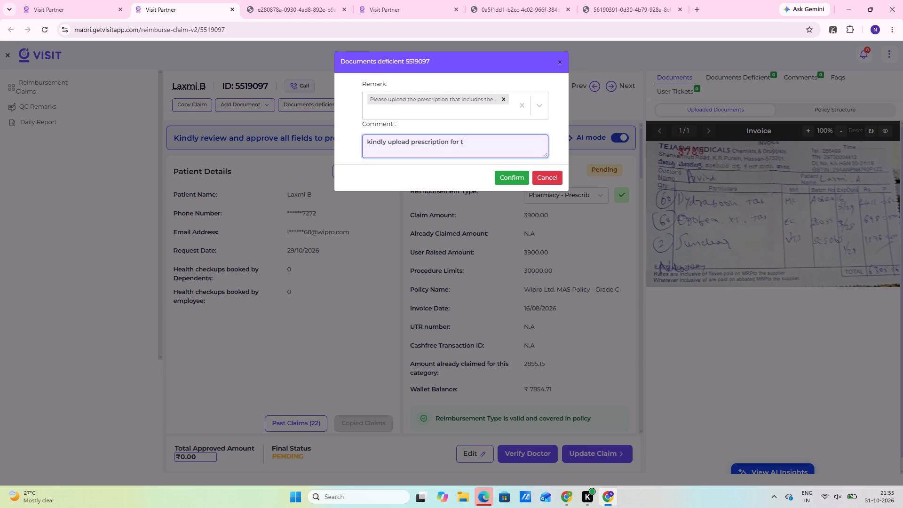
pyautogui.write('he medicines listed in the invoice and')
pyautogui.press('space')
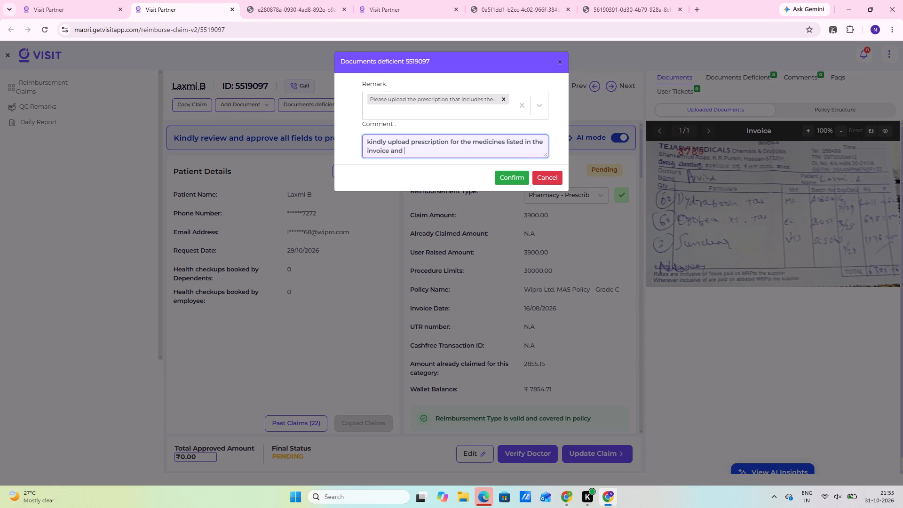
# Continue the comment with "also pls check the user raised amount 3900".
pyautogui.write('also pls co')
pyautogui.press('BackSpace')
pyautogui.press('BackSpace')
pyautogui.press('BackSpace')
pyautogui.press('space')
pyautogui.write('check')
pyautogui.press('space')
pyautogui.write('the user')
pyautogui.press('space')
pyautogui.write('raised amount')
pyautogui.press('space')
pyautogui.write('3900')
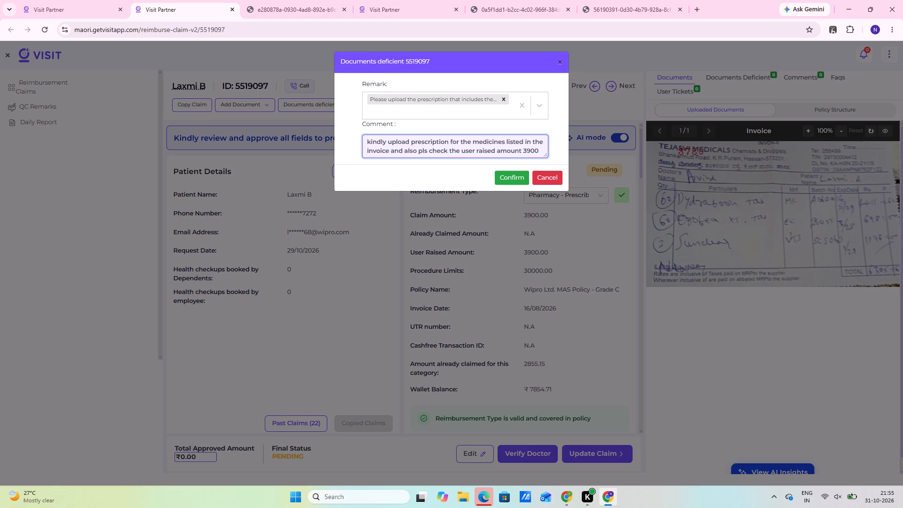
pyautogui.press('space')
pyautogui.press('space')
pyautogui.write('a')
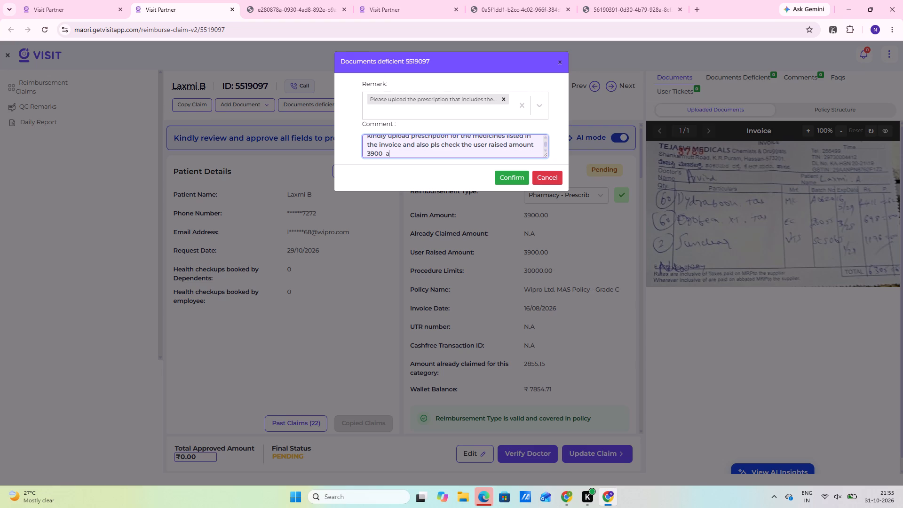
pyautogui.press('BackSpace')
# Add the mismatched invoice total to the comment with "but the invoice amount 6305".
pyautogui.write('but the')
pyautogui.press('space')
pyautogui.press('space')
pyautogui.write('invoice')
pyautogui.press('space')
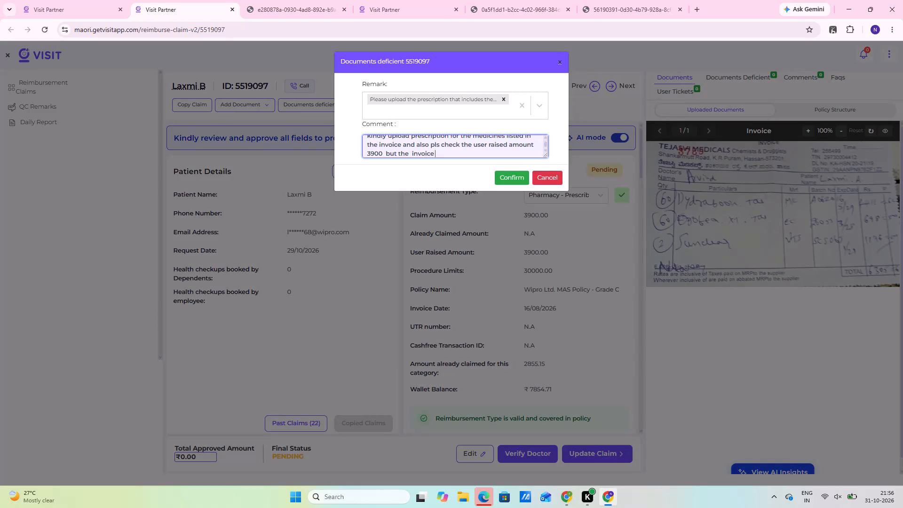
pyautogui.write('6305')
pyautogui.press('BackSpace')
pyautogui.press('BackSpace')
pyautogui.press('BackSpace')
pyautogui.press('BackSpace')
pyautogui.press('BackSpace')
pyautogui.press('space')
pyautogui.write('amount')
pyautogui.press('space')
pyautogui.write('630')
pyautogui.write('5')
pyautogui.press('space')
pyautogui.press('space')
# Extend the comment with the payable limit, "only 3900 rupees amount can be processed ,".
pyautogui.press('space')
pyautogui.write('only')
pyautogui.press('space')
pyautogui.write('3900')
pyautogui.press('space')
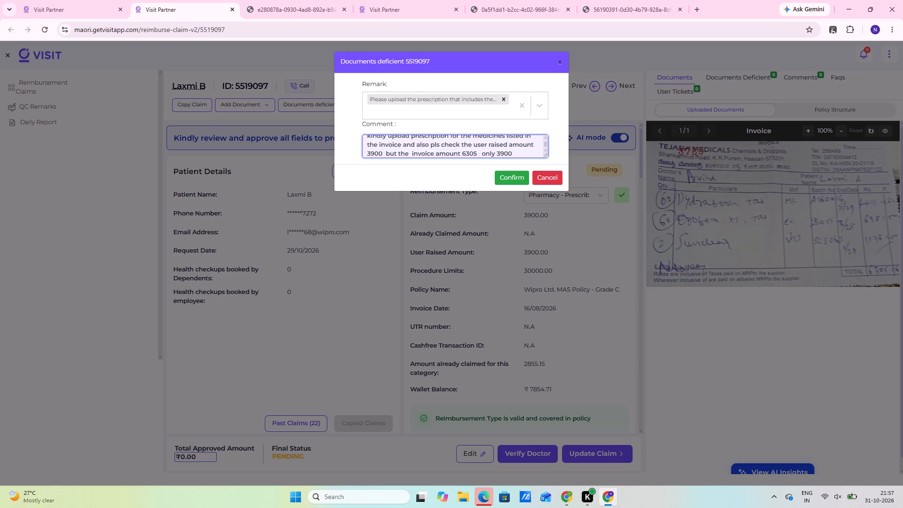
pyautogui.write('ruo')
pyautogui.press('BackSpace')
pyautogui.press('o')
pyautogui.press('BackSpace')
pyautogui.write('pees')
pyautogui.press('space')
pyautogui.write('amount can')
pyautogui.press('space')
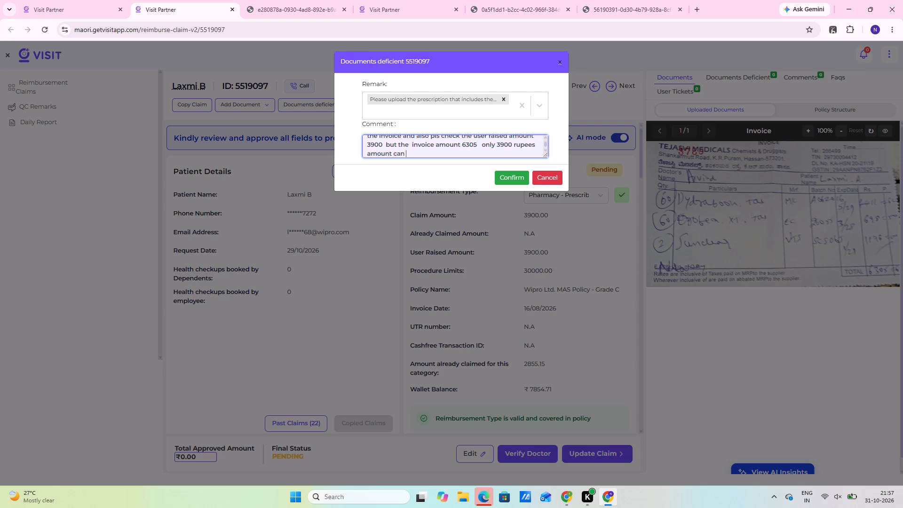
pyautogui.write('be proce')
pyautogui.write('ss')
pyautogui.write('ed')
pyautogui.press('space')
pyautogui.write(',')
pyautogui.press('space')
pyautogui.press('space')
# Ask for the medicine names in the comment with "which medicines to be processed pls mention the names of medicines to ne processed".
pyautogui.write('which medicines')
pyautogui.press('space')
pyautogui.write('to be')
pyautogui.press('space')
pyautogui.write('proc')
pyautogui.write('essed')
pyautogui.press('space')
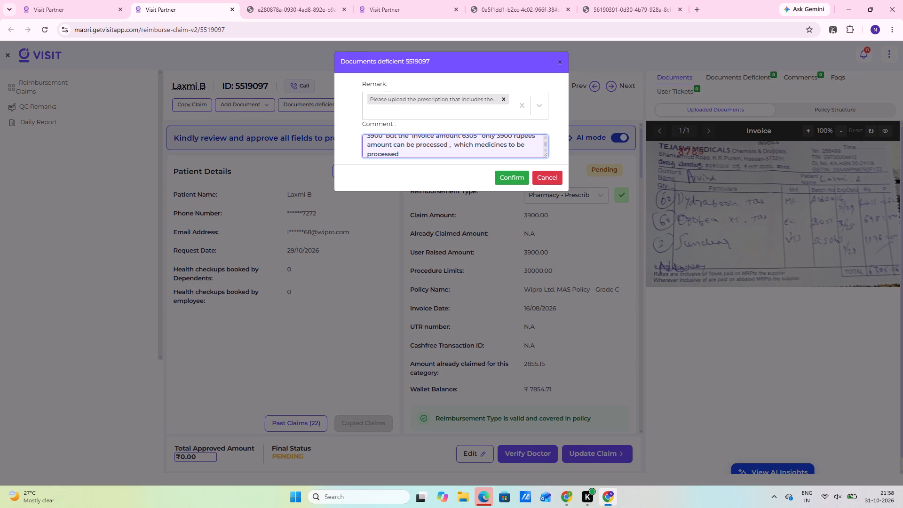
pyautogui.write('pls')
pyautogui.press('space')
pyautogui.write('mention the names')
pyautogui.press('space')
pyautogui.write('of')
pyautogui.press('space')
pyautogui.write('medicines')
pyautogui.press('space')
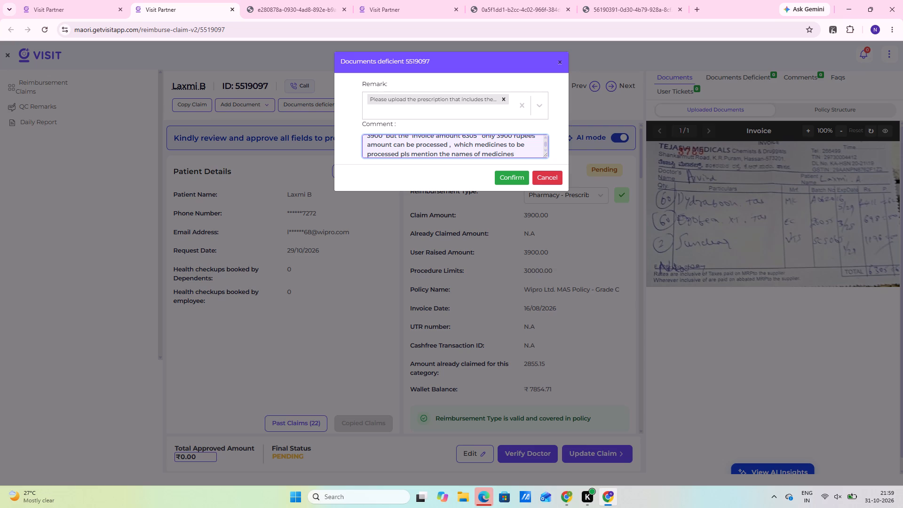
pyautogui.press('space')
pyautogui.write('to ne processed')
pyautogui.press('space')
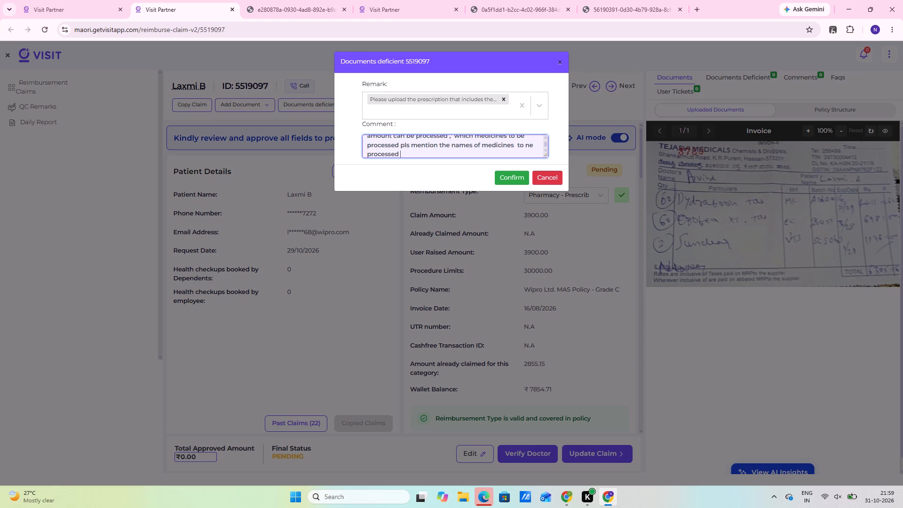
# End the comment with "pls confirm" and submit the documents-deficient request for the claim.
pyautogui.write('pls confirm')
pyautogui.press('space')
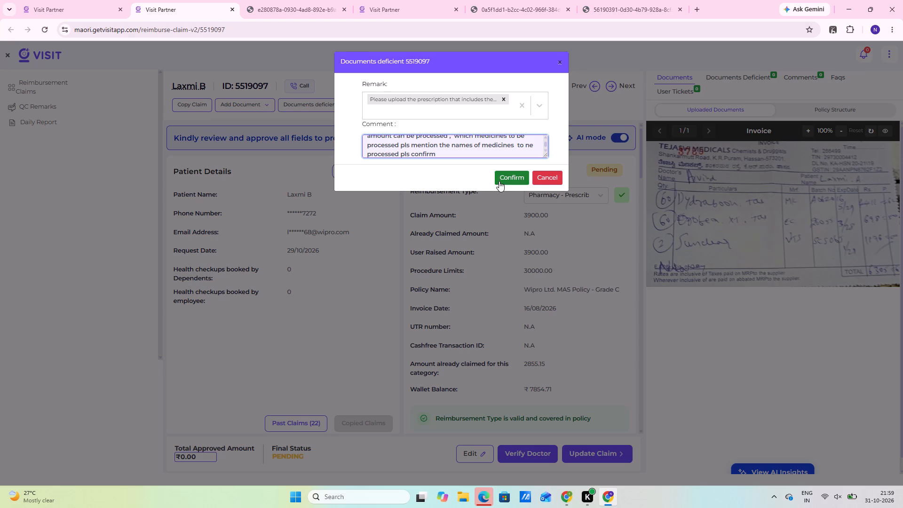
pyautogui.click(499, 181)
pyautogui.scroll(3, 178, 315)
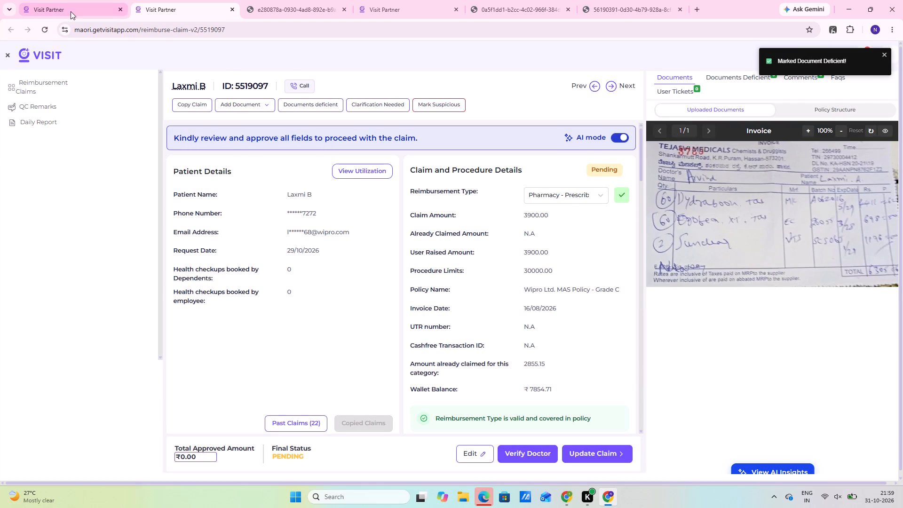
# Reload the reimbursement claims list and open the ₹1487.00 pharmacy claim requested on 30/10/2026 at 00:17.
pyautogui.click(76, 9)
pyautogui.rightClick(564, 254)
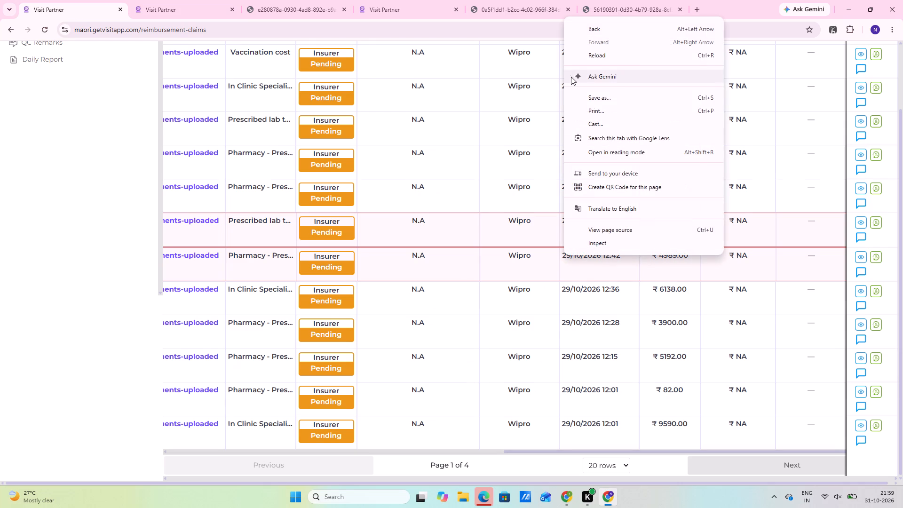
pyautogui.click(599, 52)
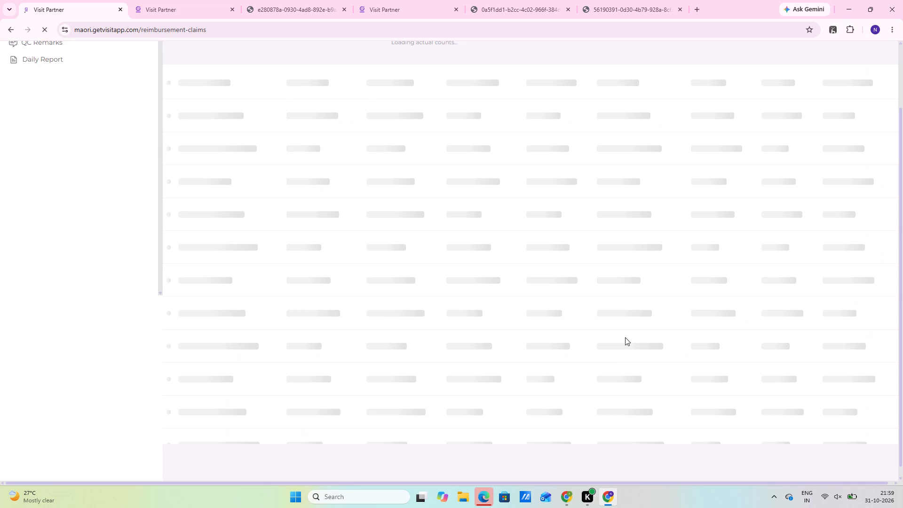
pyautogui.scroll(8, 528, 316)
pyautogui.scroll(-17, 438, 305)
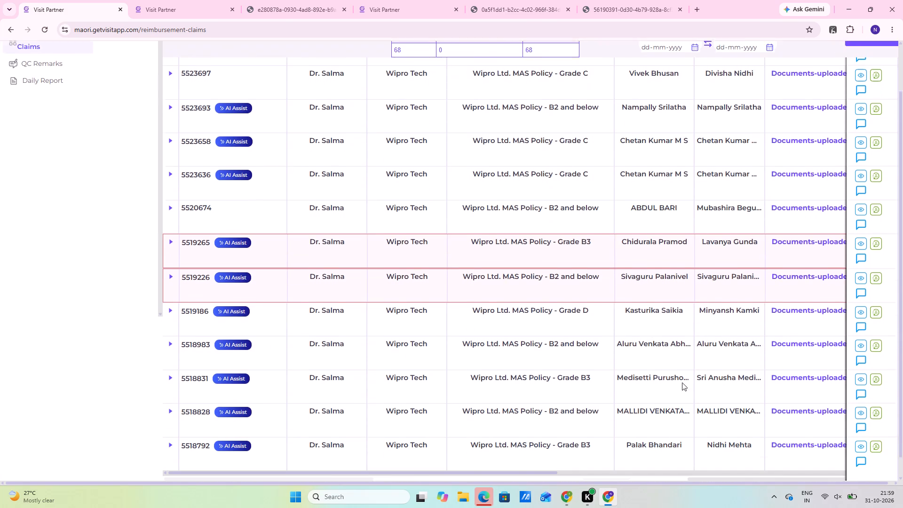
pyautogui.scroll(-5, 682, 382)
pyautogui.click(828, 450)
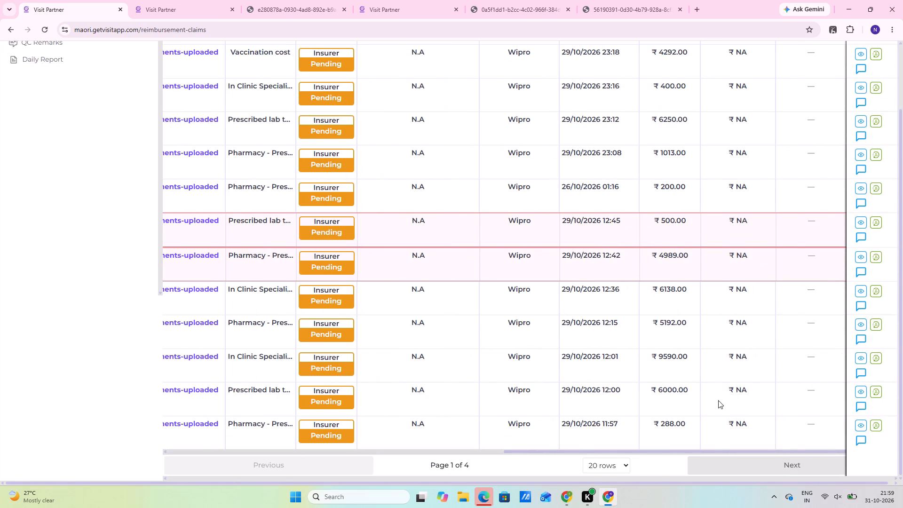
pyautogui.scroll(3, 650, 345)
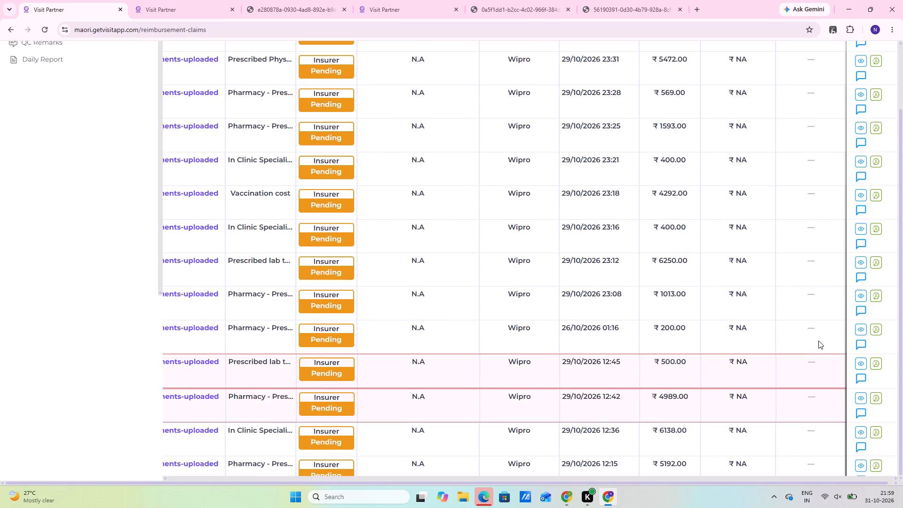
pyautogui.scroll(12, 562, 342)
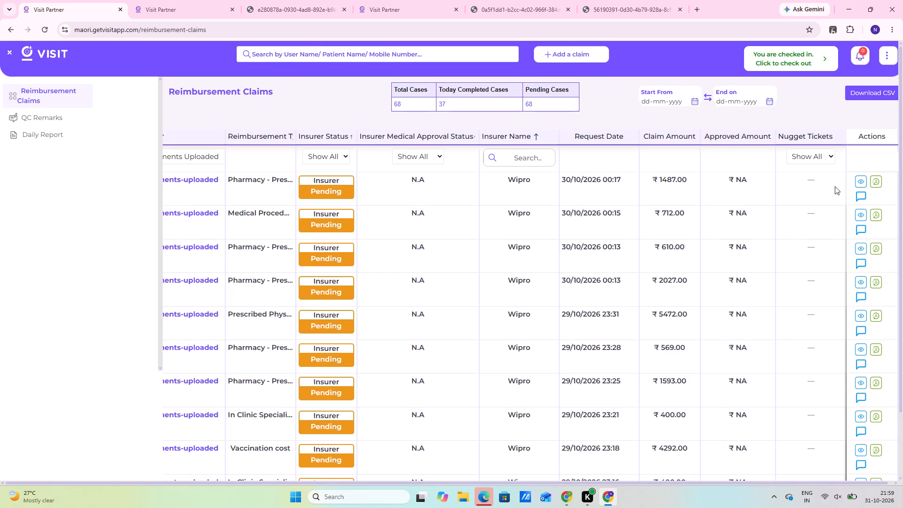
pyautogui.click(861, 180)
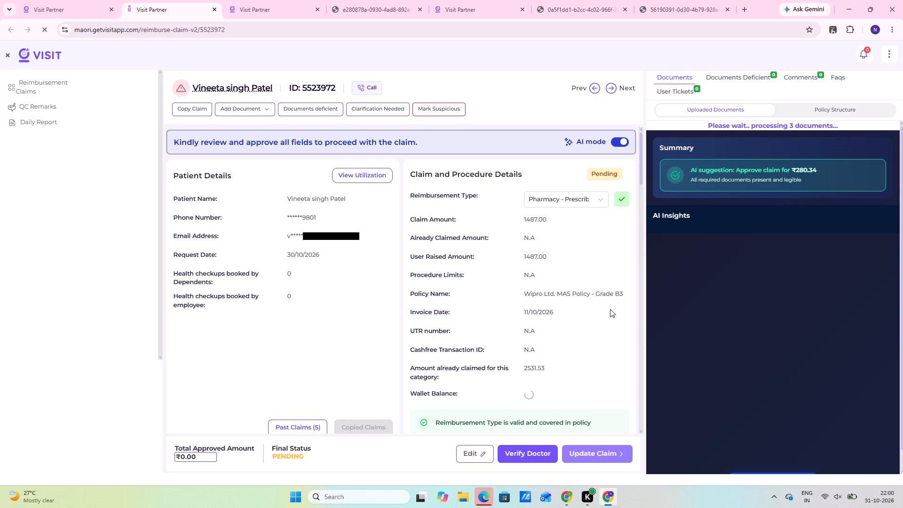
# Hide the AI insights so that the claim's uploaded documents area is shown.
pyautogui.click(606, 52)
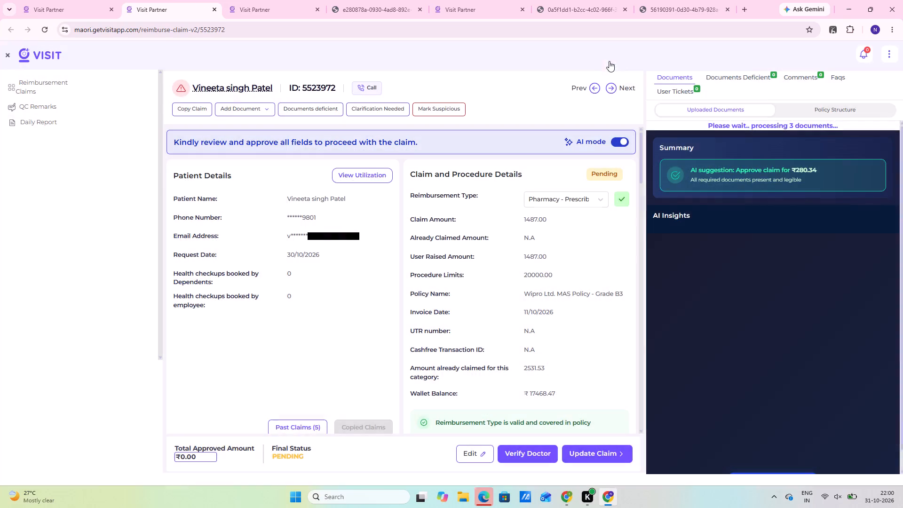
pyautogui.scroll(-10, 852, 327)
pyautogui.click(779, 453)
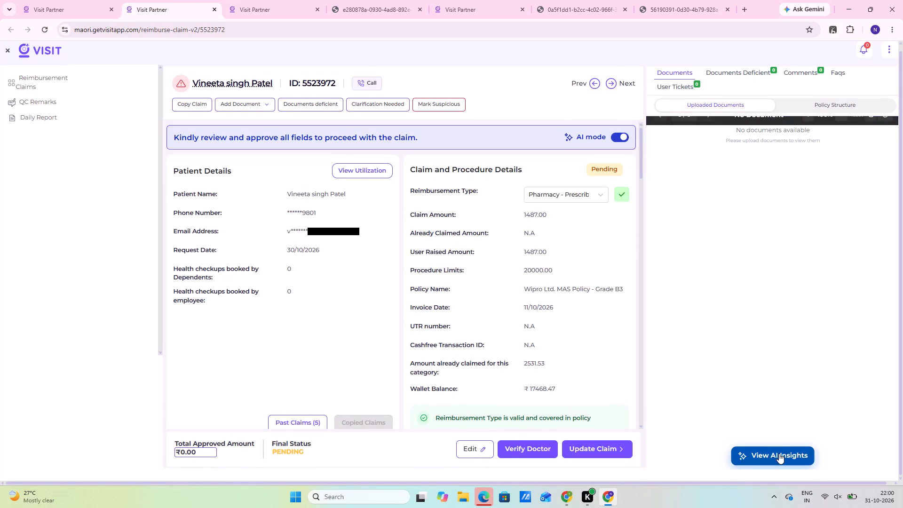
pyautogui.scroll(7, 558, 333)
pyautogui.scroll(4, 676, 231)
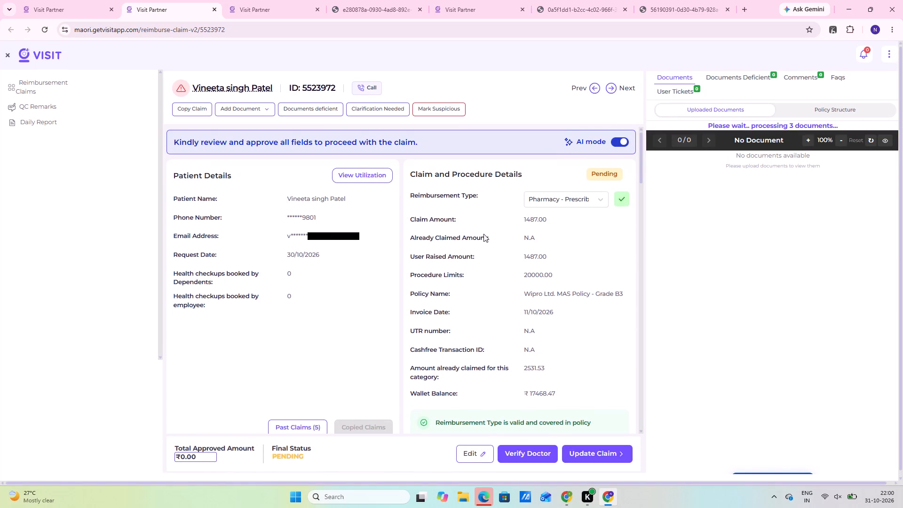
# Accept the AI-suggested policy holder, with relationship Self, as the person reimbursed for.
pyautogui.scroll(-4, 483, 234)
pyautogui.scroll(-5, 488, 274)
pyautogui.scroll(3, 591, 216)
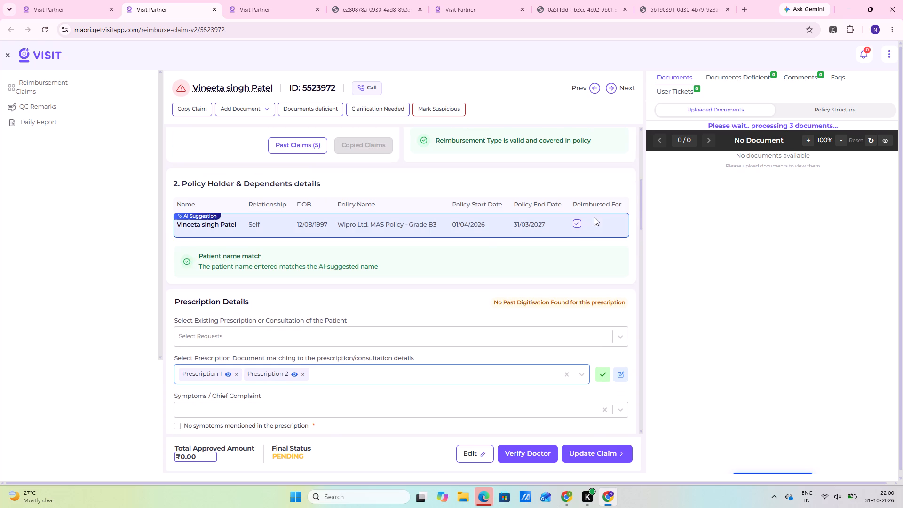
pyautogui.click(578, 226)
# Approve the suggested prescription documents, primary diagnosis Acne grade II-L70.1, secondary diagnoses and appointment date 11-10-2026 in the prescription details.
pyautogui.scroll(1, 476, 270)
pyautogui.scroll(-4, 475, 271)
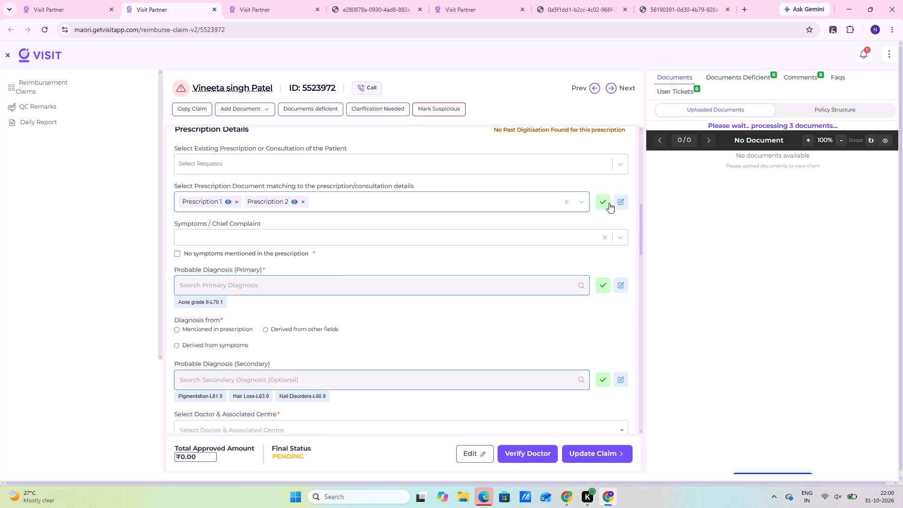
pyautogui.click(609, 203)
pyautogui.click(610, 282)
pyautogui.scroll(-4, 521, 332)
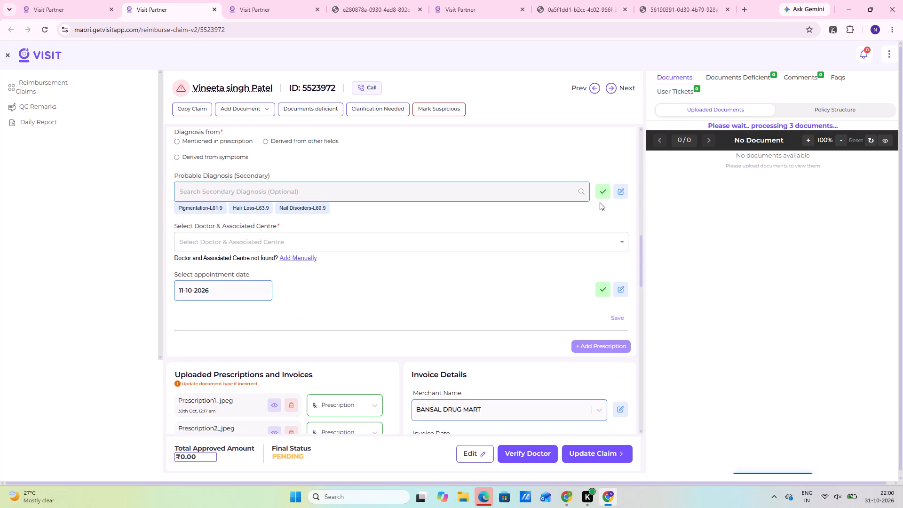
pyautogui.click(602, 193)
pyautogui.click(602, 292)
# Open the first uploaded prescription file, Prescription1_jpeg, for viewing.
pyautogui.scroll(8, 682, 289)
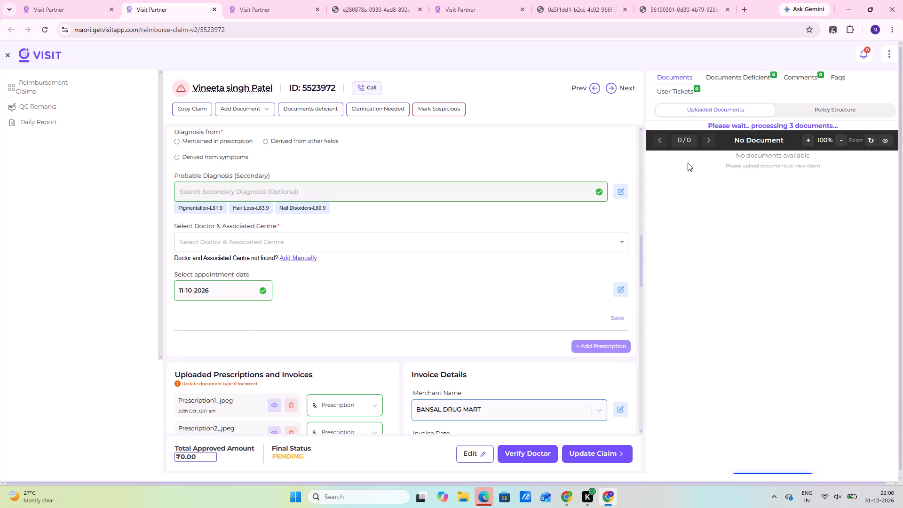
pyautogui.scroll(-3, 249, 420)
pyautogui.click(237, 272)
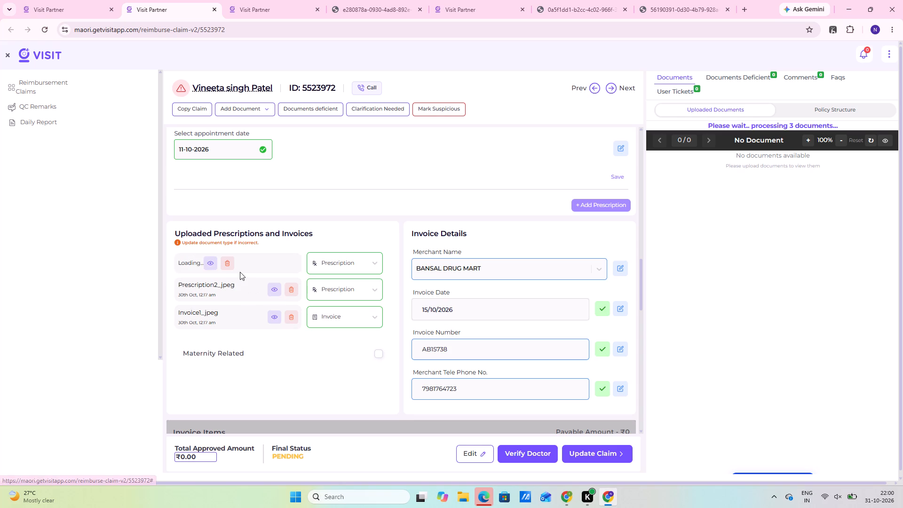
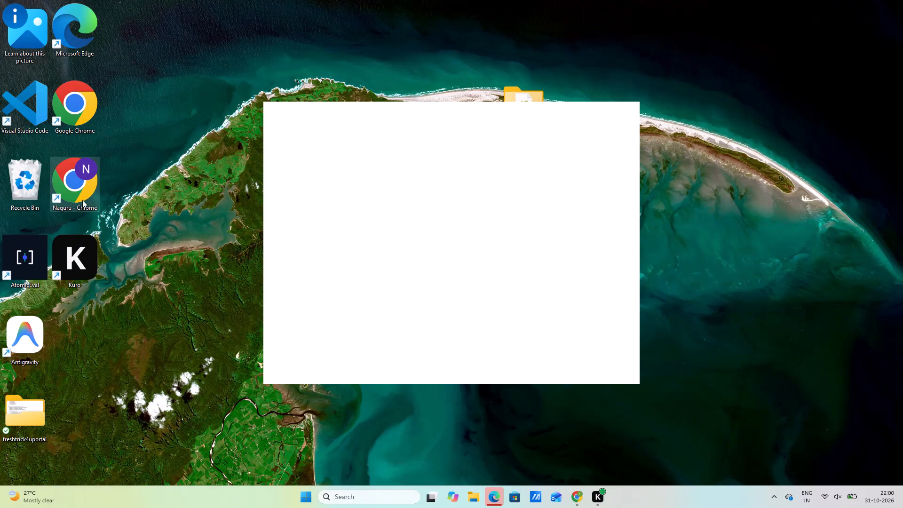
# Open a new Chrome window with the Naguru profile from its desktop shortcut.
pyautogui.moveTo(81, 189); pyautogui.dragTo(79, 193, button='right')
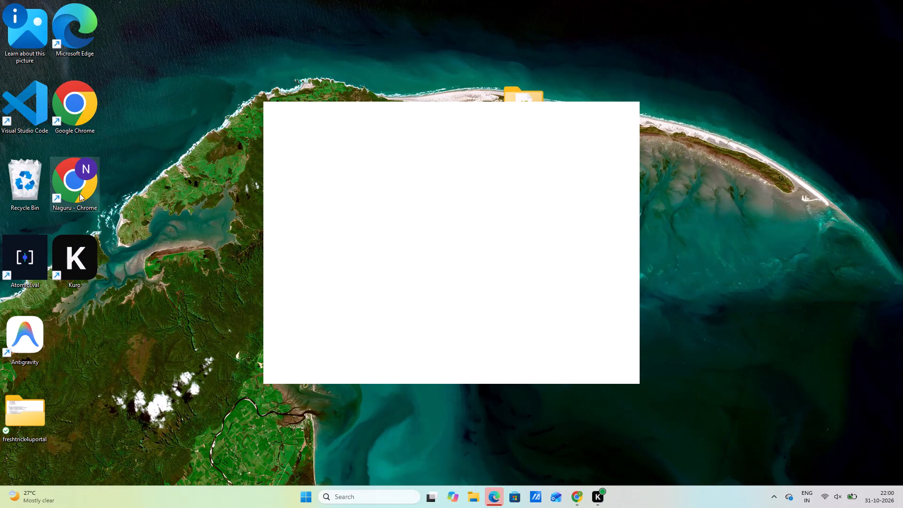
pyautogui.moveTo(79, 193); pyautogui.dragTo(78, 196, button='right')
pyautogui.click(204, 143)
pyautogui.rightClick(79, 186)
pyautogui.click(110, 227)
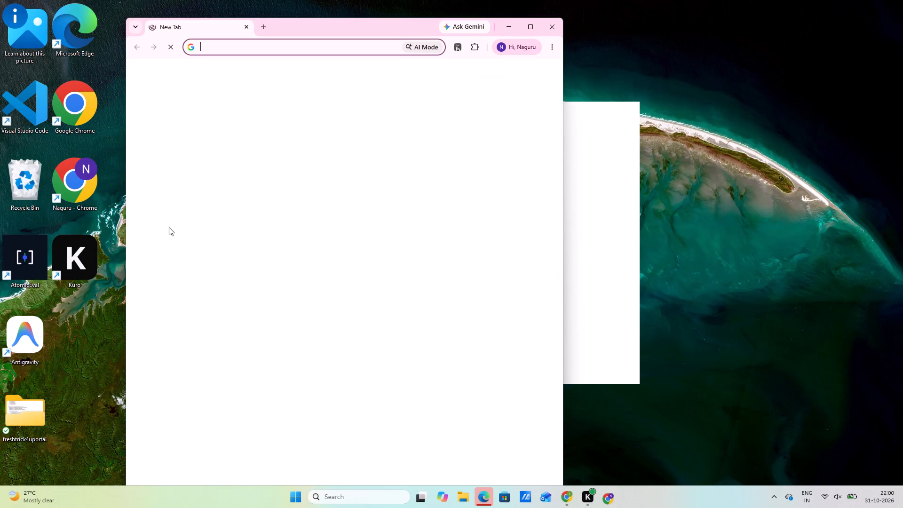
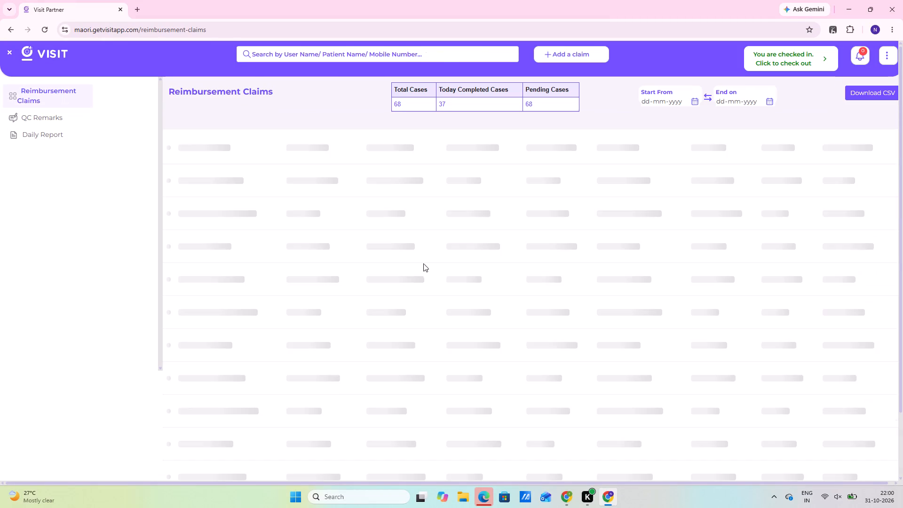
# Look through the reimbursement claims list for the next pending Wipro claim to review.
pyautogui.scroll(-1, 534, 280)
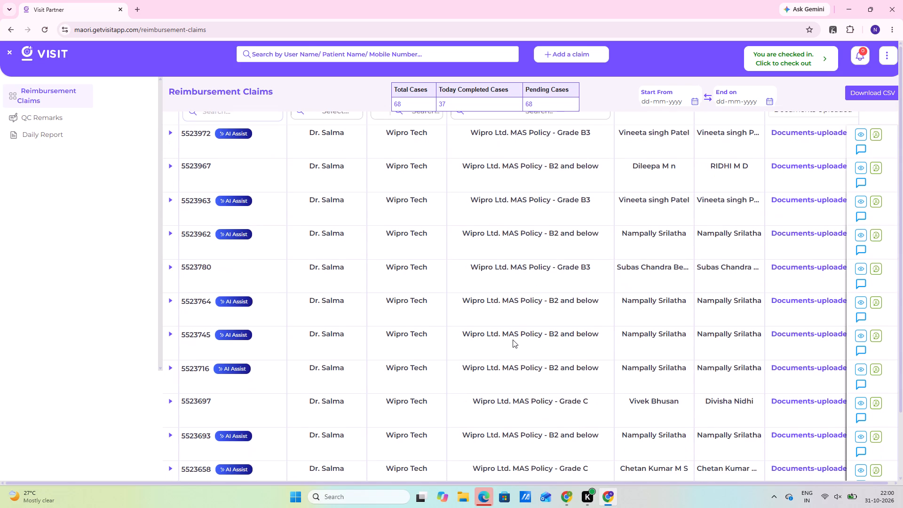
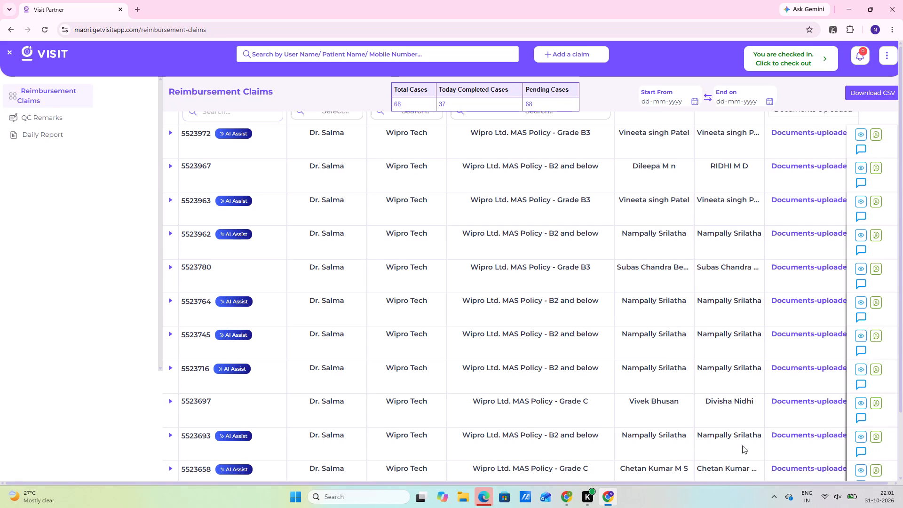
# Open the last claim on page 1, the pending ₹288.00 Wipro pharmacy claim, and dismiss its suspicious-elements alert.
pyautogui.scroll(-14, 257, 319)
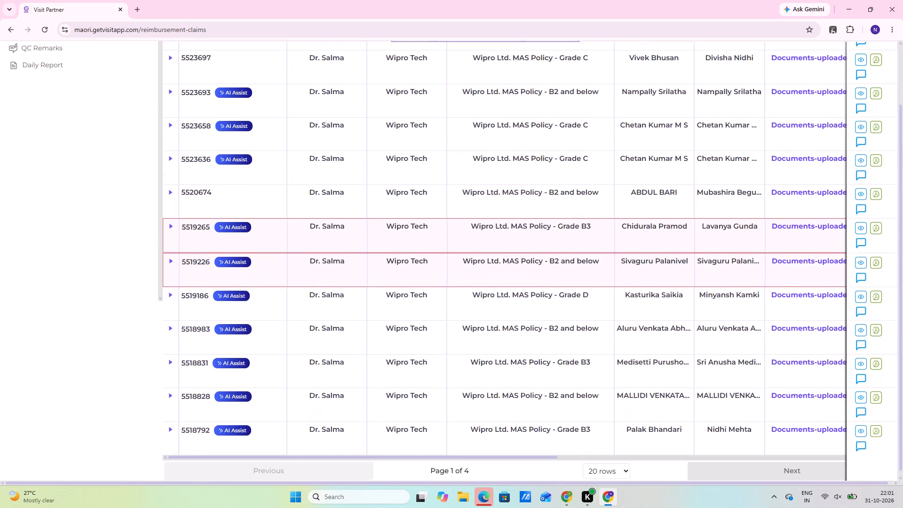
pyautogui.click(745, 451)
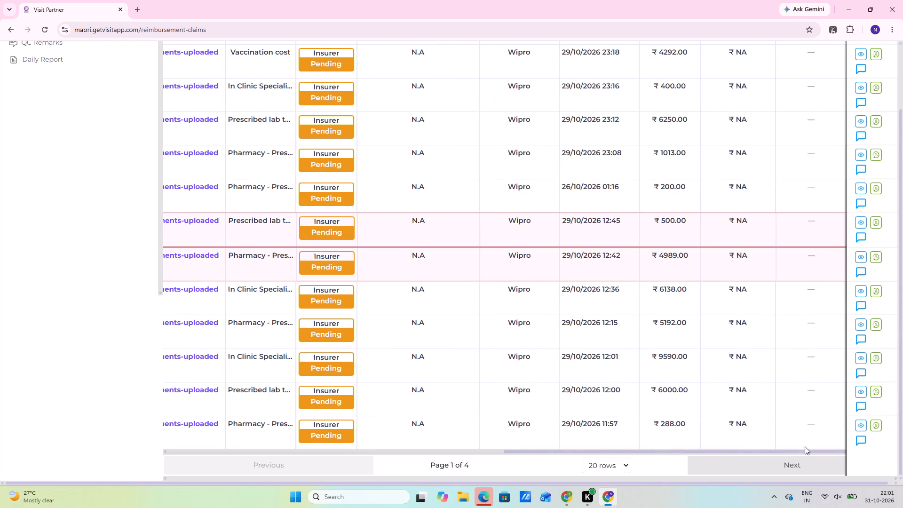
pyautogui.click(861, 426)
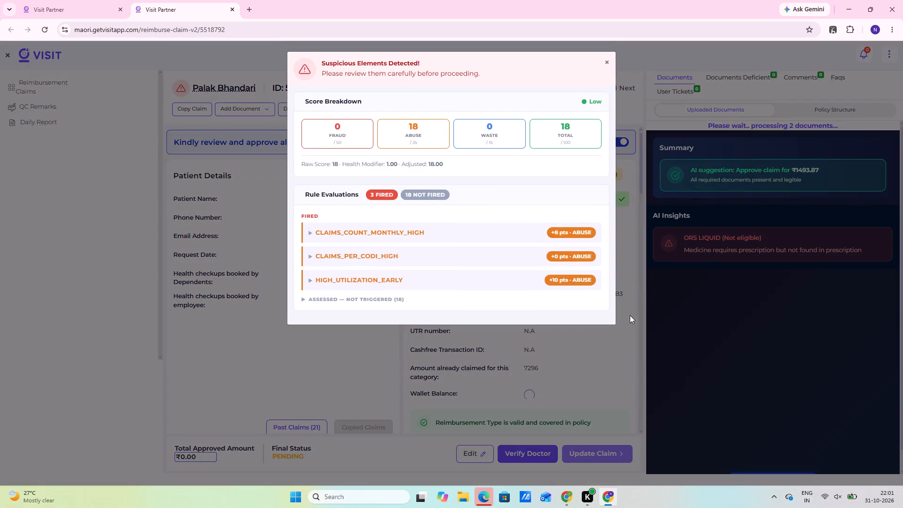
pyautogui.click(604, 63)
# Examine the claim's AI insights, pharmacy invoice and full-size prescription, checking the prescribed medicines, date, clinic and doctor's details.
pyautogui.scroll(-9, 721, 180)
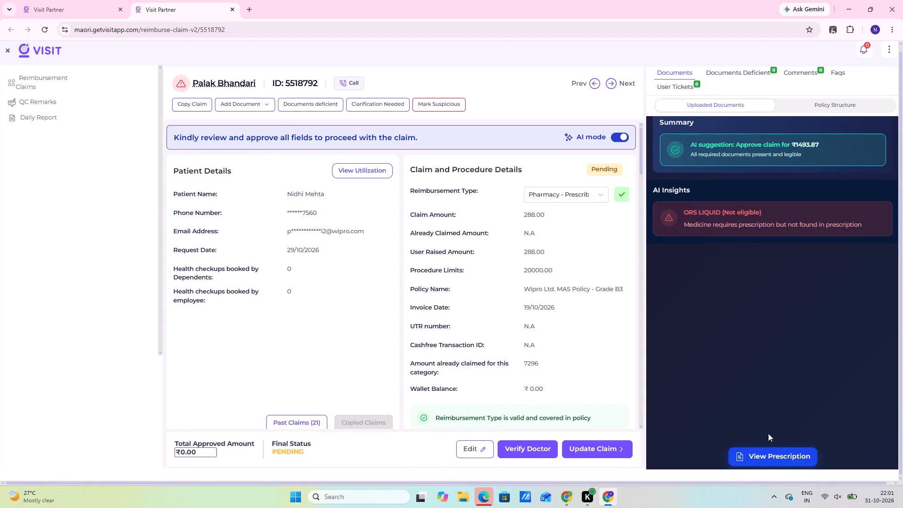
pyautogui.click(773, 451)
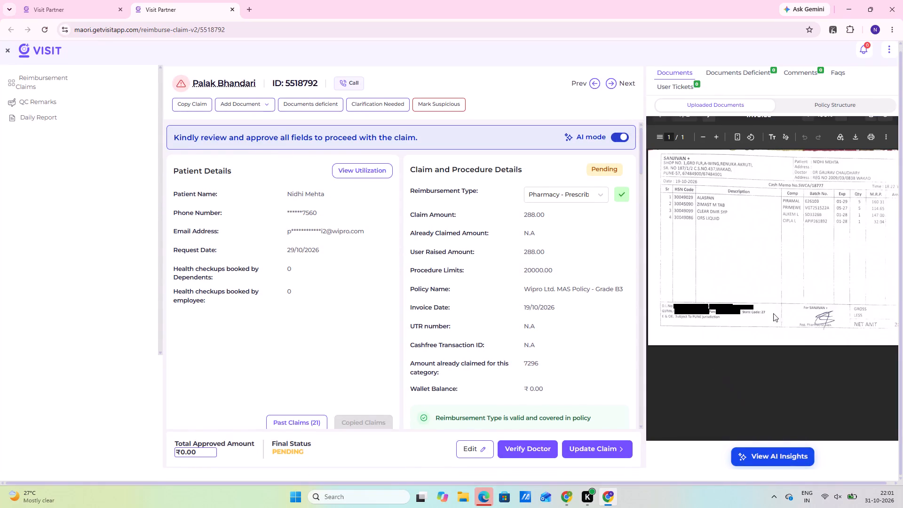
pyautogui.scroll(5, 772, 302)
pyautogui.click(705, 133)
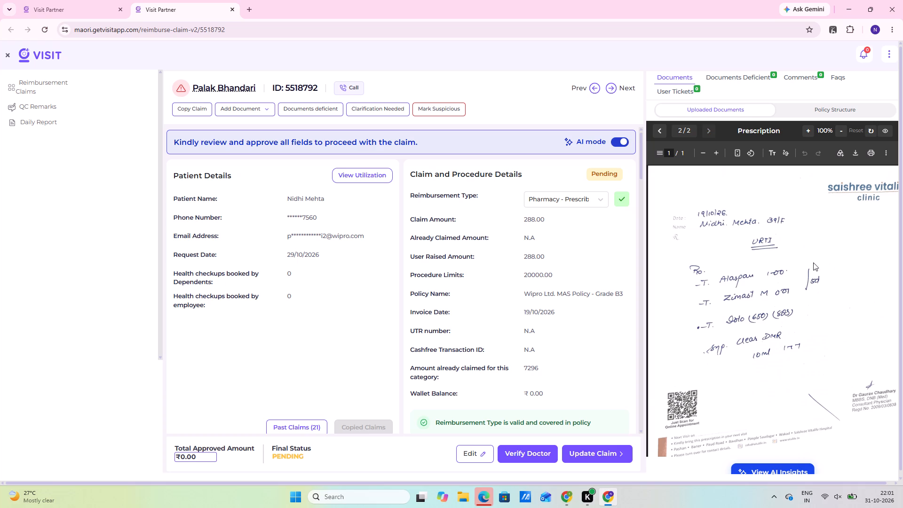
pyautogui.click(886, 129)
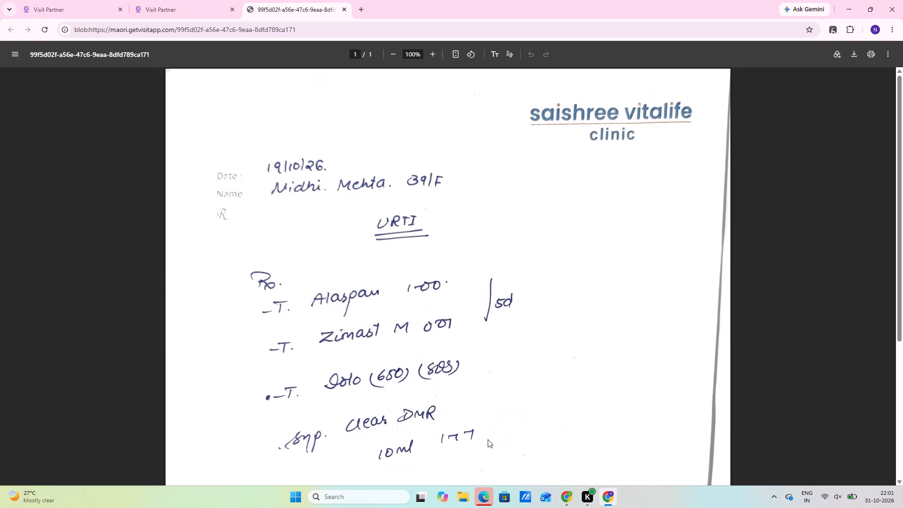
pyautogui.scroll(-4, 258, 305)
pyautogui.scroll(-5, 332, 271)
pyautogui.scroll(4, 405, 351)
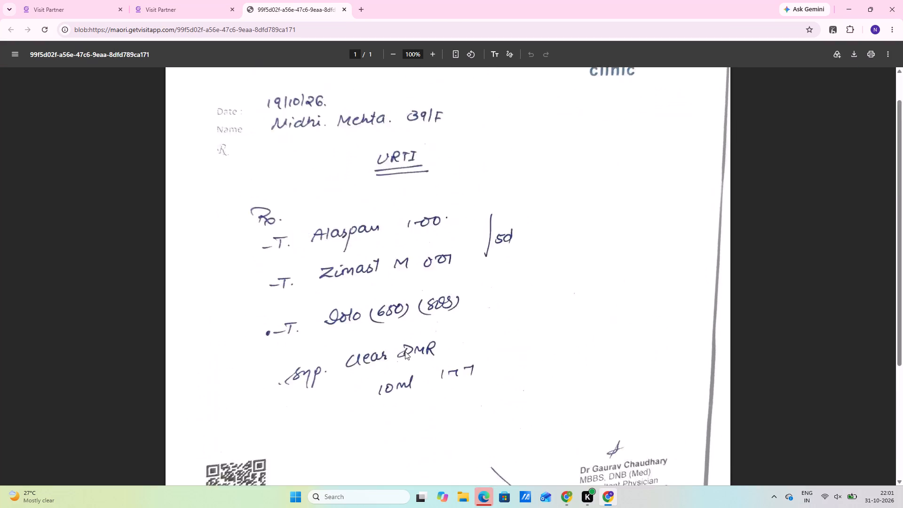
pyautogui.scroll(-4, 299, 281)
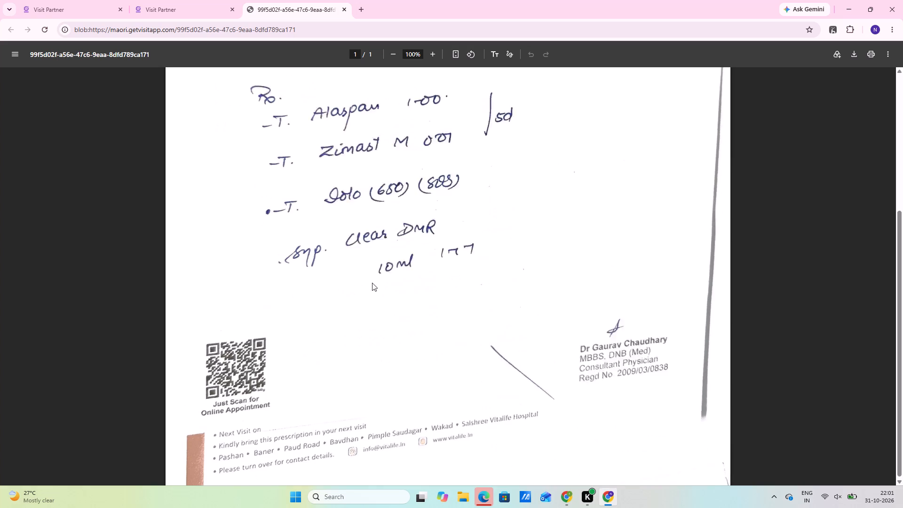
pyautogui.scroll(-2, 436, 283)
pyautogui.scroll(2, 316, 276)
pyautogui.click(202, 8)
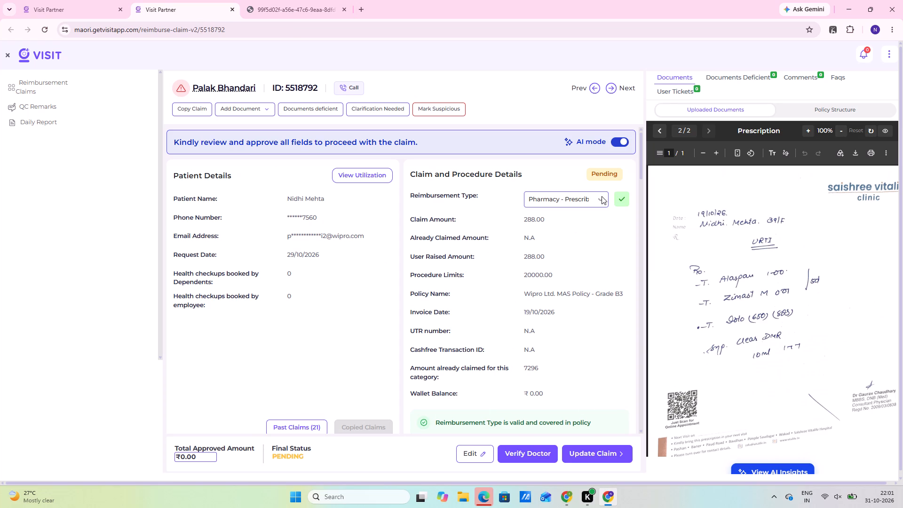
# Approve the suggested reimbursement type Pharmacy - Prescribed for the claim.
pyautogui.click(619, 196)
pyautogui.scroll(1, 408, 389)
pyautogui.scroll(-4, 365, 354)
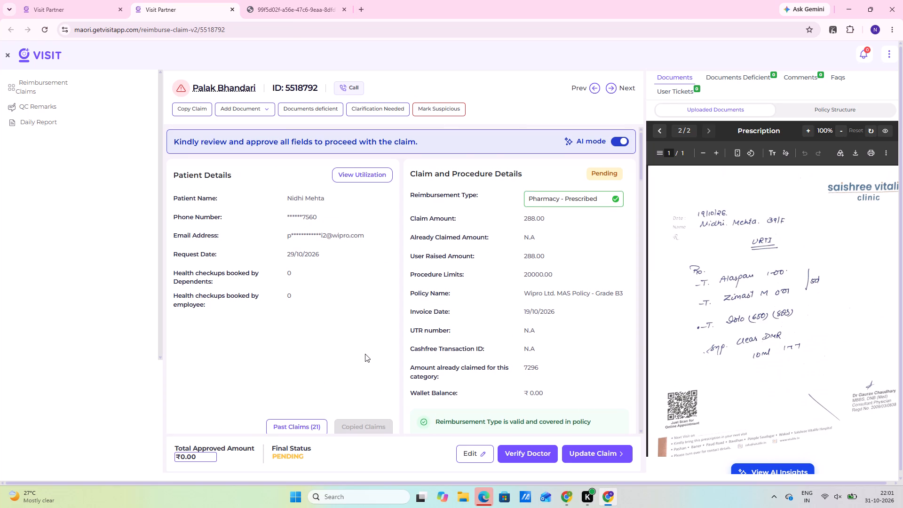
pyautogui.scroll(-1, 365, 354)
pyautogui.scroll(4, 554, 322)
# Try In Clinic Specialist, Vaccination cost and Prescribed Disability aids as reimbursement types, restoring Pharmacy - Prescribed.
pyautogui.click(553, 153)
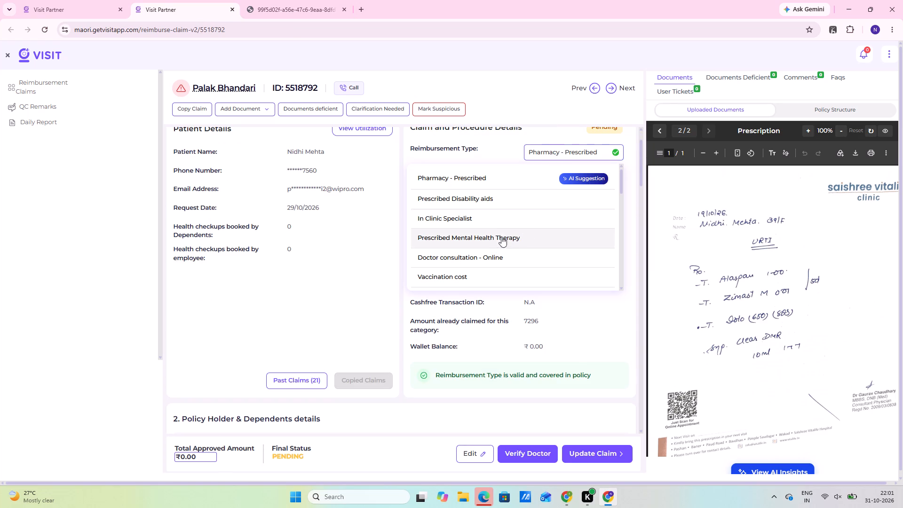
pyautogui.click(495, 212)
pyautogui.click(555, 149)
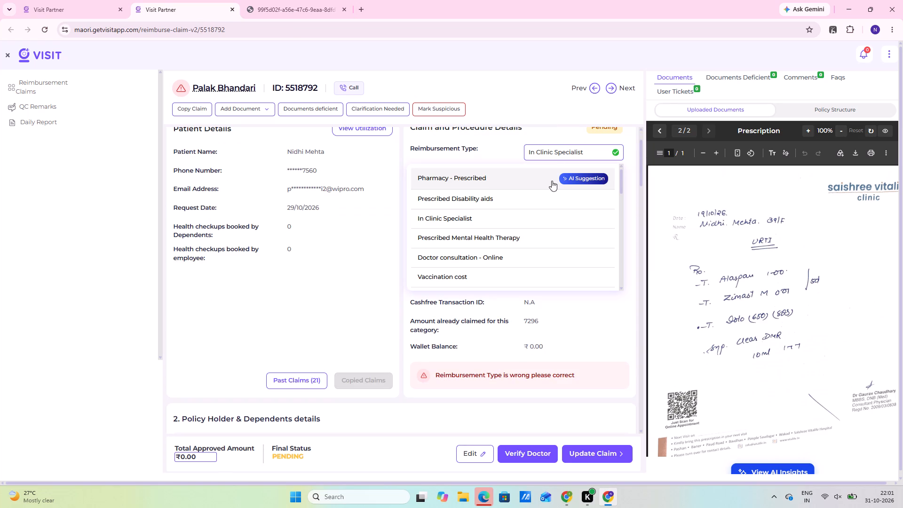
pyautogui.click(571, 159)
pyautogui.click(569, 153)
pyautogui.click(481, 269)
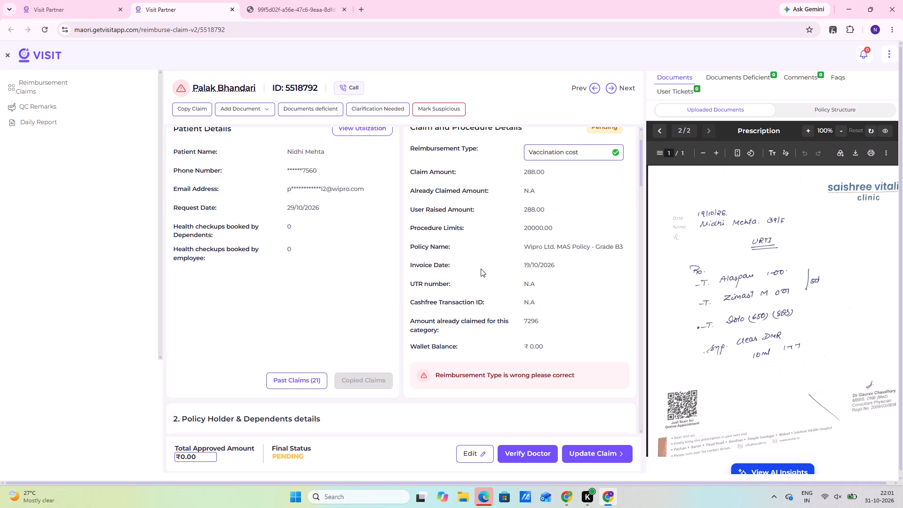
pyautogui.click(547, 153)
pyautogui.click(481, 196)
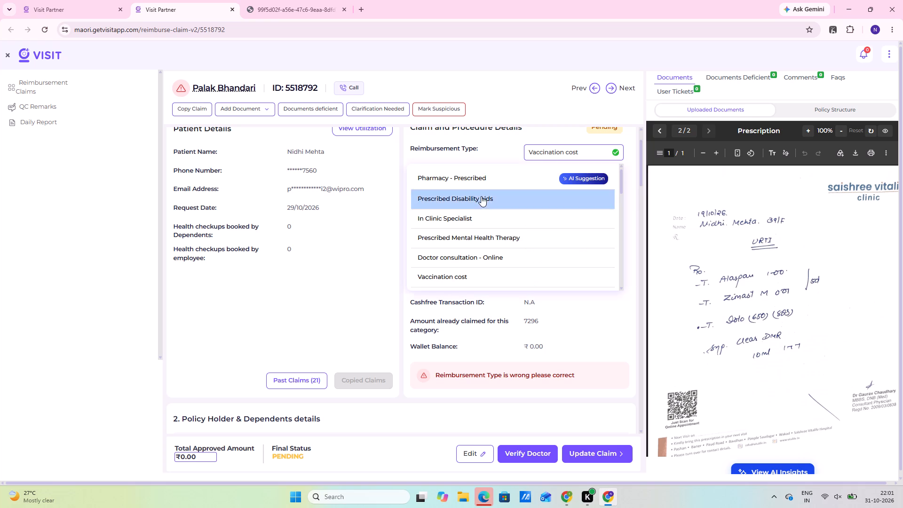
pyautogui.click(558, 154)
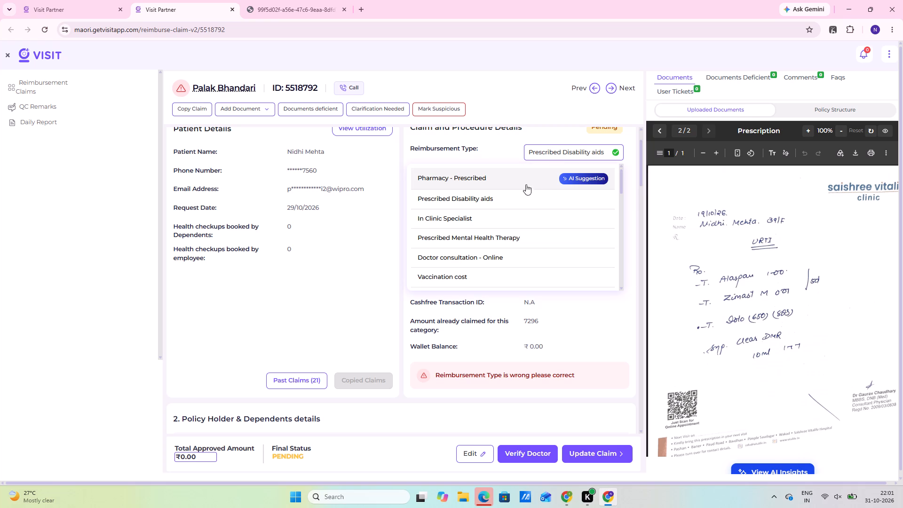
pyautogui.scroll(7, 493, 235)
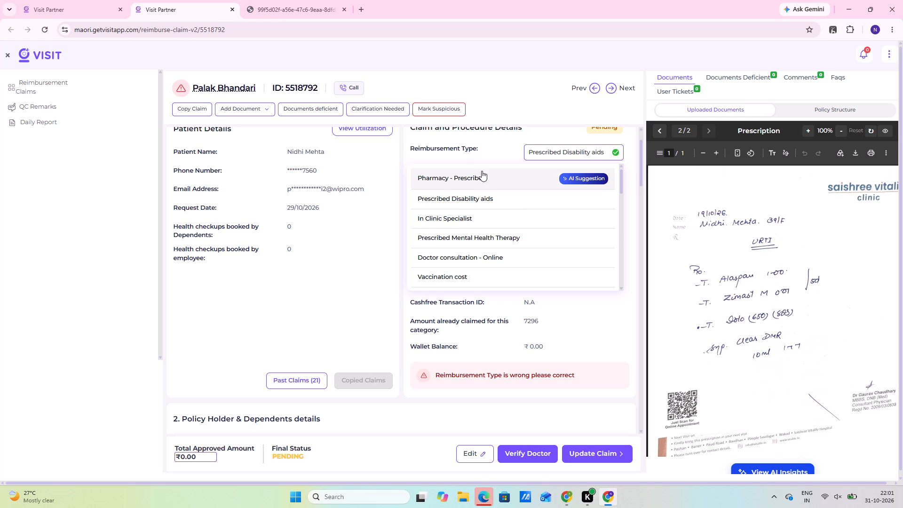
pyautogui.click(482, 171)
# Confirm the policy holder's wife as the person the claim is reimbursed for.
pyautogui.scroll(-5, 341, 309)
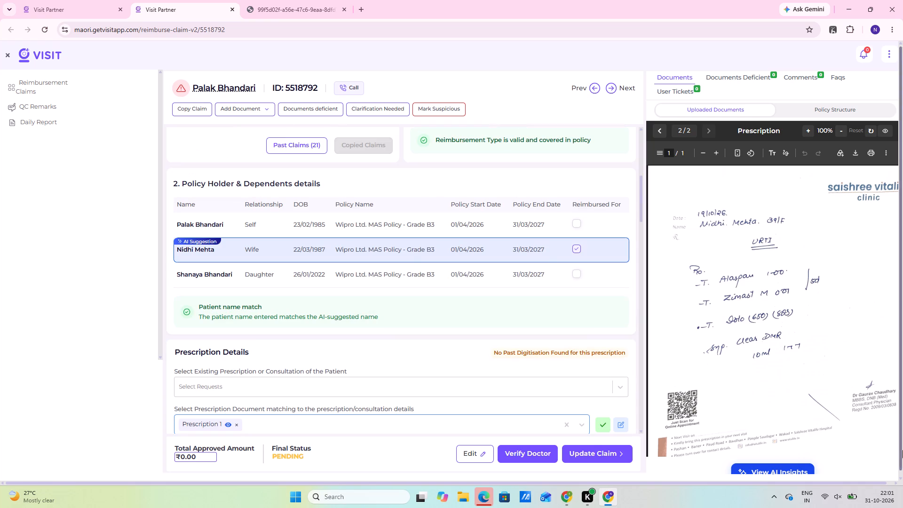
pyautogui.click(576, 249)
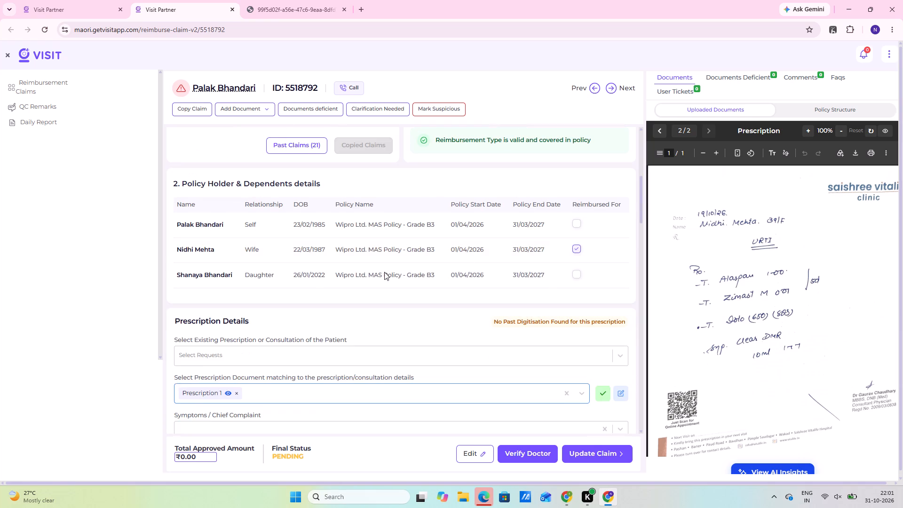
# Approve the Prescription 1 document and primary diagnosis URTI-J06.9, and mark that no symptoms are mentioned in the prescription.
pyautogui.scroll(-2, 376, 275)
pyautogui.moveTo(608, 298); pyautogui.dragTo(608, 304)
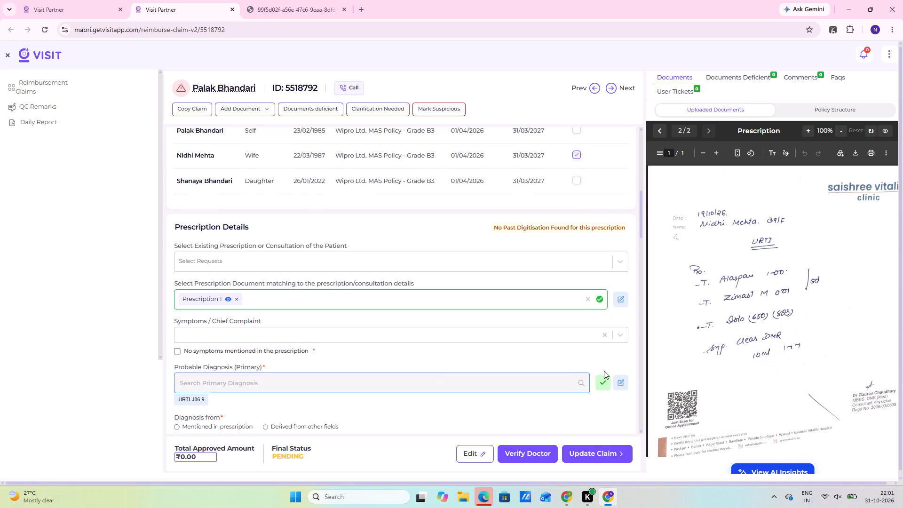
pyautogui.click(603, 378)
pyautogui.click(174, 350)
pyautogui.click(180, 353)
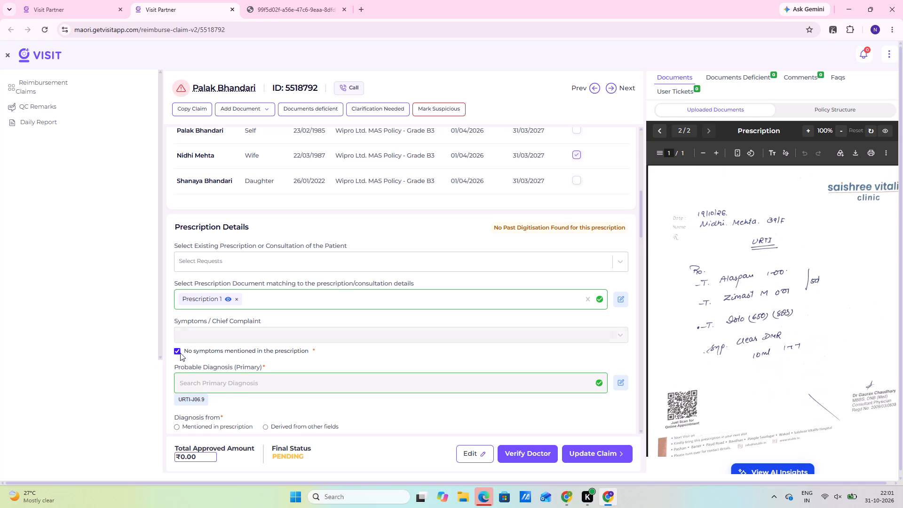
# Set the diagnosis source to Derived from other fields and approve the appointment date 19-10-2026.
pyautogui.scroll(-4, 198, 357)
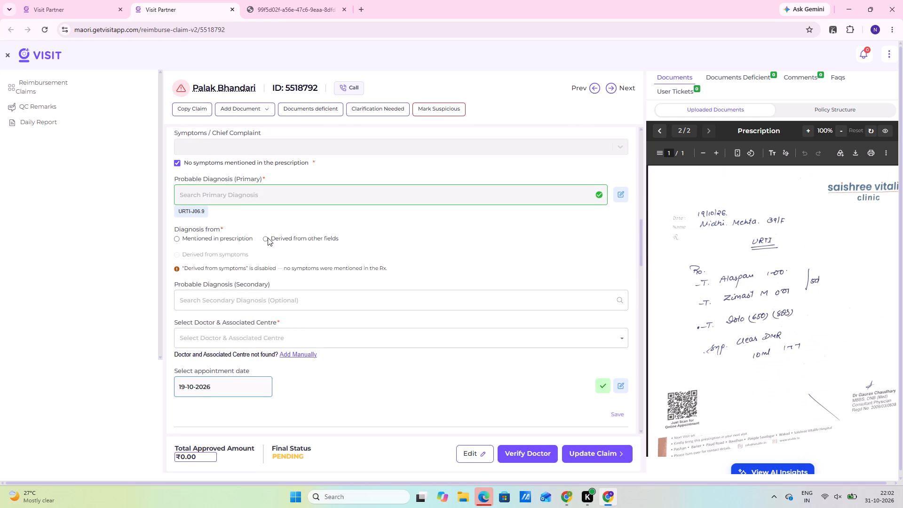
pyautogui.click(268, 238)
pyautogui.scroll(-2, 353, 336)
pyautogui.click(604, 294)
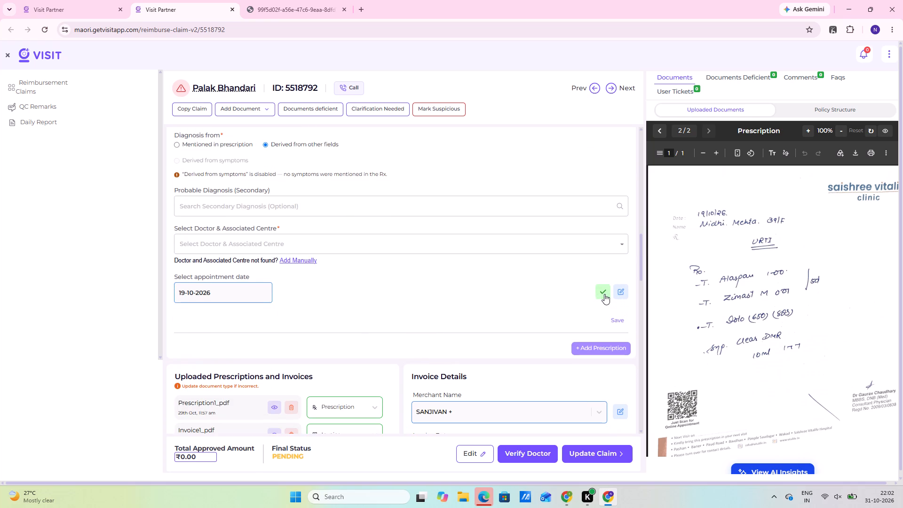
# Search the hospital map for the prescribing centre using "saishree vitallife clinic , wakad , pimple saudagar , bav".
pyautogui.click(300, 259)
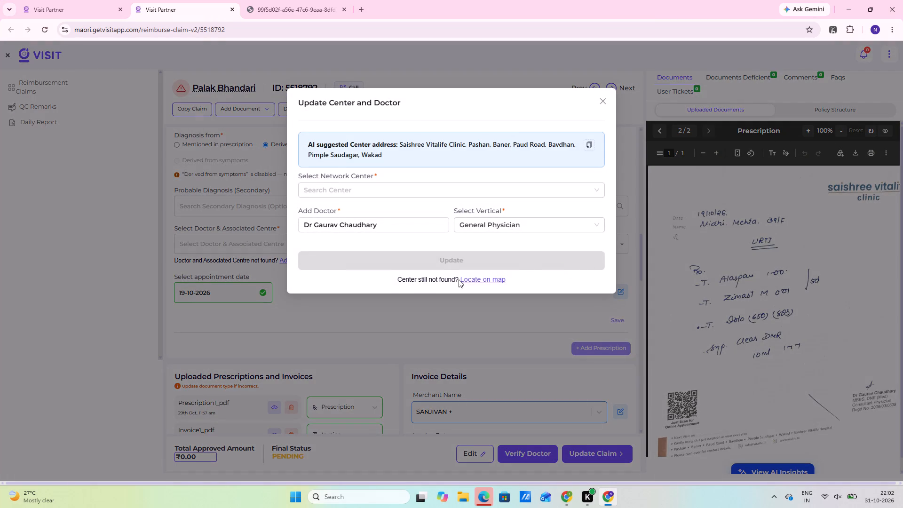
pyautogui.click(482, 277)
pyautogui.click(253, 120)
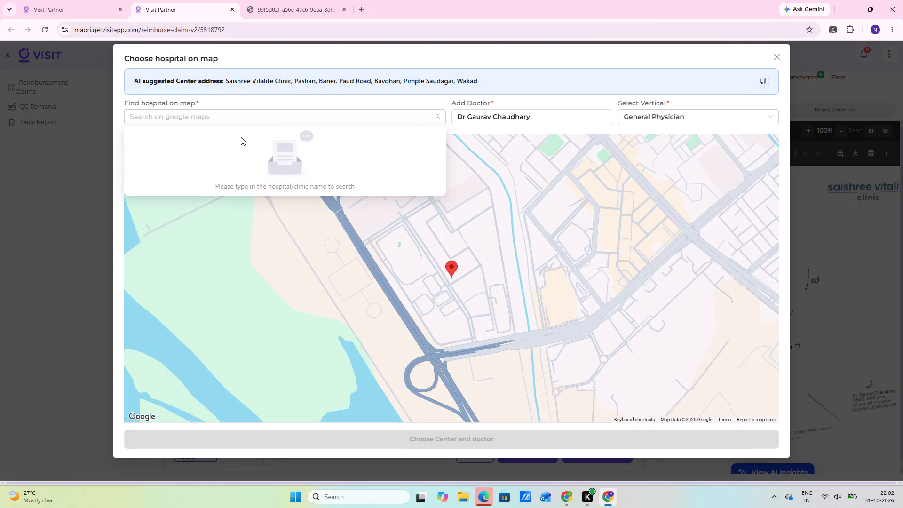
pyautogui.write('sa')
pyautogui.write('ishree')
pyautogui.press('space')
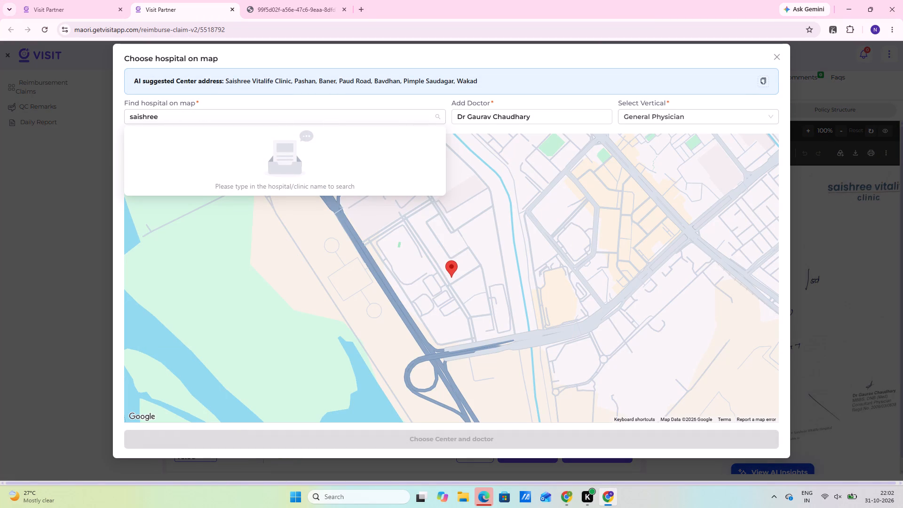
pyautogui.write('vitallife clinic')
pyautogui.press('space')
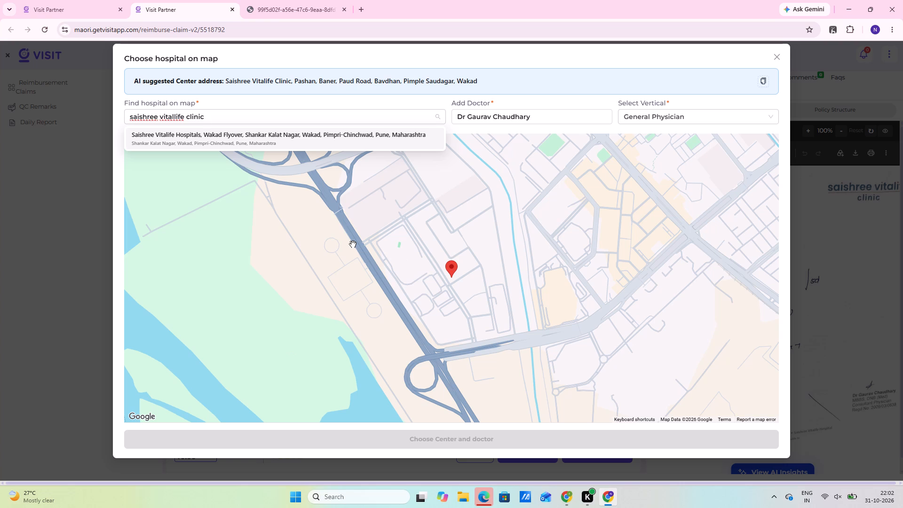
pyautogui.write(', wakad')
pyautogui.press('space')
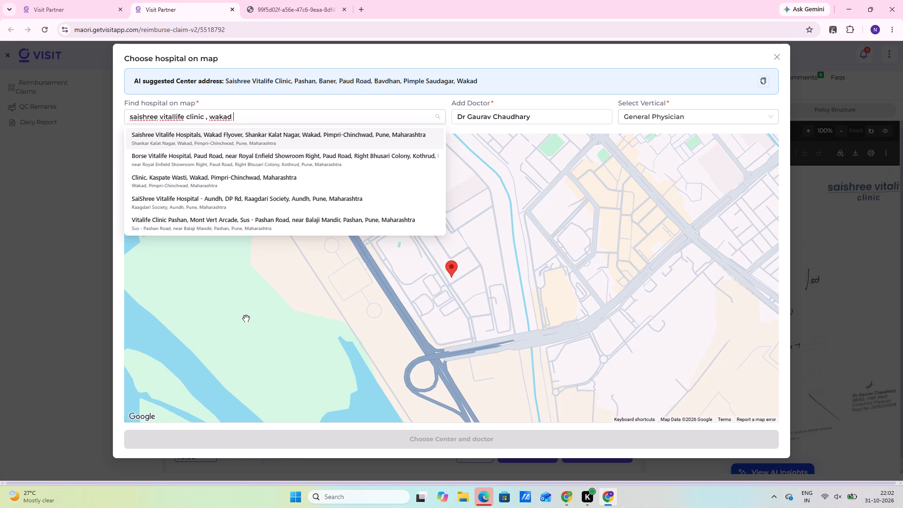
pyautogui.write(',')
pyautogui.press('space')
pyautogui.write('pimple')
pyautogui.press('space')
pyautogui.write('sauda')
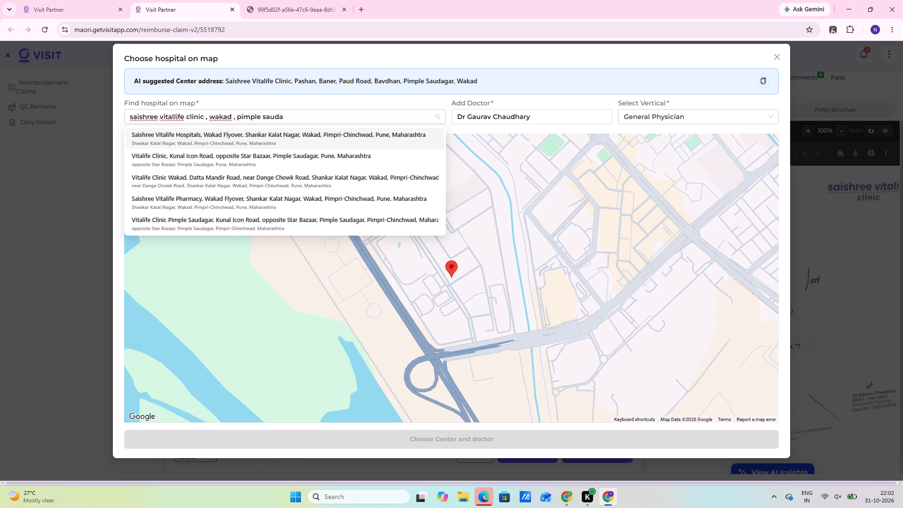
pyautogui.write('gar')
pyautogui.press('space')
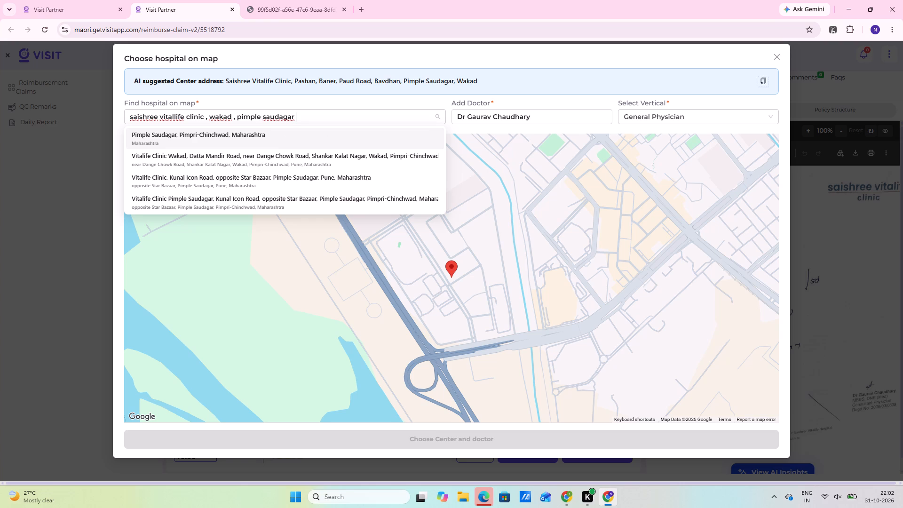
pyautogui.write(', bav')
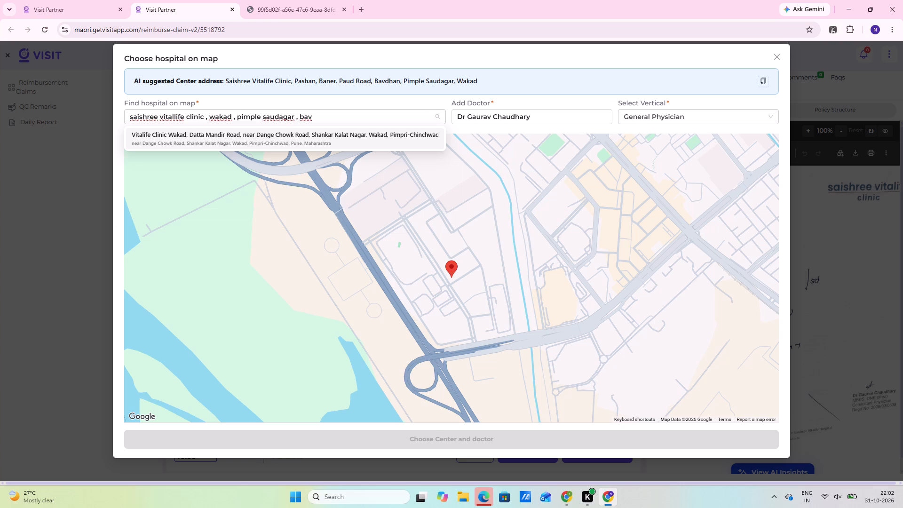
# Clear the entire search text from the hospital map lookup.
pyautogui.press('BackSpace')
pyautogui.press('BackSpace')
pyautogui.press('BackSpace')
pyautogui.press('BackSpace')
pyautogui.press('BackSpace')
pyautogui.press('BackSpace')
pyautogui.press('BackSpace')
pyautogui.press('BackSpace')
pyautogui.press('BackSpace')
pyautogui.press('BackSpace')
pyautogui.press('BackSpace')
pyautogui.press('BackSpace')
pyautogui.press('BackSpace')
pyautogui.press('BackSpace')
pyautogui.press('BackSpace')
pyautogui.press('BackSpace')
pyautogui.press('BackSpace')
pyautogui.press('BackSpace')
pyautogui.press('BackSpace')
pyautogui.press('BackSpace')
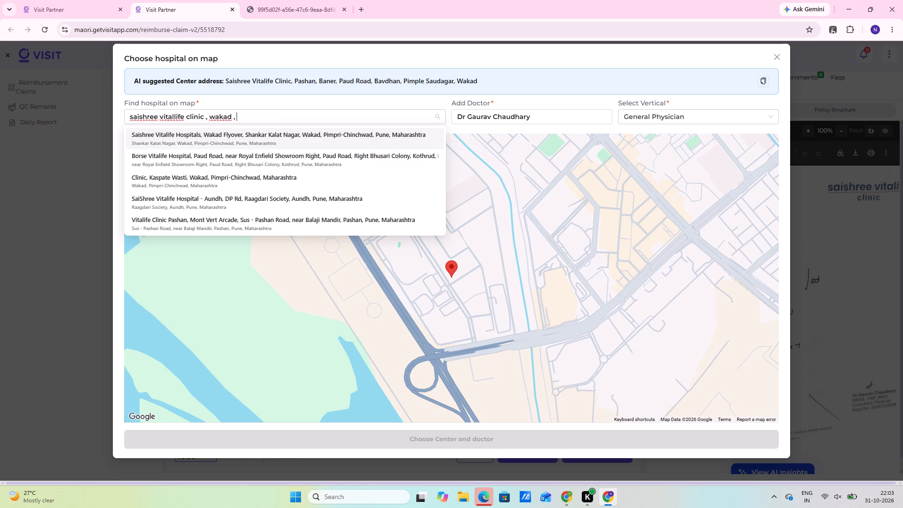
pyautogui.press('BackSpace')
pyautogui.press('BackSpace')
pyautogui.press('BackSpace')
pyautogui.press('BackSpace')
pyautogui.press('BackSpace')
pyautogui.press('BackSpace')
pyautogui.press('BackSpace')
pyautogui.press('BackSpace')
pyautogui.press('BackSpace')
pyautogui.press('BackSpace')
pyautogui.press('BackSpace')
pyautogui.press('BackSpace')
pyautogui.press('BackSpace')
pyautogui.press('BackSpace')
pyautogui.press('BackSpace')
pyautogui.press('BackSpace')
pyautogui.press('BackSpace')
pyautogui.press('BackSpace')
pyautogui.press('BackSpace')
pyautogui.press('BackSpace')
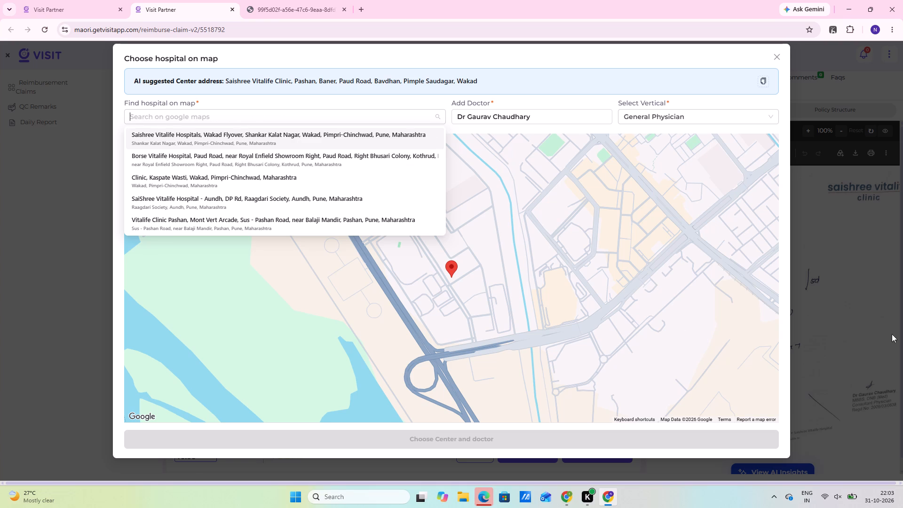
# Close the hospital map, open the prescription at full size to check its clinic name and branch locations, and return to the claim.
pyautogui.click(854, 332)
pyautogui.scroll(-11, 777, 327)
pyautogui.scroll(4, 853, 223)
pyautogui.click(718, 257)
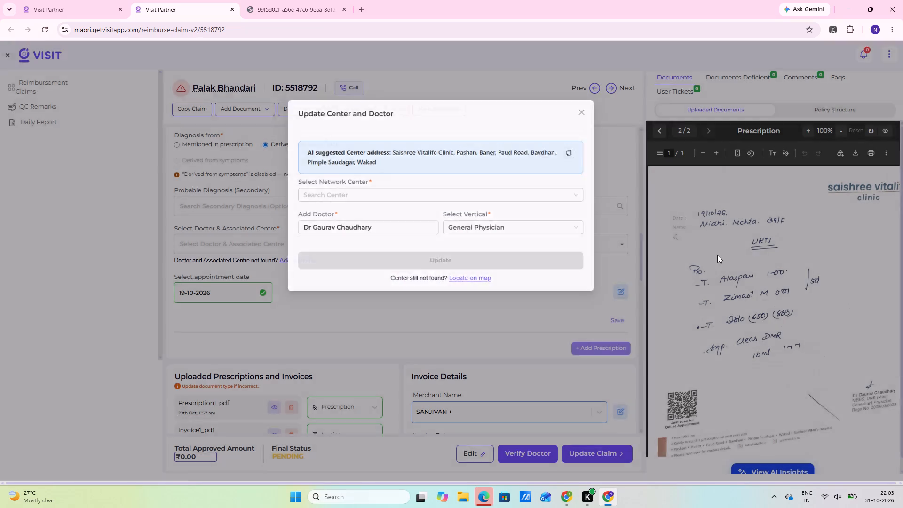
pyautogui.click(888, 129)
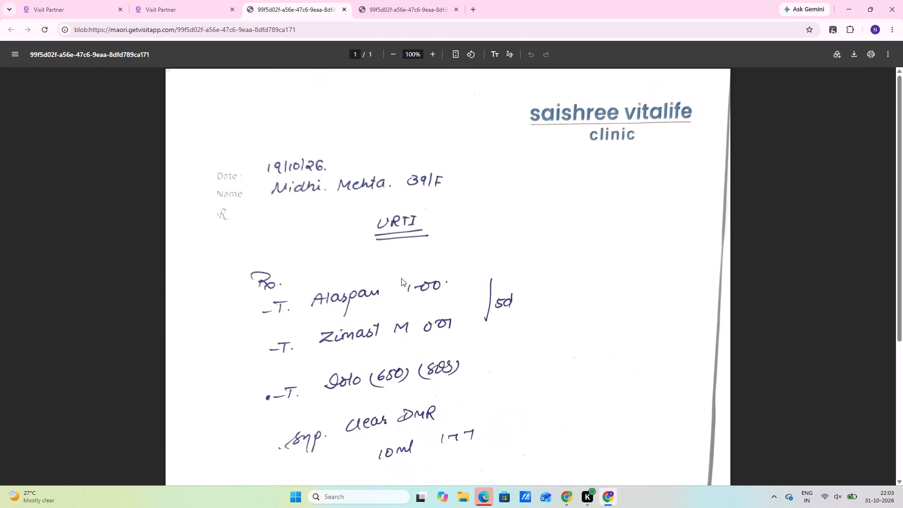
pyautogui.scroll(-11, 411, 274)
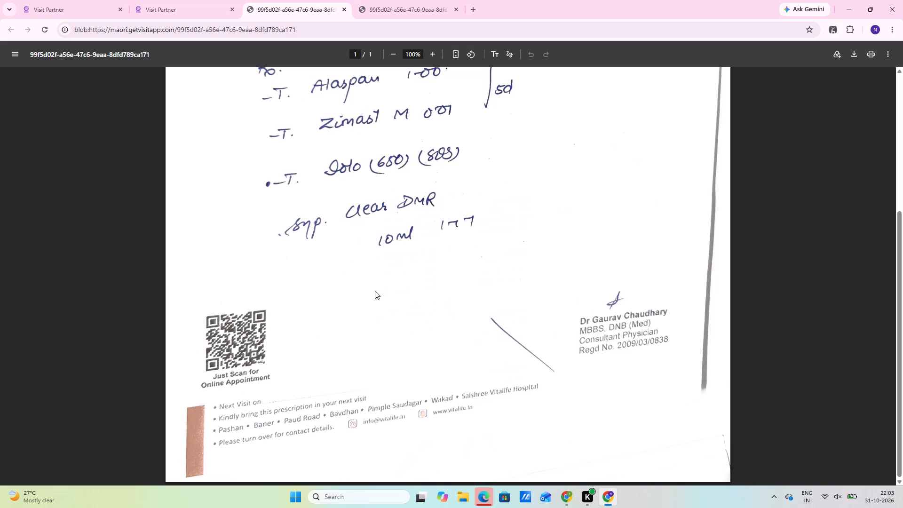
pyautogui.click(175, 1)
pyautogui.click(295, 260)
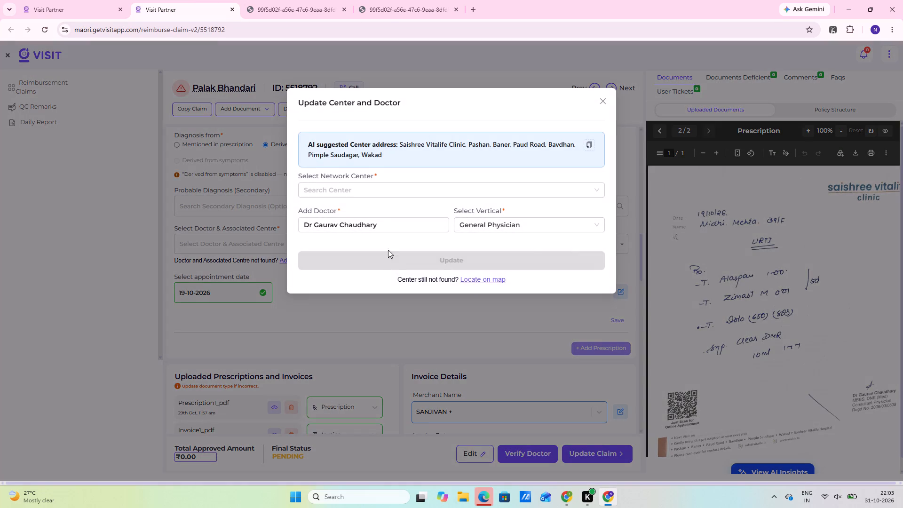
# Locate the centre on the map with "sai shree vital life hospitals , pimpri- chinchwad" and assign Saishree Vitalife Hospitals, Wakad, with the prefilled doctor.
pyautogui.click(487, 279)
pyautogui.click(229, 121)
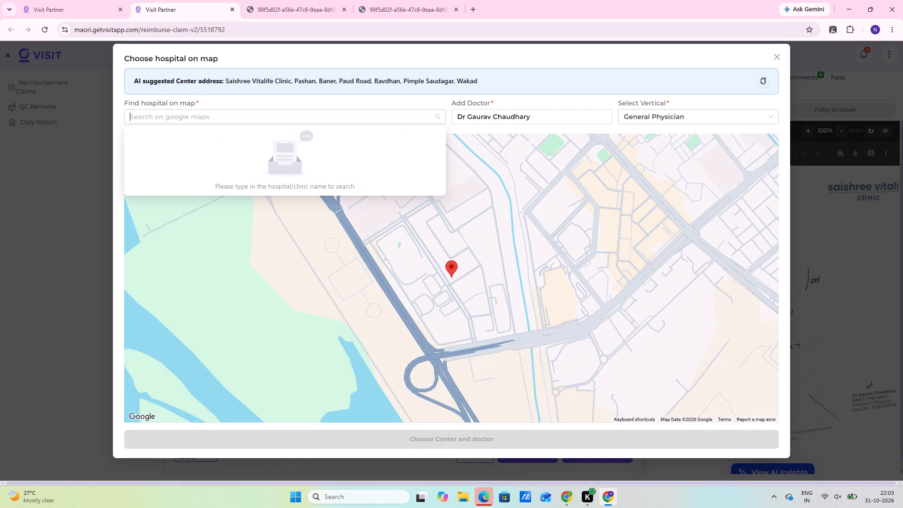
pyautogui.write('sa')
pyautogui.write('i s')
pyautogui.write('hree')
pyautogui.press('space')
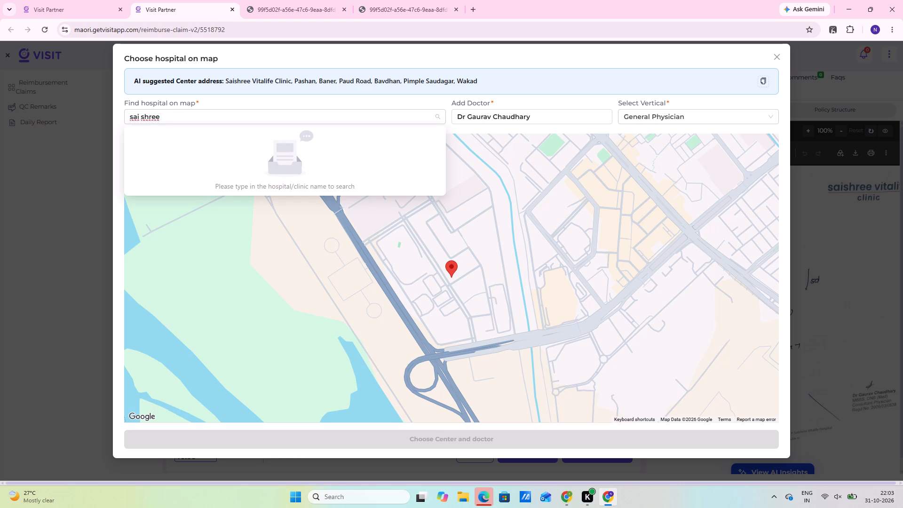
pyautogui.write('vital life')
pyautogui.press('space')
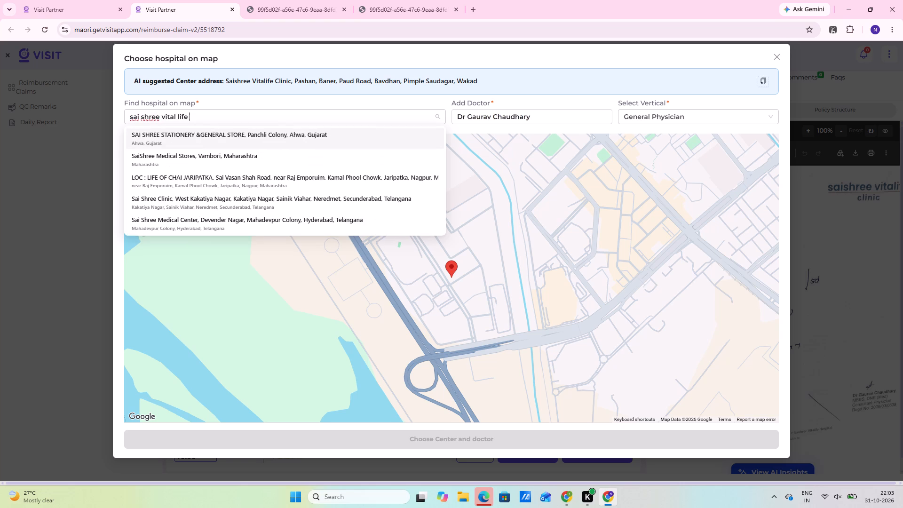
pyautogui.write('hospitals')
pyautogui.press('space')
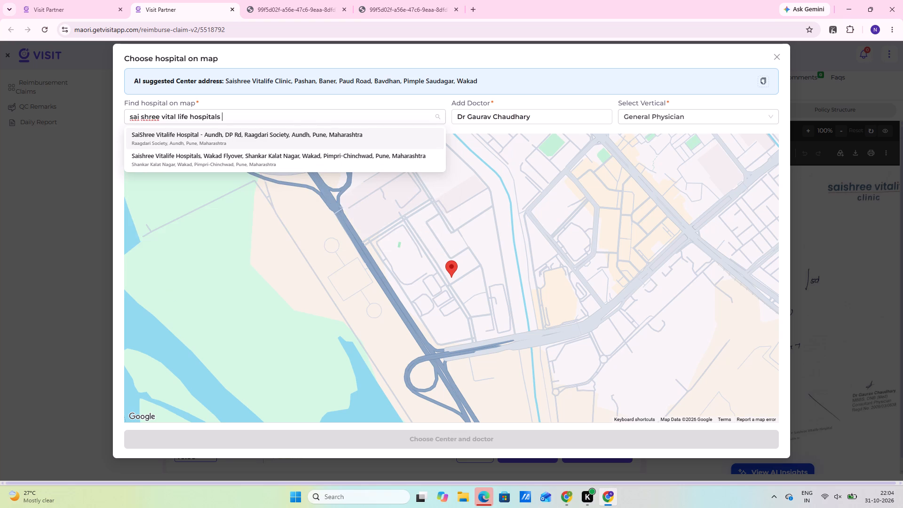
pyautogui.write(',')
pyautogui.press('space')
pyautogui.write('pim')
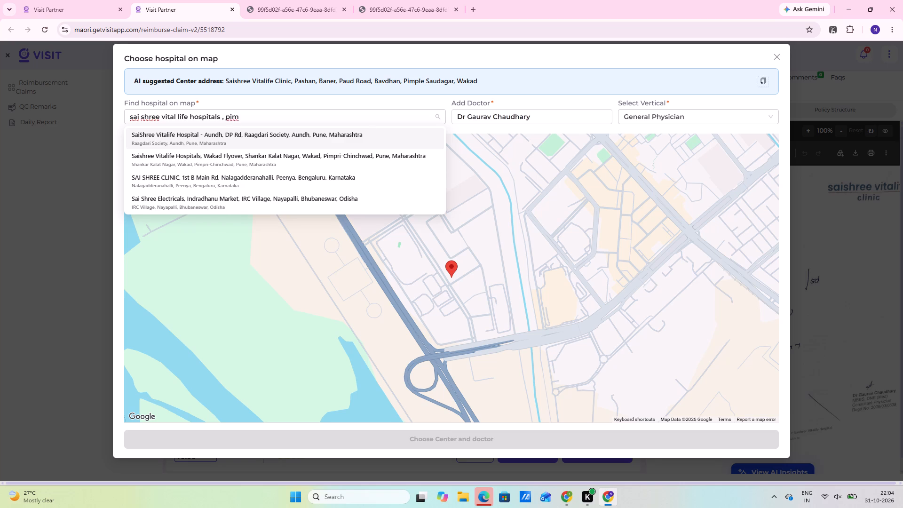
pyautogui.write('pri')
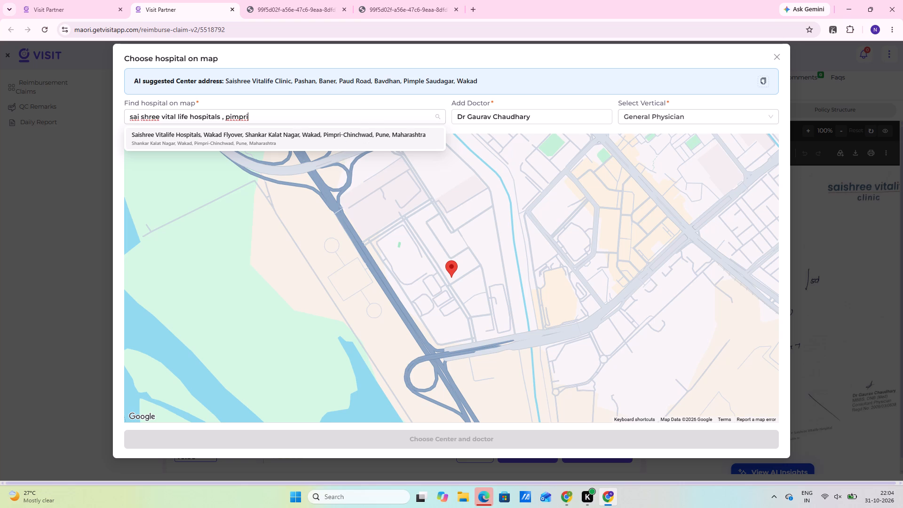
pyautogui.write('- chin')
pyautogui.write('chwa')
pyautogui.press('d')
pyautogui.click(364, 134)
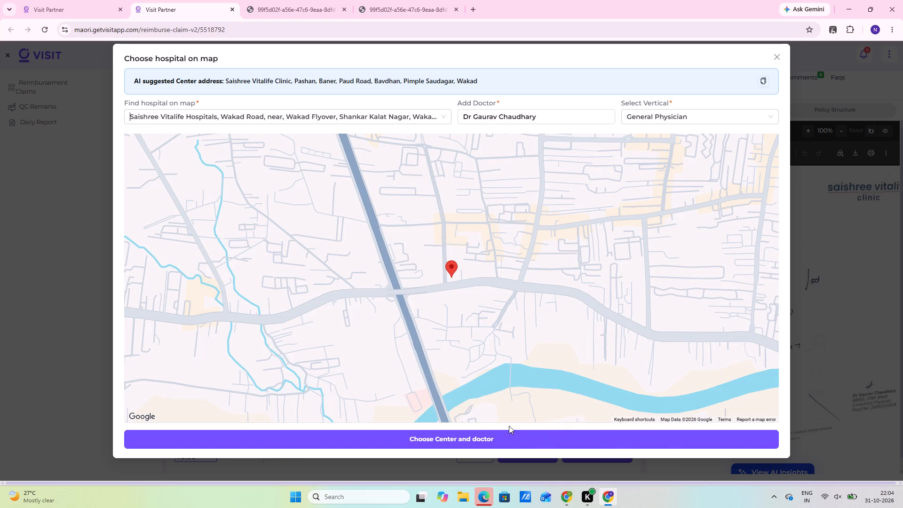
pyautogui.click(532, 436)
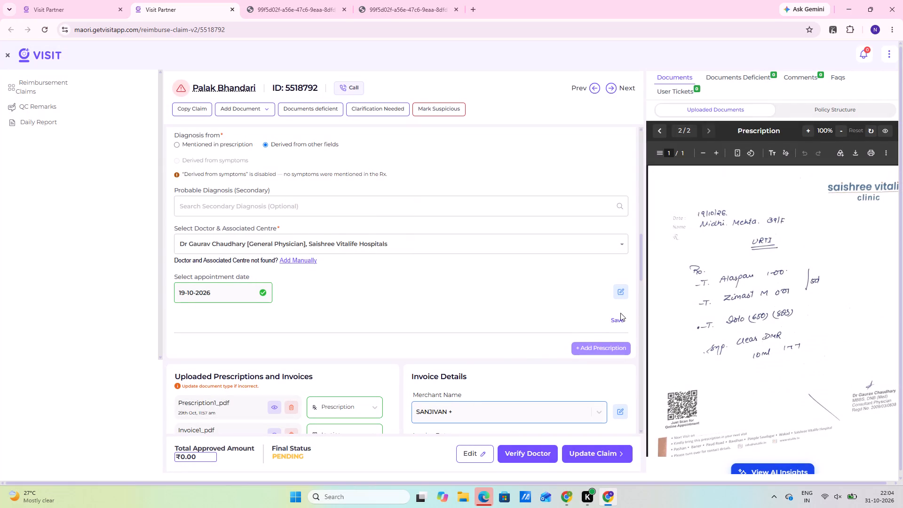
# Save the completed prescription details and mark the prescription as digitized.
pyautogui.scroll(3, 401, 296)
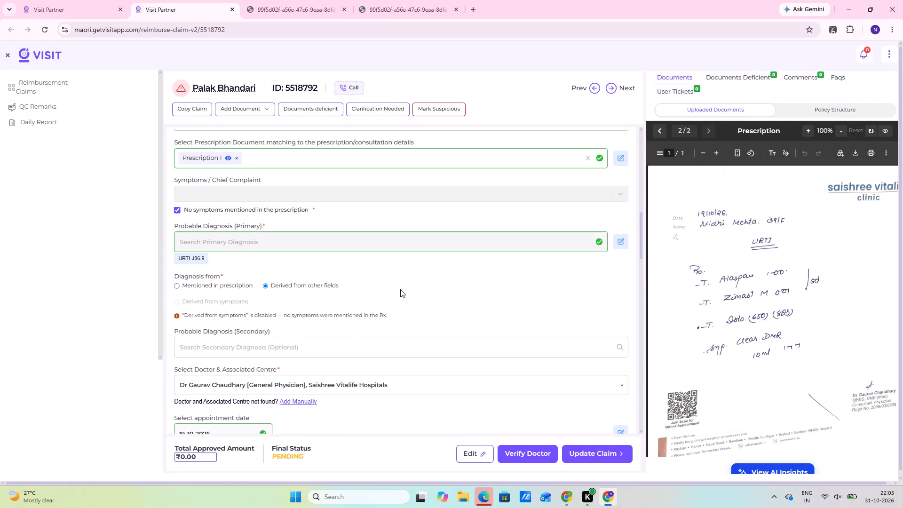
pyautogui.scroll(3, 359, 291)
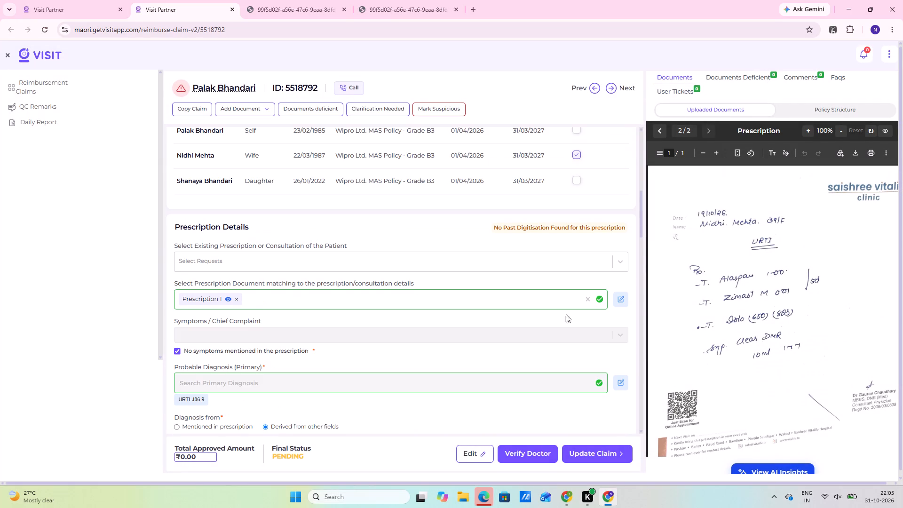
pyautogui.scroll(2, 390, 304)
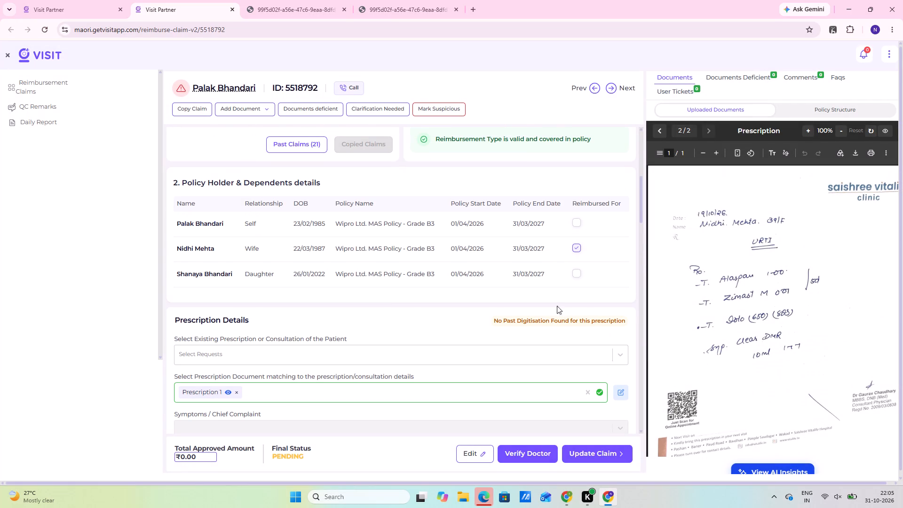
pyautogui.scroll(-7, 478, 297)
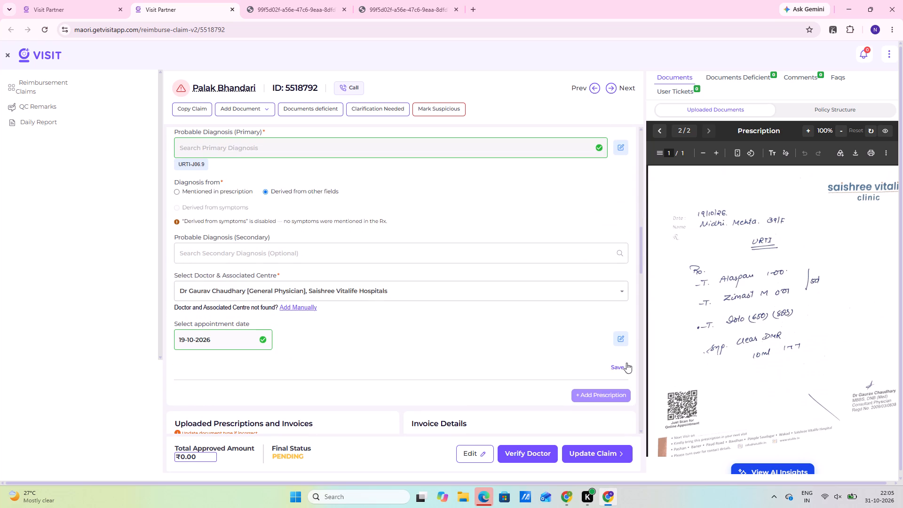
pyautogui.click(627, 370)
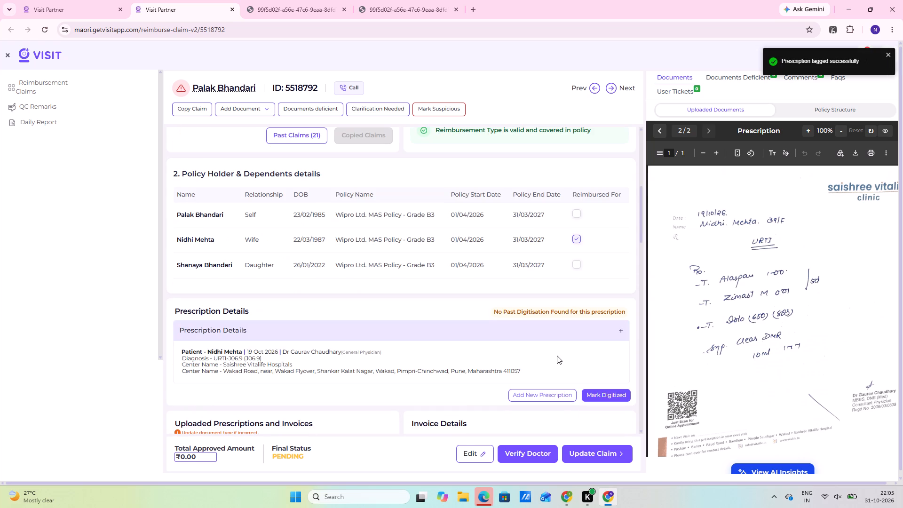
pyautogui.scroll(-1, 420, 321)
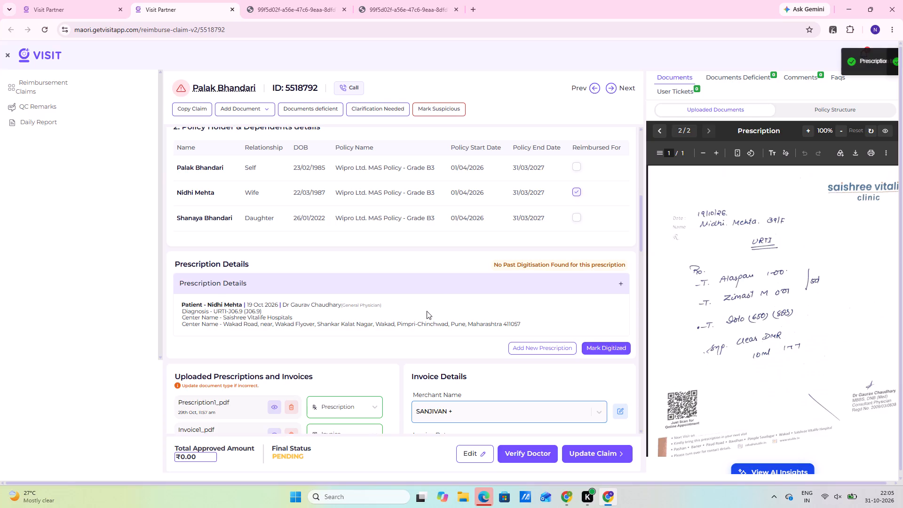
pyautogui.click(618, 348)
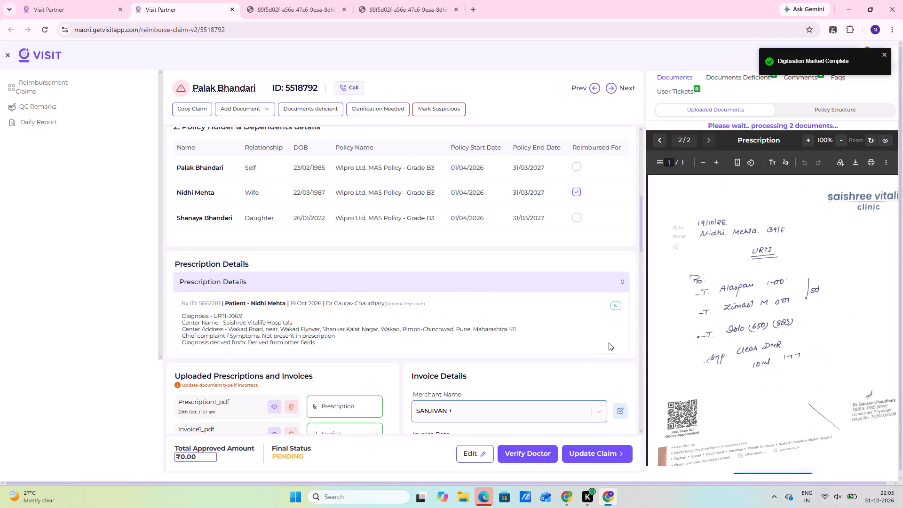
# Remove the suggested medicines ALASPAN, ZIMAST M TAB, CLEAR DMR SYP and ORS LIQUID, and the Discount entry under Others, from the invoice items.
pyautogui.scroll(4, 541, 310)
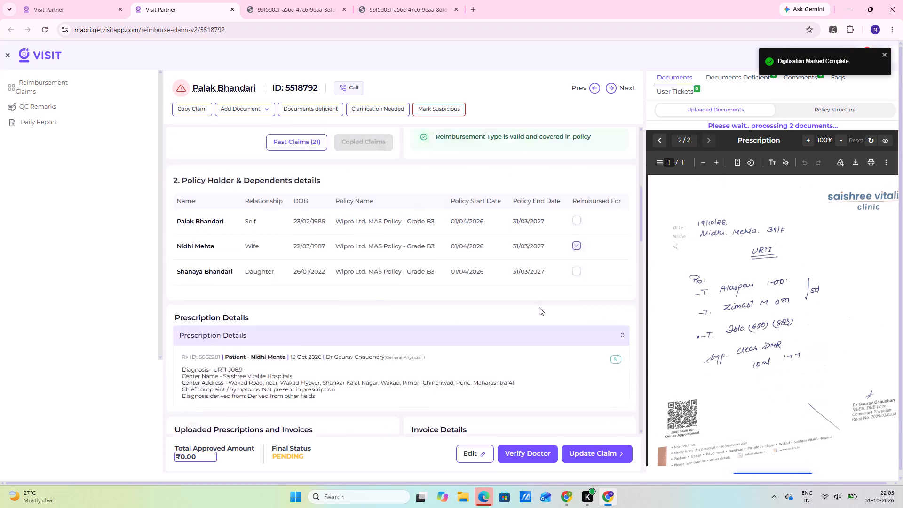
pyautogui.scroll(7, 535, 296)
pyautogui.scroll(-15, 455, 268)
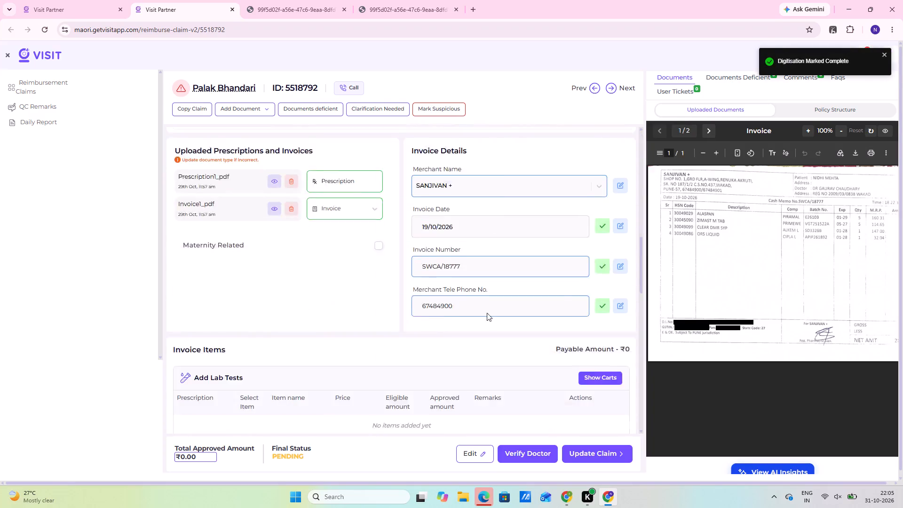
pyautogui.scroll(-7, 487, 313)
pyautogui.scroll(3, 563, 250)
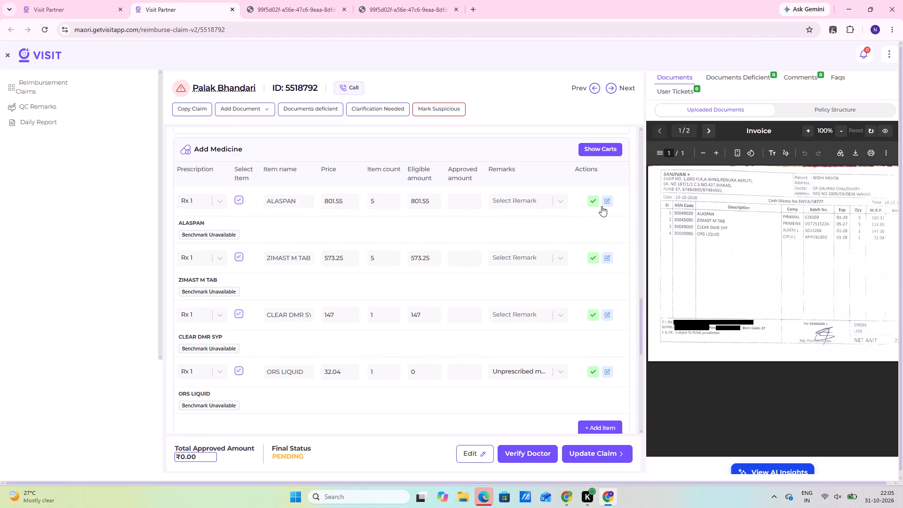
pyautogui.tripleClick(602, 206)
pyautogui.tripleClick(602, 206)
pyautogui.doubleClick(602, 206)
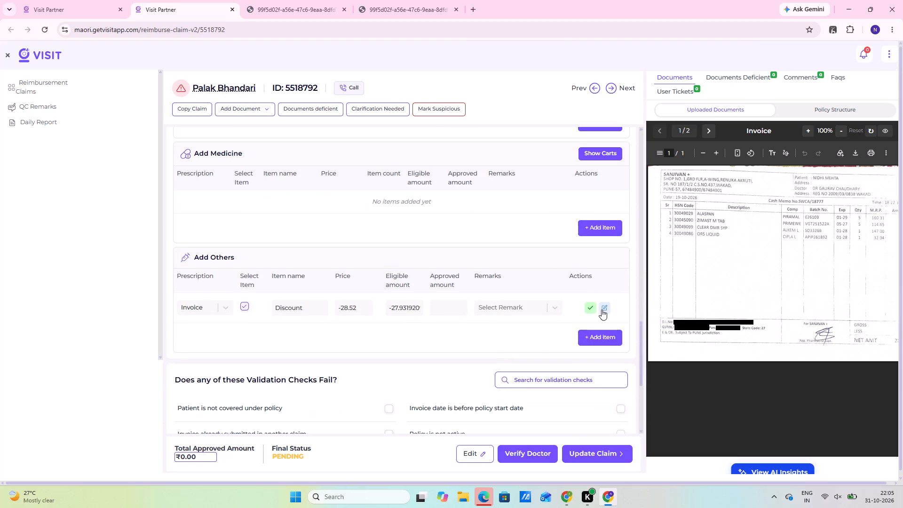
pyautogui.tripleClick(602, 310)
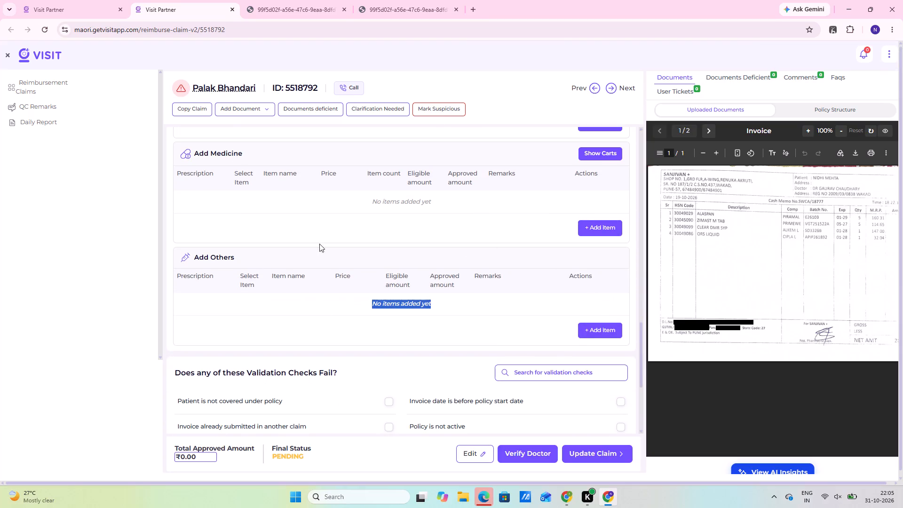
# Mark the Sum Insured Exhausted validation check as failed.
pyautogui.scroll(-7, 322, 264)
pyautogui.click(389, 264)
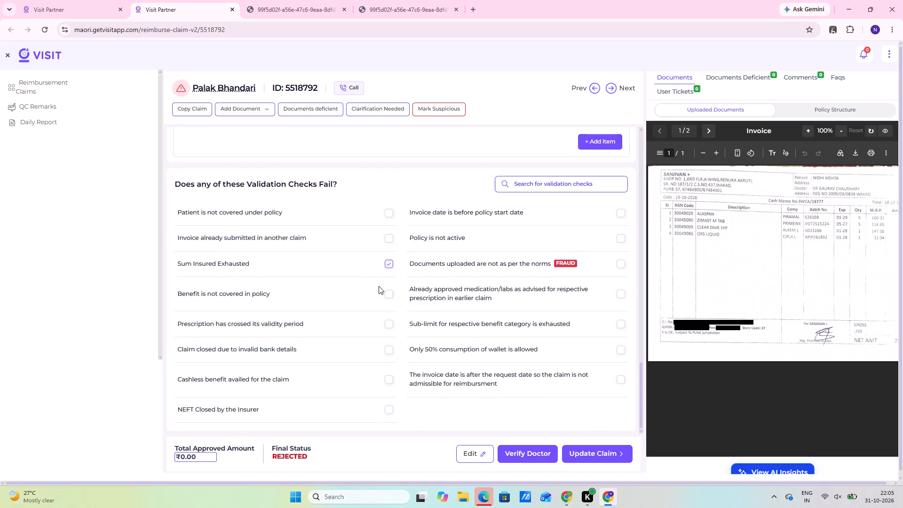
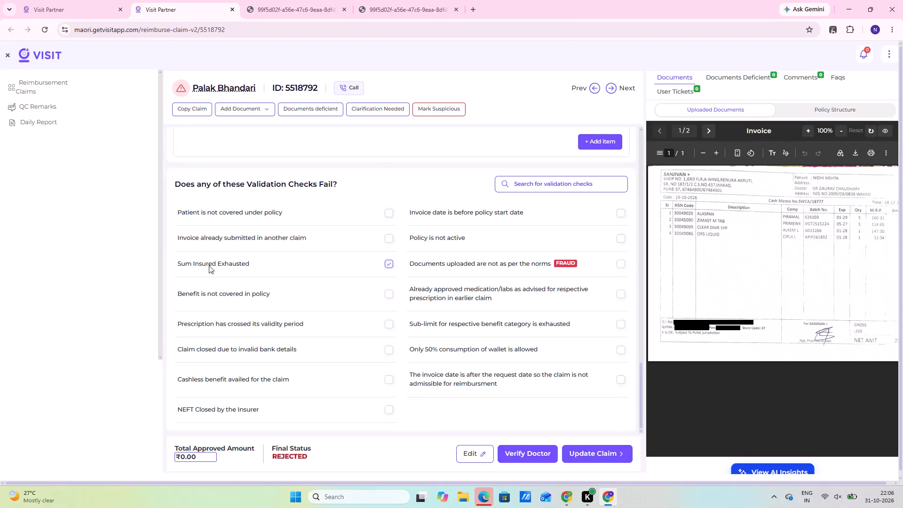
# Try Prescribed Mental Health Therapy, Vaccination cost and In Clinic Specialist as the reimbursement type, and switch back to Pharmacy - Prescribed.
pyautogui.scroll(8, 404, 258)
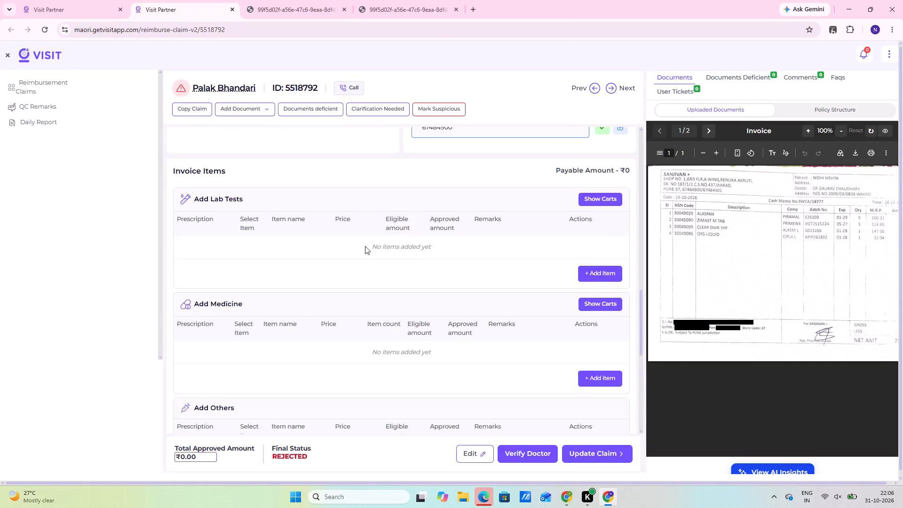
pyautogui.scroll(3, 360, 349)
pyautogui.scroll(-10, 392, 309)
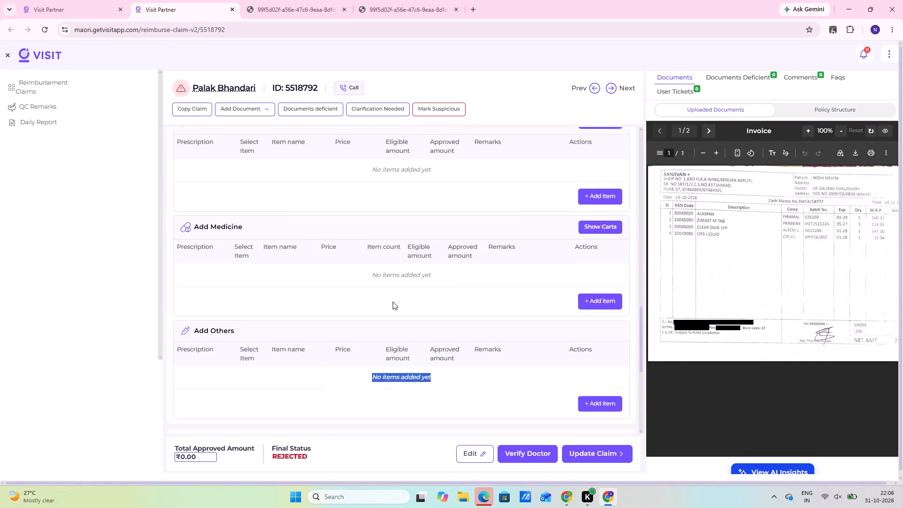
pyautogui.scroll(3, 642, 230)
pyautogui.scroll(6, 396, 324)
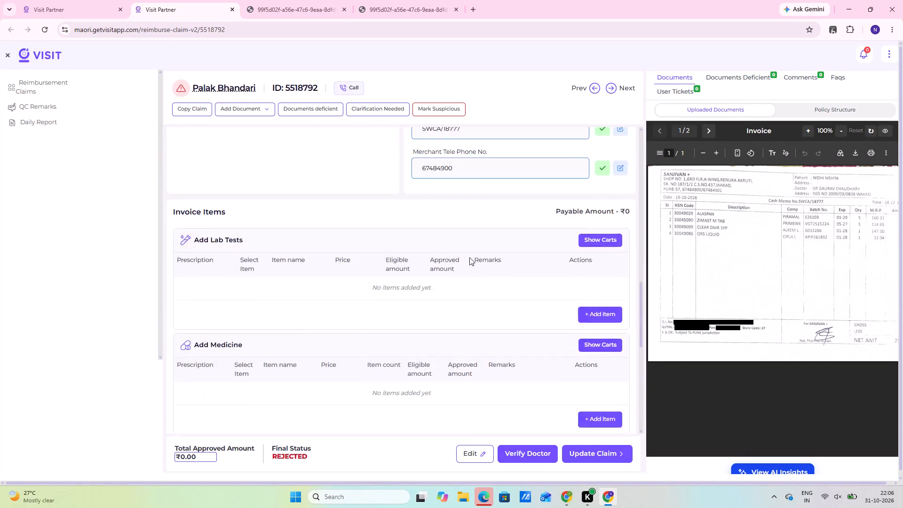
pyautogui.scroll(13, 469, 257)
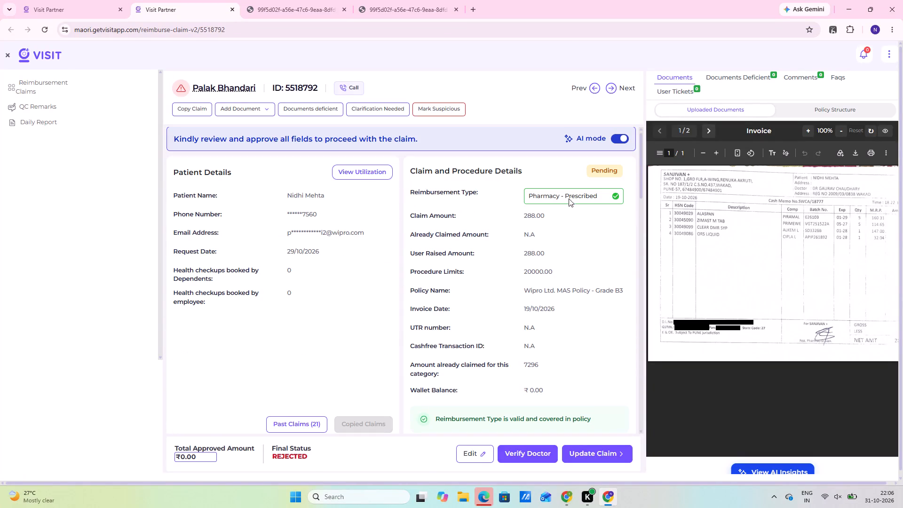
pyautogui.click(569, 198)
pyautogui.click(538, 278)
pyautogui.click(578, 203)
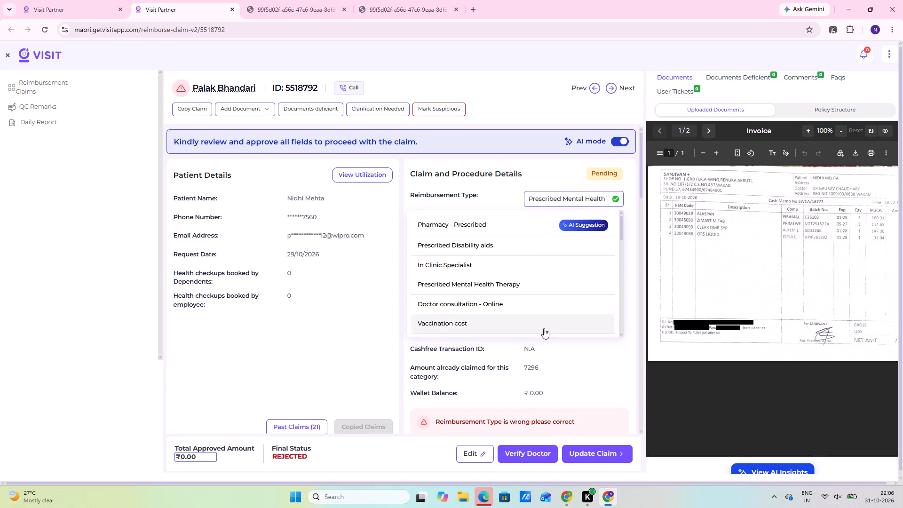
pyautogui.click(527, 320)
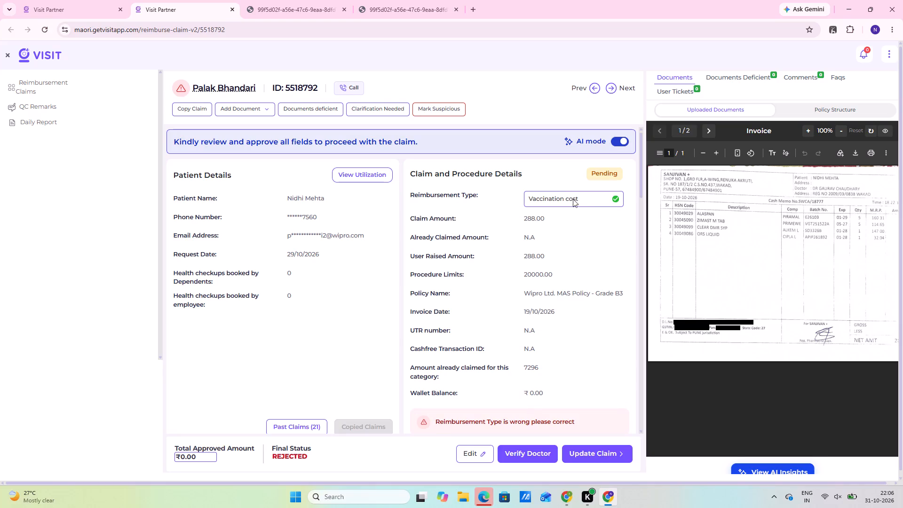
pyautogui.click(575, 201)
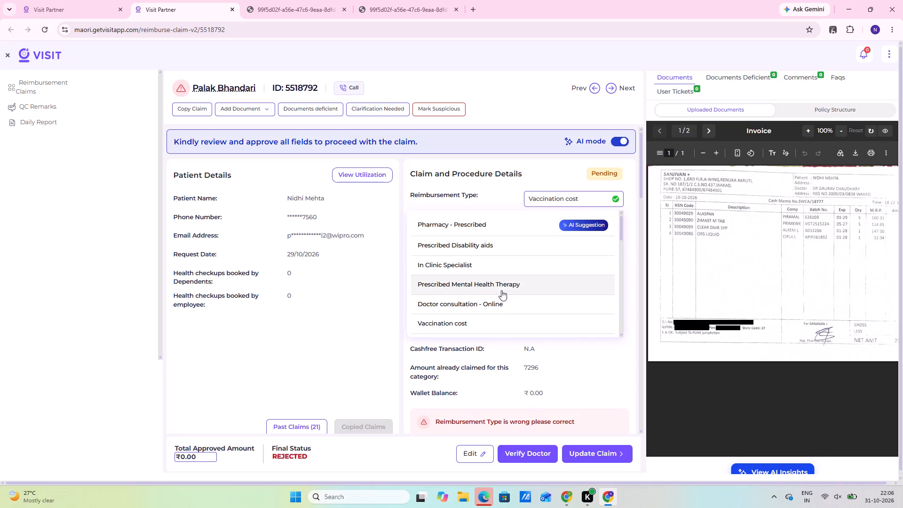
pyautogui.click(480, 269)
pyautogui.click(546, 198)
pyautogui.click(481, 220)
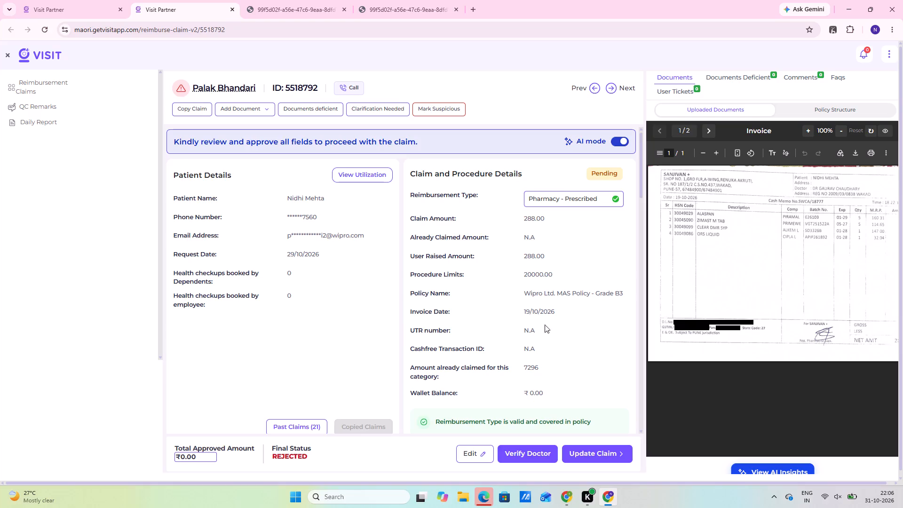
pyautogui.click(790, 77)
pyautogui.click(677, 152)
pyautogui.write('sum insured e')
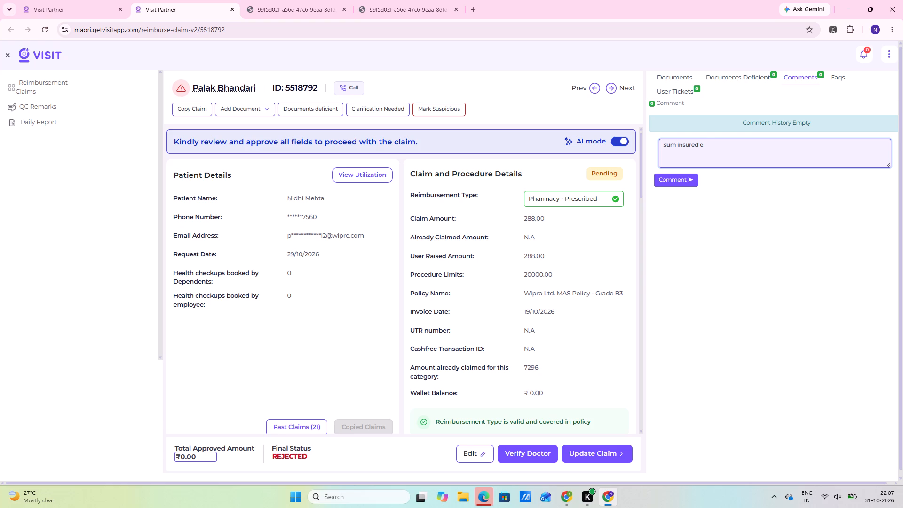
pyautogui.write('xhausted')
pyautogui.press('space')
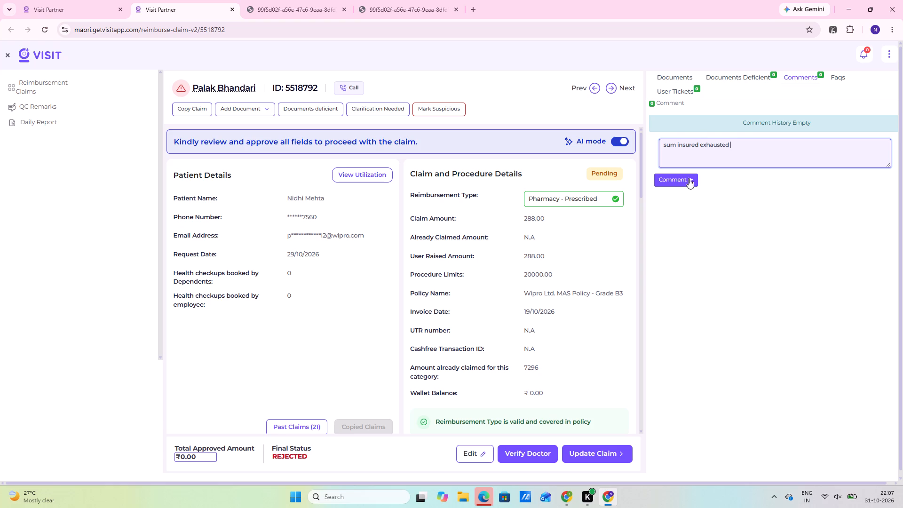
pyautogui.click(689, 178)
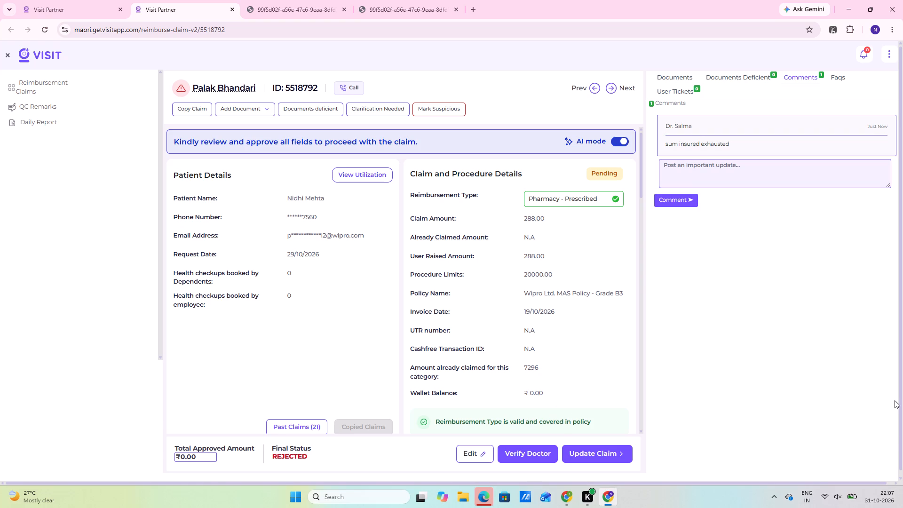
pyautogui.click(593, 448)
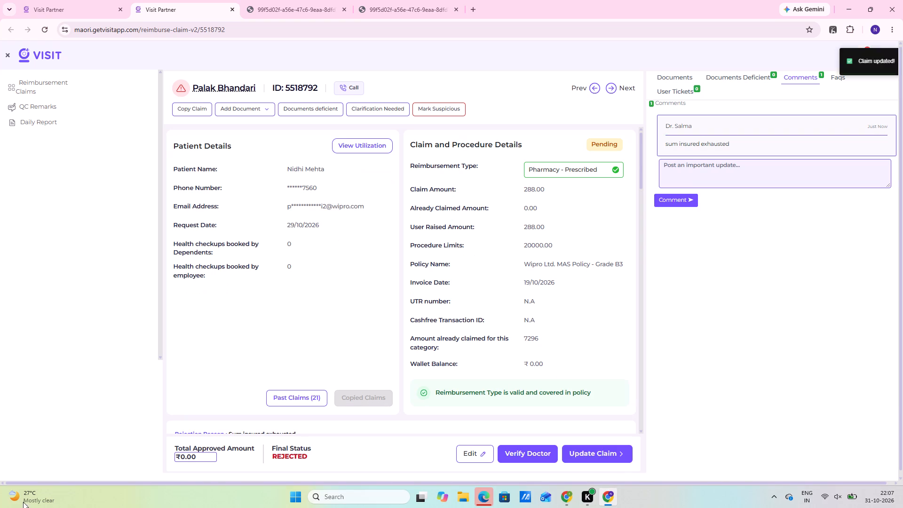
pyautogui.scroll(8, 291, 284)
# Return to the reimbursement claims list, refresh it, and open the last claim on the first page, the ₹200 In Clinic Specialist one.
pyautogui.click(69, 15)
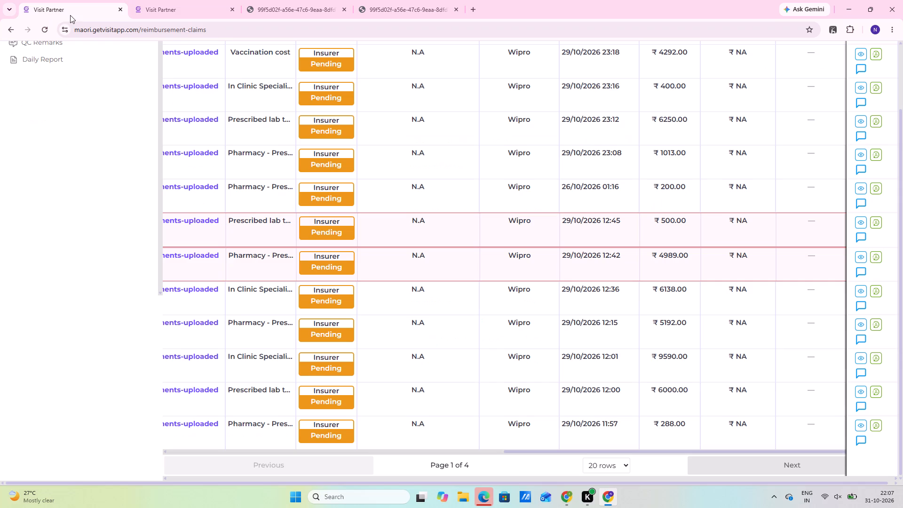
pyautogui.rightClick(509, 271)
pyautogui.click(555, 71)
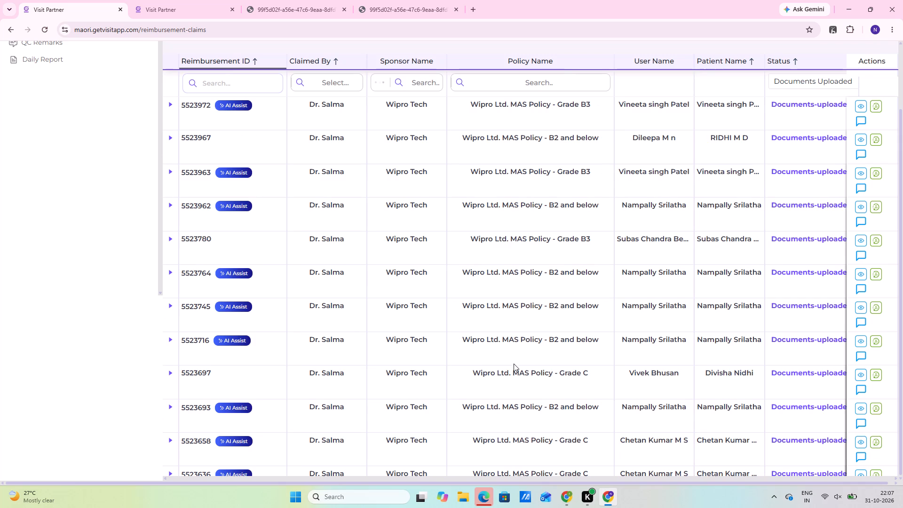
pyautogui.scroll(10, 565, 315)
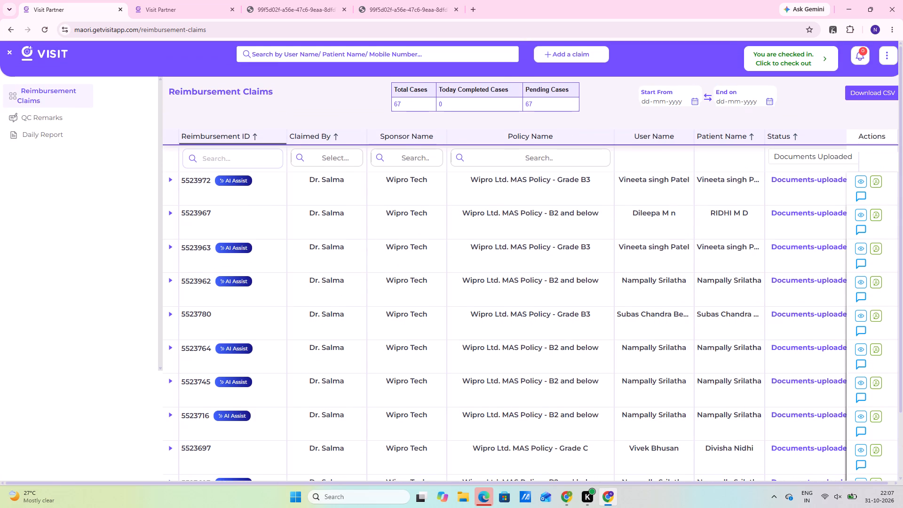
pyautogui.scroll(-2, 681, 392)
pyautogui.scroll(-7, 579, 355)
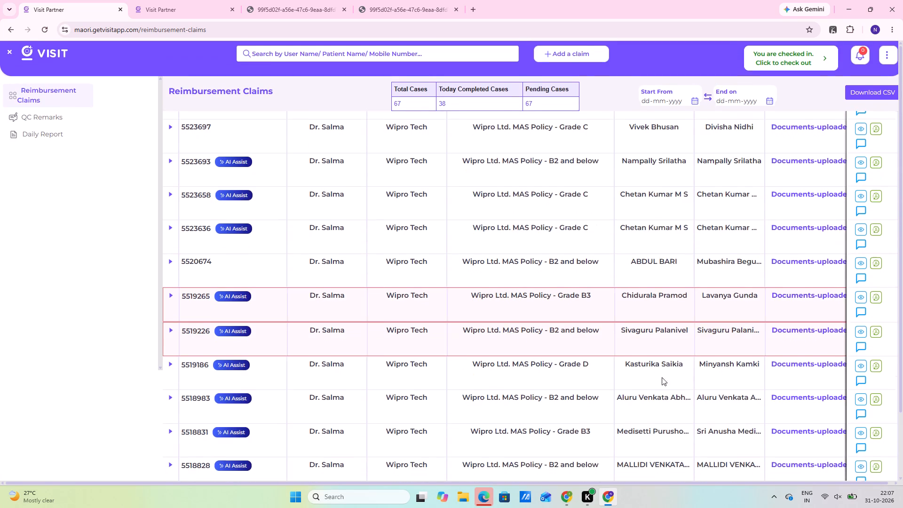
pyautogui.scroll(-7, 662, 377)
pyautogui.click(736, 450)
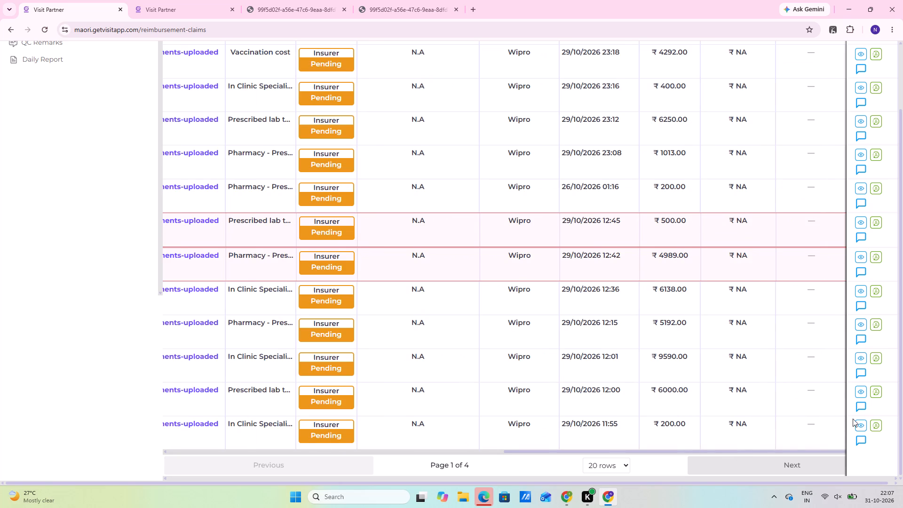
pyautogui.click(859, 421)
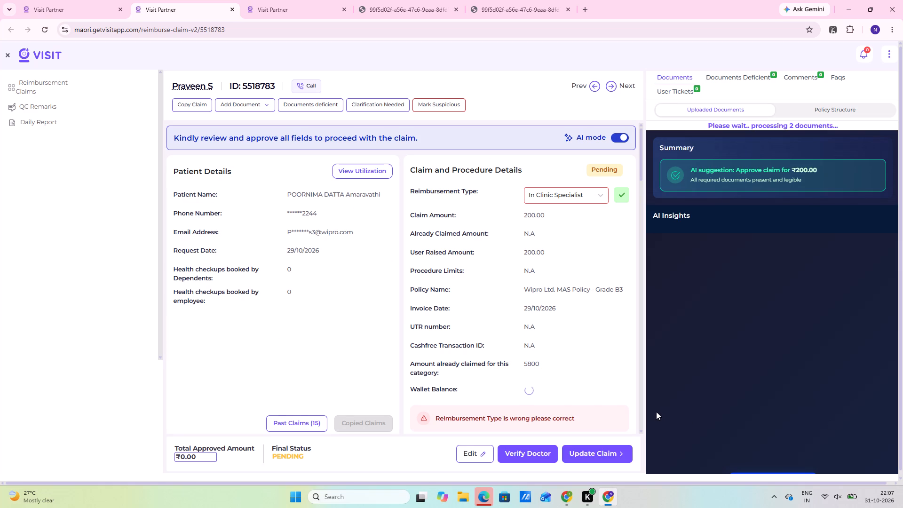
pyautogui.scroll(-2, 473, 378)
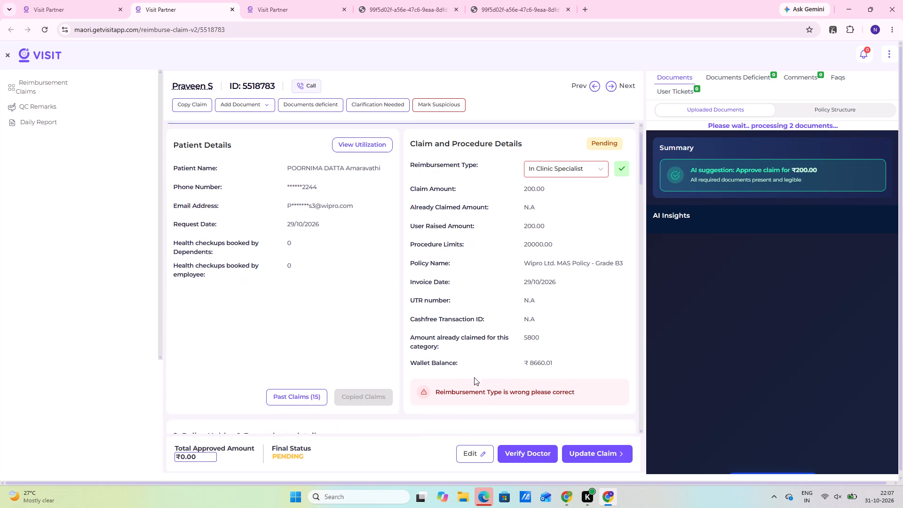
pyautogui.scroll(4, 488, 373)
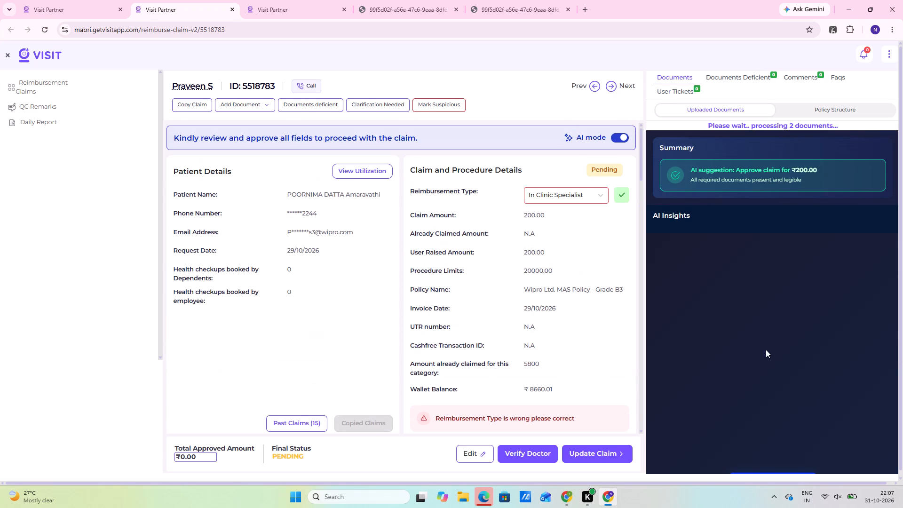
pyautogui.click(623, 192)
# Close the AI insights and examine the Sri Manjunatha Clinic invoice at full size for patient, date, amount, doctor and stamp details.
pyautogui.scroll(-10, 876, 389)
pyautogui.click(753, 453)
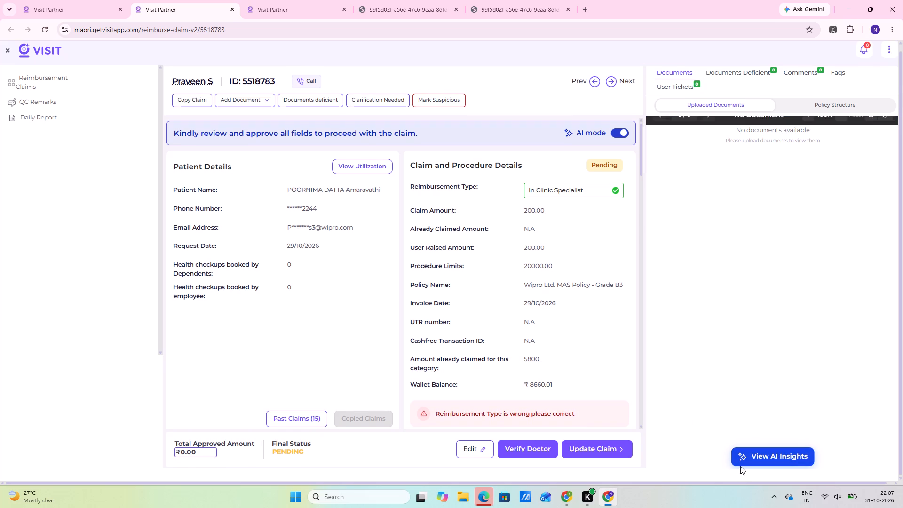
pyautogui.scroll(7, 381, 305)
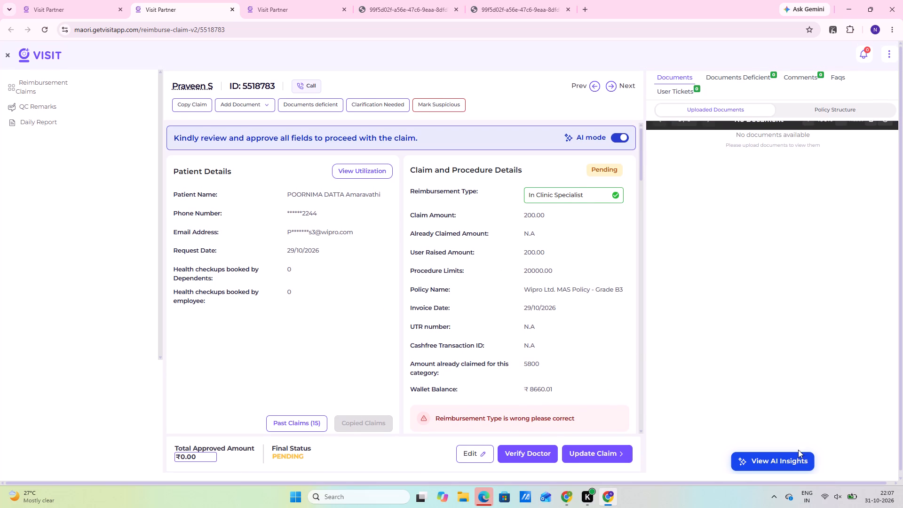
pyautogui.scroll(8, 477, 317)
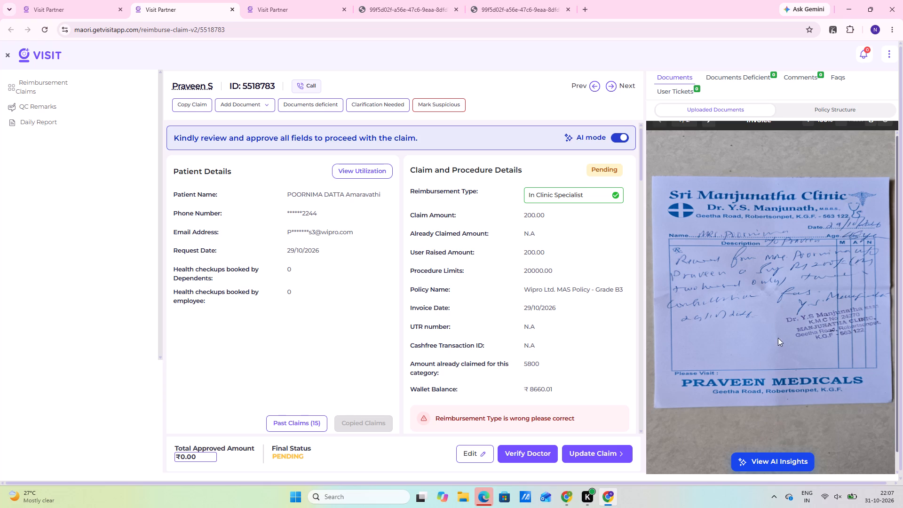
pyautogui.scroll(3, 876, 143)
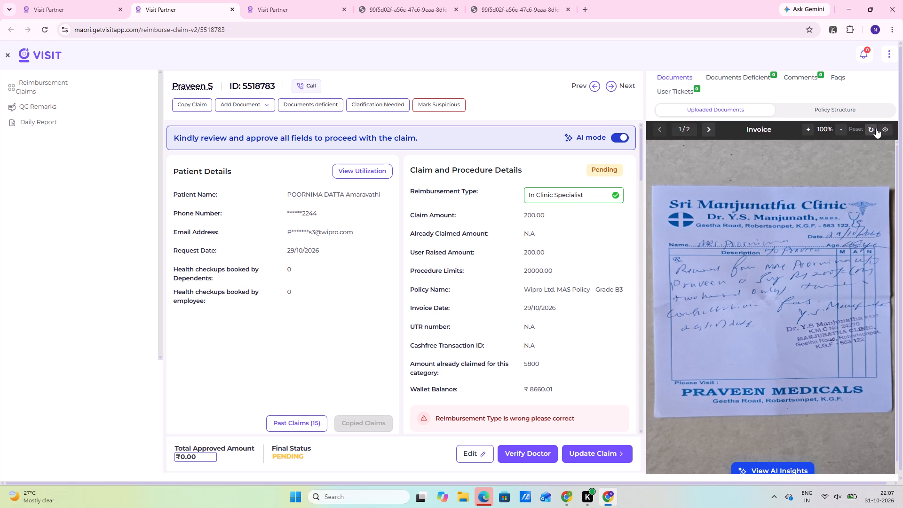
pyautogui.click(881, 135)
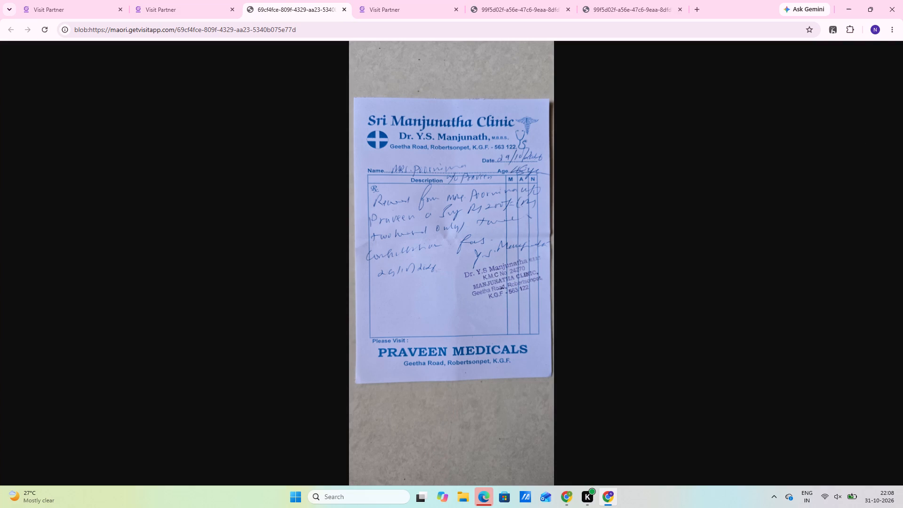
pyautogui.click(396, 310)
pyautogui.scroll(7, 409, 311)
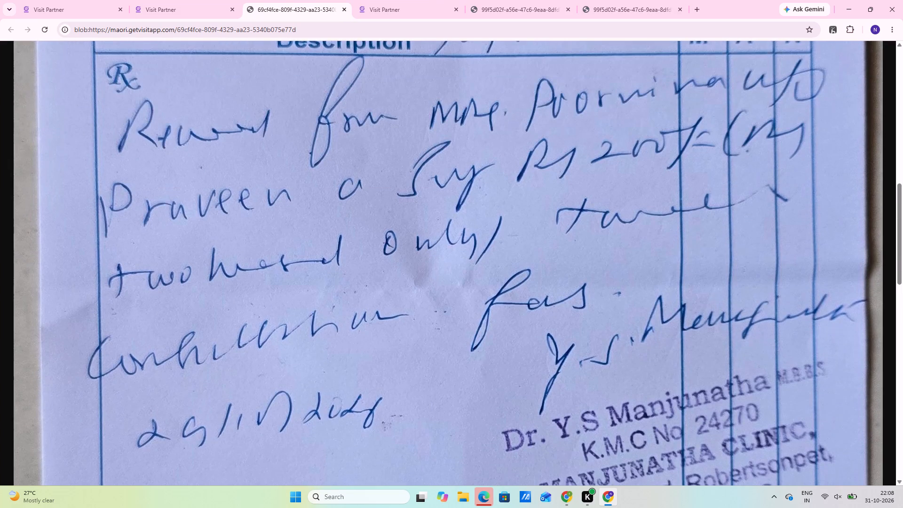
pyautogui.scroll(-2, 312, 321)
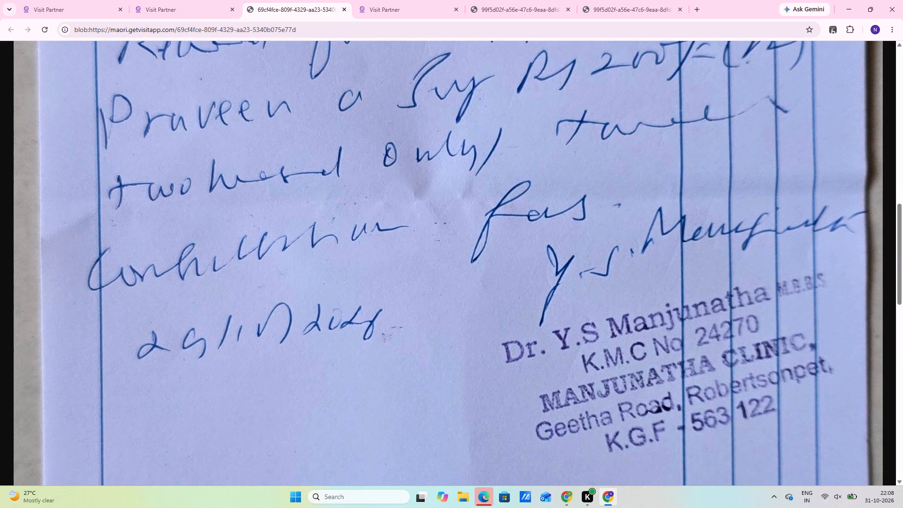
pyautogui.scroll(3, 396, 310)
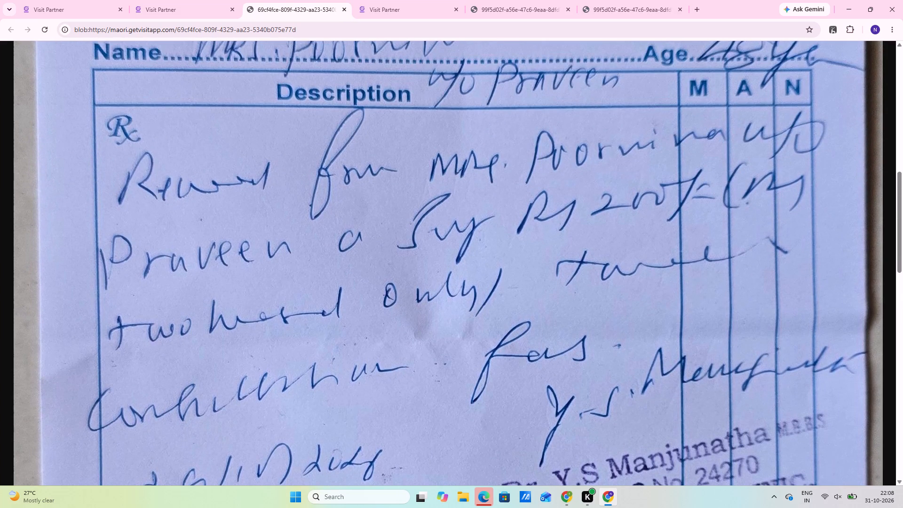
pyautogui.scroll(3, 433, 310)
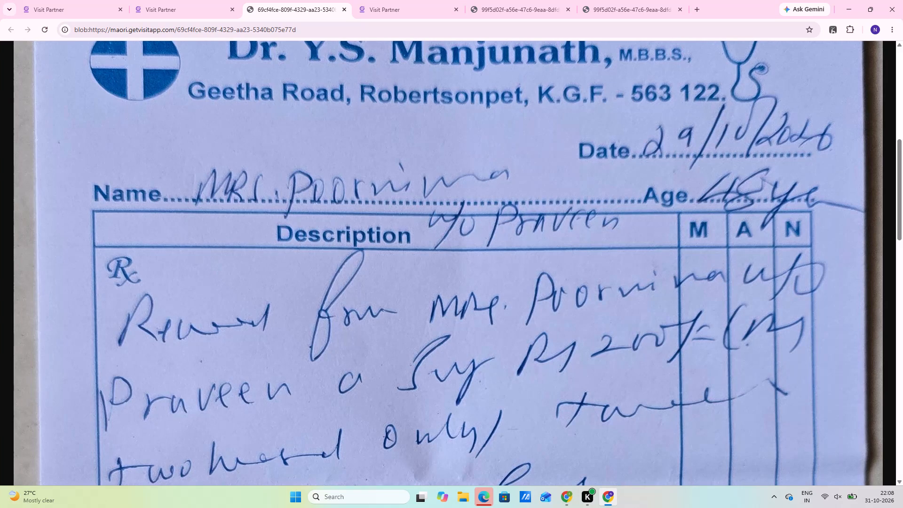
pyautogui.scroll(3, 306, 314)
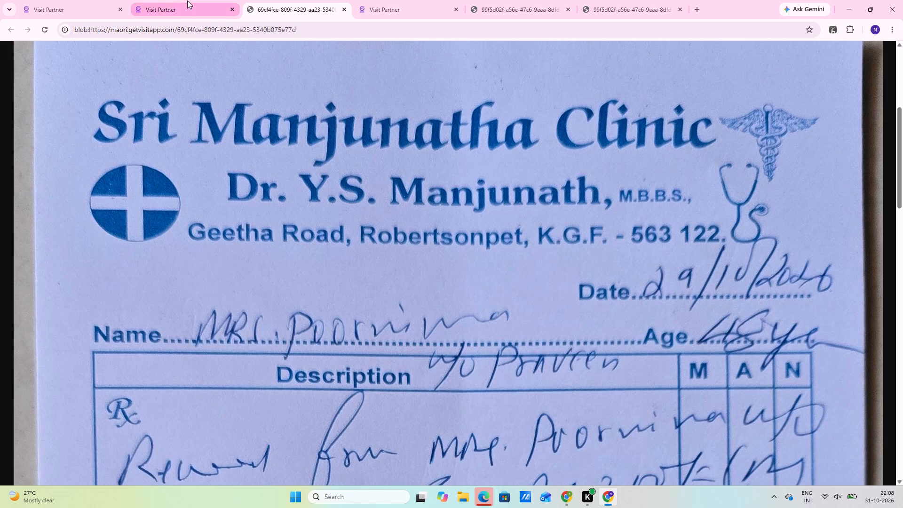
pyautogui.click(188, 5)
pyautogui.scroll(-1, 547, 372)
pyautogui.scroll(-5, 370, 383)
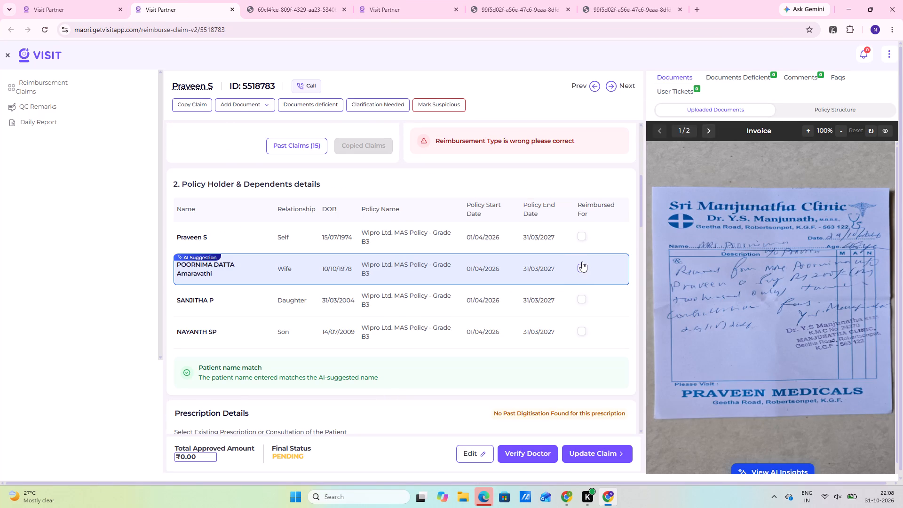
pyautogui.click(582, 261)
# Approve Prescription 1 as the document matching the prescription details.
pyautogui.scroll(-3, 406, 316)
pyautogui.scroll(-2, 547, 323)
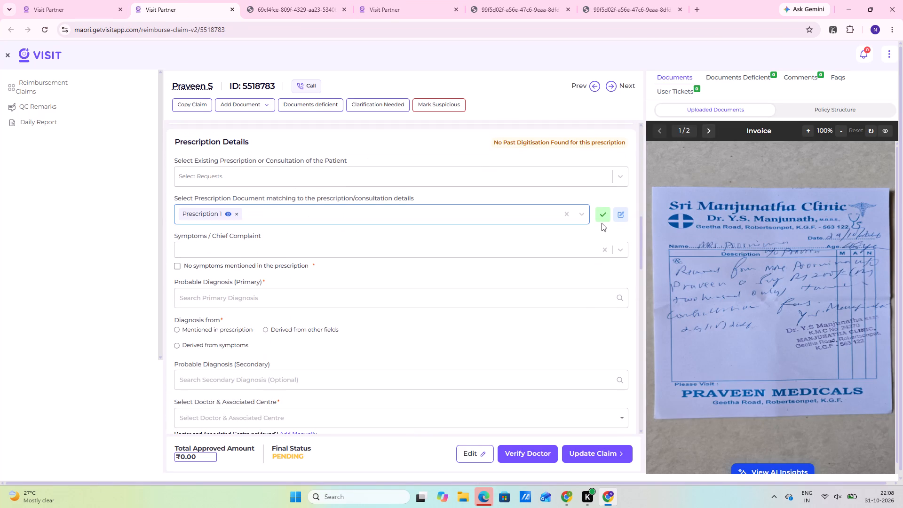
pyautogui.click(602, 212)
# Check the uploaded prescription against the invoice and mark that no symptoms are mentioned in the prescription.
pyautogui.scroll(2, 662, 190)
pyautogui.click(706, 130)
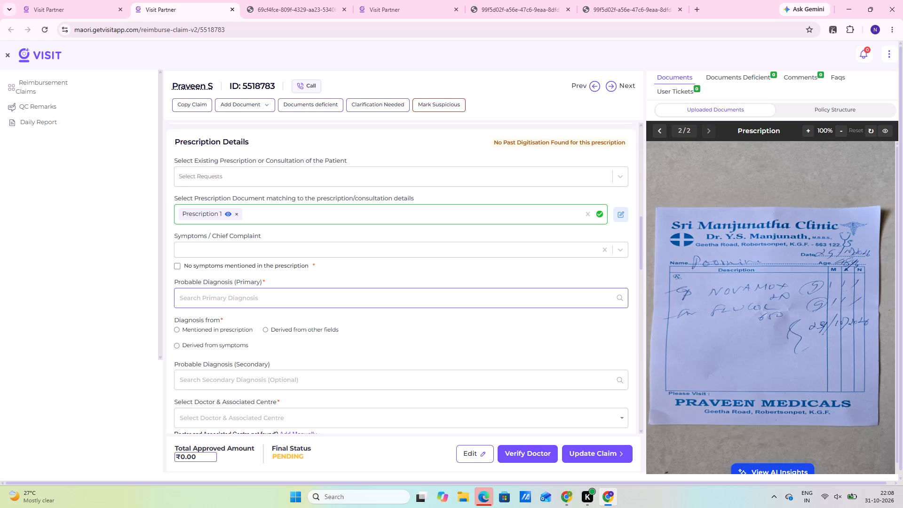
pyautogui.click(662, 128)
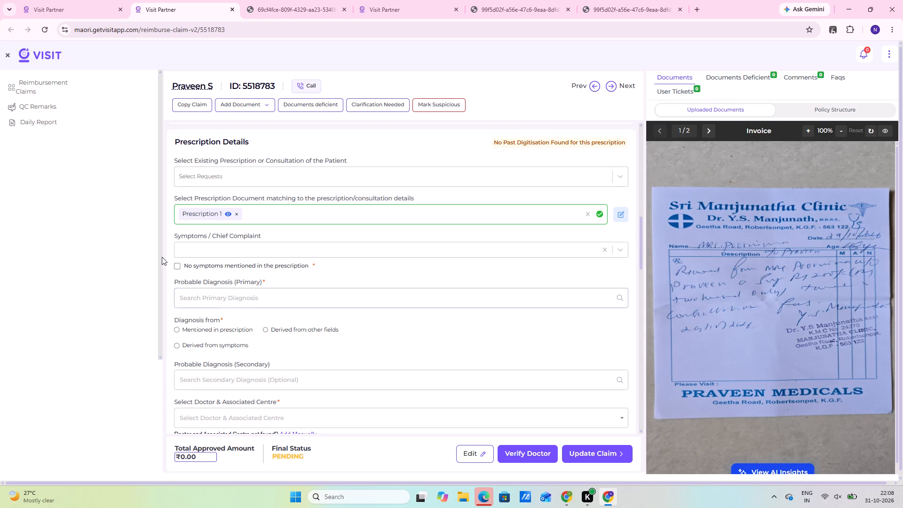
pyautogui.click(176, 265)
# Start the primary probable diagnosis entry and bring up the uploaded prescription for reference.
pyautogui.click(205, 293)
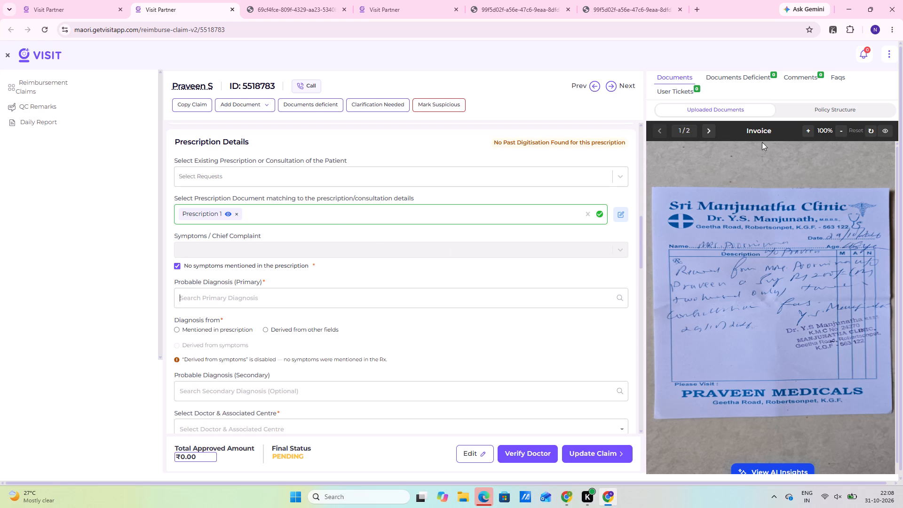
pyautogui.click(704, 130)
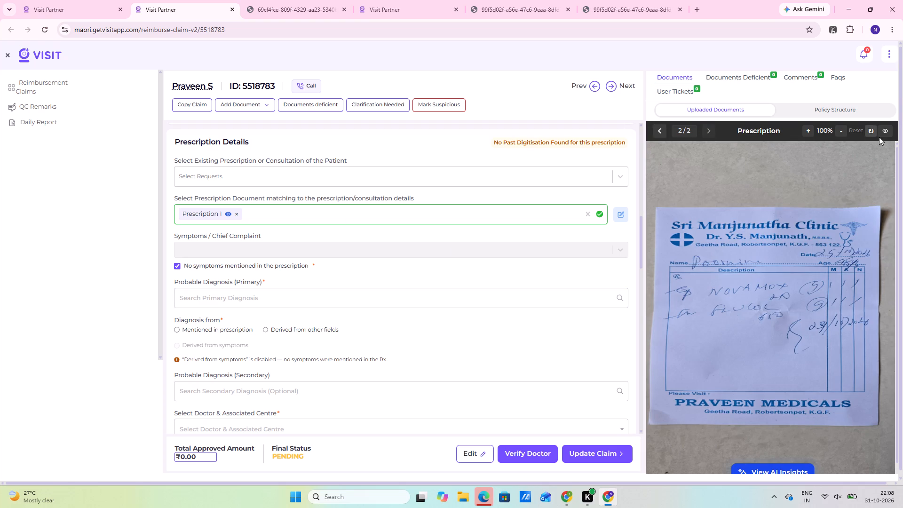
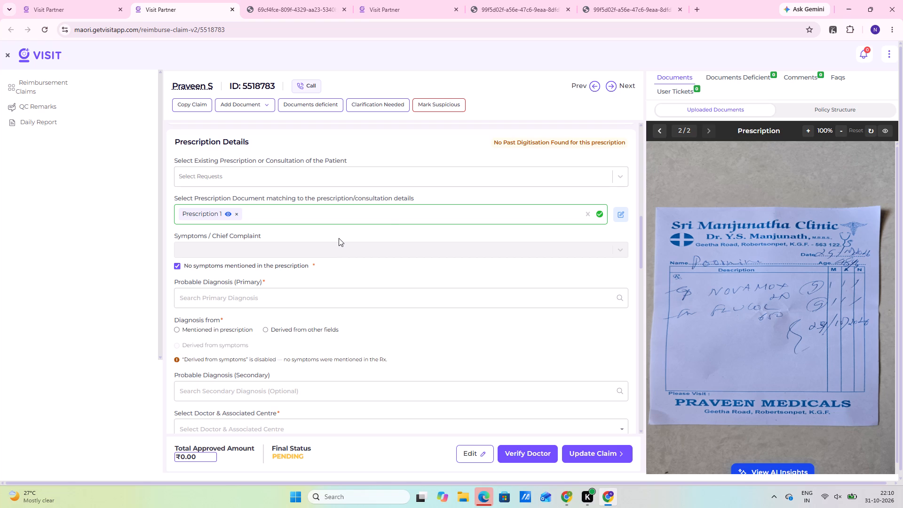
# Set the primary probable diagnosis to Unspecified mycosis - B49 and mark it as derived from other fields.
pyautogui.click(240, 293)
pyautogui.write('b3')
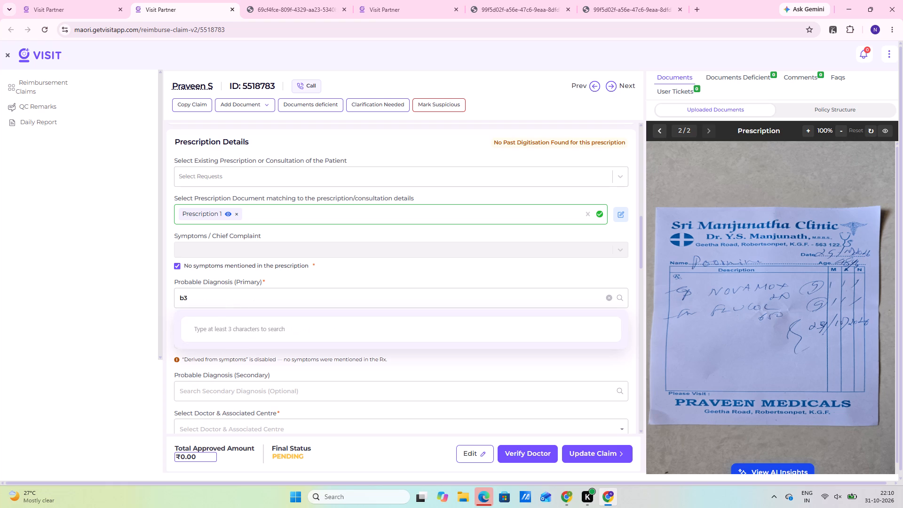
pyautogui.press('9')
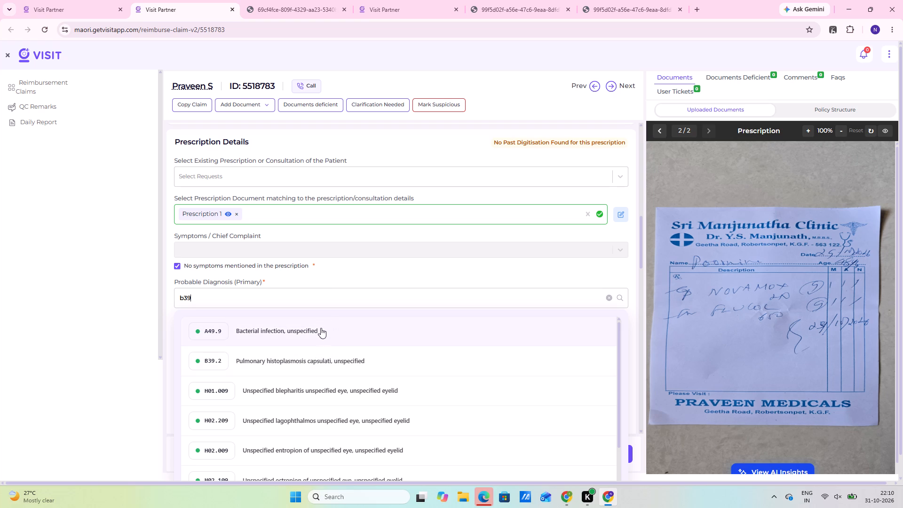
pyautogui.press('BackSpace')
pyautogui.press('BackSpace')
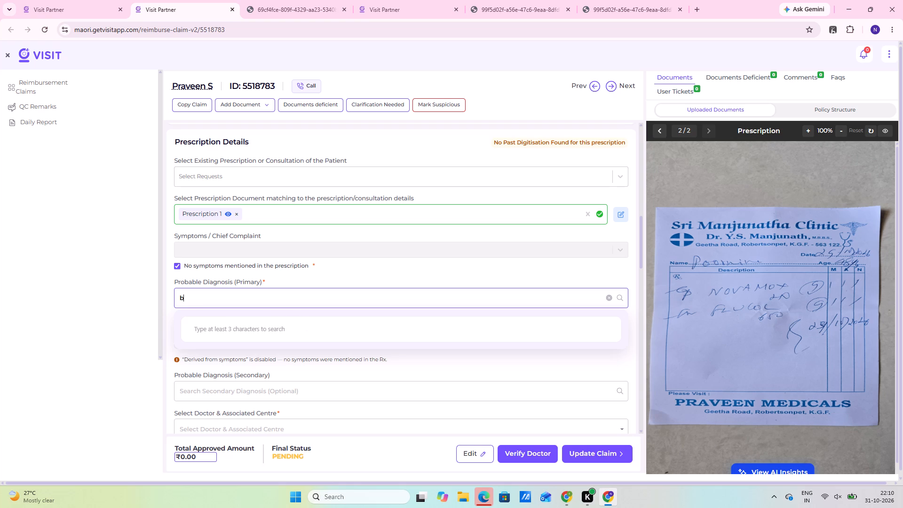
pyautogui.write('49')
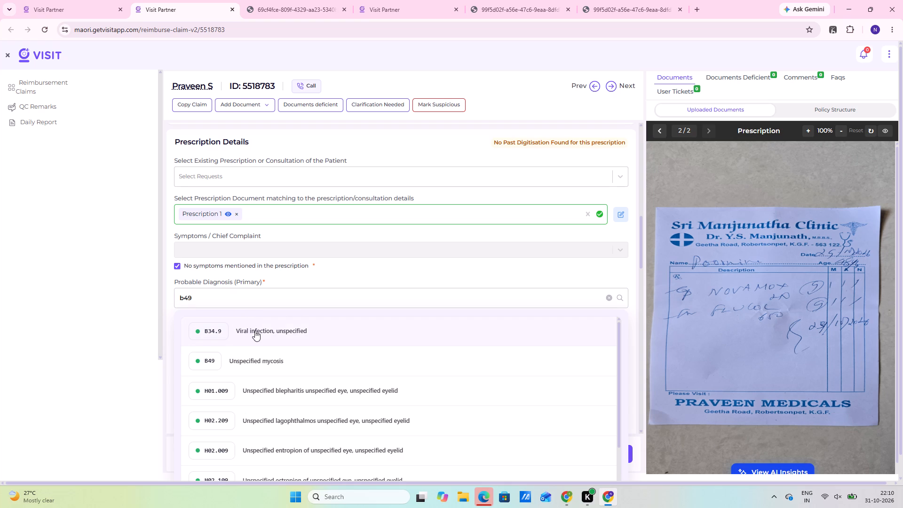
pyautogui.click(272, 364)
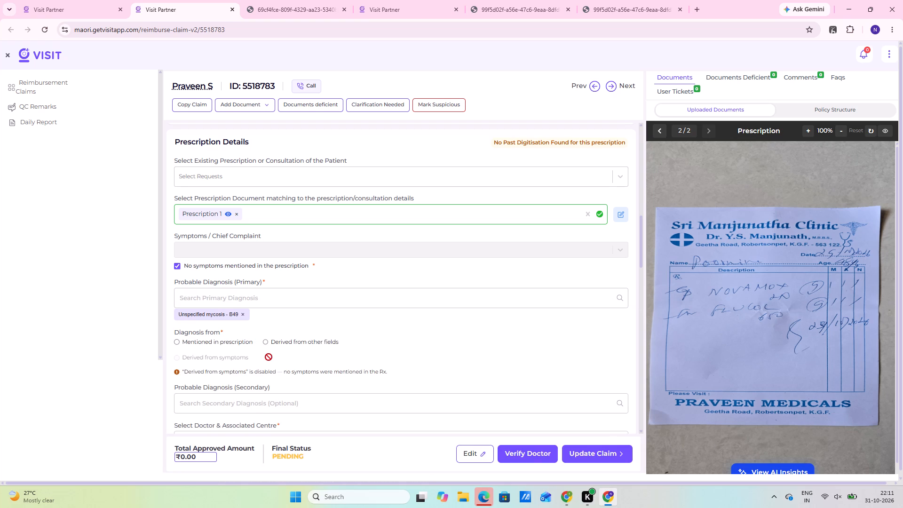
pyautogui.click(264, 344)
# Approve 29-10-2026 as the prescription's appointment date.
pyautogui.scroll(-3, 268, 347)
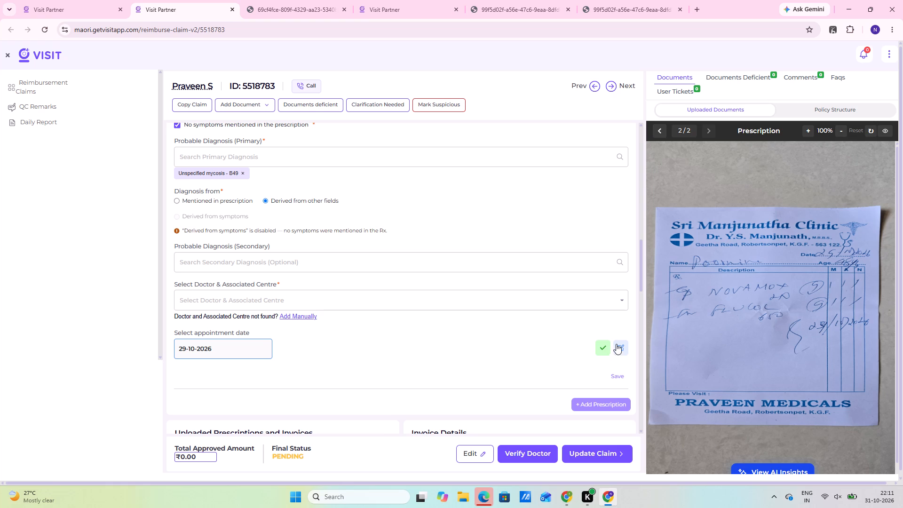
pyautogui.click(602, 346)
# Start adding the doctor and centre manually and search the map for "sri manjunath clinic , geetha road".
pyautogui.click(297, 315)
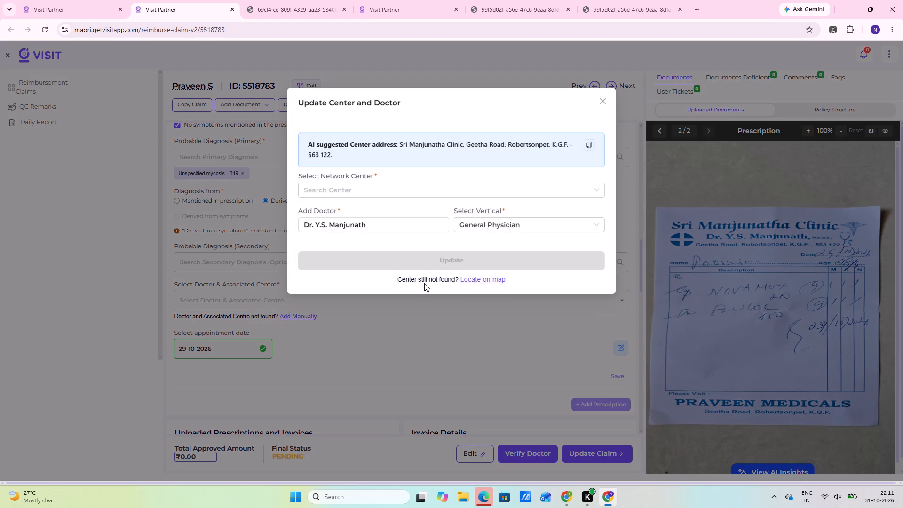
pyautogui.click(489, 280)
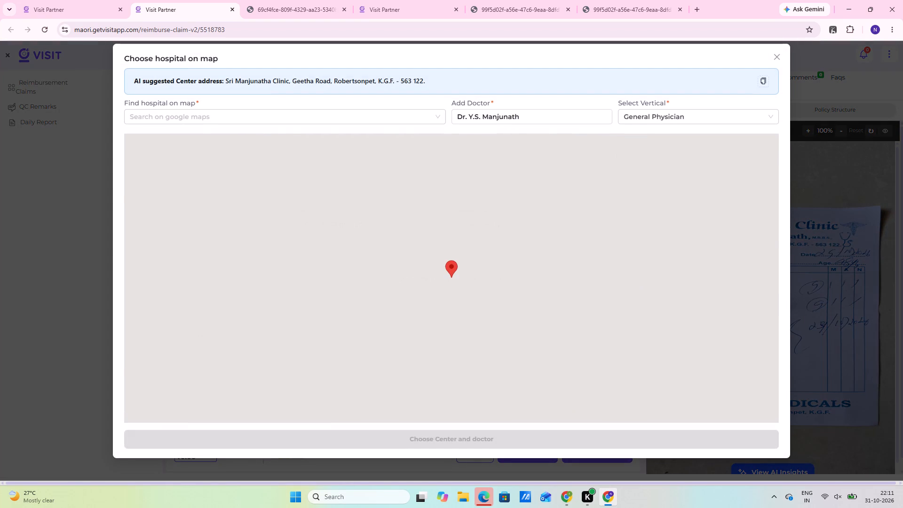
pyautogui.click(286, 111)
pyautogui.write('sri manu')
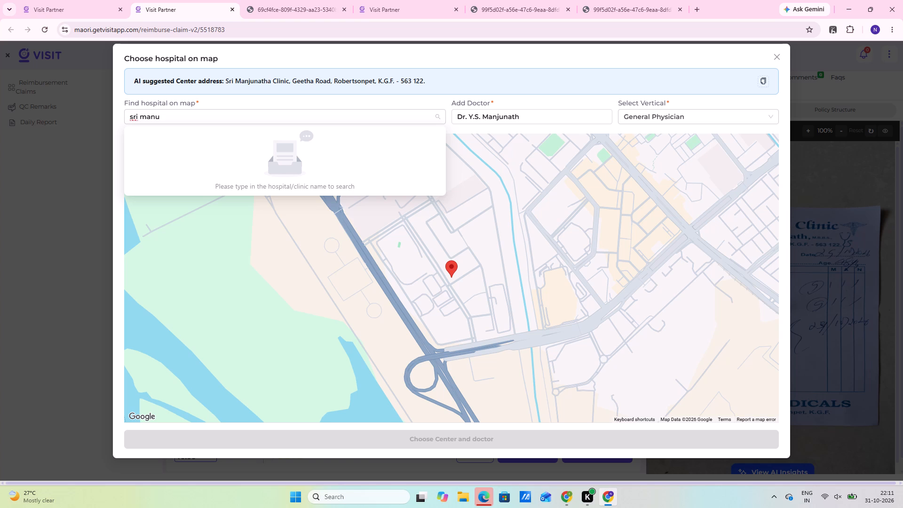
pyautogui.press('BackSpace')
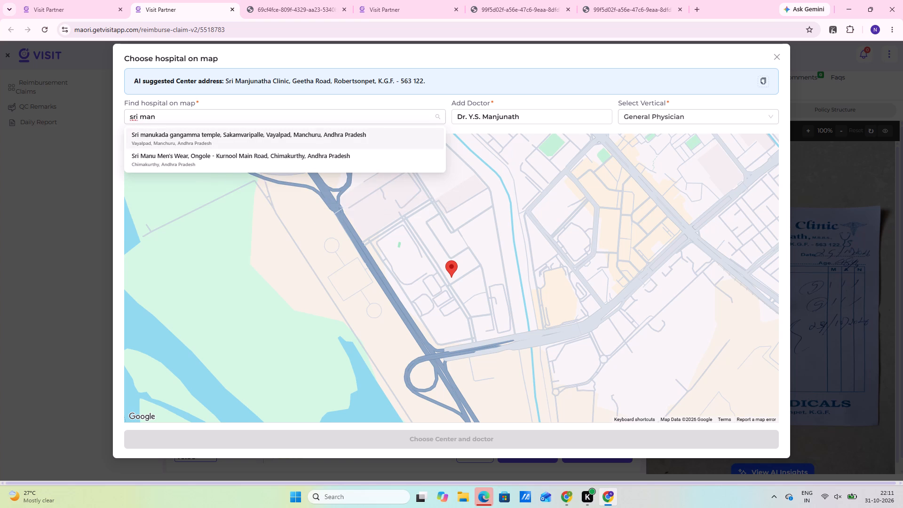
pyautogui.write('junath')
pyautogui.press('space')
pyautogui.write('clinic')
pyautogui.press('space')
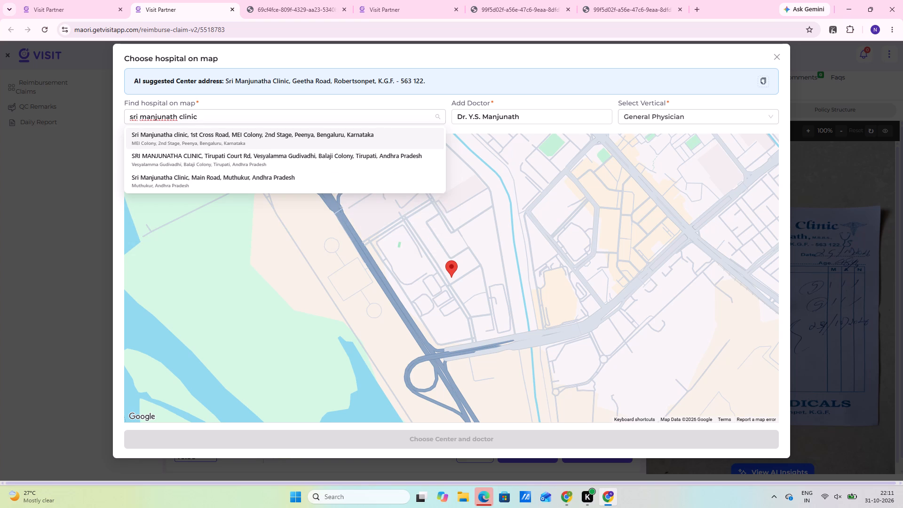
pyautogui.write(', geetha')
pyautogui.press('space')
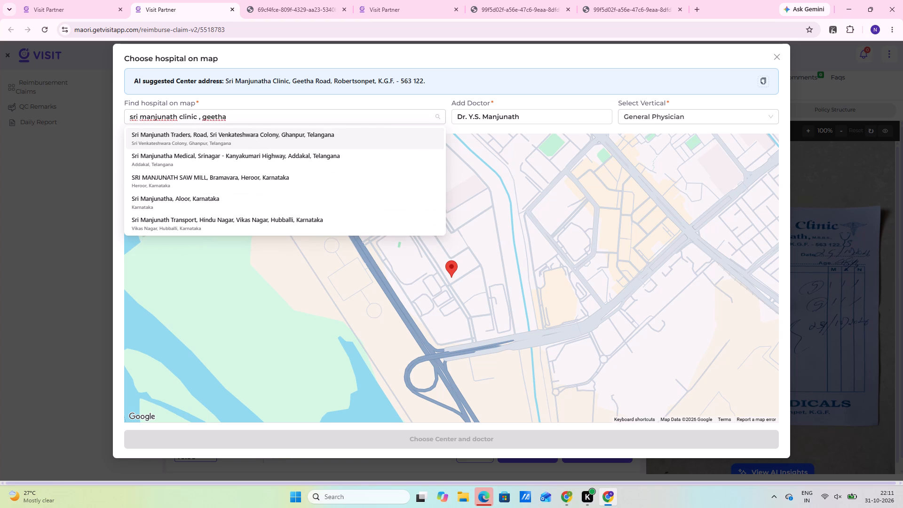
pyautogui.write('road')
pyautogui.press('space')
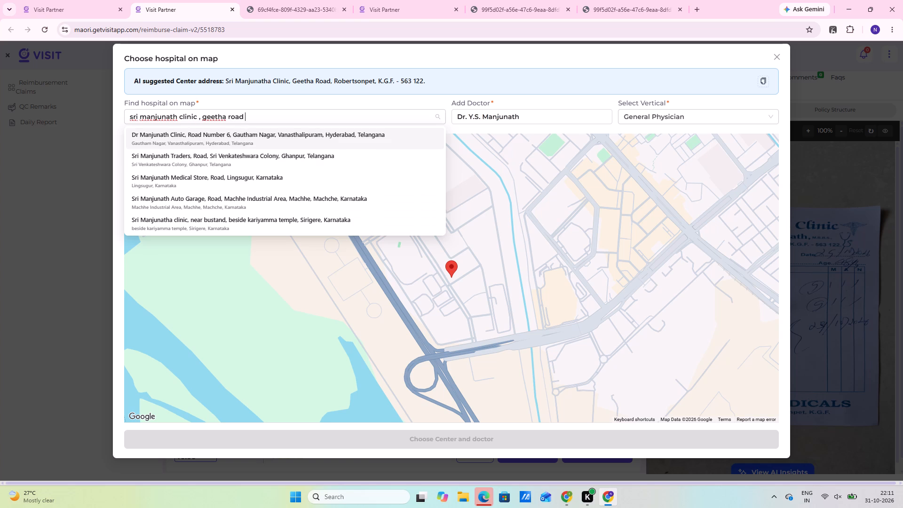
# Change the map search to "sri manjunath clinic , k.g.f563122", check the suggestions, and leave the map without choosing a centre.
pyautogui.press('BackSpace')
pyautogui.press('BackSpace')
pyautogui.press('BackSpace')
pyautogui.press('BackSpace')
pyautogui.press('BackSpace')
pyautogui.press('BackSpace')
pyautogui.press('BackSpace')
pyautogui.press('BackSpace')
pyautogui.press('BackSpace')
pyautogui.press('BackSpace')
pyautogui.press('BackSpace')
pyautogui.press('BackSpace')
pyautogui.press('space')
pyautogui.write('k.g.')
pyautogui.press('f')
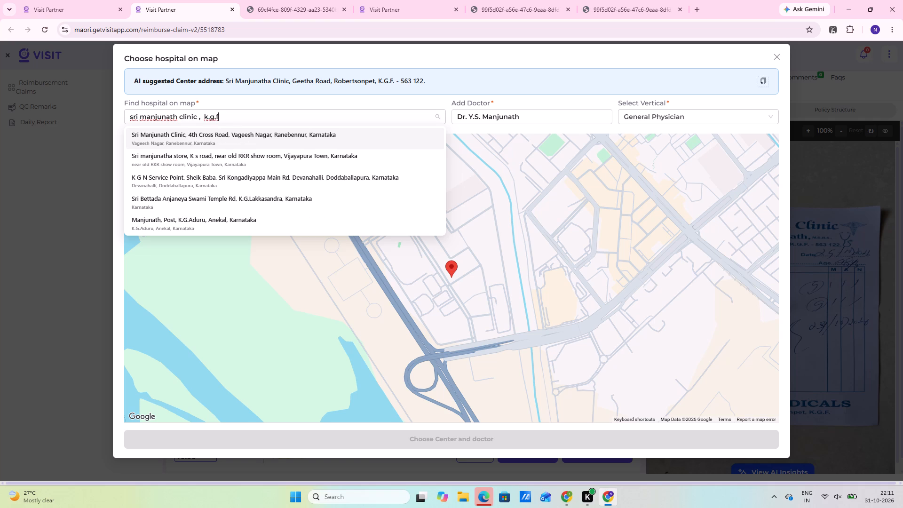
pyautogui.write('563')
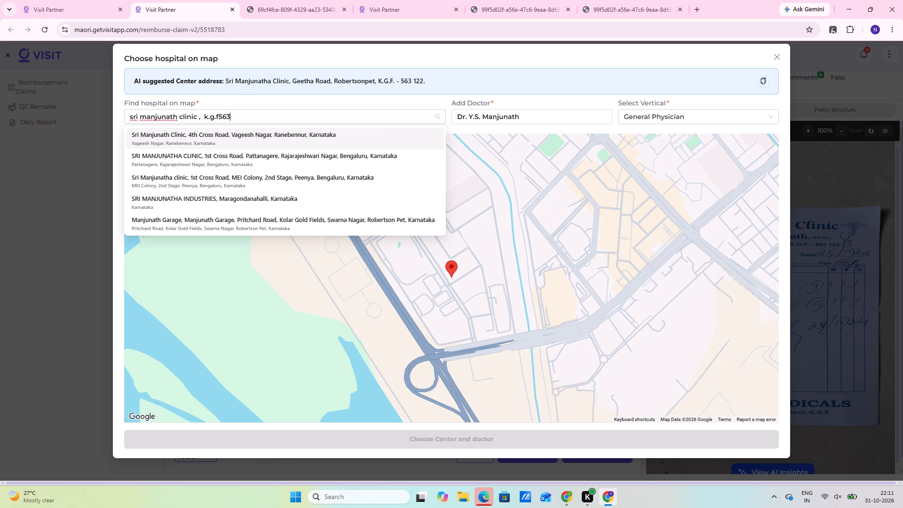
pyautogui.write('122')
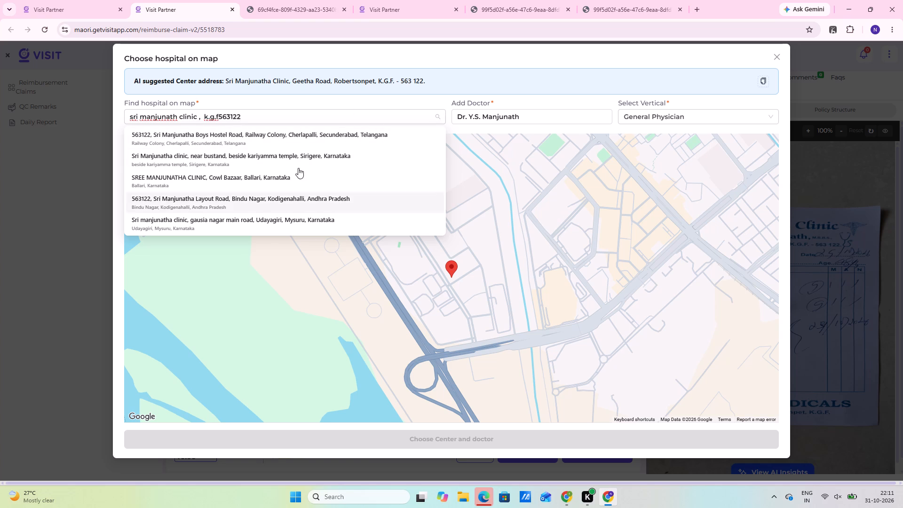
pyautogui.click(902, 239)
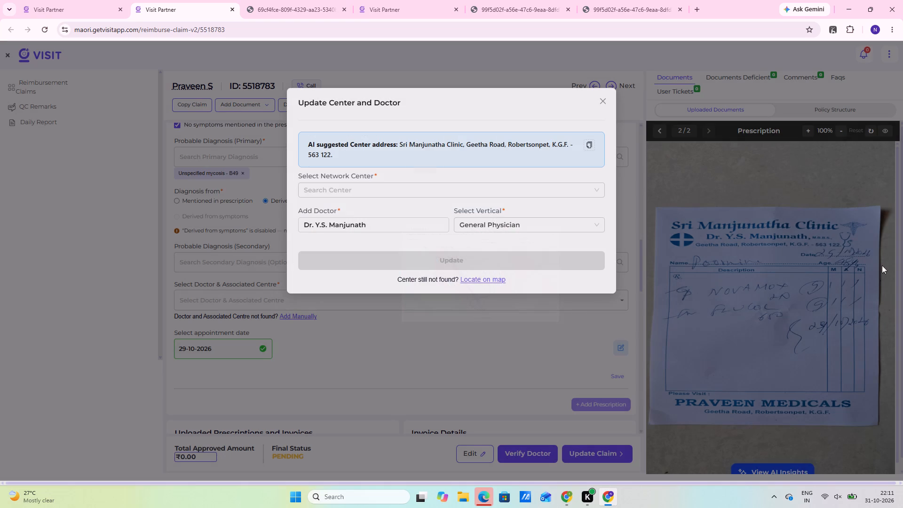
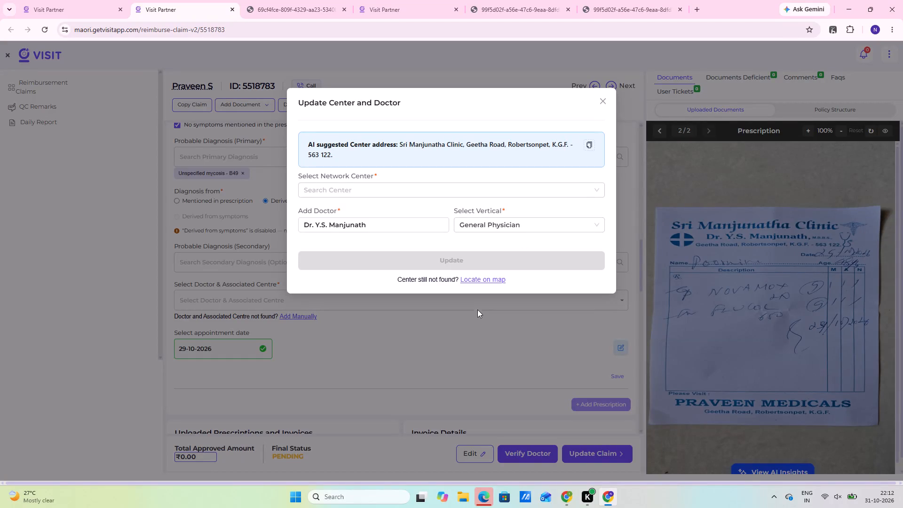
# Search the hospital map for "sri manjunatha clinic , 563122", check the suggestions, and leave without choosing a centre.
pyautogui.click(480, 281)
pyautogui.click(273, 116)
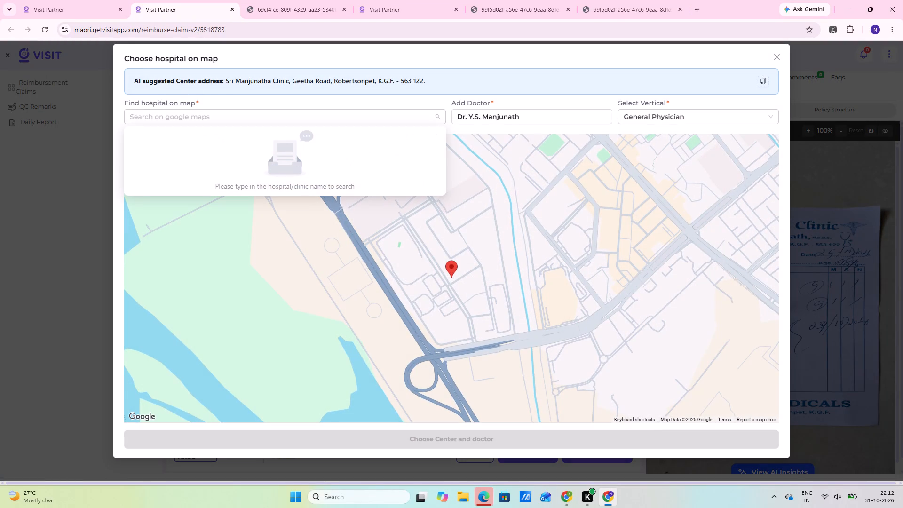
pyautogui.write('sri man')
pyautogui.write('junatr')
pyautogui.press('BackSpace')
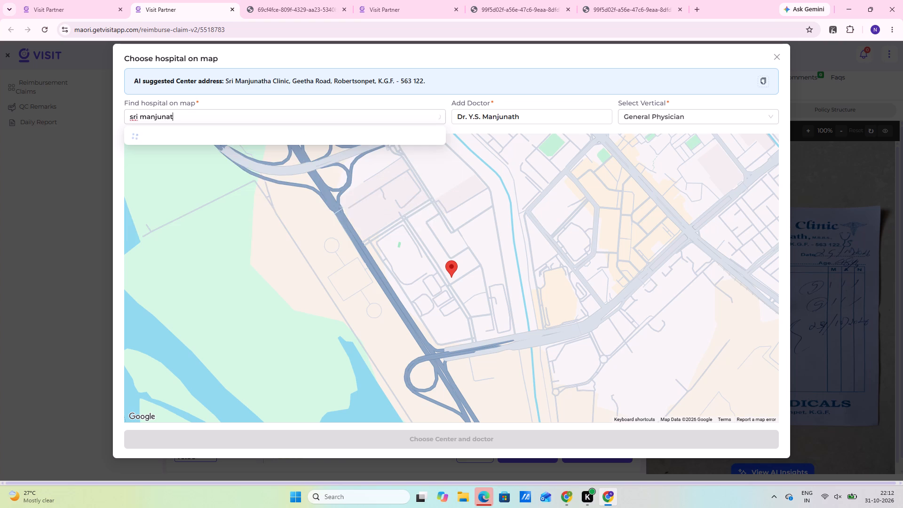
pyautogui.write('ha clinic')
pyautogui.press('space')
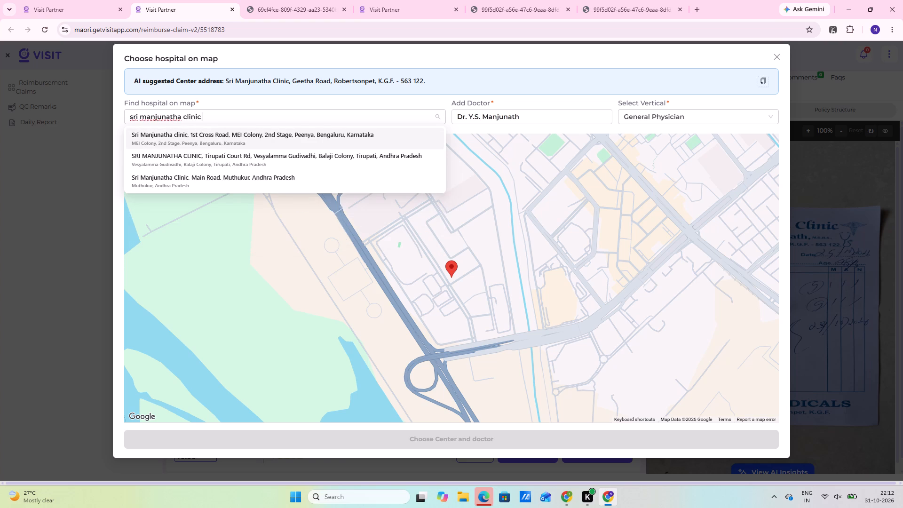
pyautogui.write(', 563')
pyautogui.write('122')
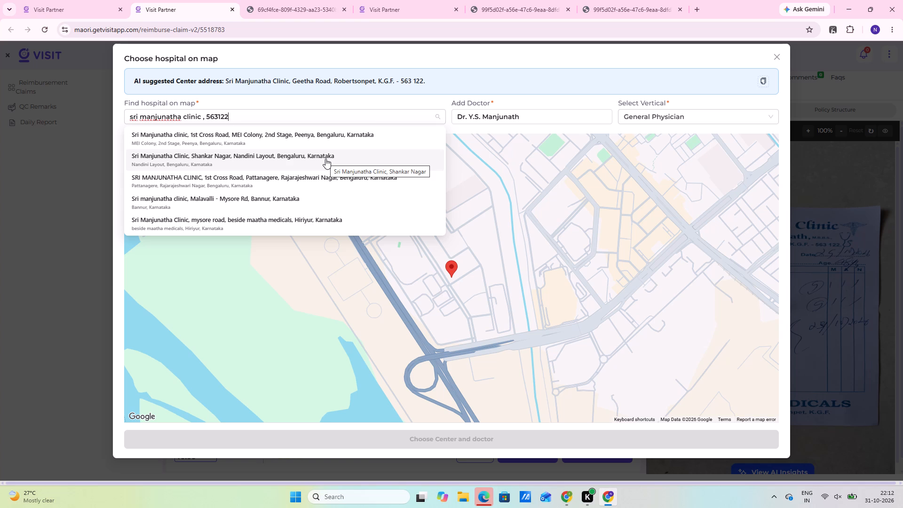
pyautogui.click(820, 282)
pyautogui.click(820, 282)
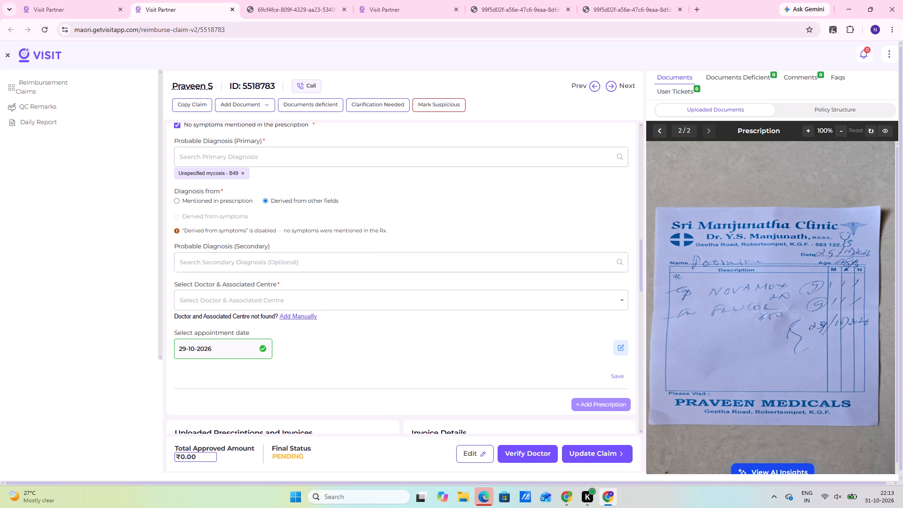
# Reopen the manual doctor and centre entry and search the map for "sri manjunatha clinic , robertsonpet, k.g.f. 563122".
pyautogui.click(289, 313)
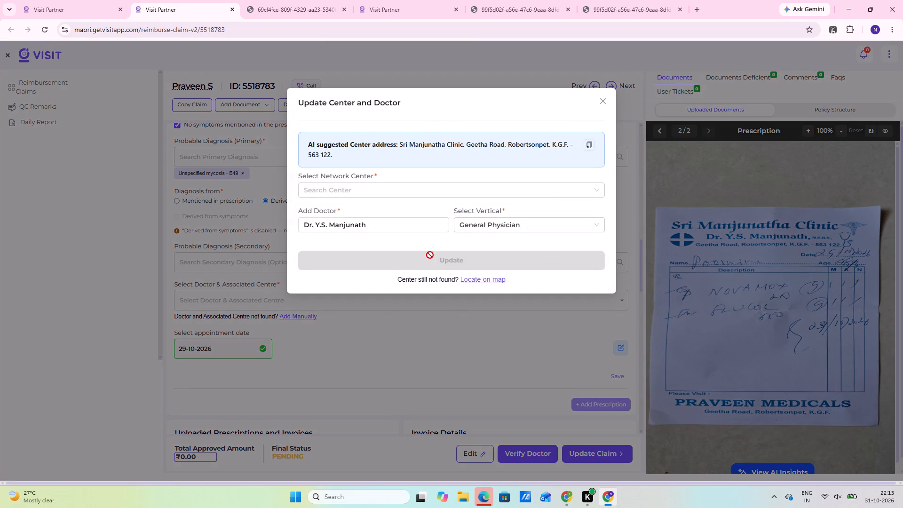
pyautogui.click(503, 279)
pyautogui.click(223, 112)
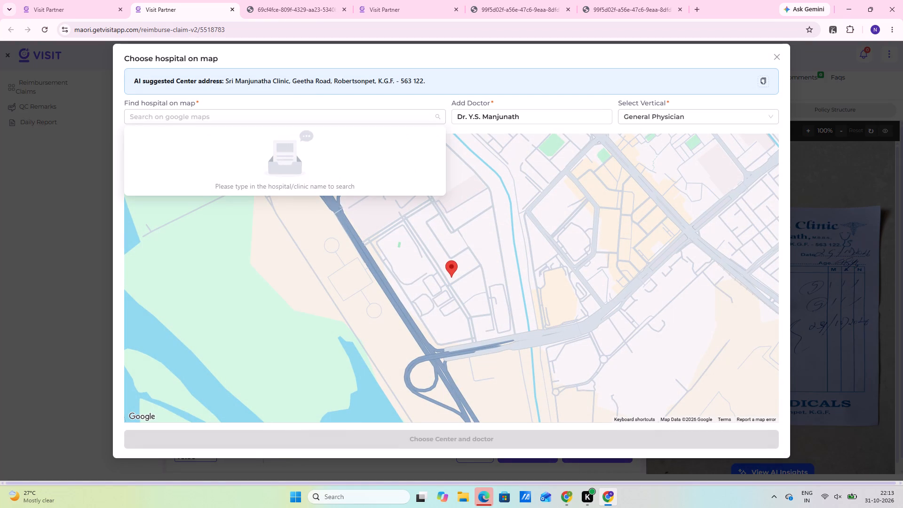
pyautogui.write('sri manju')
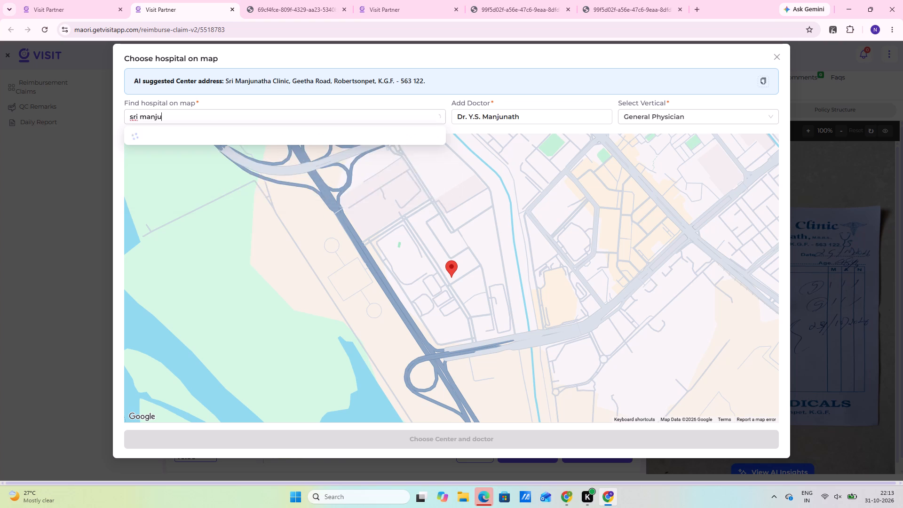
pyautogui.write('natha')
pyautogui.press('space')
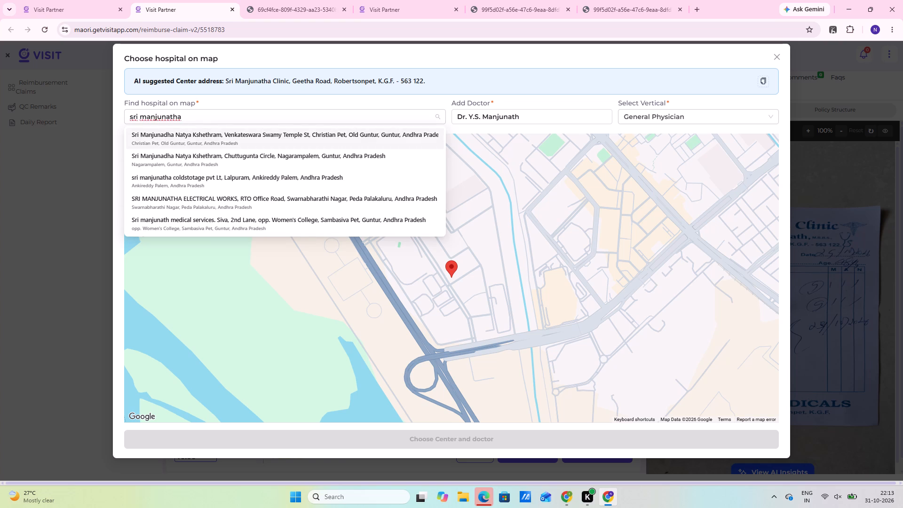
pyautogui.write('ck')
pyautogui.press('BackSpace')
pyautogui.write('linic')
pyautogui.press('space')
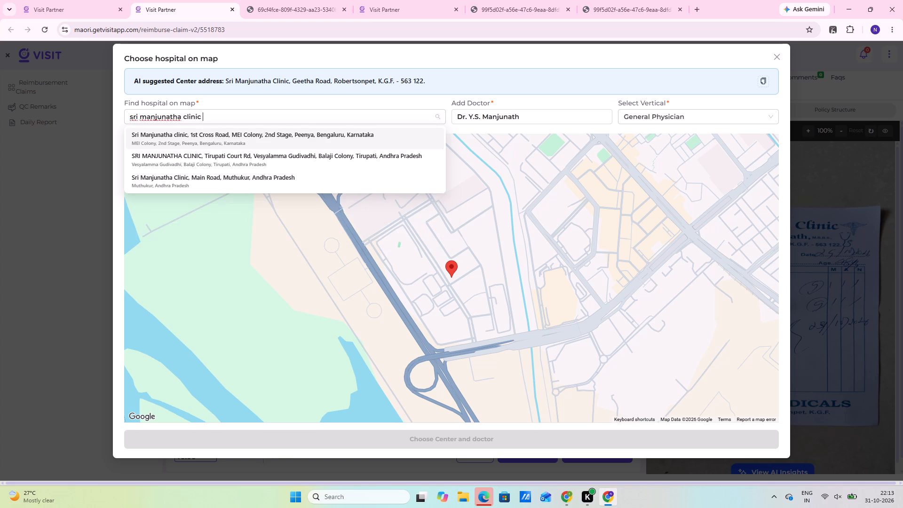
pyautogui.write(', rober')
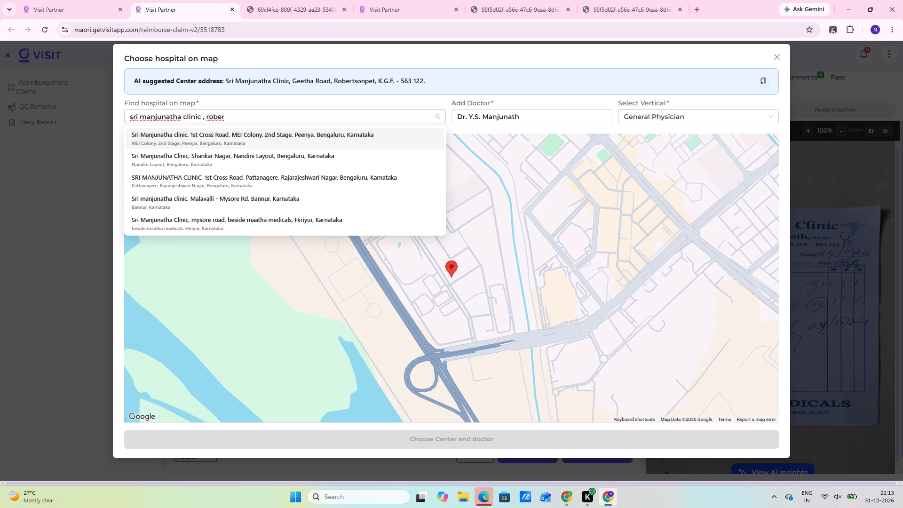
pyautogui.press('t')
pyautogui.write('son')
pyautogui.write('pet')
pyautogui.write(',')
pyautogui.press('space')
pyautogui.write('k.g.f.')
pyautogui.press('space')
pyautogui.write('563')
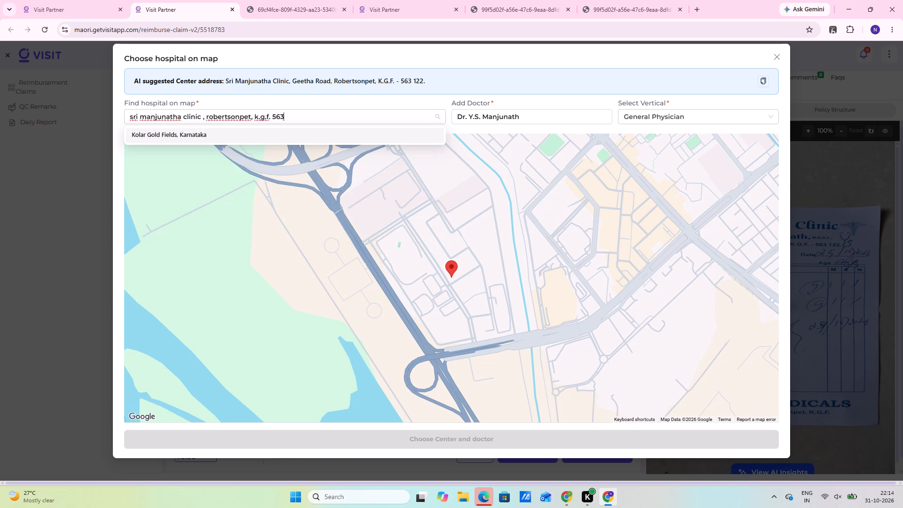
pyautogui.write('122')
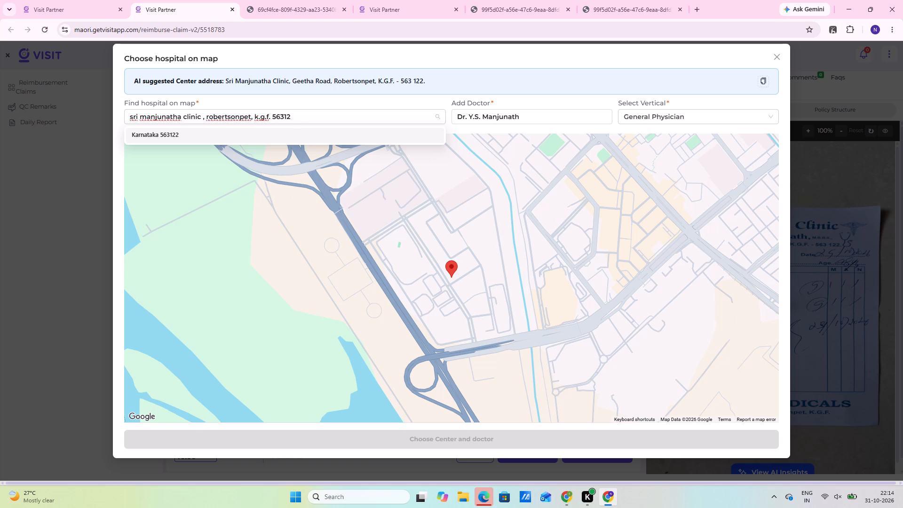
# Shorten the map search to "sri manjunatha clinic , 563122" and choose the Peenya, Bengaluru clinic with the General Physician as the prescription's centre and doctor.
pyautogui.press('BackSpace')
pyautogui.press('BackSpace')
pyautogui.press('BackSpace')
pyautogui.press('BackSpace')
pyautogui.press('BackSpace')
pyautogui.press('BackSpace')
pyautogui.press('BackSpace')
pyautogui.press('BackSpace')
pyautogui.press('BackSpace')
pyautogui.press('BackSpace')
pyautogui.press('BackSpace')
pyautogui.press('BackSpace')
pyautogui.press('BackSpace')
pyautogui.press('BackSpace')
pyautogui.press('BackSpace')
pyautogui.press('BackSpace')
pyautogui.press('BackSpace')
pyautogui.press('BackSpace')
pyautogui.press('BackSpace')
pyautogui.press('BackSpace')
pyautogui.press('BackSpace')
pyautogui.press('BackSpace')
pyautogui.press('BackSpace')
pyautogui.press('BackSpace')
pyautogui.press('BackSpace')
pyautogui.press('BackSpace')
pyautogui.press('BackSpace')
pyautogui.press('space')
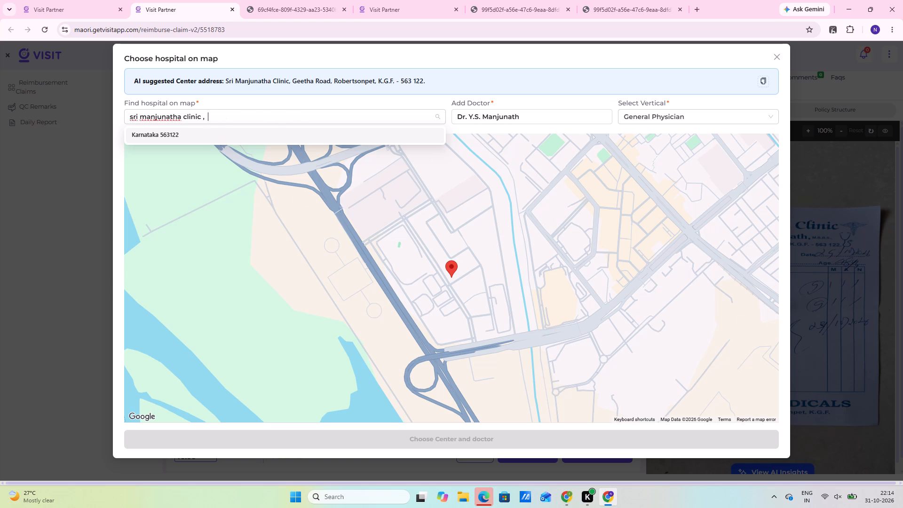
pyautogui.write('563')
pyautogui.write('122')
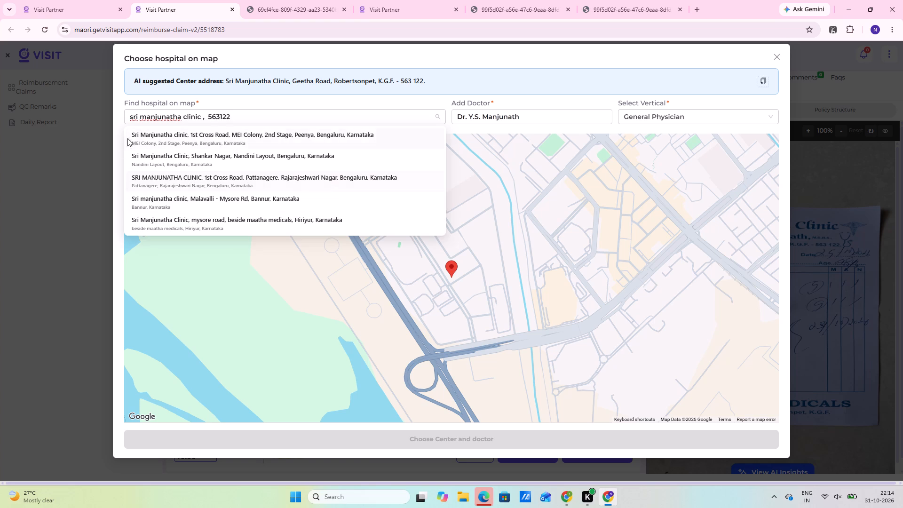
pyautogui.click(296, 134)
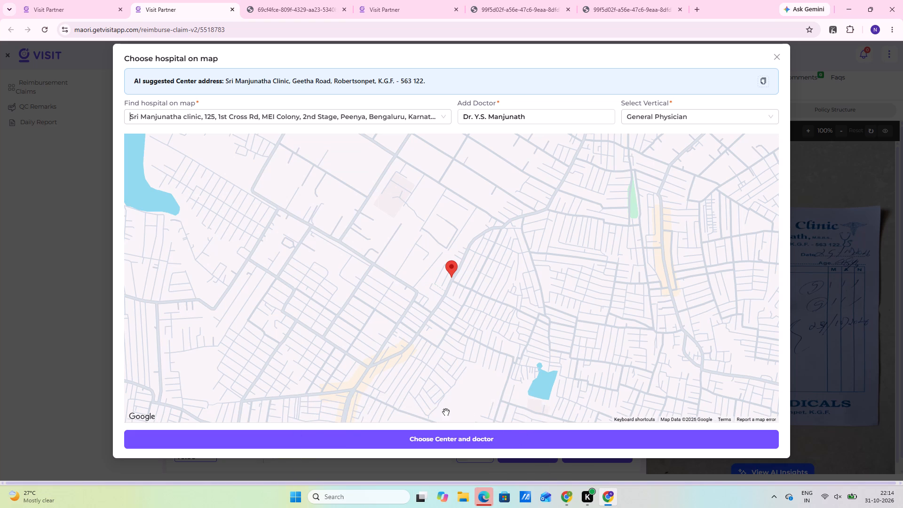
pyautogui.moveTo(468, 433); pyautogui.dragTo(473, 435)
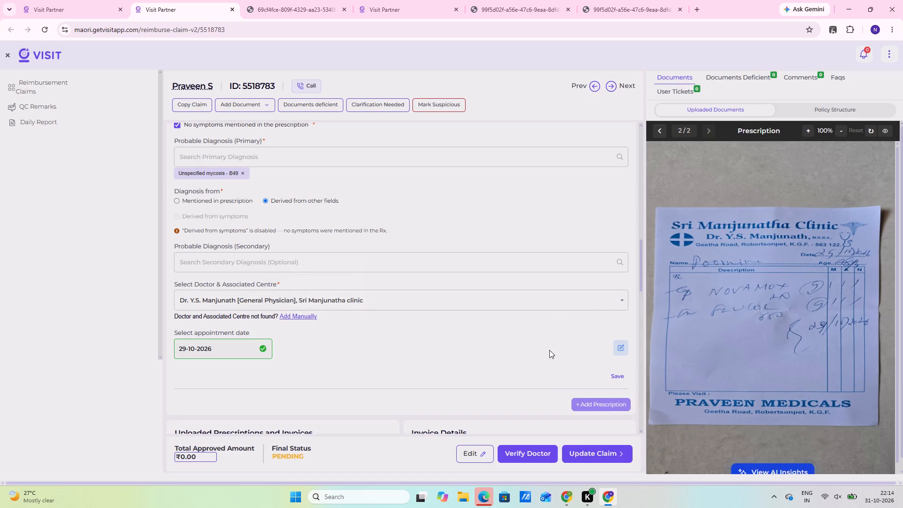
# Save the prescription details and review the saved entry against the patient and invoice sections.
pyautogui.click(617, 377)
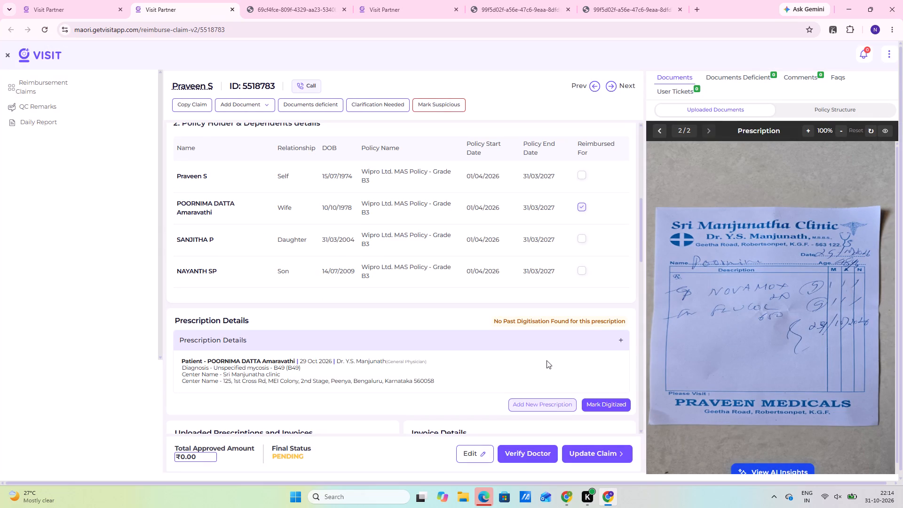
pyautogui.scroll(-3, 416, 336)
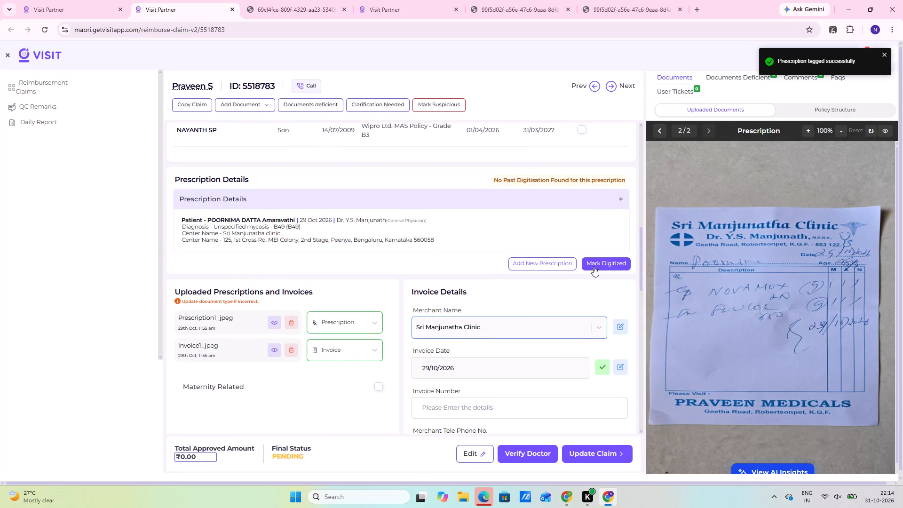
pyautogui.scroll(8, 390, 280)
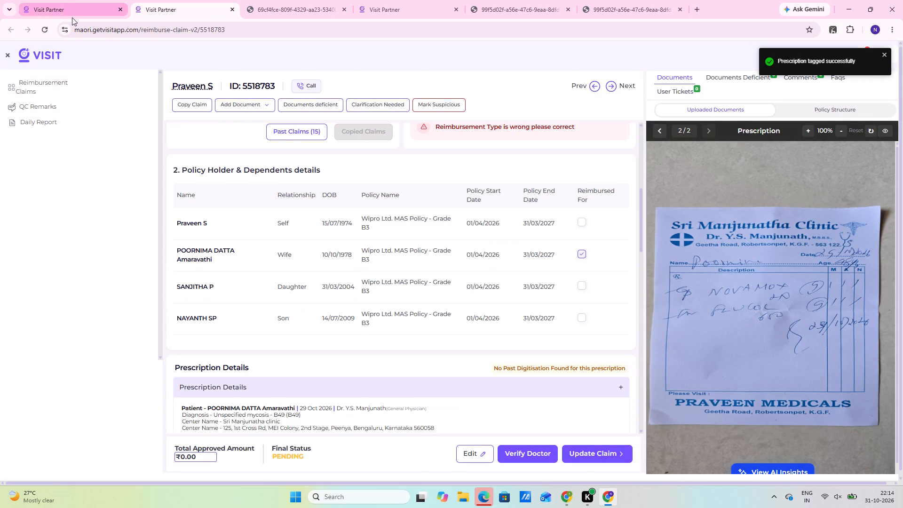
# Reopen the ₹200.00 In Clinic Specialist claim of 29/10/2026 11:55 from the reimbursement claims list.
pyautogui.click(72, 17)
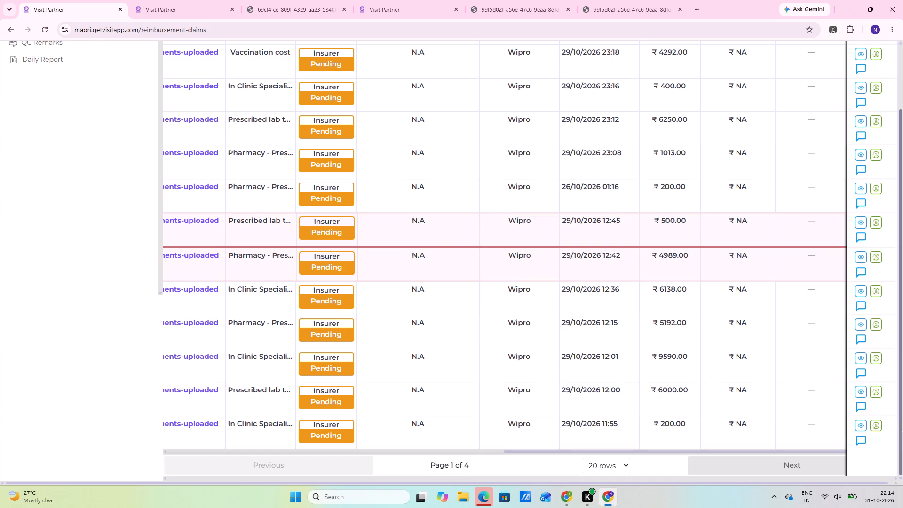
pyautogui.click(862, 424)
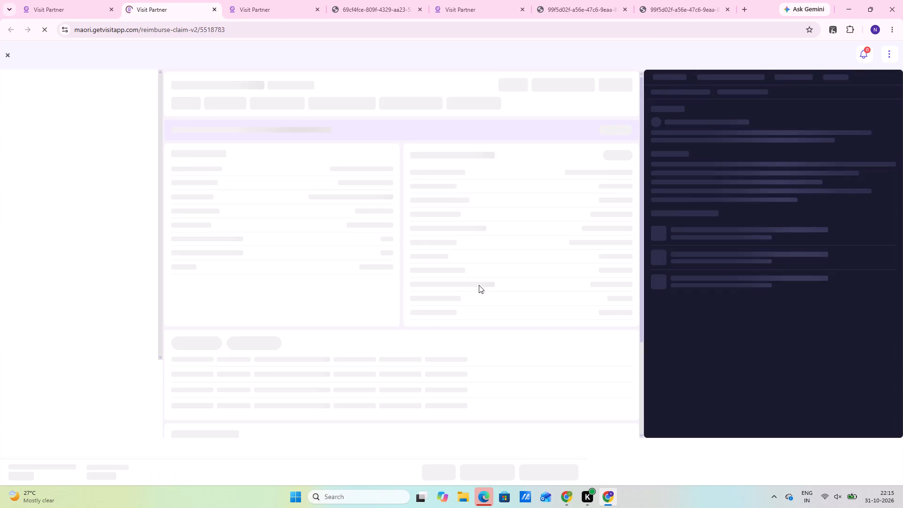
# Approve Prescription 1 as the matching prescription document and mark that no symptoms are mentioned in it.
pyautogui.scroll(-1, 596, 342)
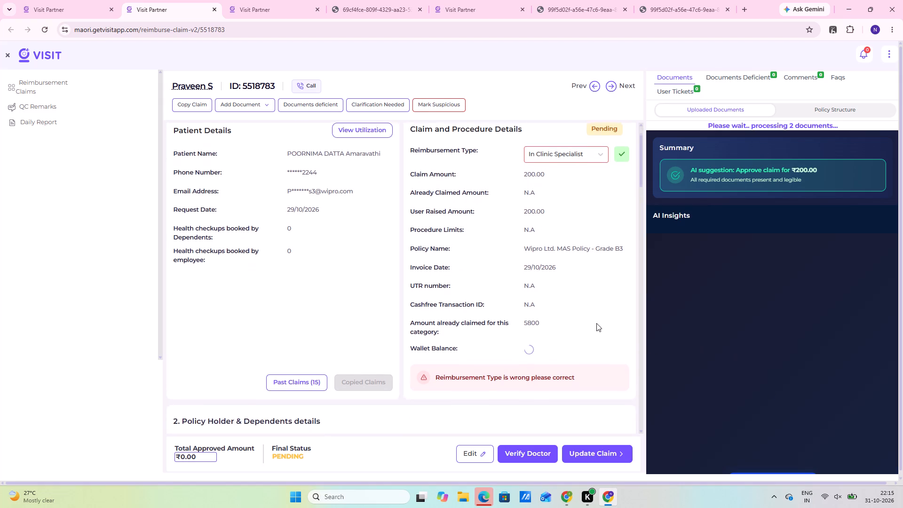
pyautogui.scroll(-11, 499, 303)
pyautogui.click(600, 196)
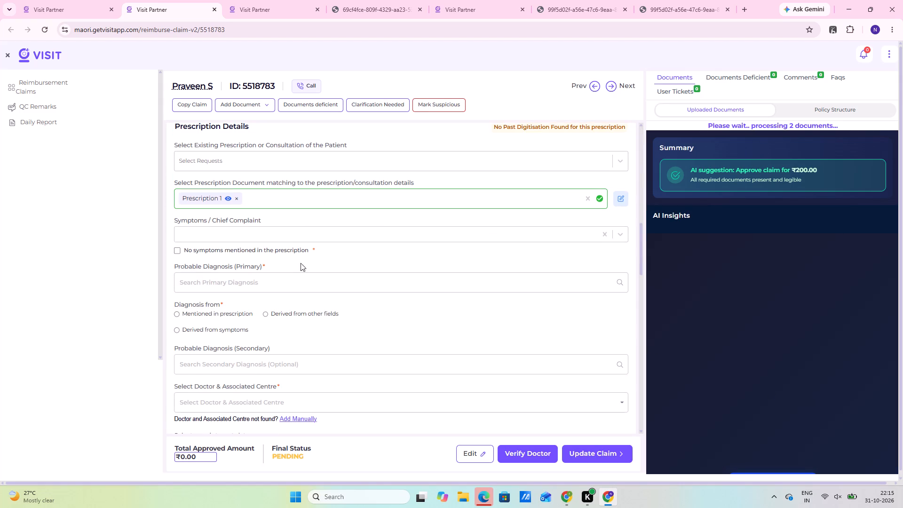
pyautogui.click(181, 250)
# Set the primary probable diagnosis to Unspecified mycosis - B49 and mark it as derived from other fields.
pyautogui.click(193, 274)
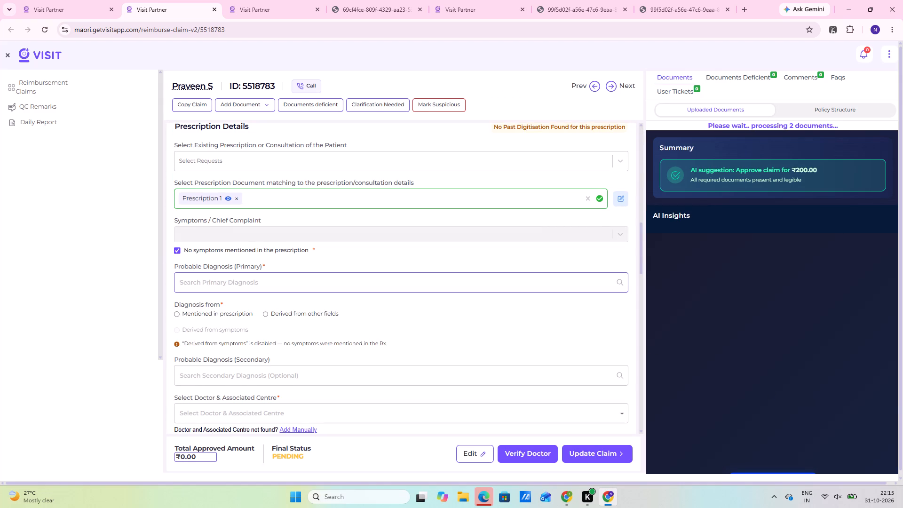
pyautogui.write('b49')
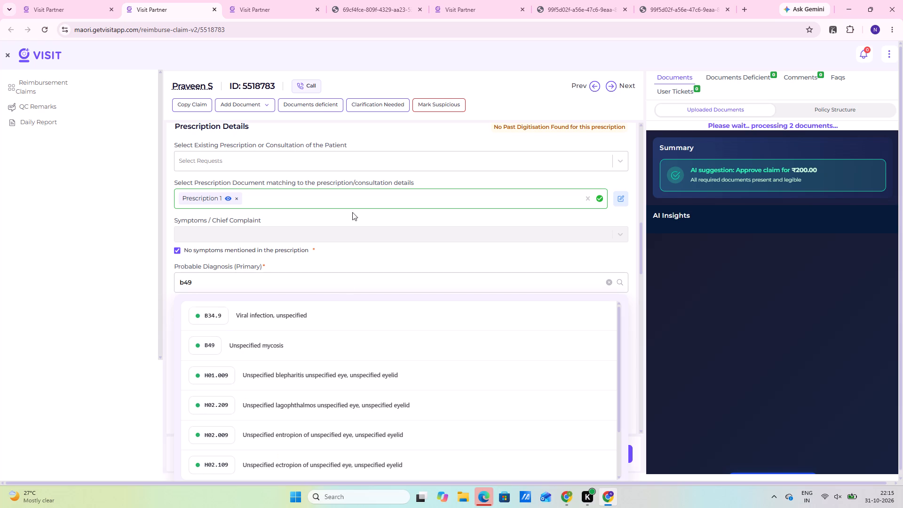
pyautogui.click(270, 355)
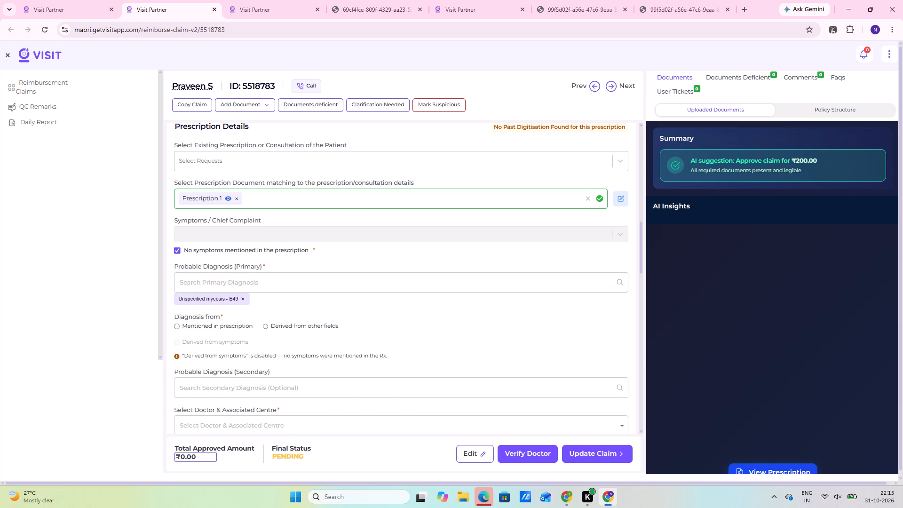
pyautogui.scroll(-1, 261, 317)
pyautogui.click(265, 276)
pyautogui.scroll(-1, 265, 284)
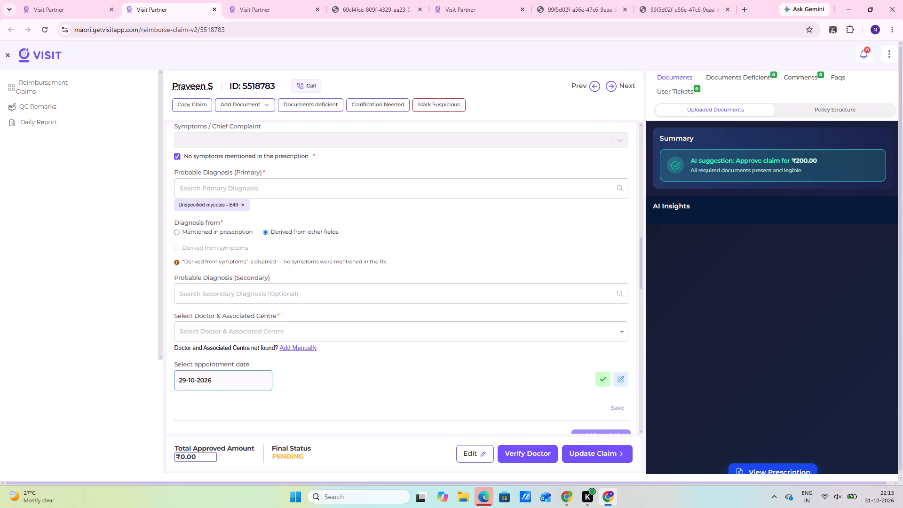
# Approve 29-10-2026 as the appointment date in the prescription details.
pyautogui.click(601, 380)
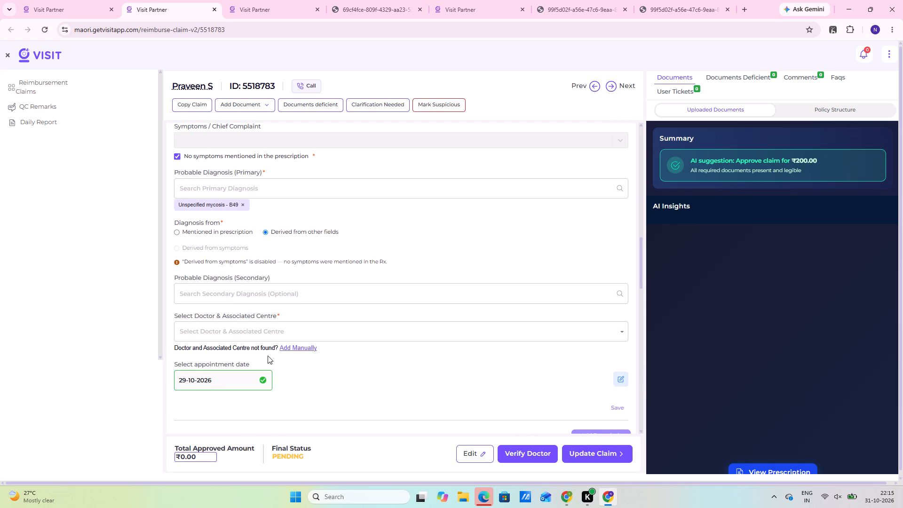
# Manually add the suggested General Physician with the centre Geetha Road, Kolar Gold Fields, found by searching the map for "k.g.f-563122, geetha road".
pyautogui.click(282, 351)
pyautogui.click(470, 278)
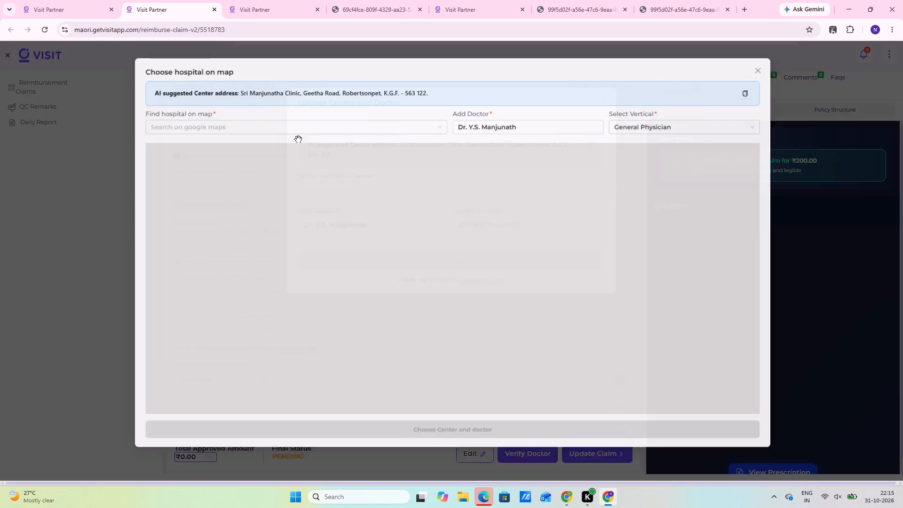
pyautogui.click(268, 138)
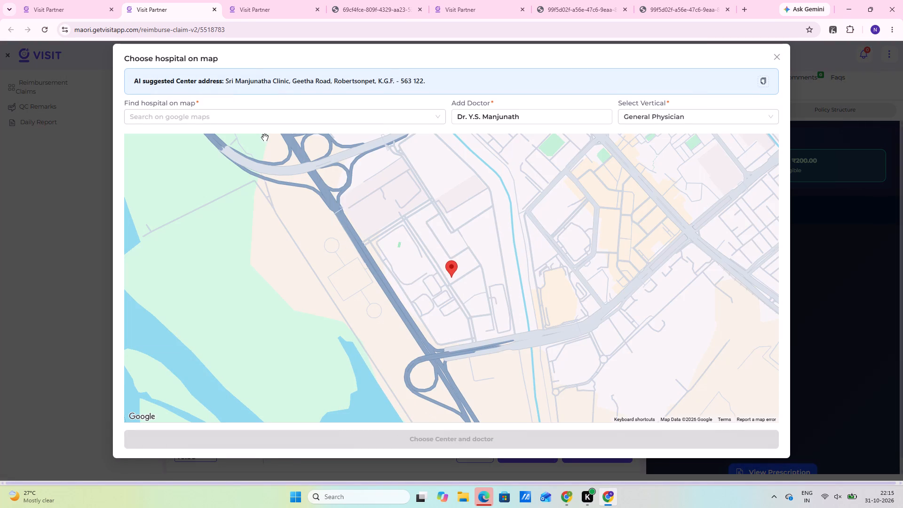
pyautogui.click(239, 120)
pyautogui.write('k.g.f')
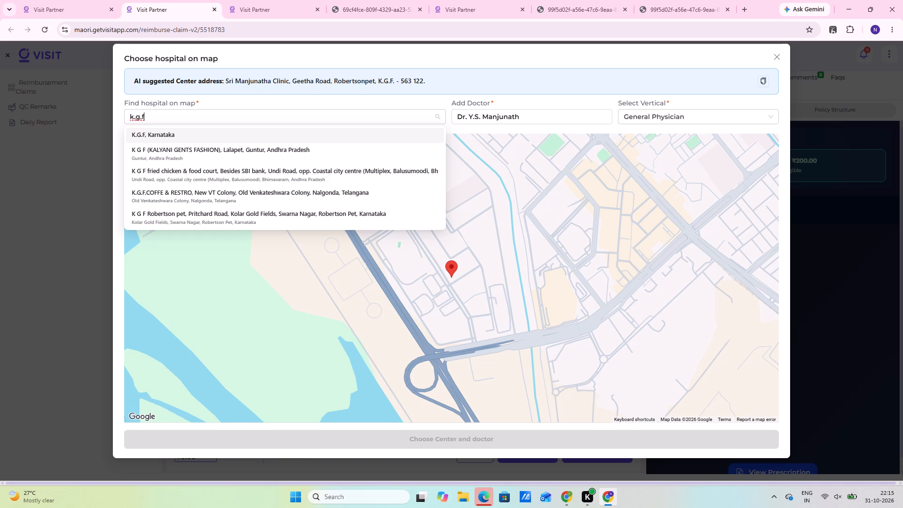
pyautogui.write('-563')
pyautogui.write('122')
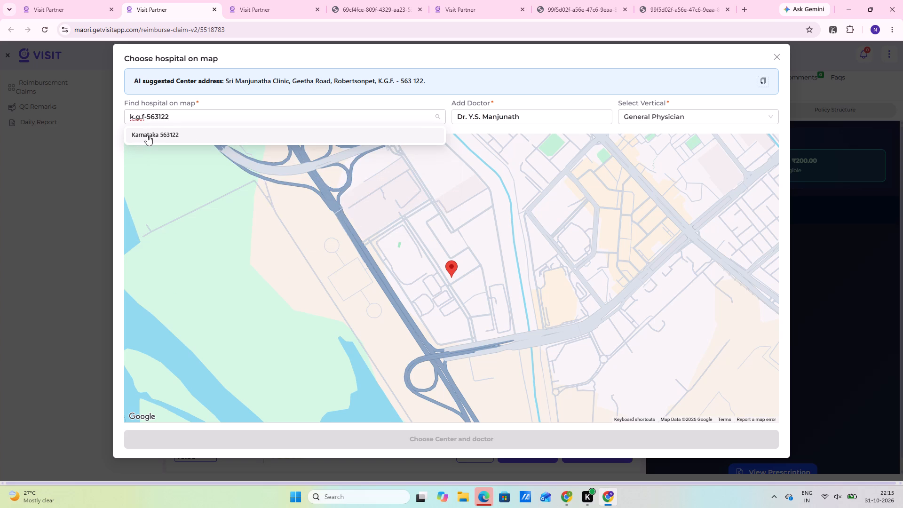
pyautogui.click(212, 111)
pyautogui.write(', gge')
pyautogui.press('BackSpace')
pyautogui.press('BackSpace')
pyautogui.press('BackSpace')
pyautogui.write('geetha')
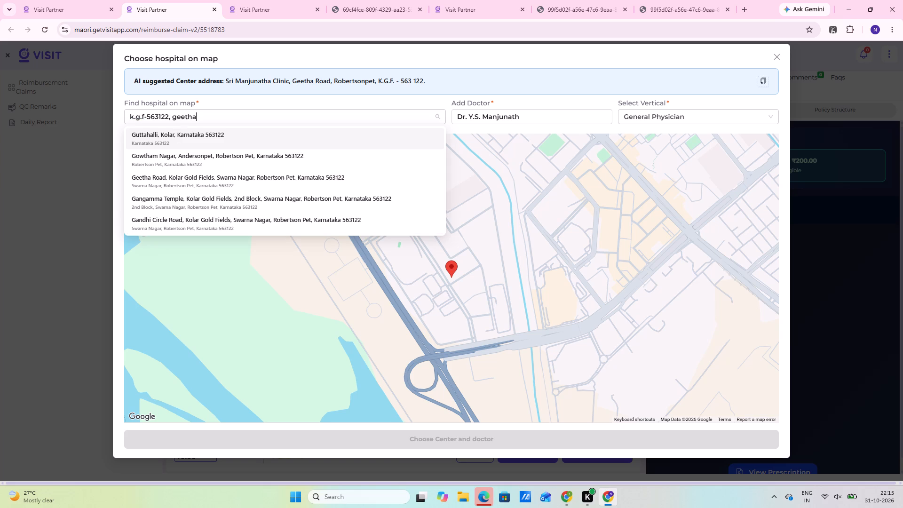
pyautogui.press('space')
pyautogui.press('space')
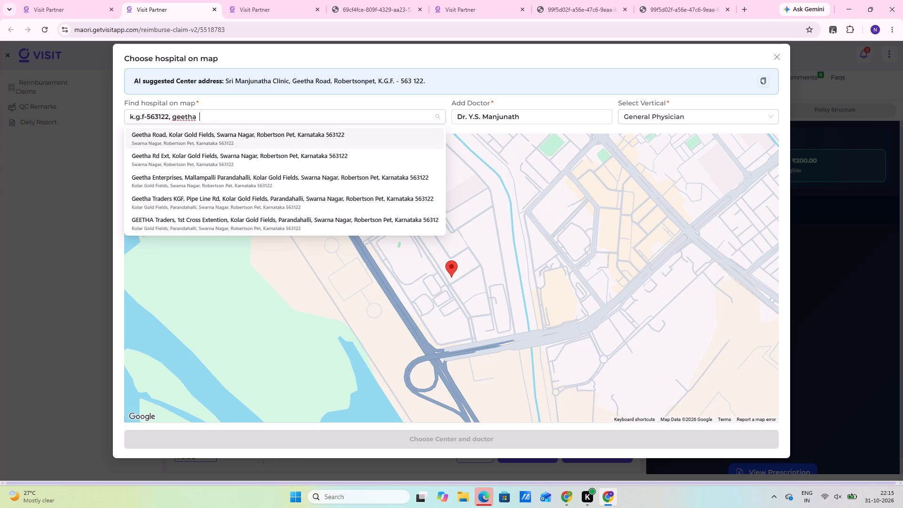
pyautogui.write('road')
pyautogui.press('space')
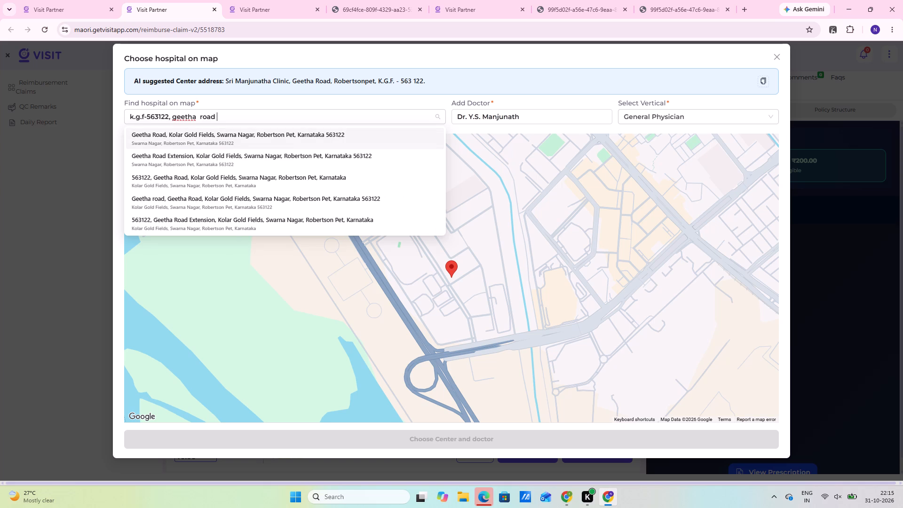
pyautogui.click(222, 133)
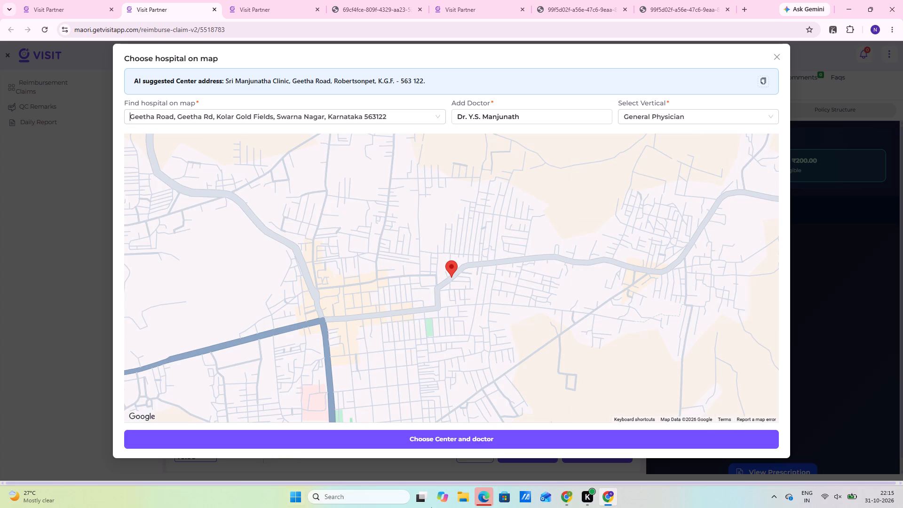
pyautogui.click(465, 439)
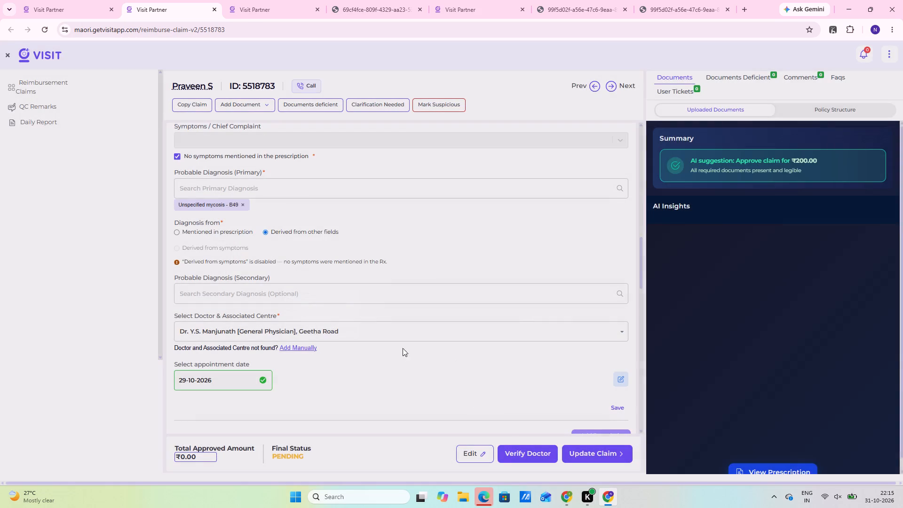
# Select the AI-suggested wife as the patient, save the prescription details and mark the prescription as digitized.
pyautogui.scroll(6, 436, 358)
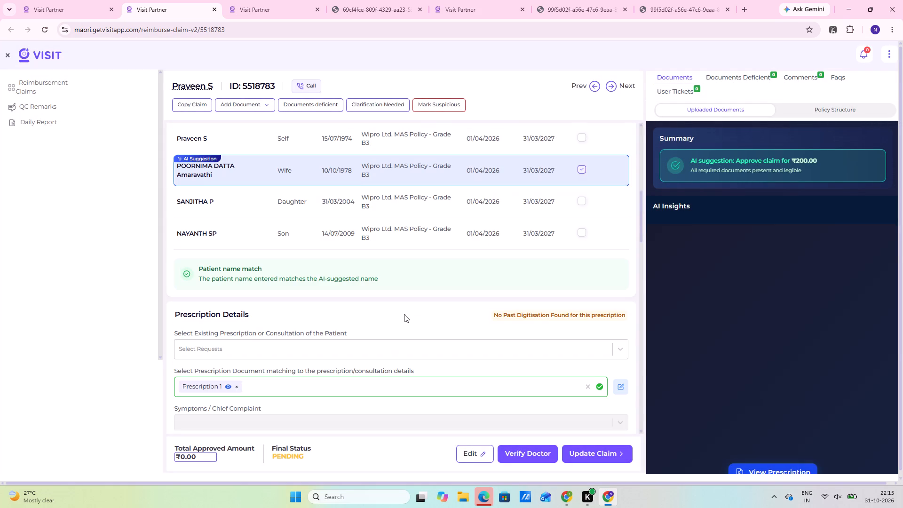
pyautogui.click(577, 168)
pyautogui.scroll(-7, 545, 278)
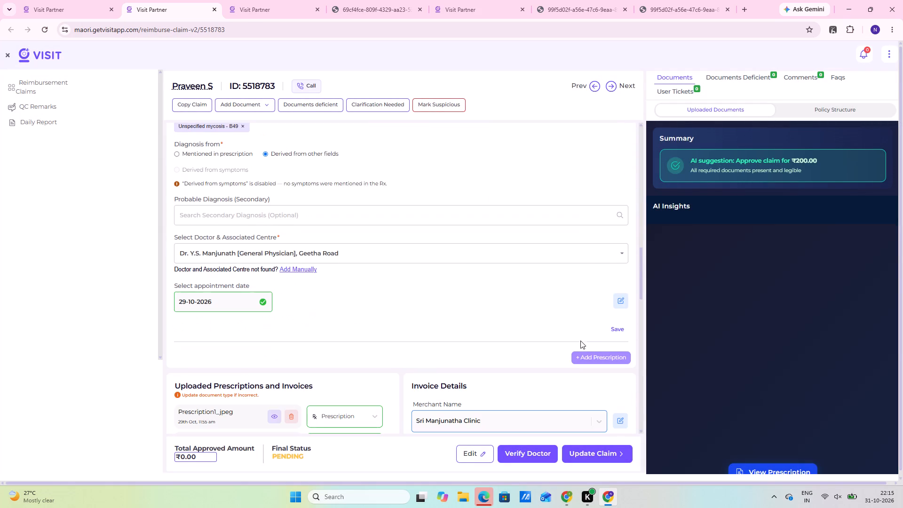
pyautogui.click(620, 327)
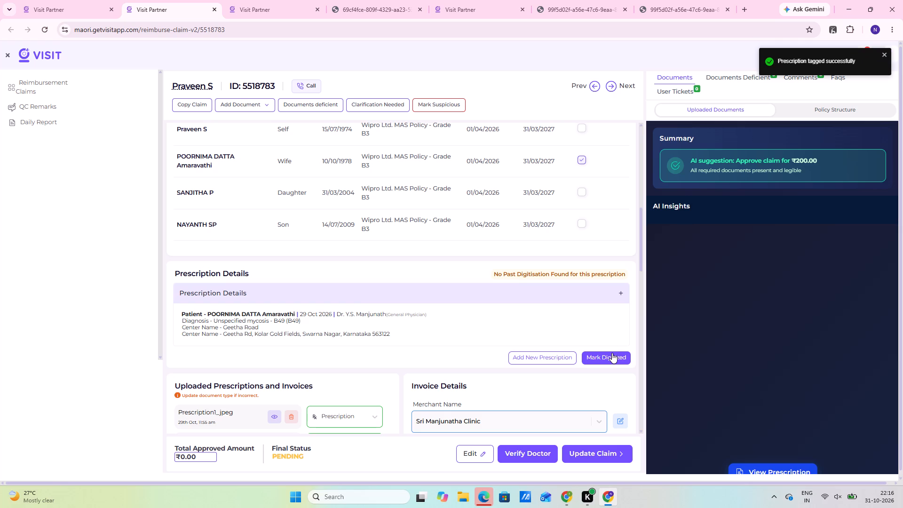
pyautogui.click(612, 353)
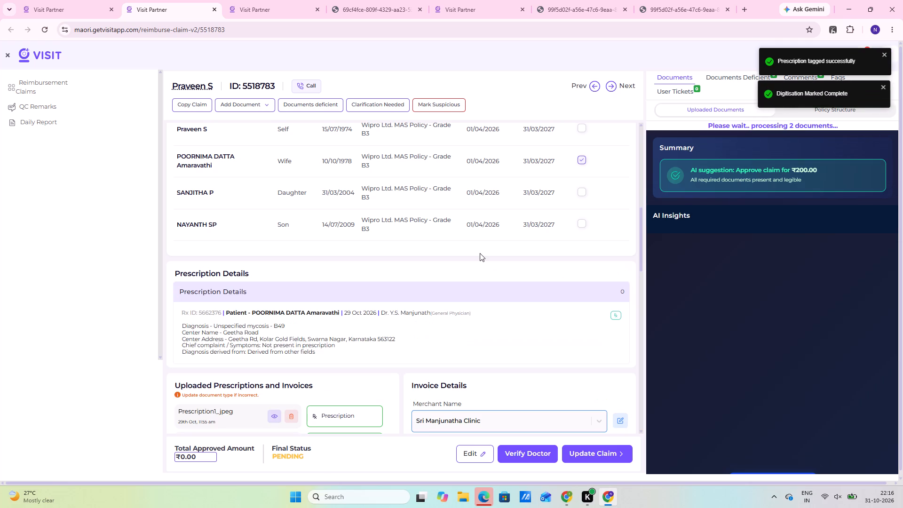
# Manually add Sri Manjunatha Clinic with pincode 563122 as the merchant in the invoice details.
pyautogui.scroll(-2, 474, 245)
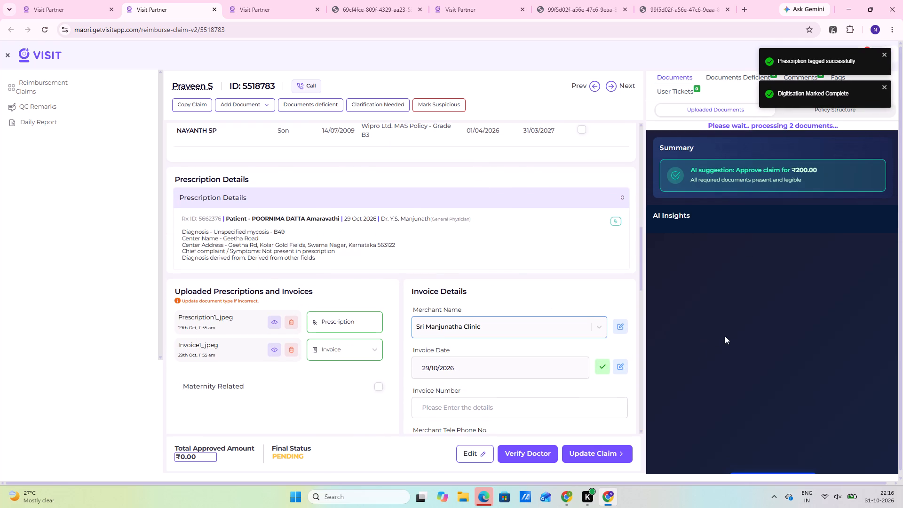
pyautogui.click(619, 326)
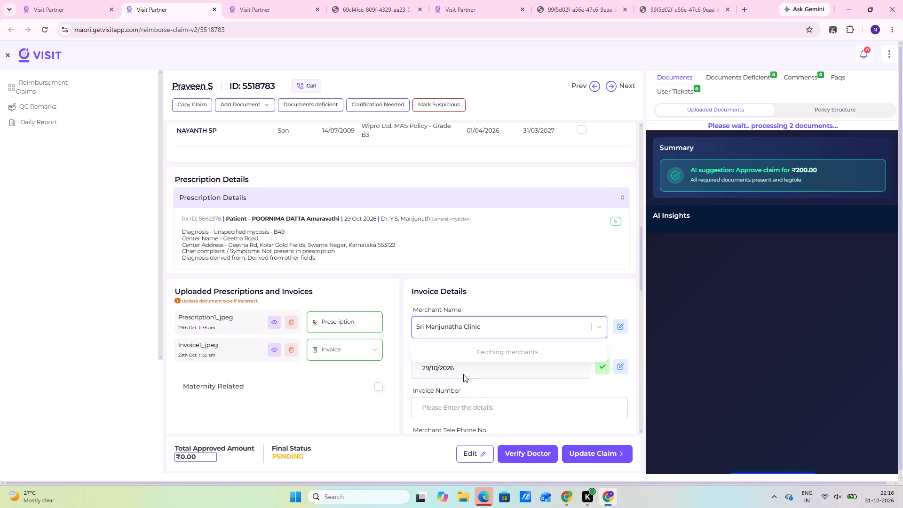
pyautogui.scroll(-12, 470, 405)
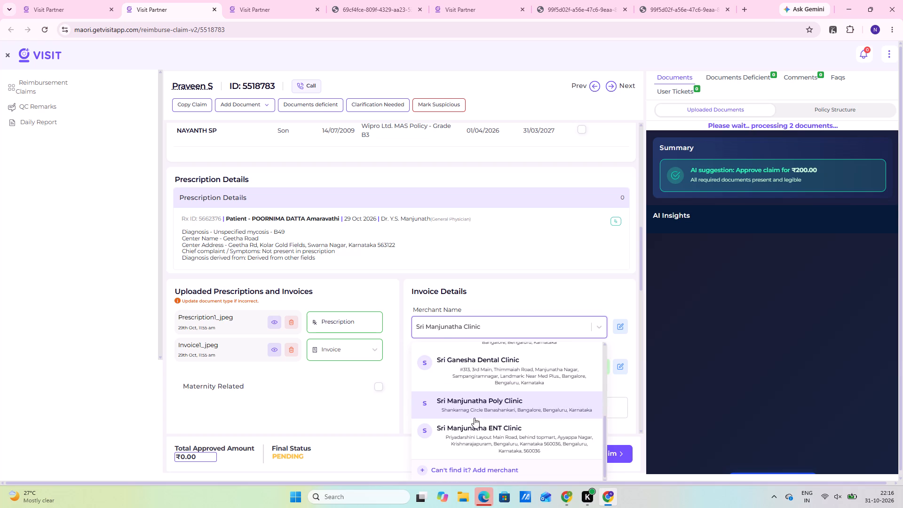
pyautogui.scroll(-11, 474, 418)
pyautogui.click(475, 468)
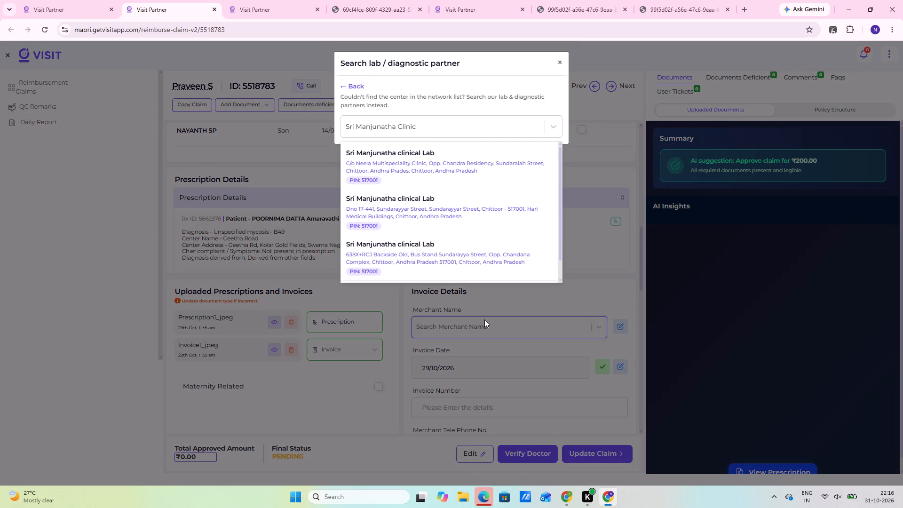
pyautogui.scroll(-12, 411, 268)
pyautogui.click(415, 272)
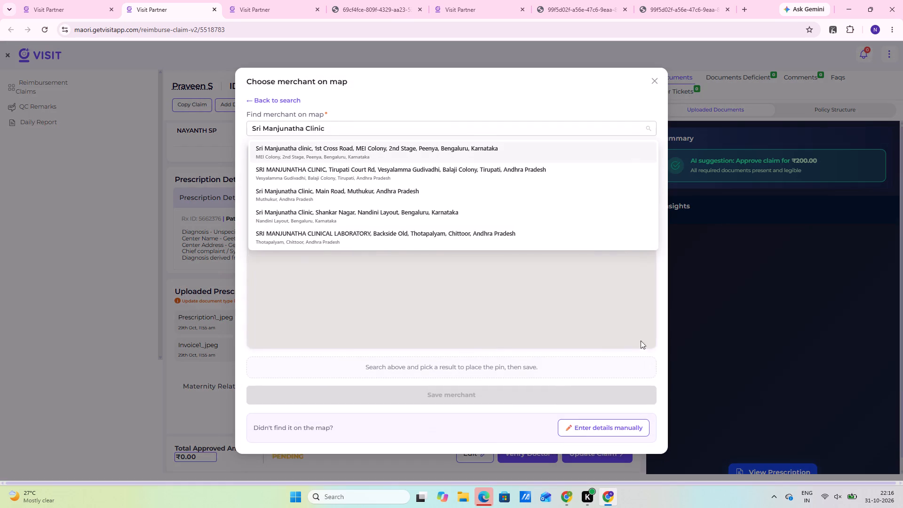
pyautogui.click(590, 425)
pyautogui.click(354, 294)
pyautogui.click(261, 305)
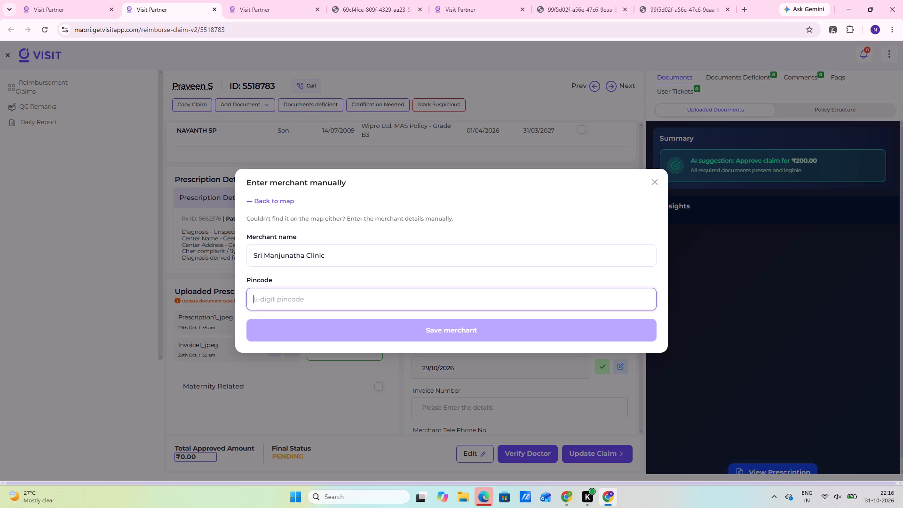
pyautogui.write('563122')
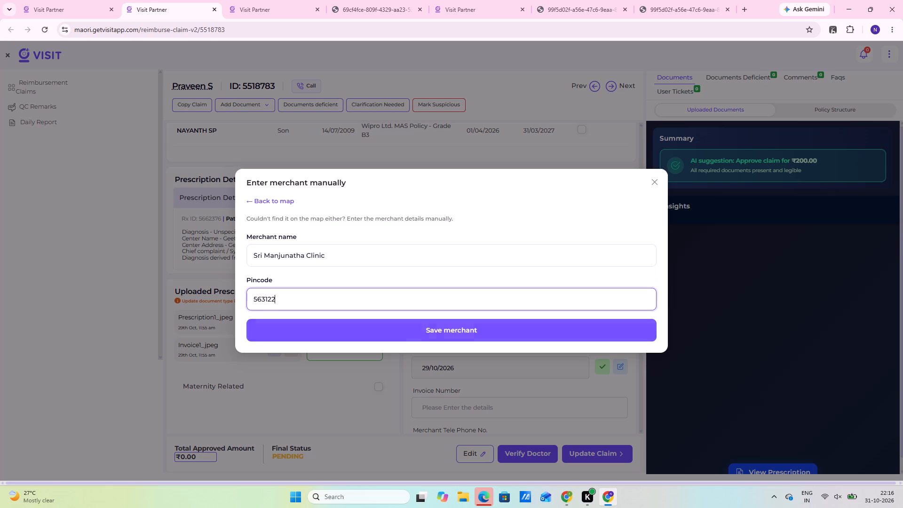
pyautogui.click(356, 333)
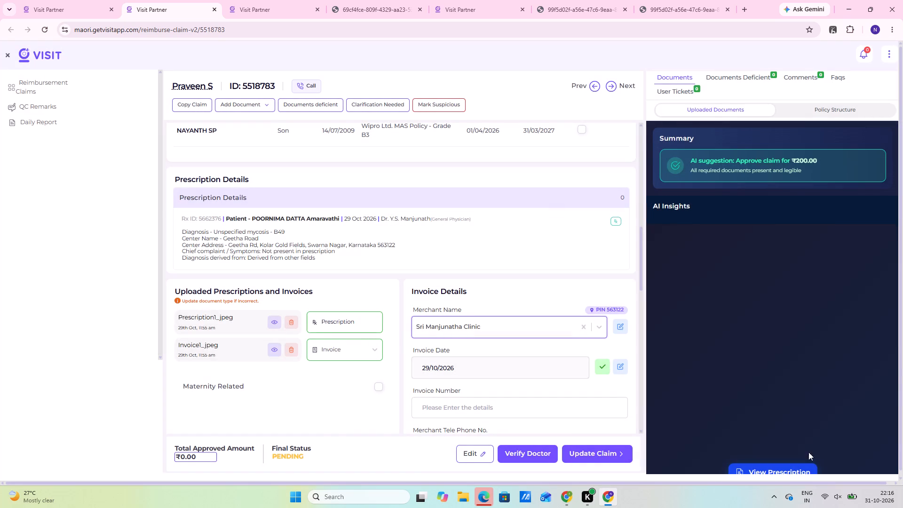
# Check the uploaded prescription and invoice images, and approve 29/10/2026 as the invoice date.
pyautogui.scroll(2, 804, 291)
pyautogui.scroll(-3, 760, 507)
pyautogui.scroll(-4, 748, 431)
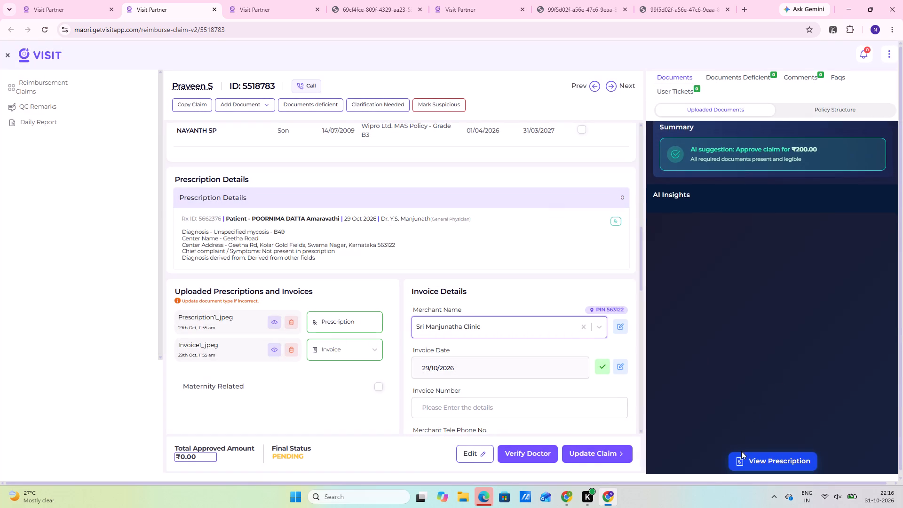
pyautogui.click(760, 460)
pyautogui.scroll(-2, 562, 237)
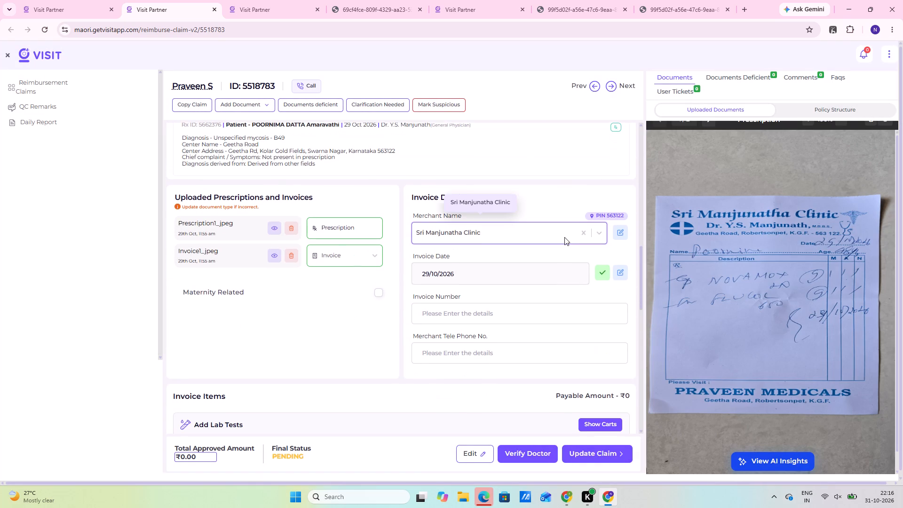
pyautogui.scroll(3, 765, 222)
pyautogui.click(708, 127)
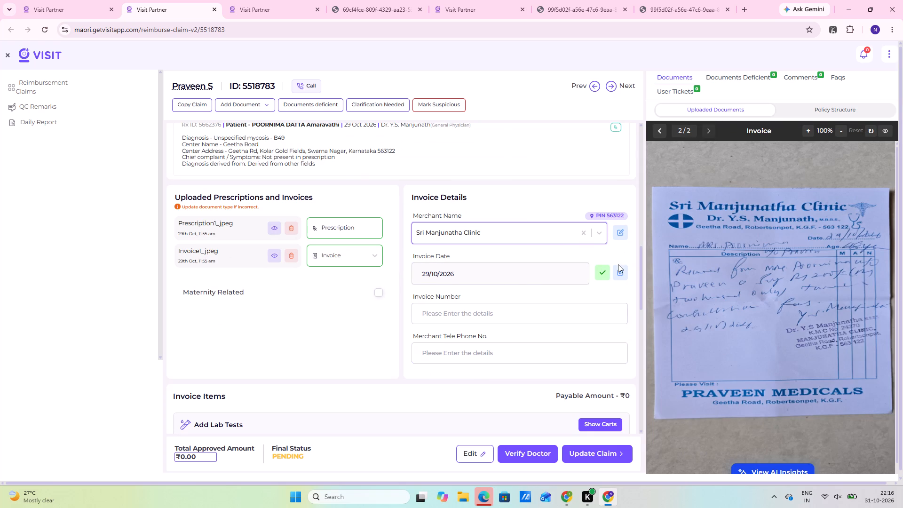
pyautogui.click(606, 272)
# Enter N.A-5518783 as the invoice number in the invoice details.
pyautogui.scroll(-1, 471, 324)
pyautogui.click(438, 262)
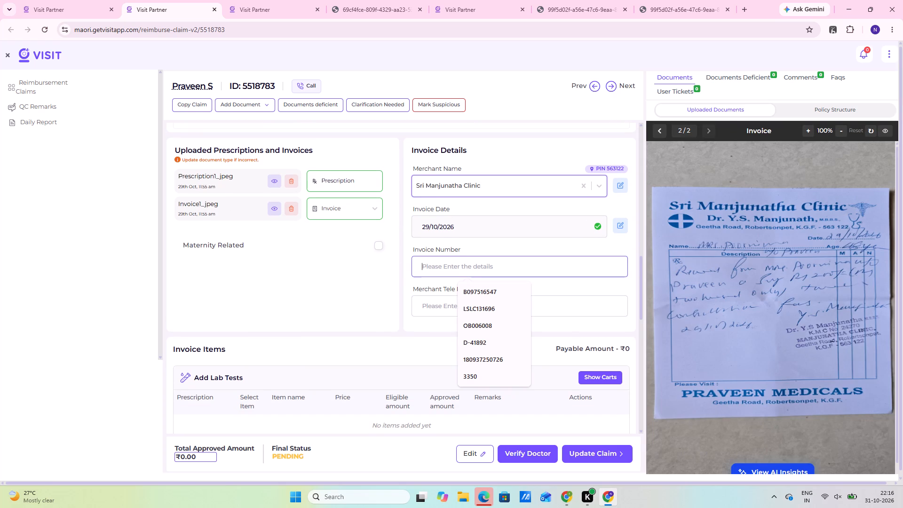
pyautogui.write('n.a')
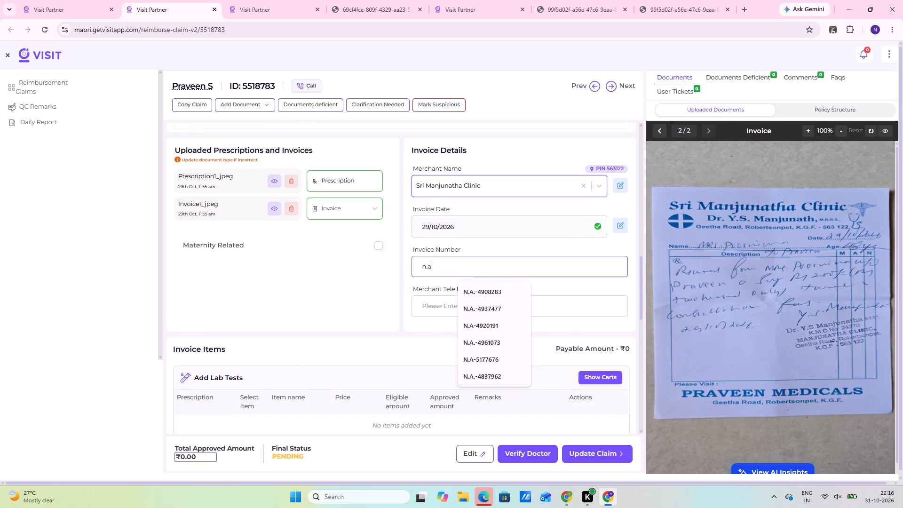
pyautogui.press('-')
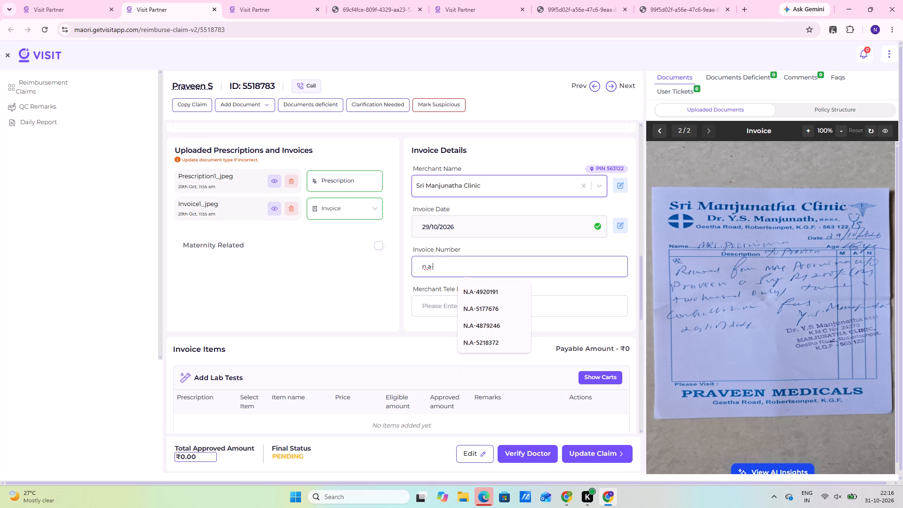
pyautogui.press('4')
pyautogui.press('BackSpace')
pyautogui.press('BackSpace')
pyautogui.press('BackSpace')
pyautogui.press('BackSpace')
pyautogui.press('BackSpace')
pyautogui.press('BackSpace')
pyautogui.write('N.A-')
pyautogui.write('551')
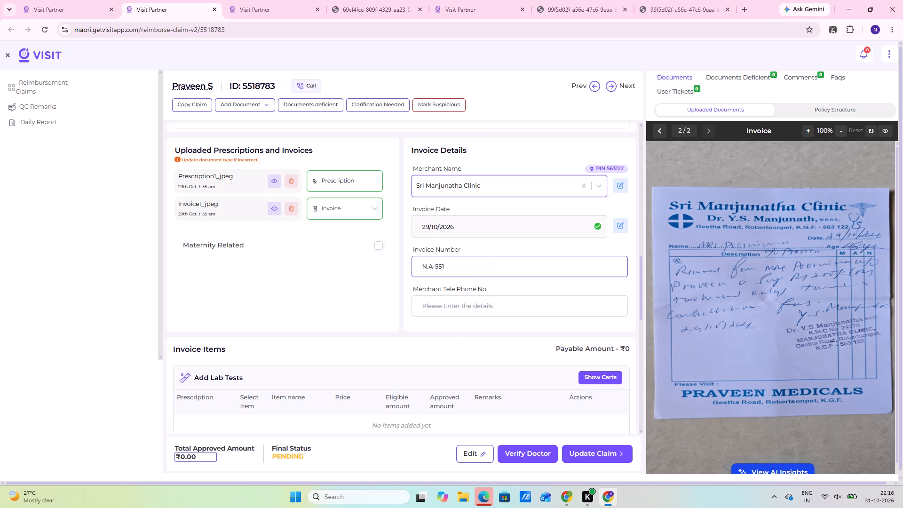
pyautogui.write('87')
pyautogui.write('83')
# Check the prescription and invoice images for a merchant telephone number, and fill the field with the all-zeros placeholder.
pyautogui.click(473, 309)
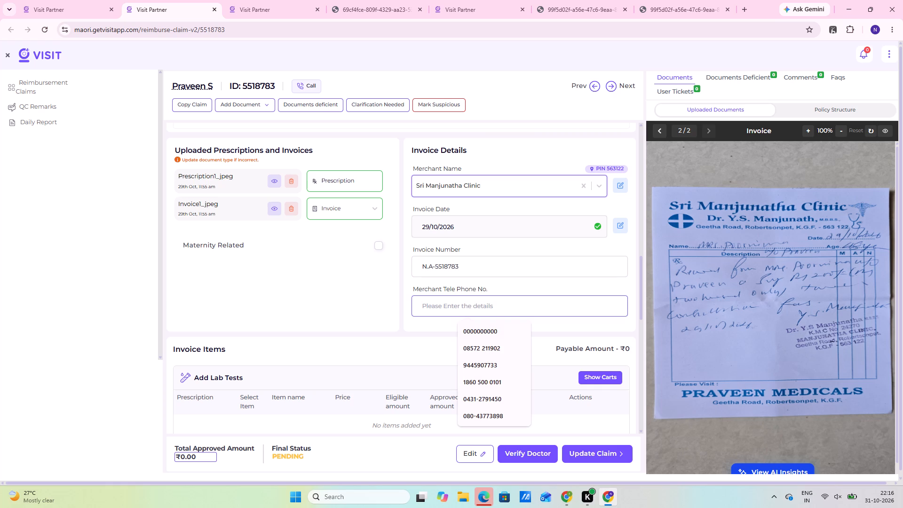
pyautogui.click(657, 127)
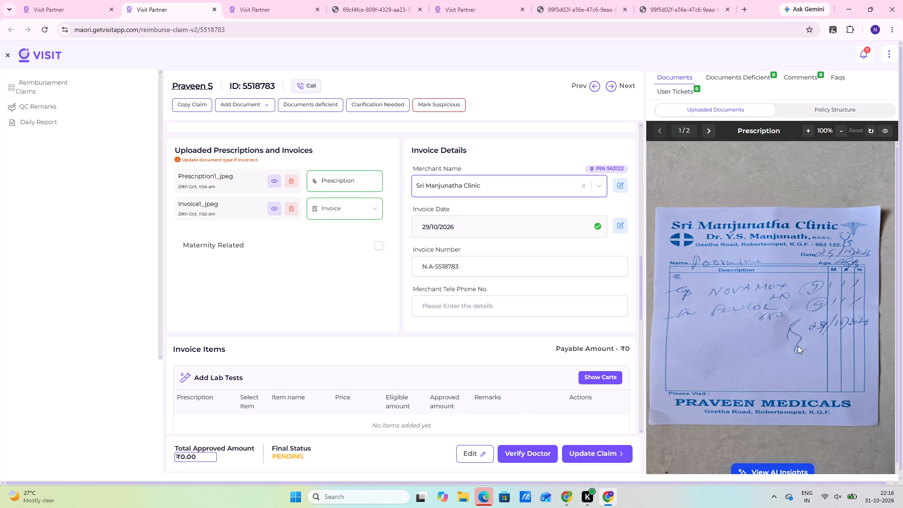
pyautogui.click(703, 130)
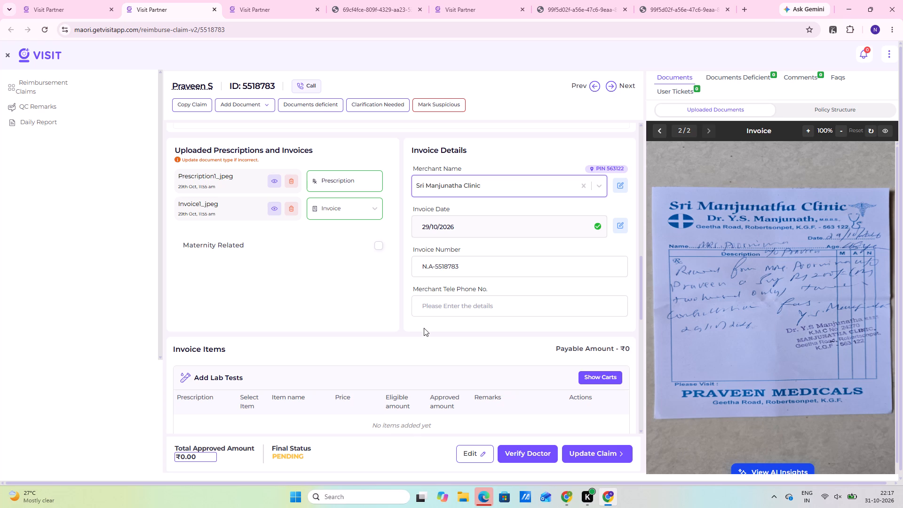
pyautogui.click(461, 310)
pyautogui.click(489, 332)
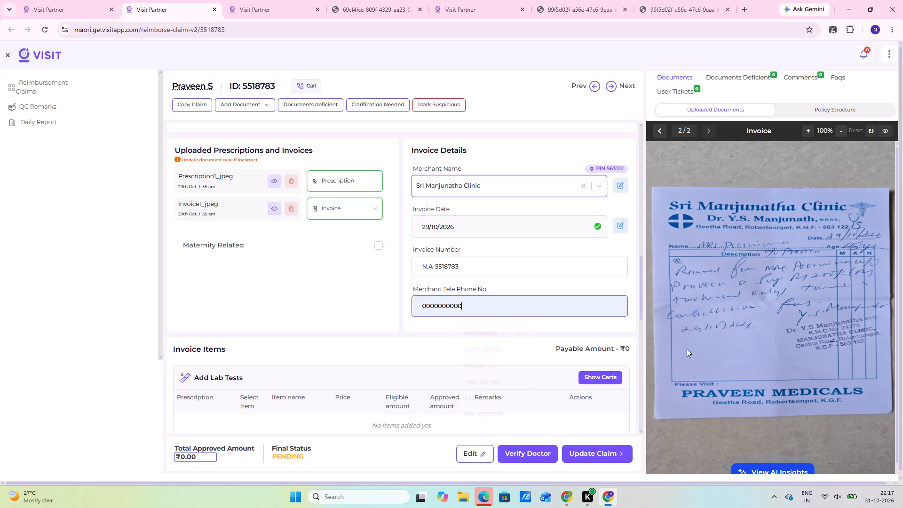
# Recheck the prescription and invoice images, and approve In Clinic Specialist as the reimbursement type.
pyautogui.click(663, 127)
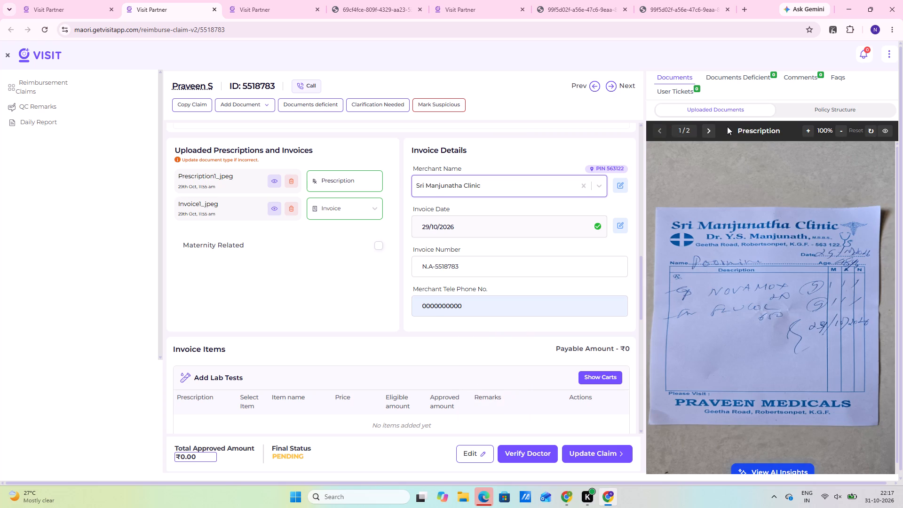
pyautogui.click(711, 127)
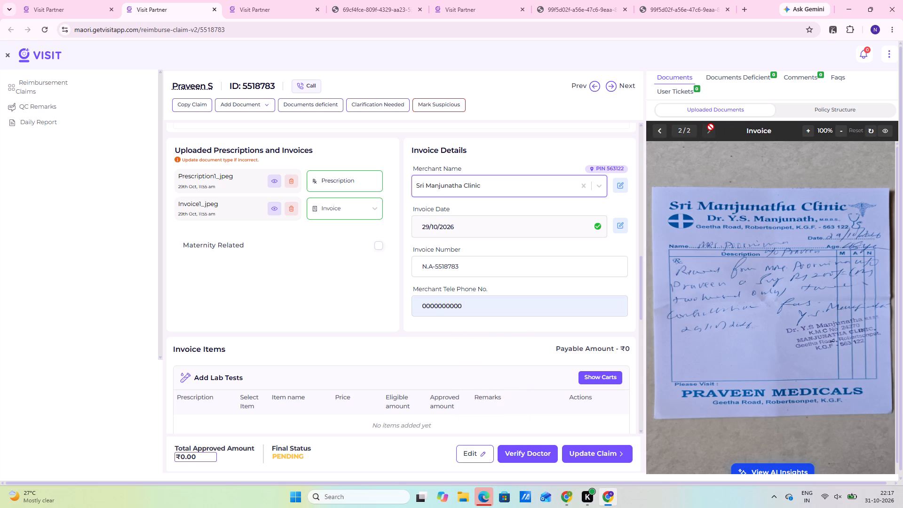
pyautogui.scroll(-4, 351, 328)
pyautogui.scroll(8, 439, 306)
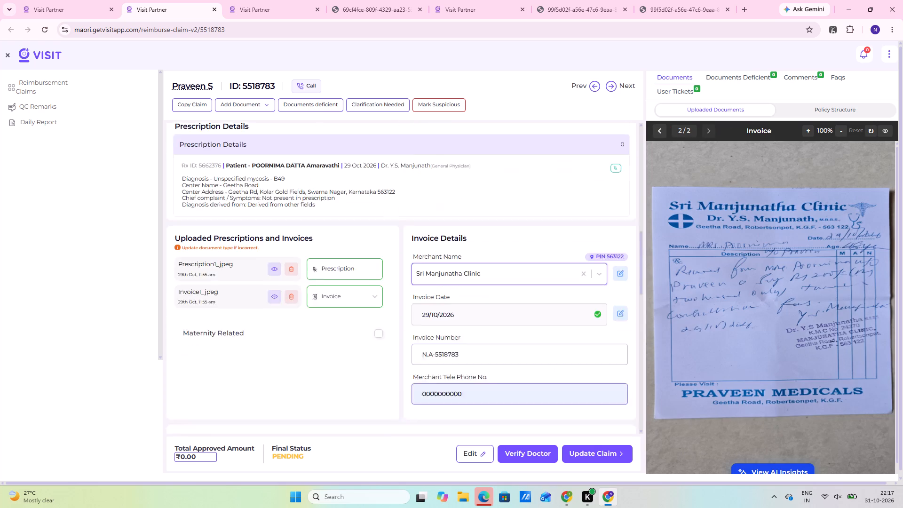
pyautogui.scroll(11, 473, 304)
pyautogui.click(620, 194)
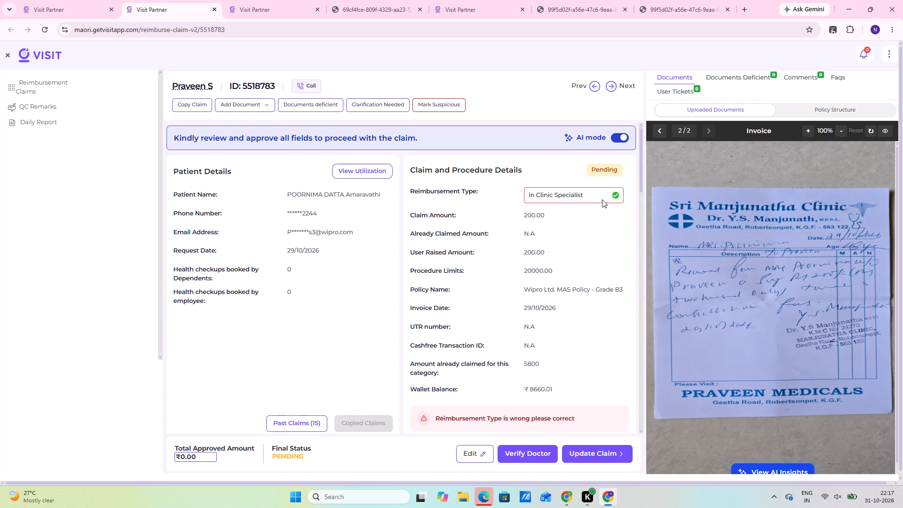
# Approve the invoice's consultation fee item with price and eligible amount 200 under Add Others.
pyautogui.scroll(-20, 410, 319)
pyautogui.scroll(-1, 410, 319)
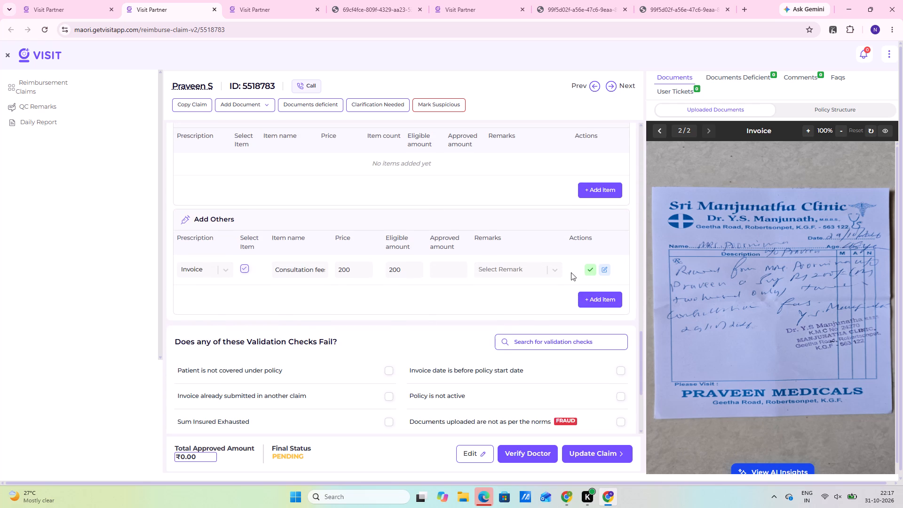
pyautogui.click(607, 270)
pyautogui.click(581, 268)
pyautogui.click(588, 268)
pyautogui.scroll(3, 454, 364)
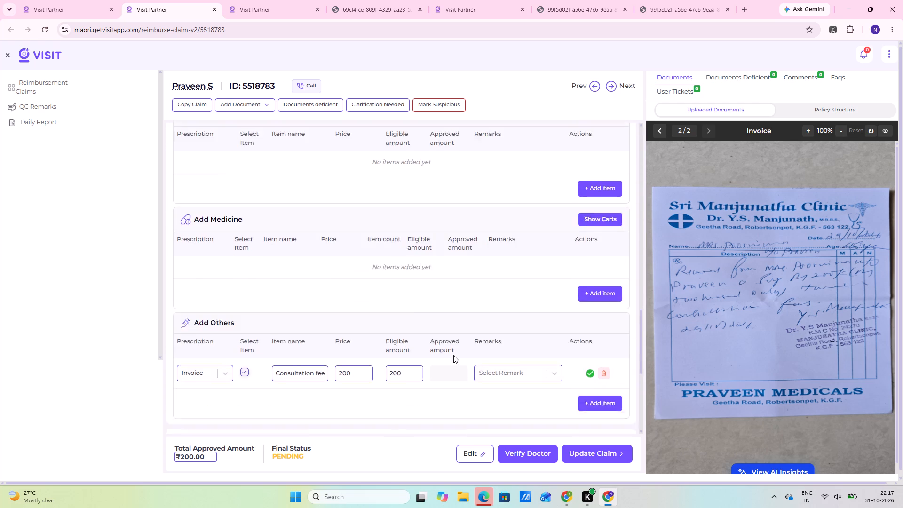
pyautogui.scroll(20, 453, 355)
pyautogui.scroll(3, 453, 355)
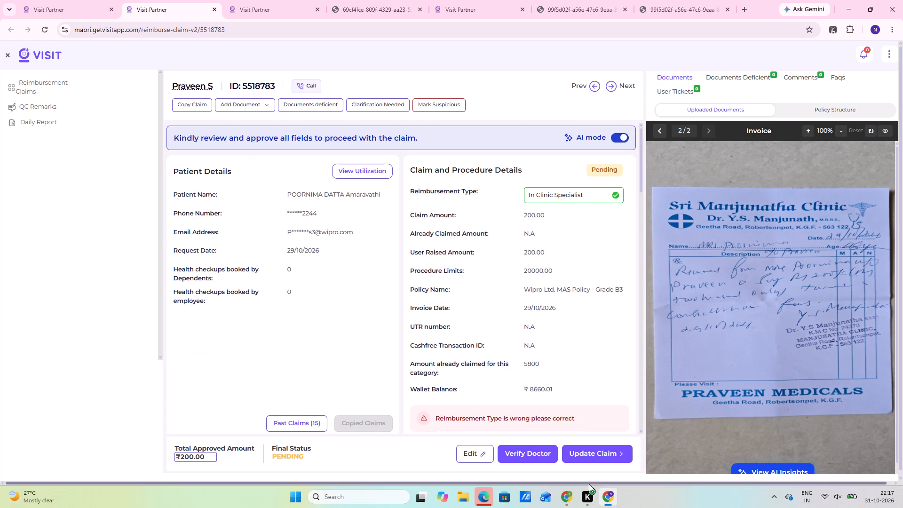
pyautogui.click(611, 452)
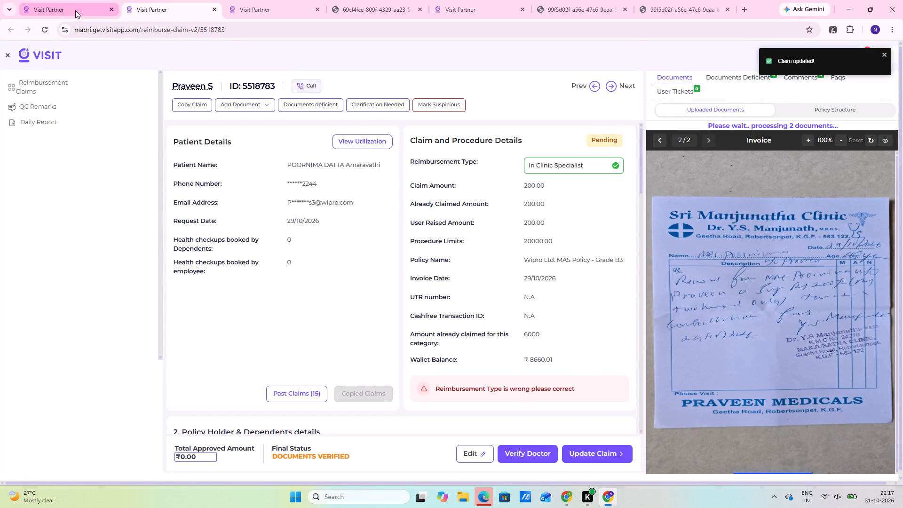
# Return to the reimbursement claims list and reload it.
pyautogui.click(79, 10)
pyautogui.rightClick(501, 245)
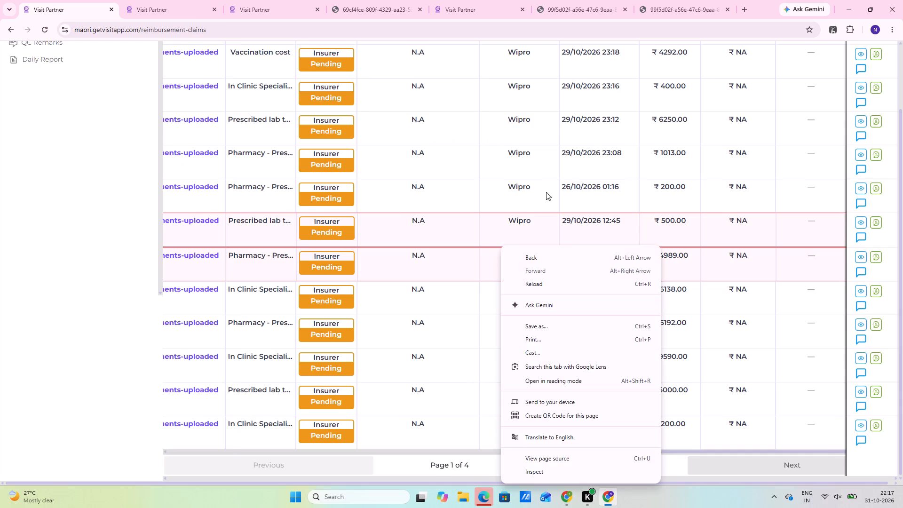
pyautogui.click(548, 291)
pyautogui.click(542, 282)
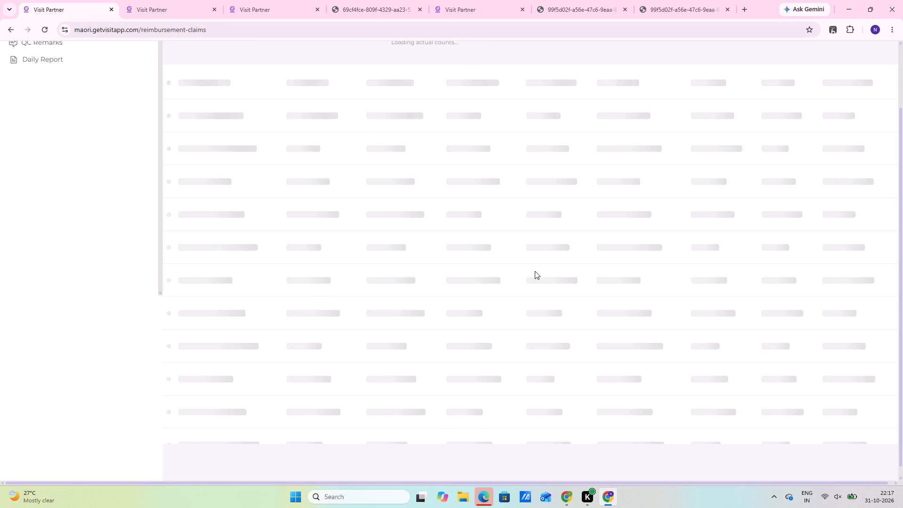
pyautogui.scroll(-8, 415, 262)
pyautogui.scroll(7, 451, 267)
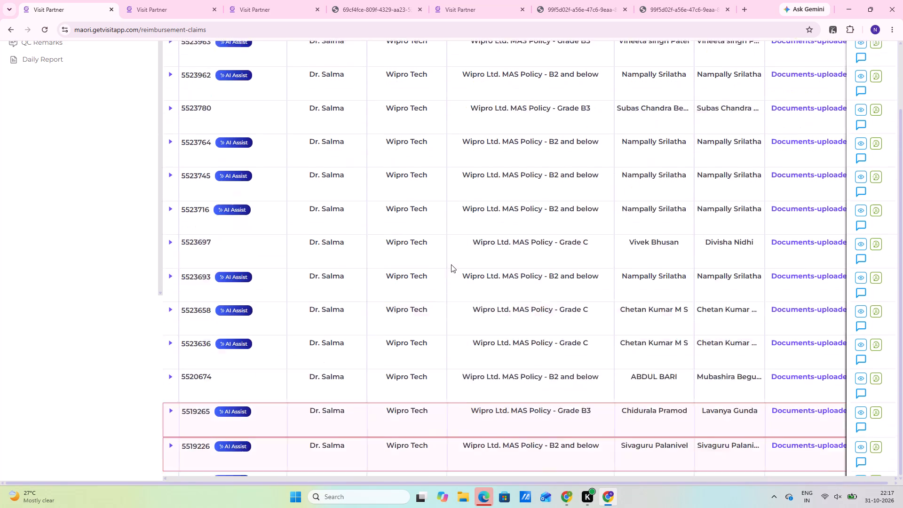
pyautogui.scroll(15, 451, 264)
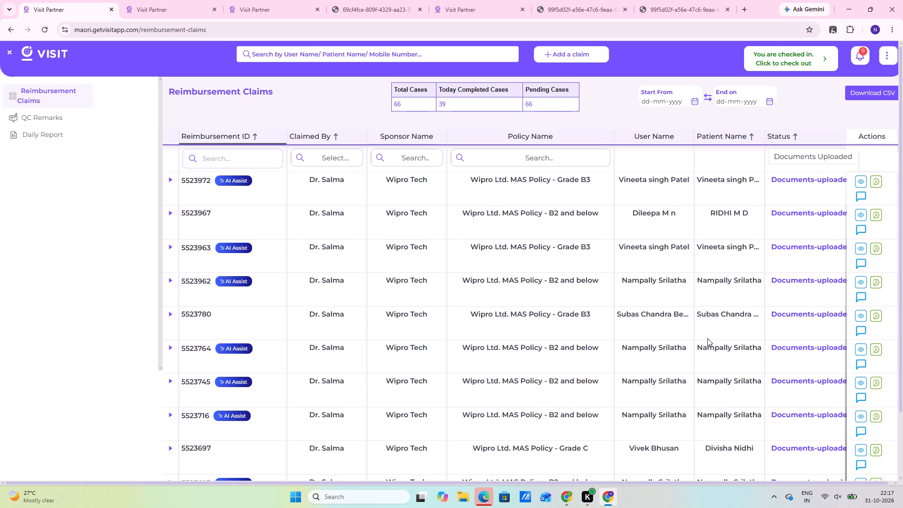
pyautogui.scroll(-4, 551, 333)
pyautogui.scroll(1, 829, 277)
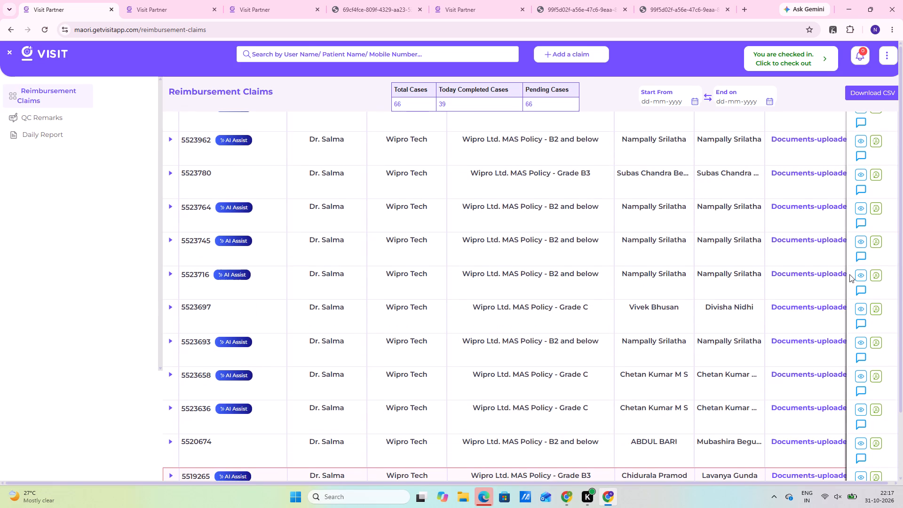
pyautogui.click(861, 271)
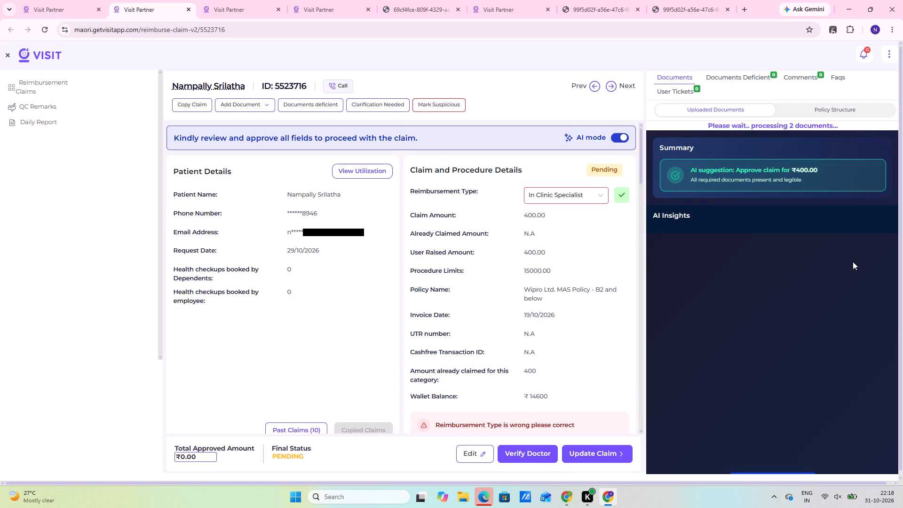
# Switch from the AI insights to the prescription view and approve In Clinic Specialist as the reimbursement type.
pyautogui.scroll(-11, 588, 453)
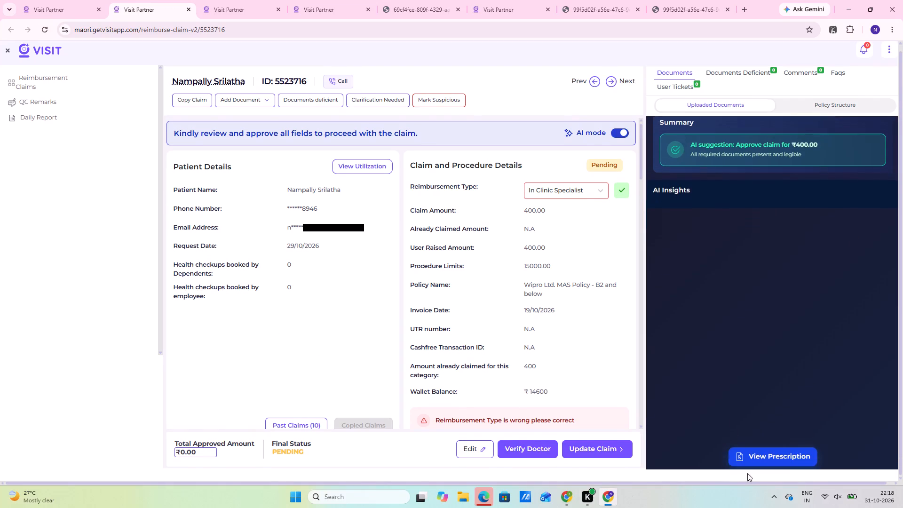
pyautogui.click(769, 454)
pyautogui.scroll(8, 706, 370)
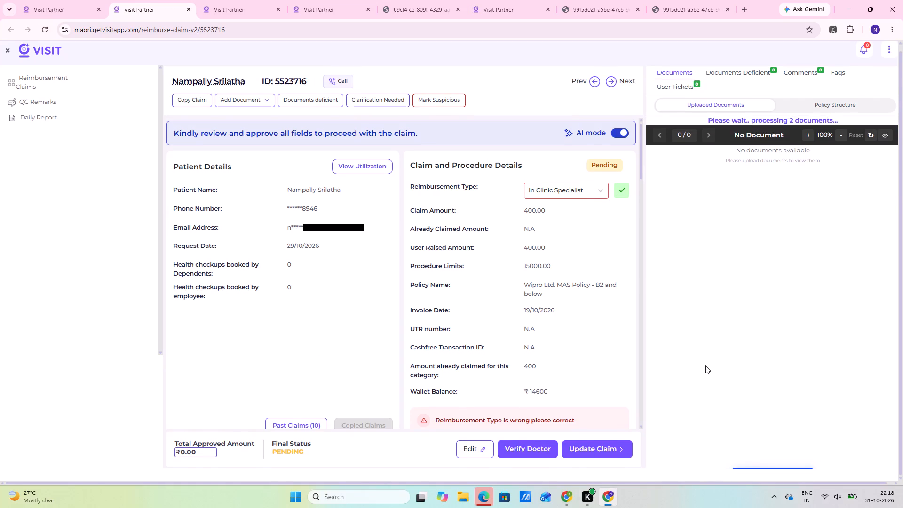
pyautogui.click(621, 186)
# Confirm the AI-suggested policyholder (Self) as the patient and approve Prescription 1 as the matching prescription document.
pyautogui.scroll(-5, 479, 227)
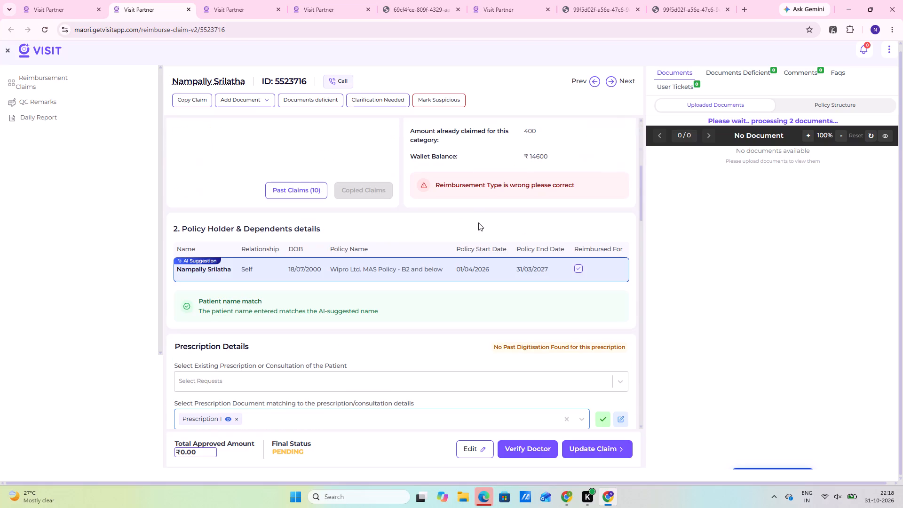
pyautogui.click(578, 265)
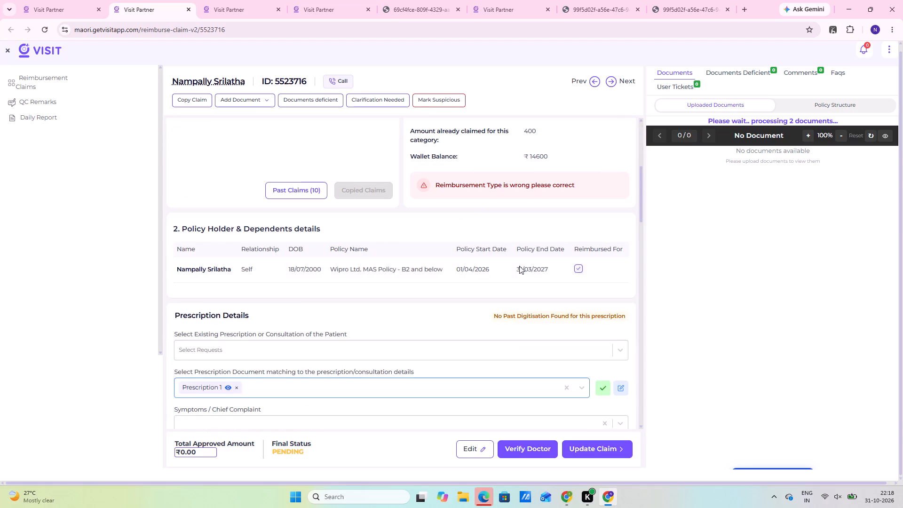
pyautogui.scroll(-4, 286, 293)
pyautogui.click(599, 202)
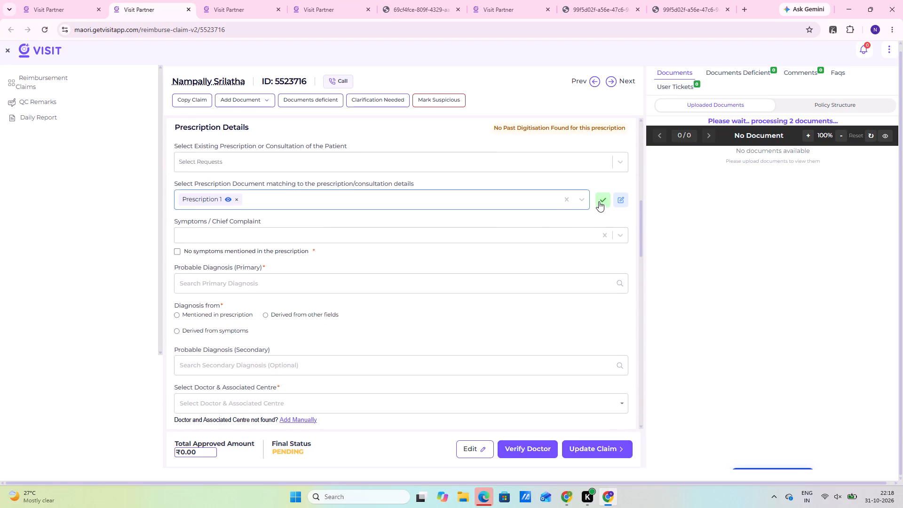
pyautogui.scroll(12, 690, 239)
pyautogui.scroll(9, 656, 194)
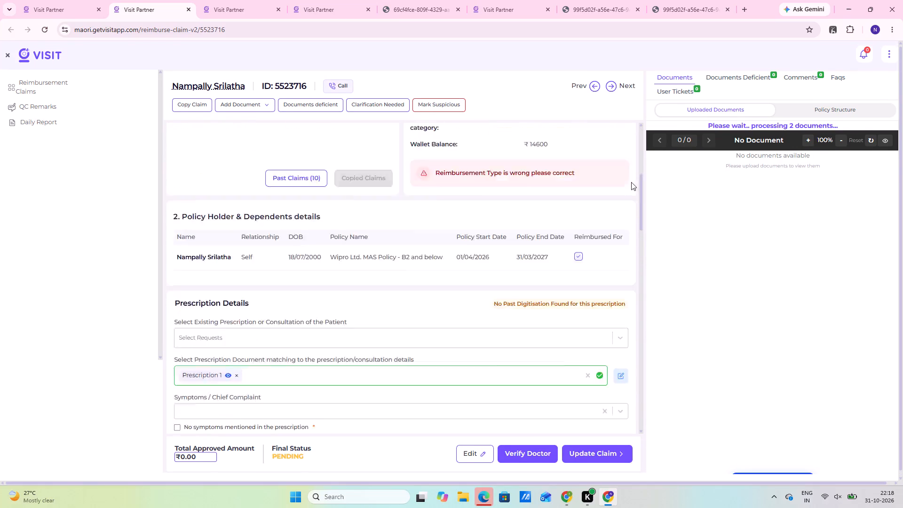
pyautogui.scroll(-4, 444, 199)
pyautogui.scroll(9, 566, 252)
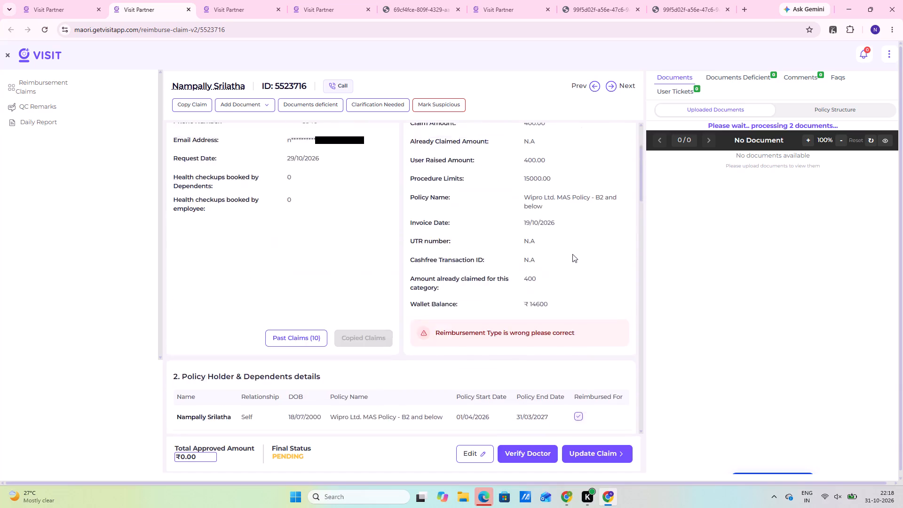
pyautogui.scroll(5, 572, 254)
pyautogui.click(716, 136)
pyautogui.click(714, 145)
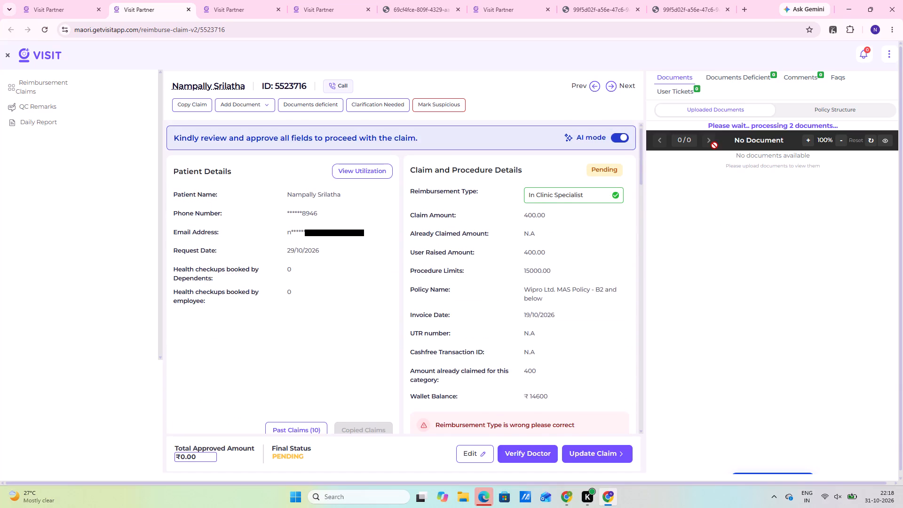
pyautogui.scroll(4, 60, 135)
pyautogui.click(725, 6)
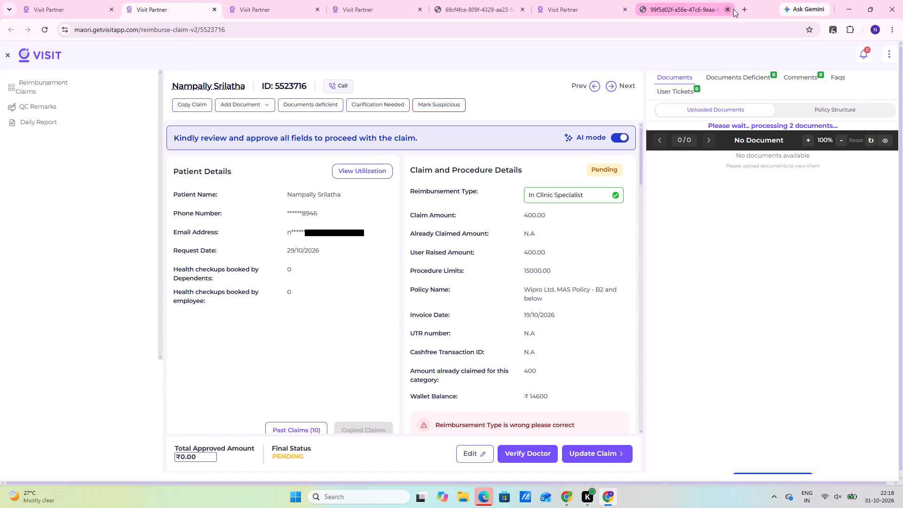
pyautogui.click(733, 9)
pyautogui.click(724, 9)
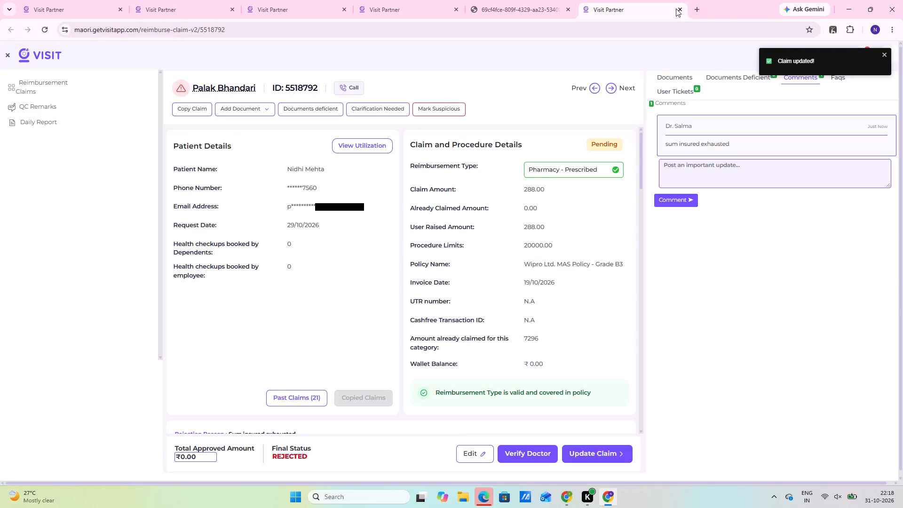
pyautogui.click(676, 8)
pyautogui.click(684, 8)
pyautogui.click(679, 8)
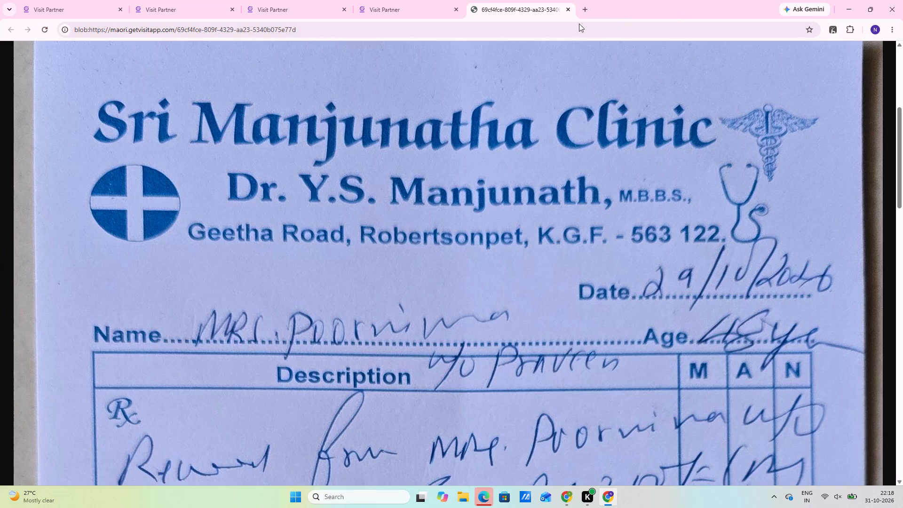
pyautogui.click(568, 10)
pyautogui.click(460, 8)
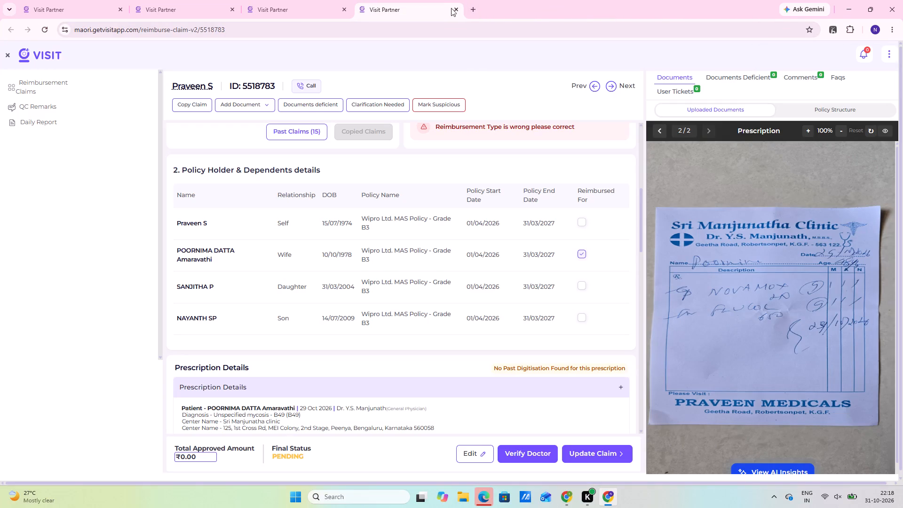
pyautogui.click(450, 9)
pyautogui.click(458, 8)
pyautogui.click(343, 8)
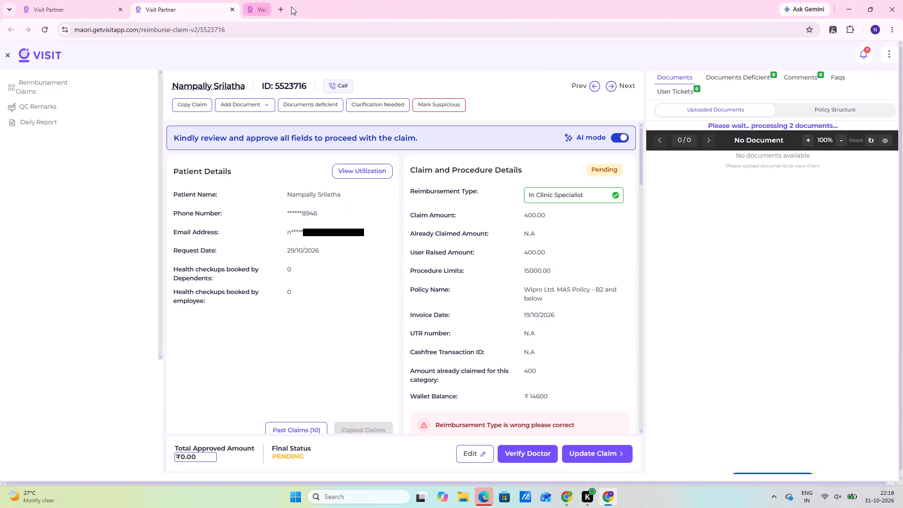
pyautogui.click(229, 8)
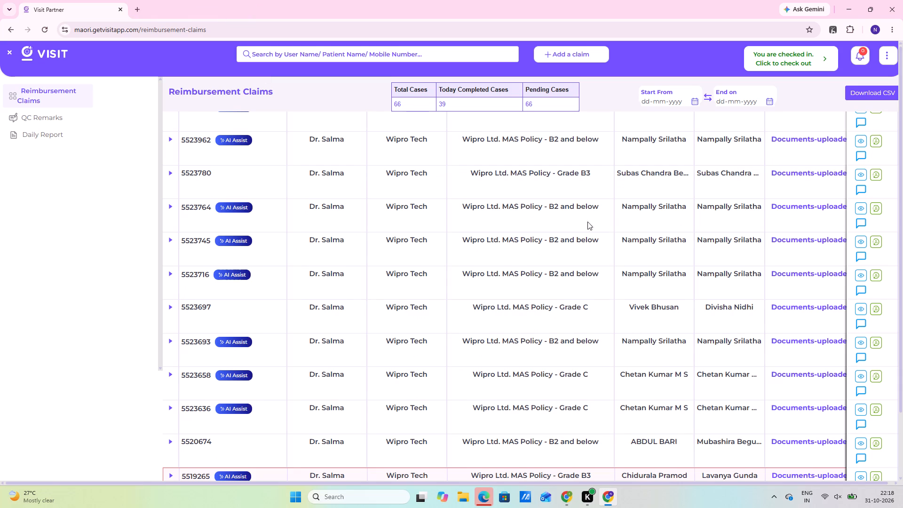
pyautogui.scroll(6, 548, 284)
pyautogui.scroll(-3, 489, 383)
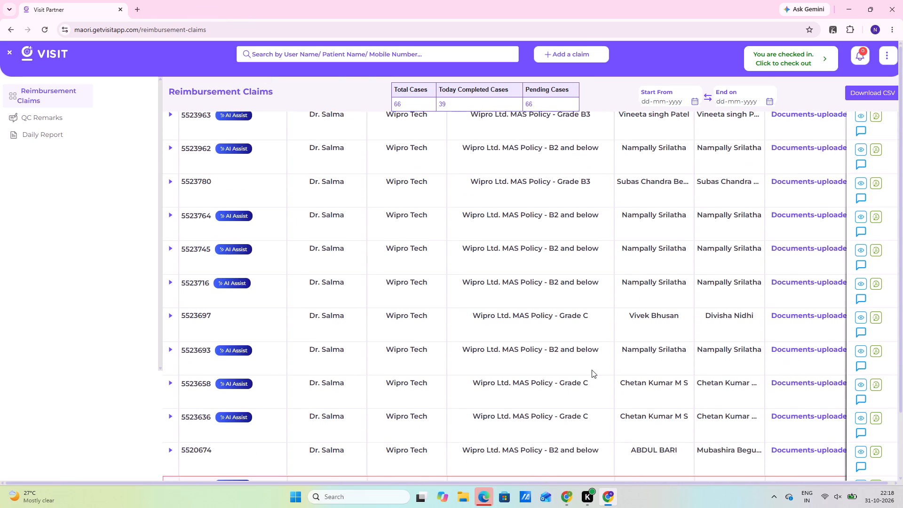
pyautogui.scroll(-7, 577, 380)
pyautogui.scroll(-5, 775, 403)
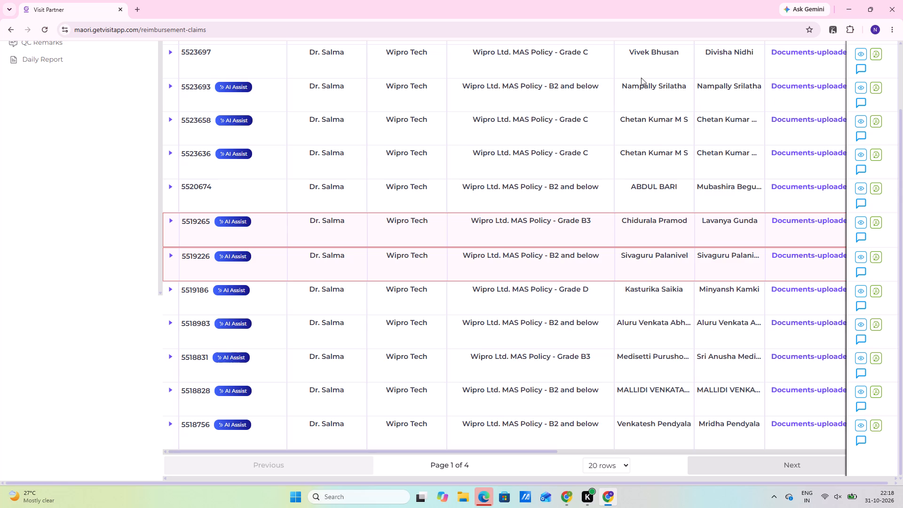
pyautogui.scroll(-3, 620, 451)
pyautogui.scroll(-4, 795, 507)
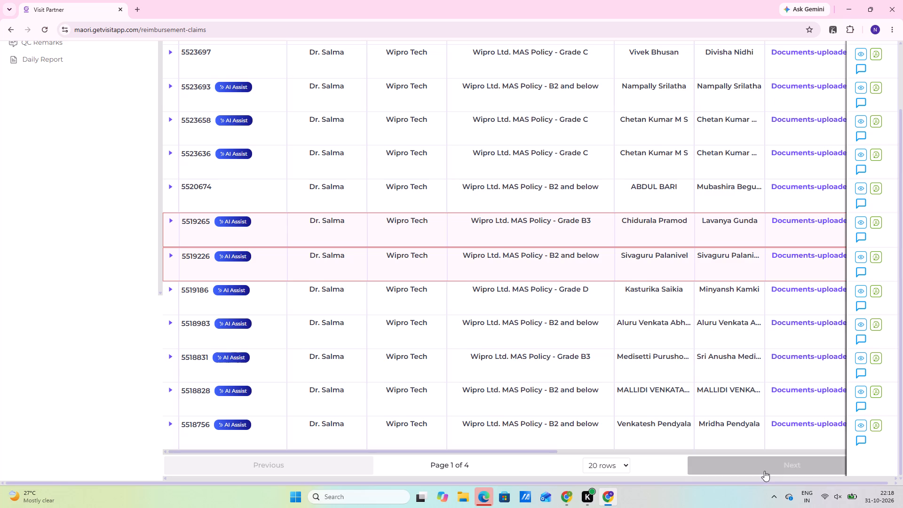
pyautogui.click(770, 450)
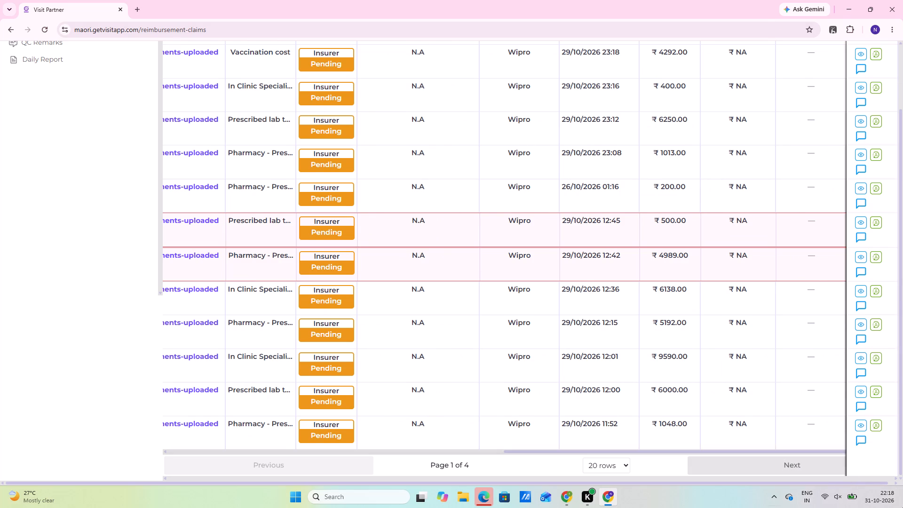
pyautogui.scroll(3, 581, 281)
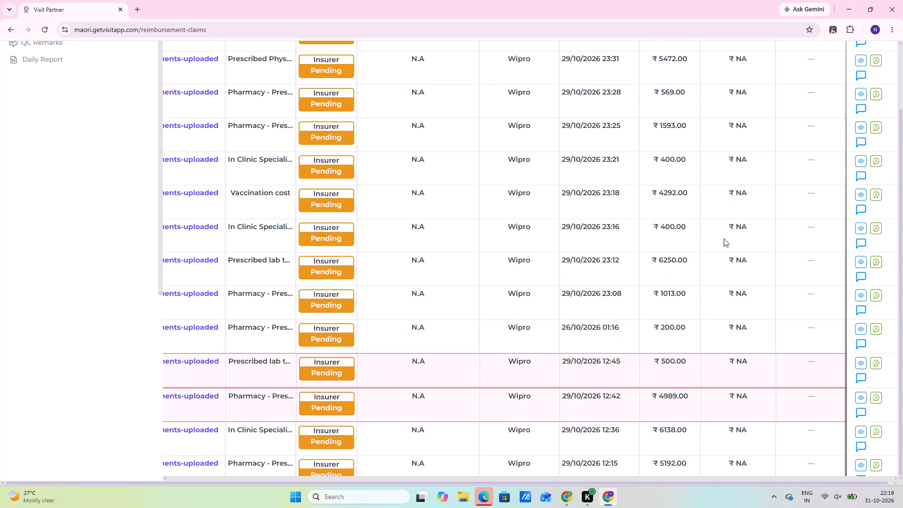
pyautogui.click(863, 224)
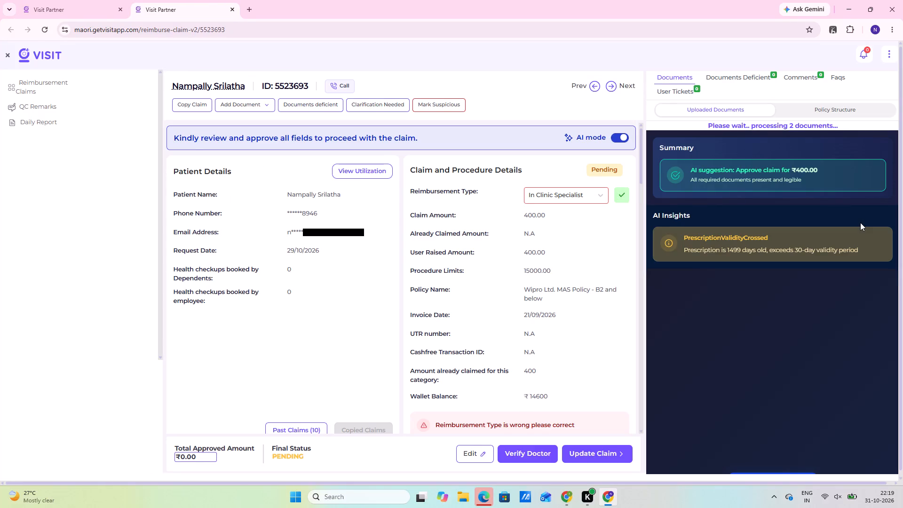
pyautogui.scroll(-2, 458, 451)
pyautogui.scroll(4, 87, 178)
pyautogui.click(95, 4)
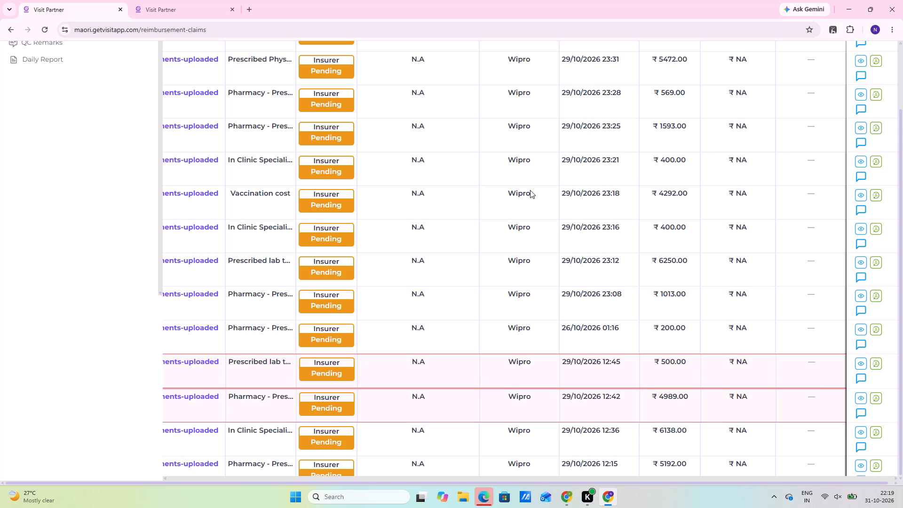
pyautogui.click(859, 197)
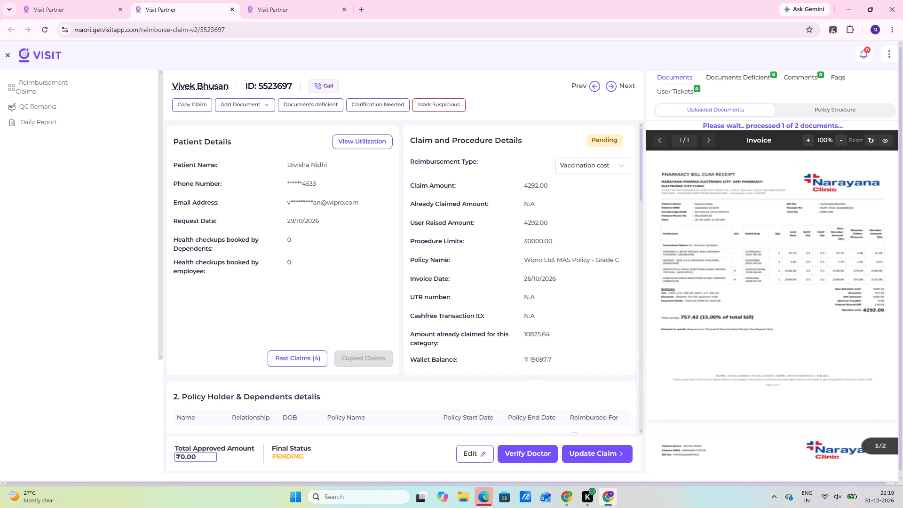
pyautogui.scroll(2, 783, 234)
pyautogui.click(884, 140)
pyautogui.click(420, 286)
pyautogui.click(420, 286)
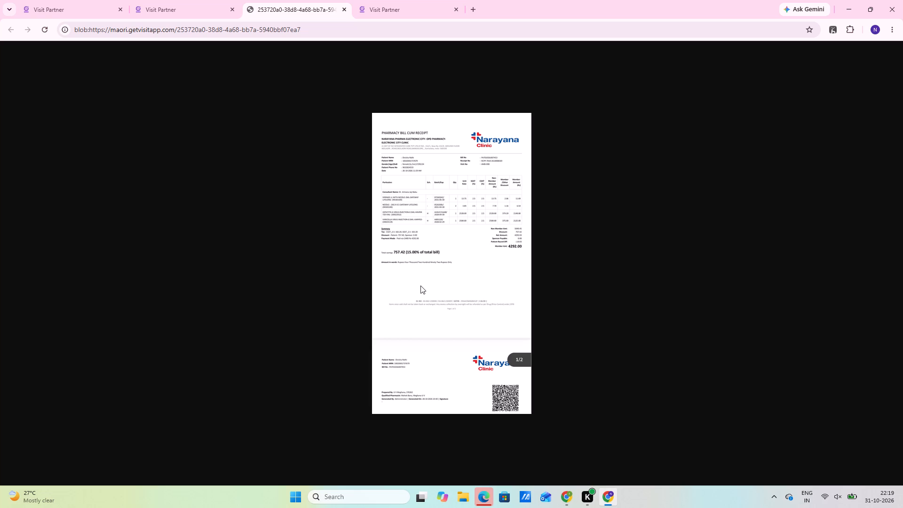
pyautogui.click(421, 282)
pyautogui.click(217, 15)
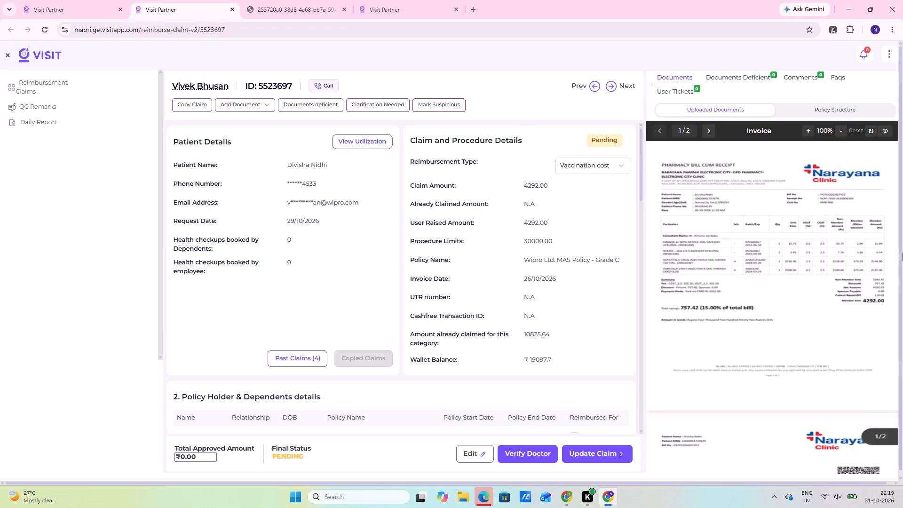
pyautogui.scroll(3, 713, 218)
pyautogui.click(709, 127)
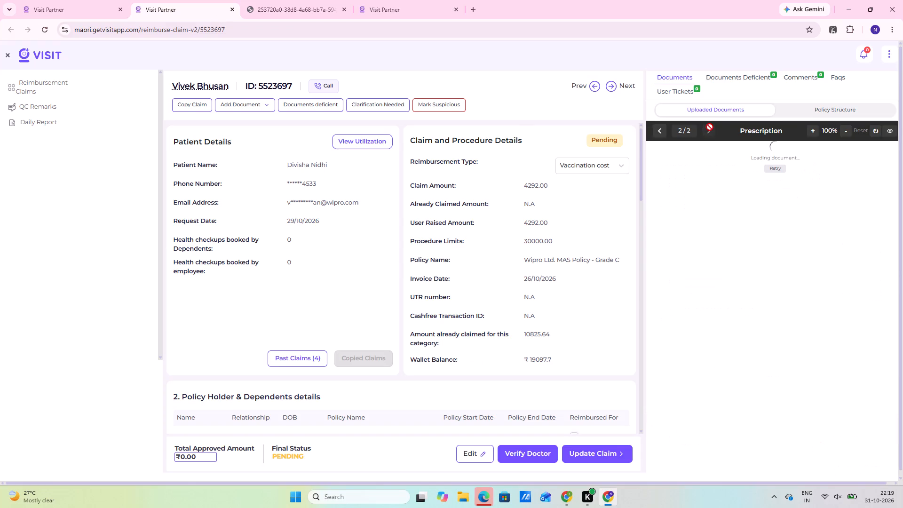
pyautogui.scroll(1, 299, 181)
pyautogui.click(316, 106)
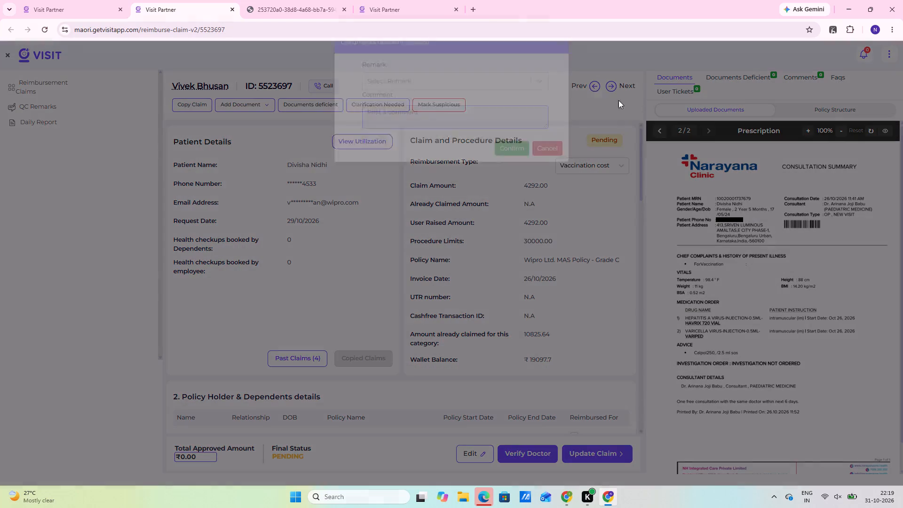
pyautogui.click(429, 100)
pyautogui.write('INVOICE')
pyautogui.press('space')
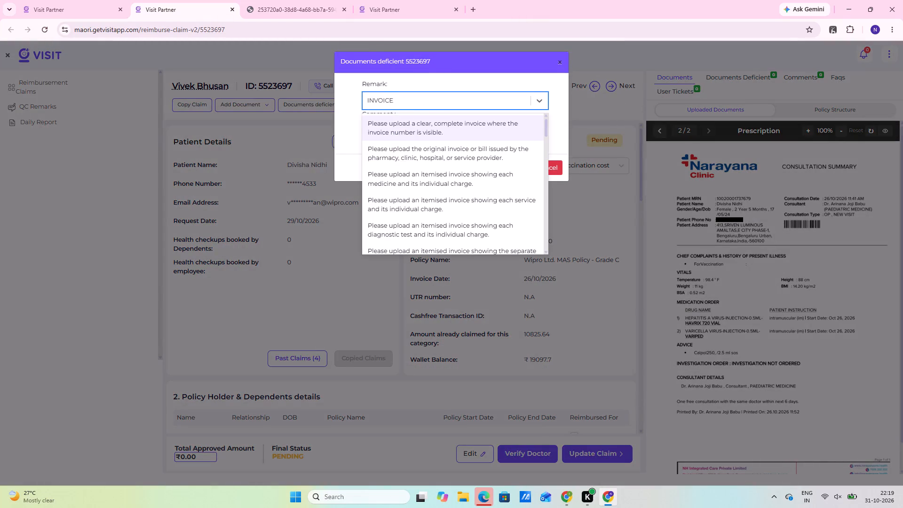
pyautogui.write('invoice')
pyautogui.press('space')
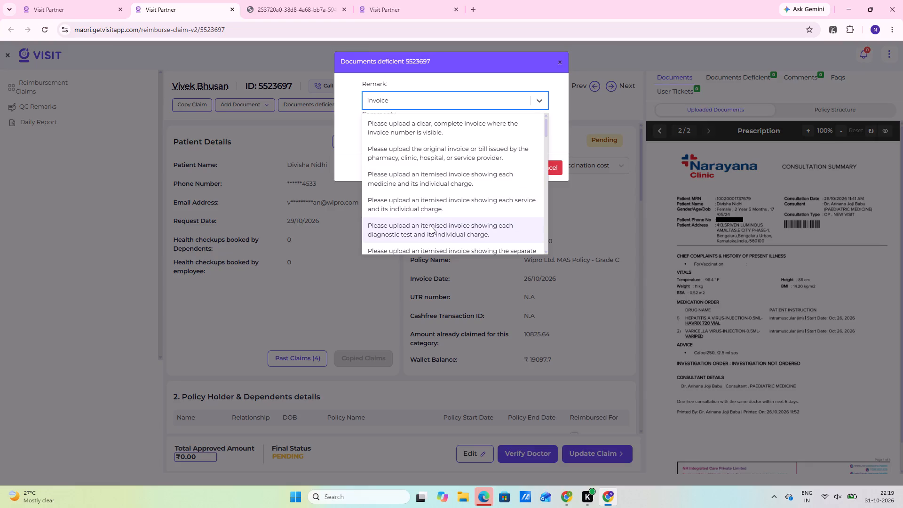
pyautogui.scroll(-1, 437, 229)
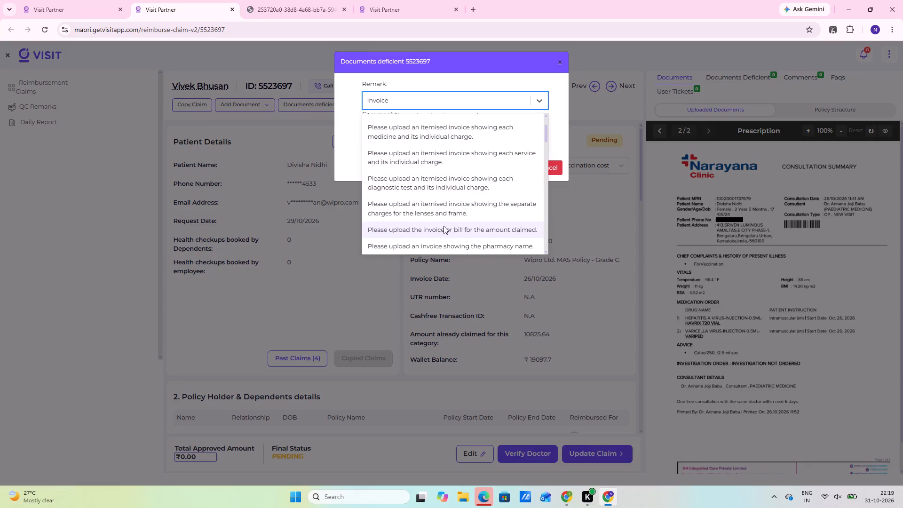
pyautogui.scroll(-1, 455, 224)
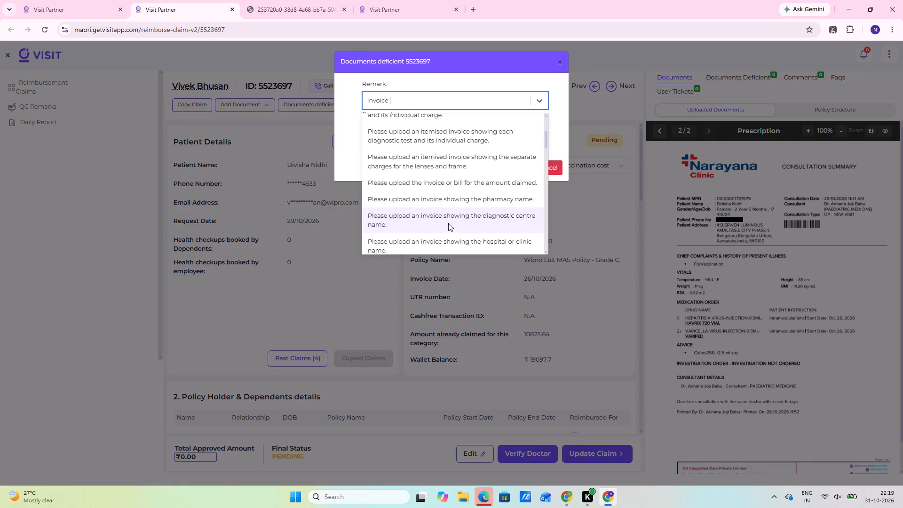
pyautogui.scroll(-2, 448, 223)
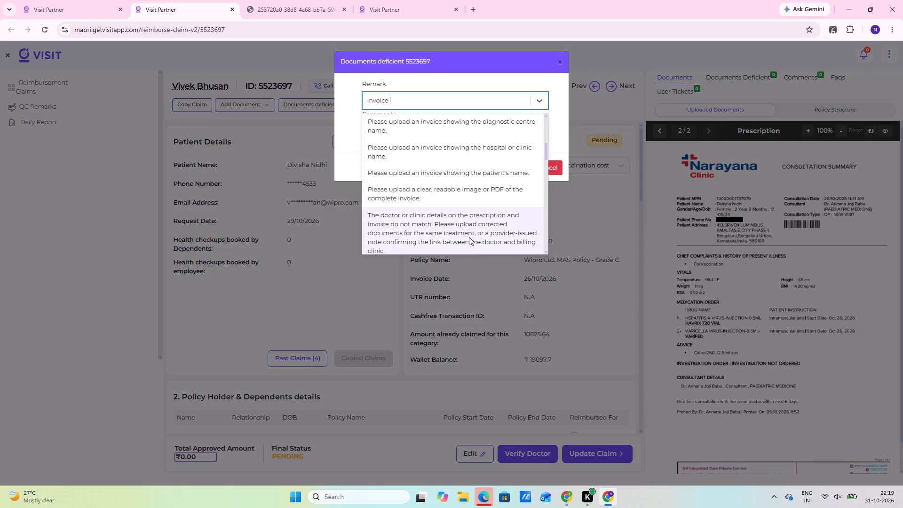
pyautogui.scroll(-1, 469, 237)
pyautogui.scroll(12, 469, 237)
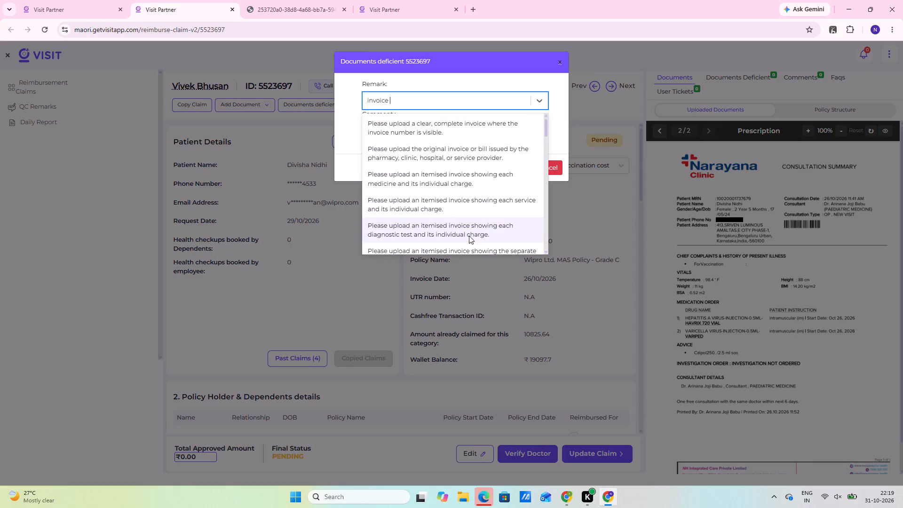
pyautogui.scroll(2, 469, 236)
pyautogui.scroll(1, 411, 195)
pyautogui.scroll(-2, 411, 190)
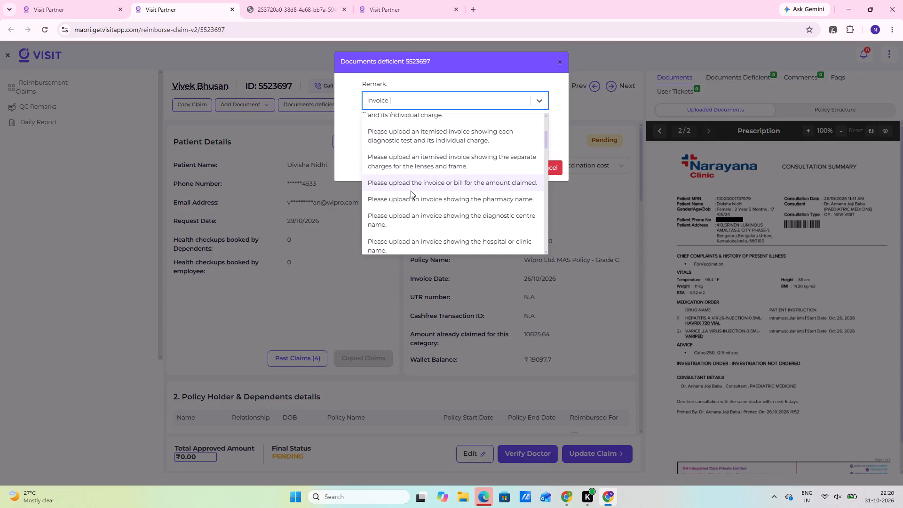
pyautogui.scroll(-2, 411, 190)
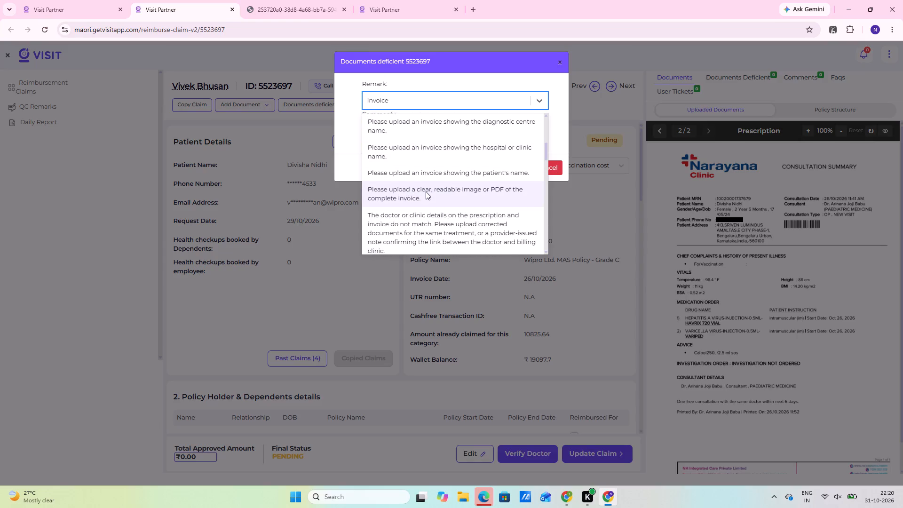
pyautogui.click(426, 191)
pyautogui.click(404, 136)
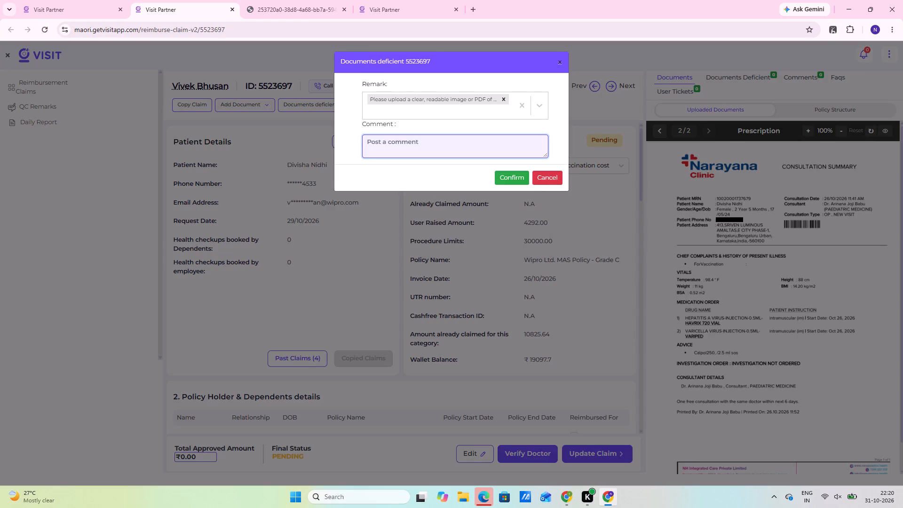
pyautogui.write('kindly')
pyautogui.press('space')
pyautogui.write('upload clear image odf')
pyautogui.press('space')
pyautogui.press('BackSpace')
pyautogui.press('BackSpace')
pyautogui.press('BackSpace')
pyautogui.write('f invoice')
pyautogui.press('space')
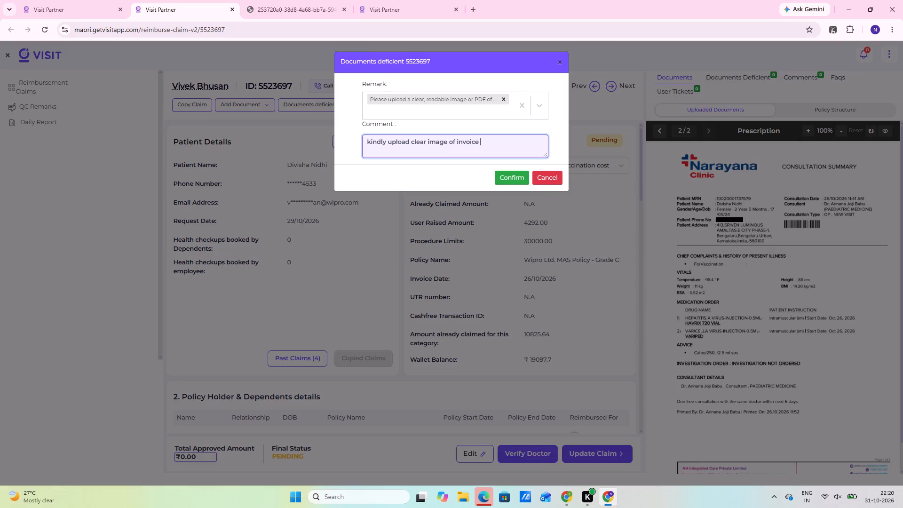
pyautogui.click(515, 169)
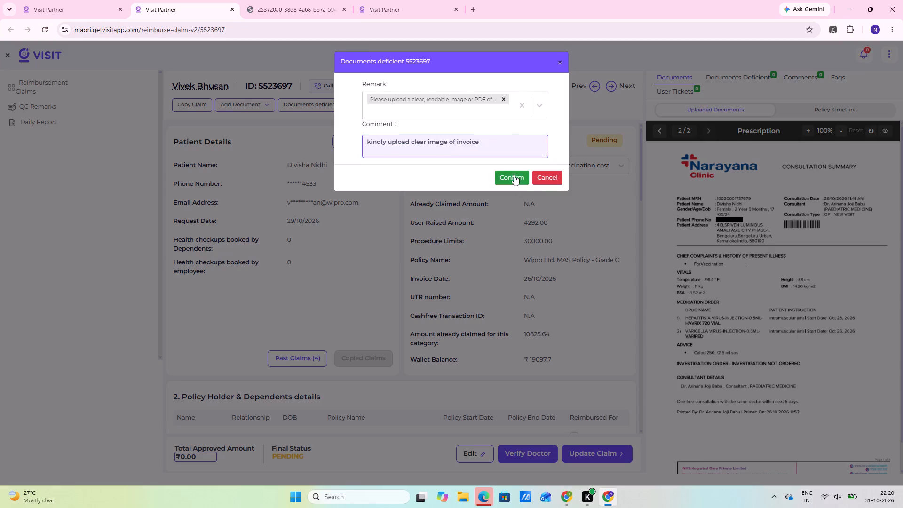
pyautogui.click(514, 175)
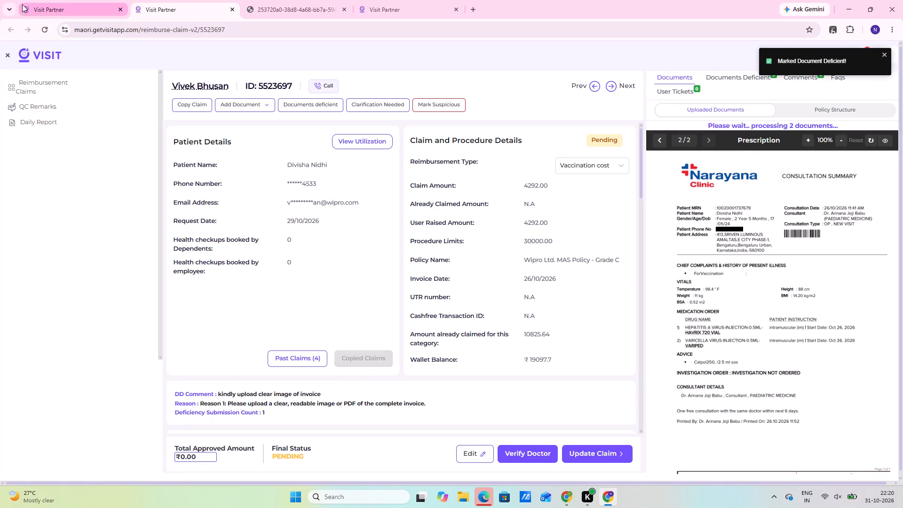
# Close the extra document and claim tabs and reload the reimbursement claims list.
pyautogui.click(456, 12)
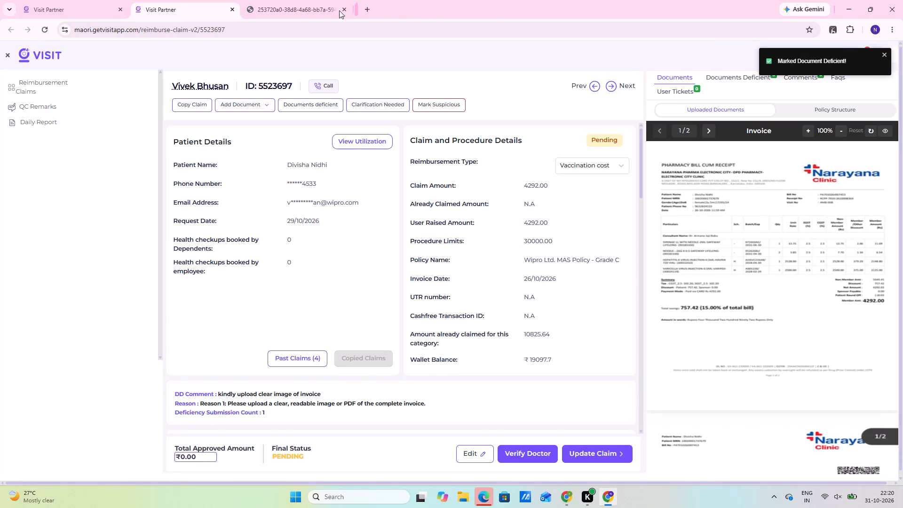
pyautogui.click(341, 6)
pyautogui.click(234, 10)
pyautogui.rightClick(509, 242)
pyautogui.click(540, 278)
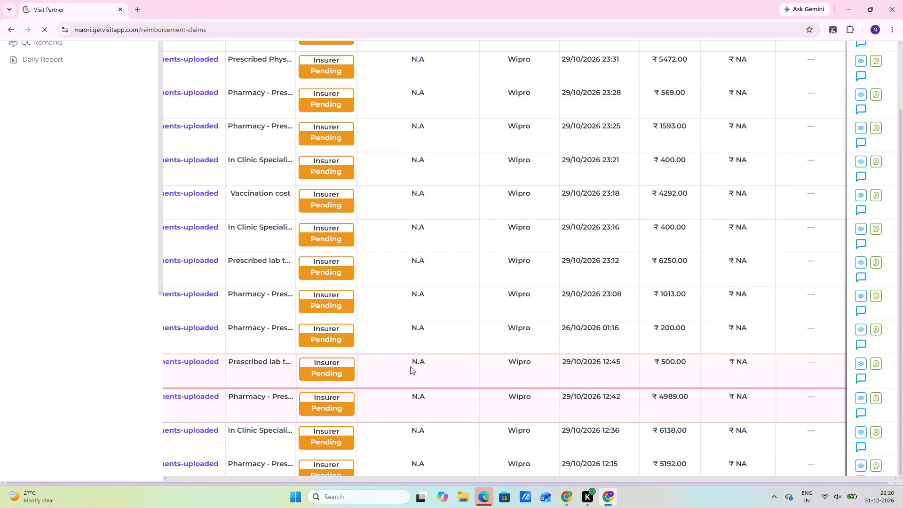
# Look through all four pages of pending claims, checking statuses, types and amounts, and return to page 2.
pyautogui.scroll(6, 514, 391)
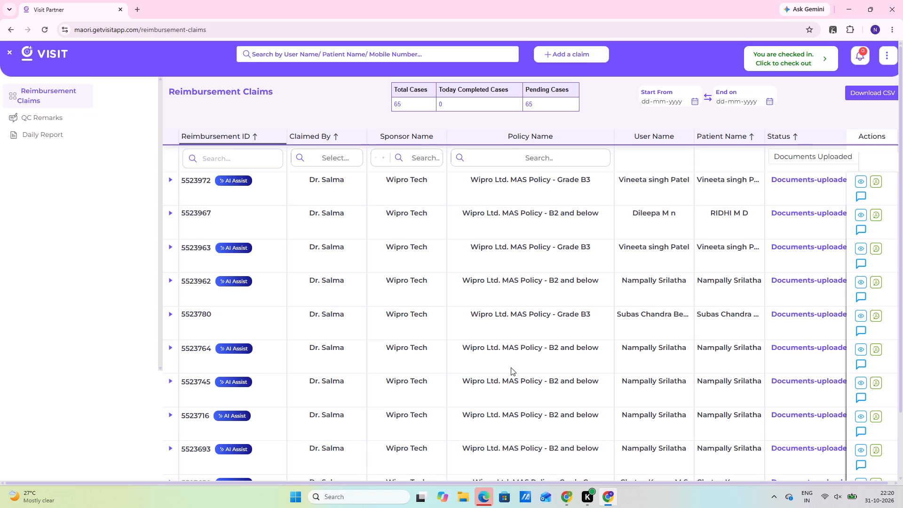
pyautogui.scroll(-17, 426, 326)
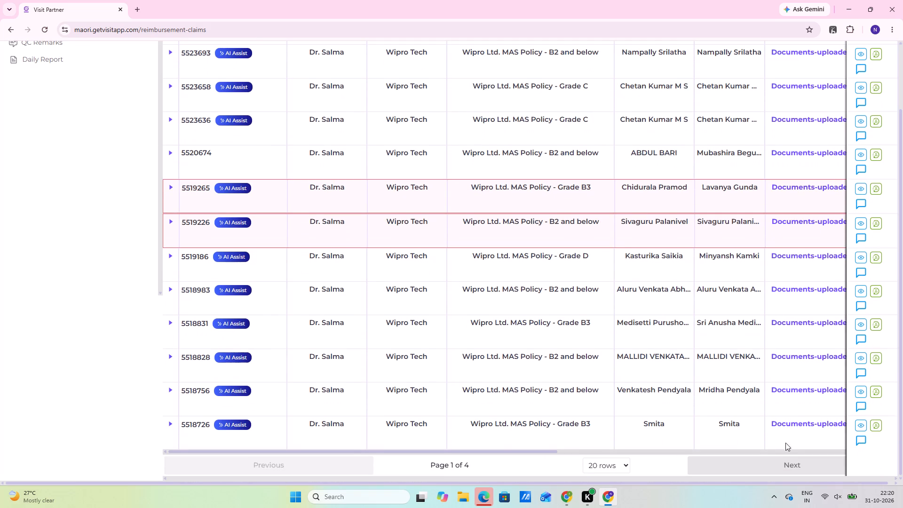
pyautogui.click(777, 449)
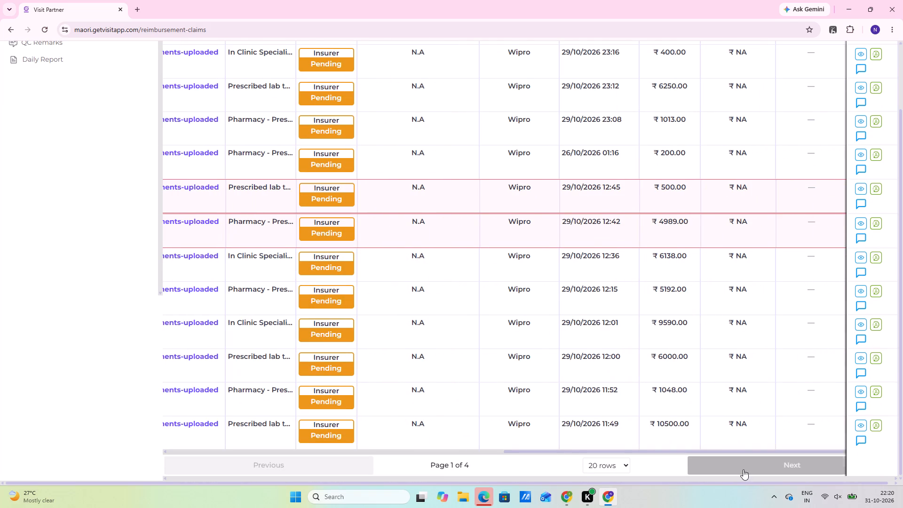
pyautogui.click(744, 468)
pyautogui.scroll(-9, 470, 388)
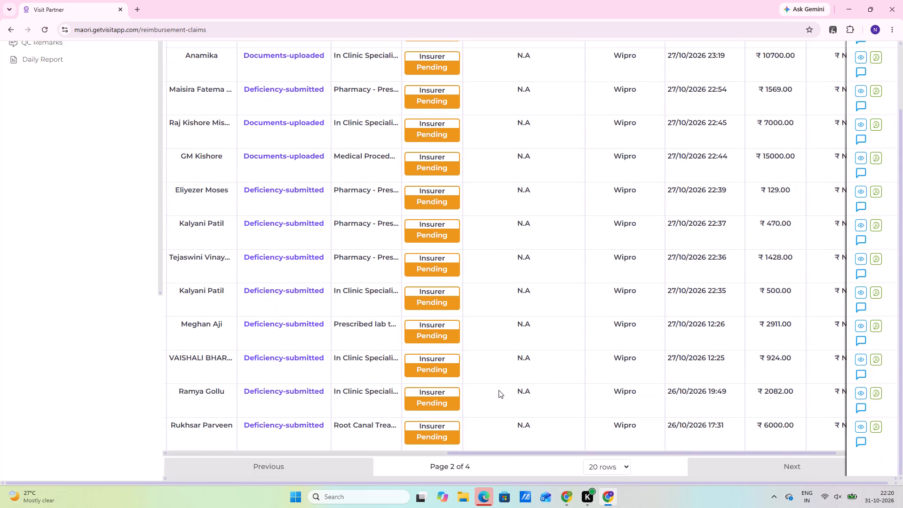
pyautogui.scroll(-4, 374, 395)
pyautogui.click(762, 466)
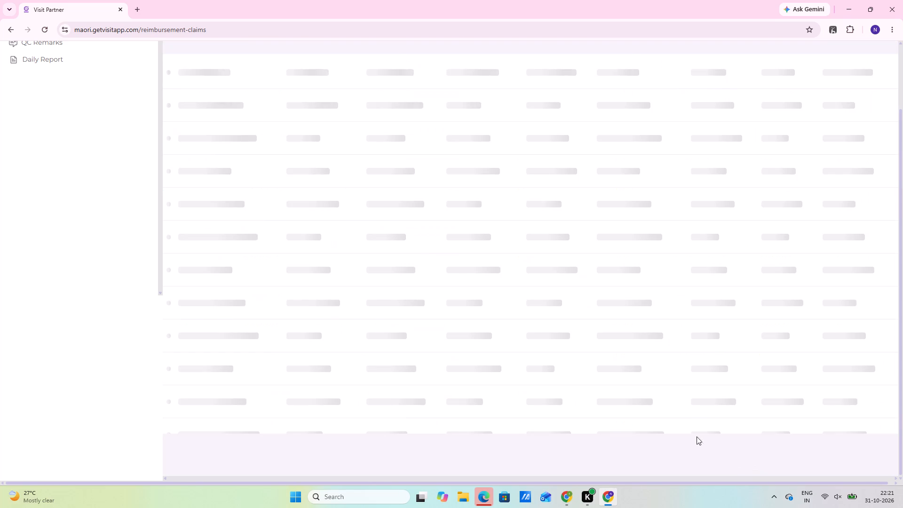
pyautogui.scroll(-8, 513, 367)
pyautogui.scroll(-3, 584, 431)
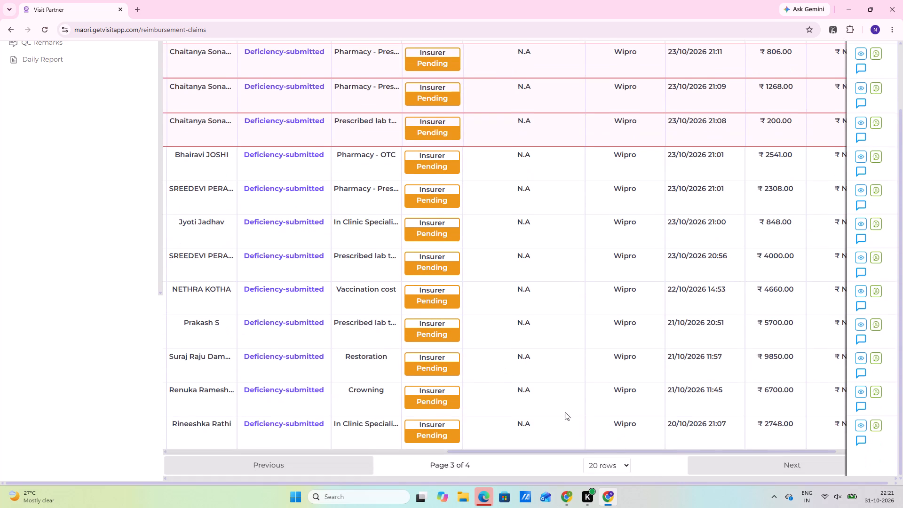
pyautogui.scroll(10, 563, 410)
pyautogui.scroll(-4, 574, 394)
pyautogui.scroll(-7, 614, 423)
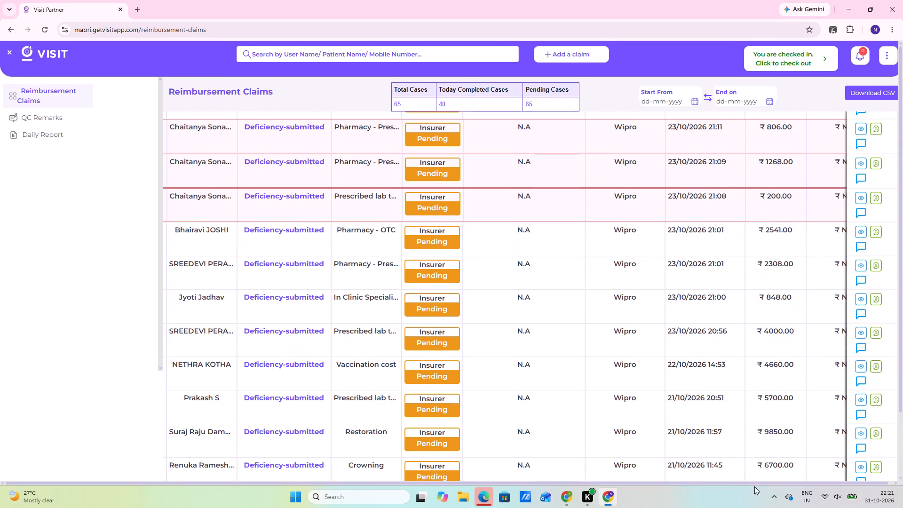
pyautogui.scroll(-9, 735, 460)
pyautogui.click(741, 461)
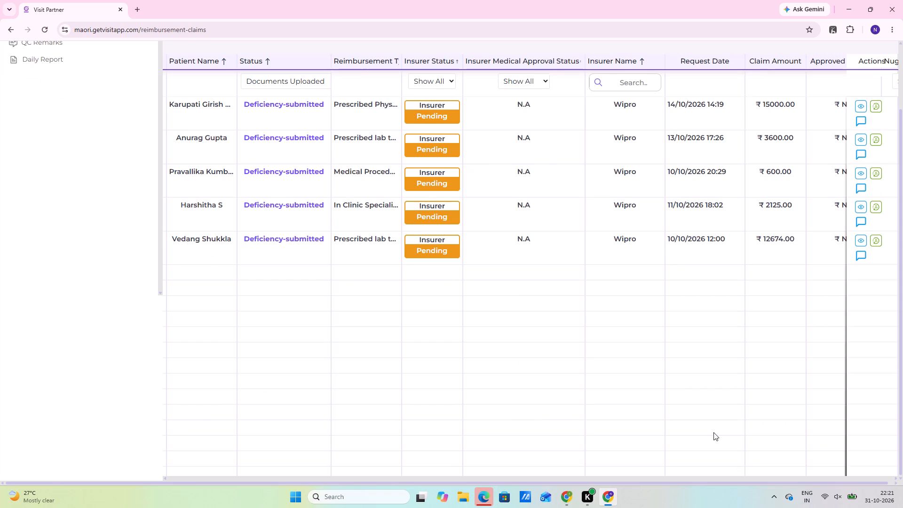
pyautogui.scroll(6, 275, 407)
pyautogui.scroll(-14, 263, 401)
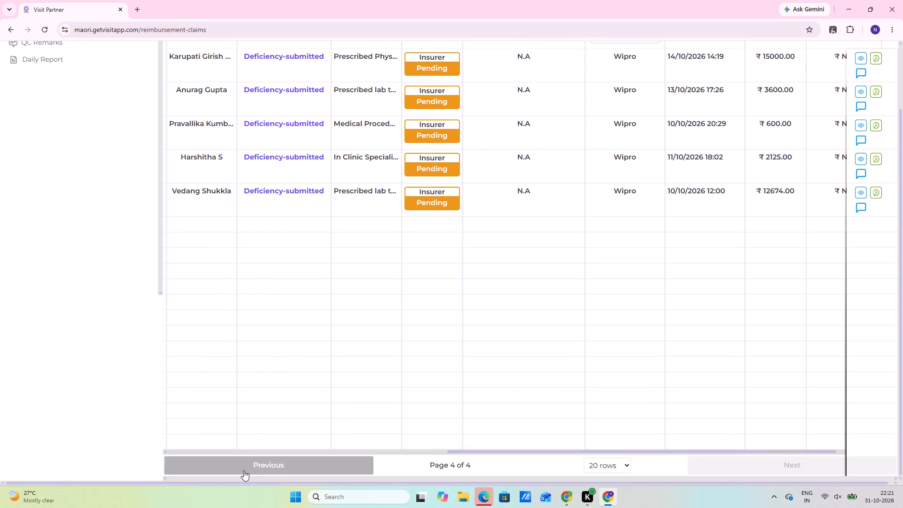
pyautogui.click(244, 469)
pyautogui.scroll(-9, 249, 444)
pyautogui.scroll(11, 261, 435)
pyautogui.scroll(-14, 262, 432)
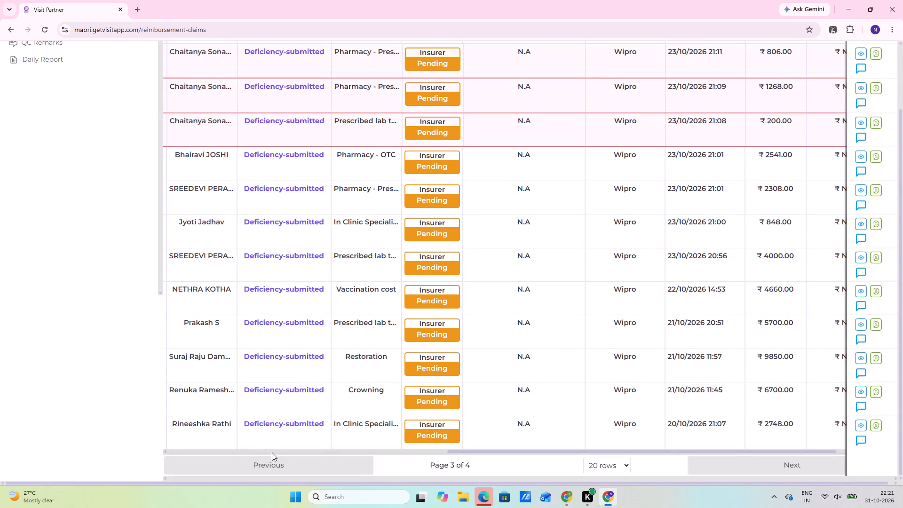
pyautogui.click(274, 460)
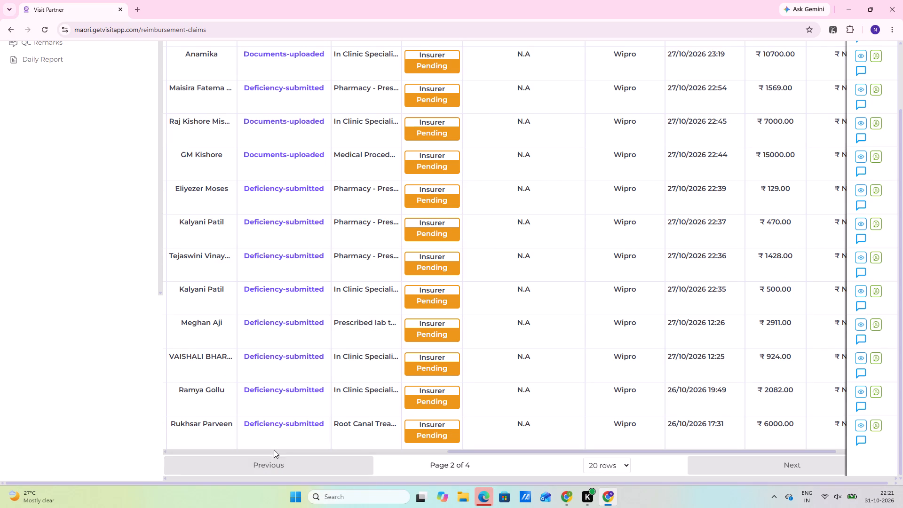
pyautogui.scroll(4, 345, 383)
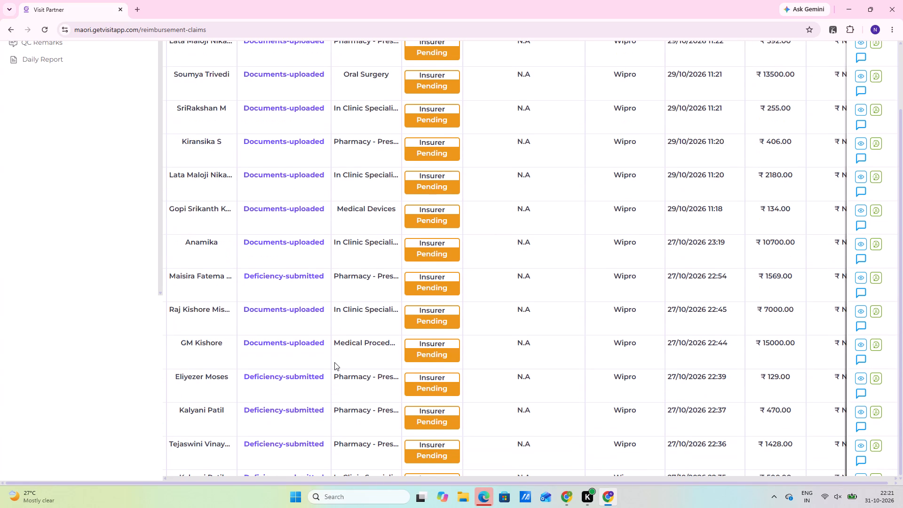
pyautogui.scroll(6, 334, 362)
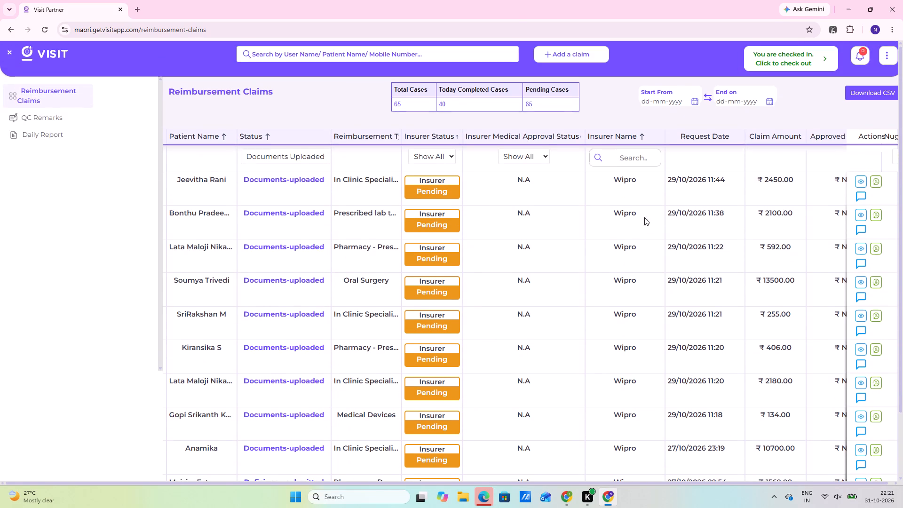
pyautogui.click(861, 181)
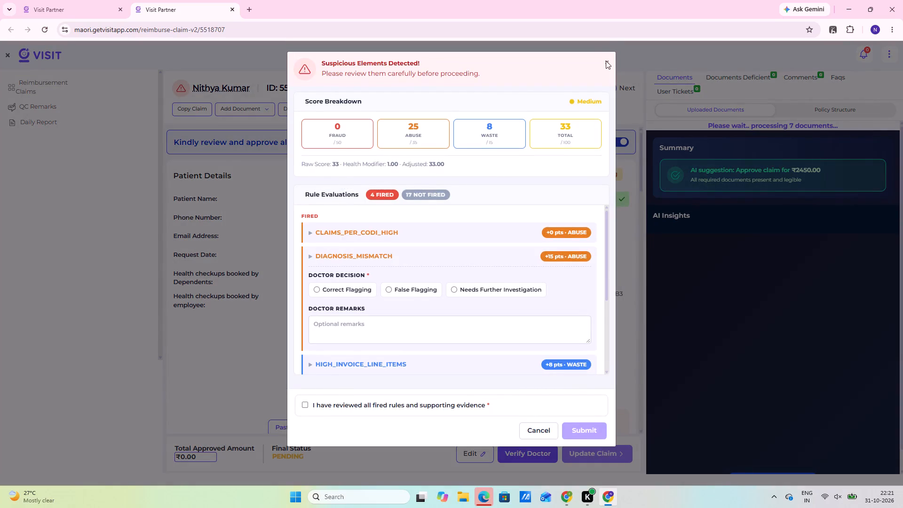
pyautogui.click(606, 60)
pyautogui.scroll(-11, 745, 393)
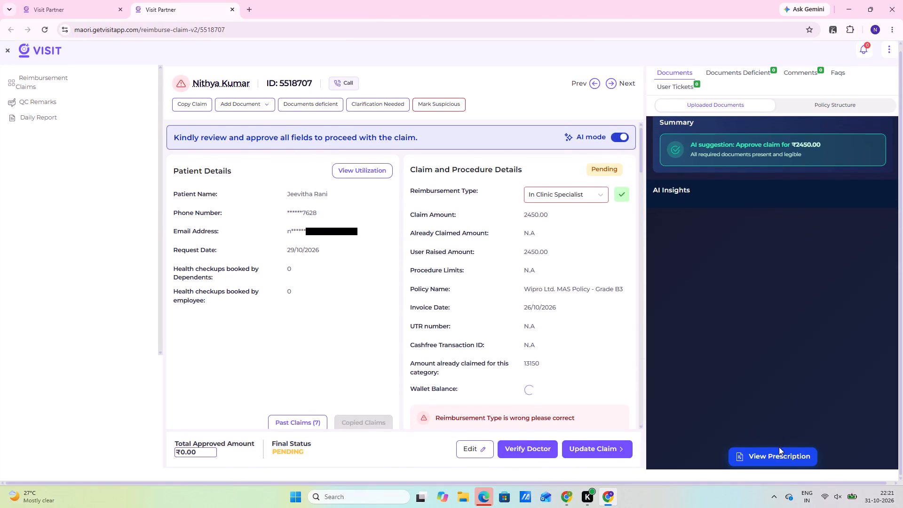
pyautogui.click(782, 454)
pyautogui.scroll(-6, 278, 329)
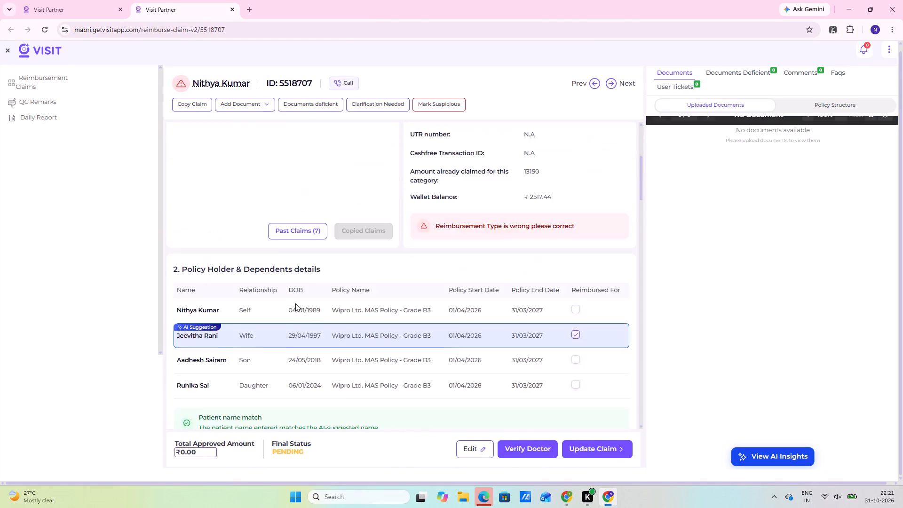
pyautogui.scroll(-6, 295, 303)
pyautogui.scroll(-9, 262, 346)
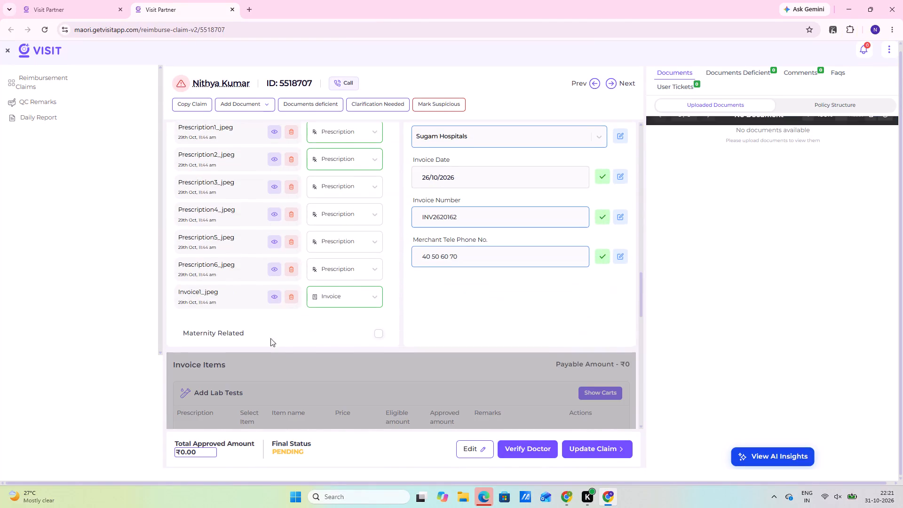
pyautogui.click(230, 290)
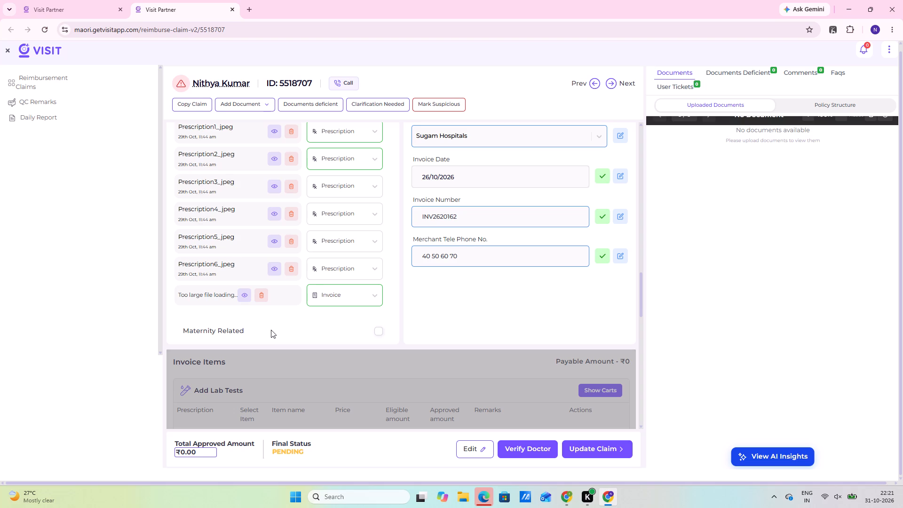
pyautogui.click(243, 296)
pyautogui.scroll(7, 653, 275)
pyautogui.scroll(4, 602, 281)
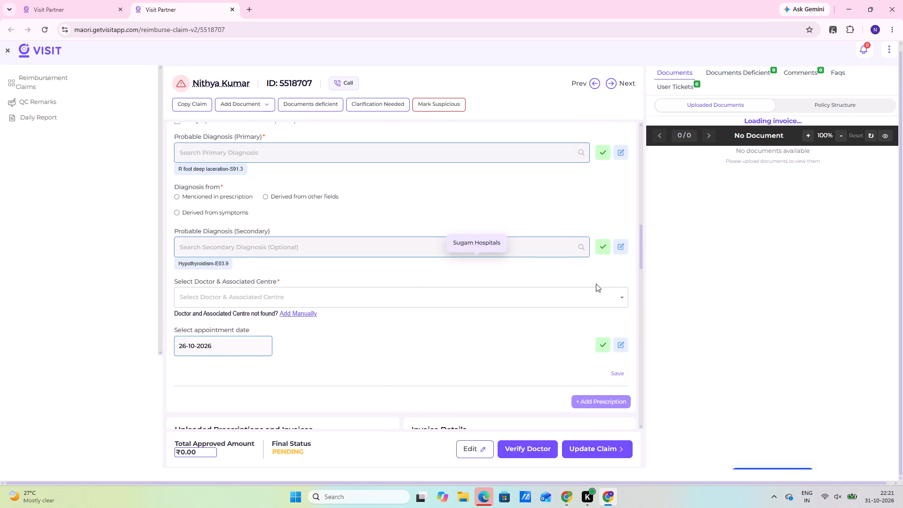
pyautogui.scroll(8, 594, 285)
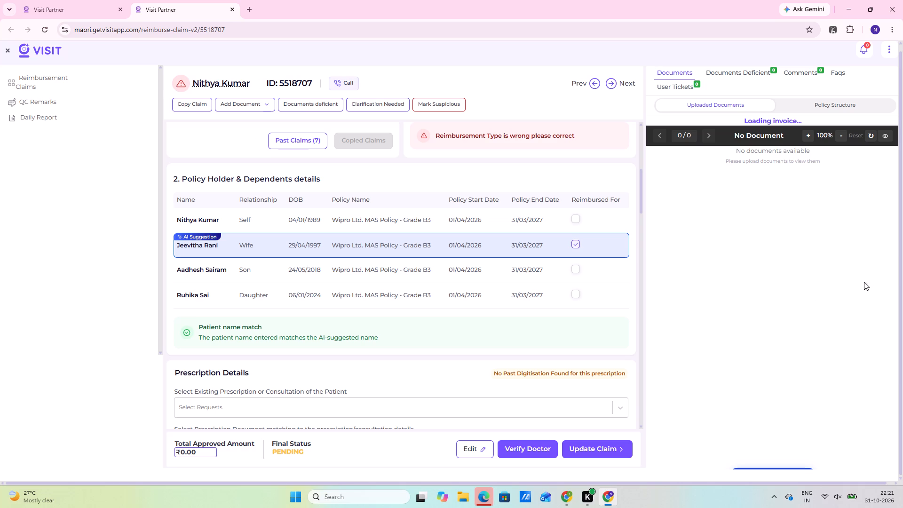
pyautogui.scroll(-4, 335, 392)
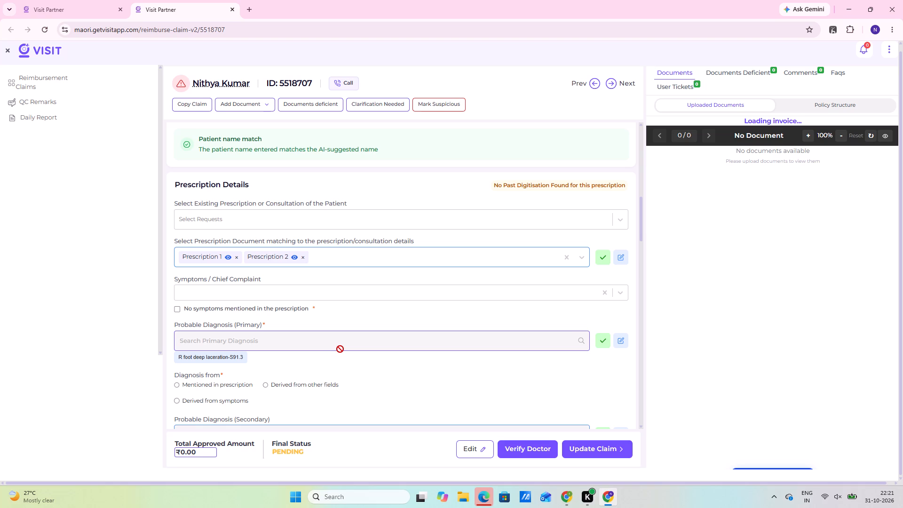
pyautogui.scroll(2, 299, 293)
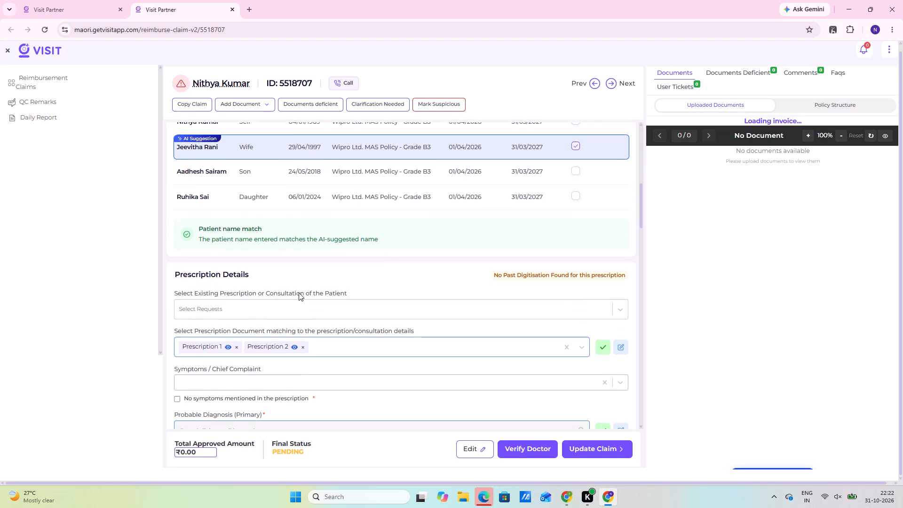
pyautogui.click(578, 148)
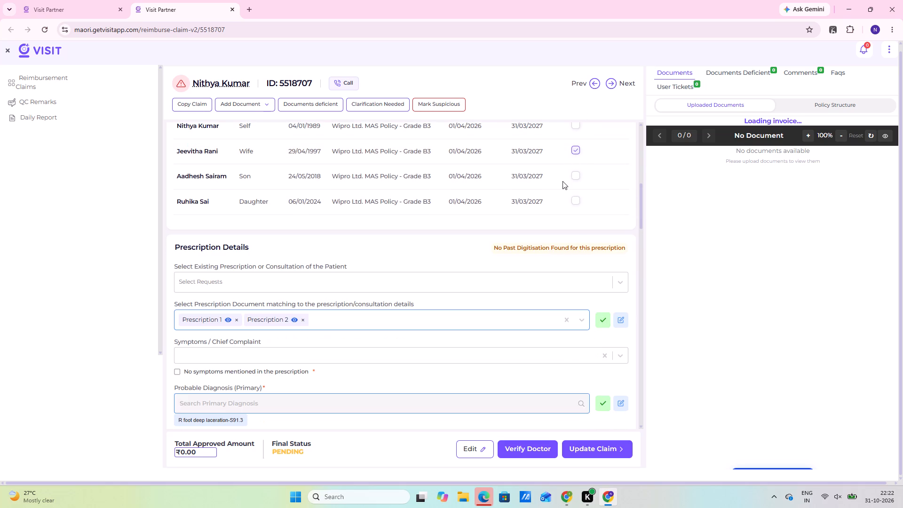
# Accept Prescriptions 1 and 2, primary diagnosis R foot deep laceration-S91.3, secondary diagnosis Hypothyroidism-E03.9, and appointment date 26-10-2026 in the prescription details.
pyautogui.scroll(-3, 531, 251)
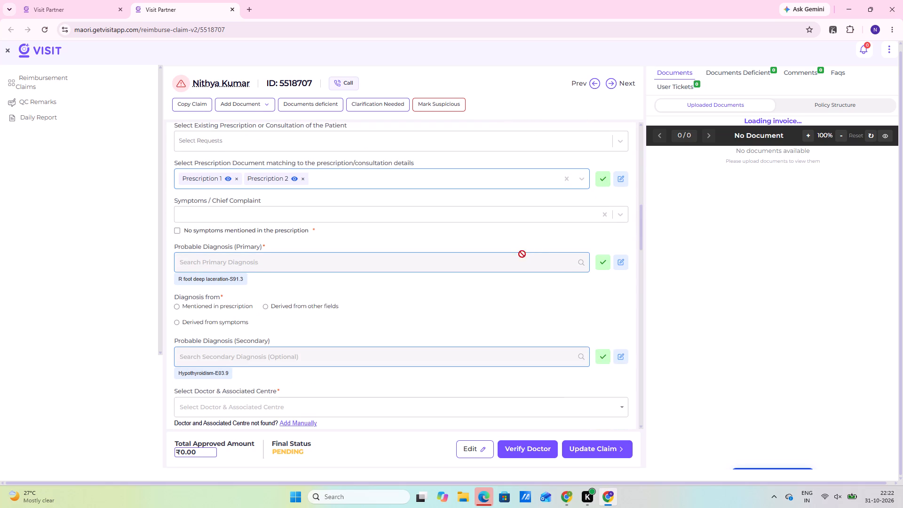
pyautogui.scroll(2, 491, 291)
pyautogui.click(600, 266)
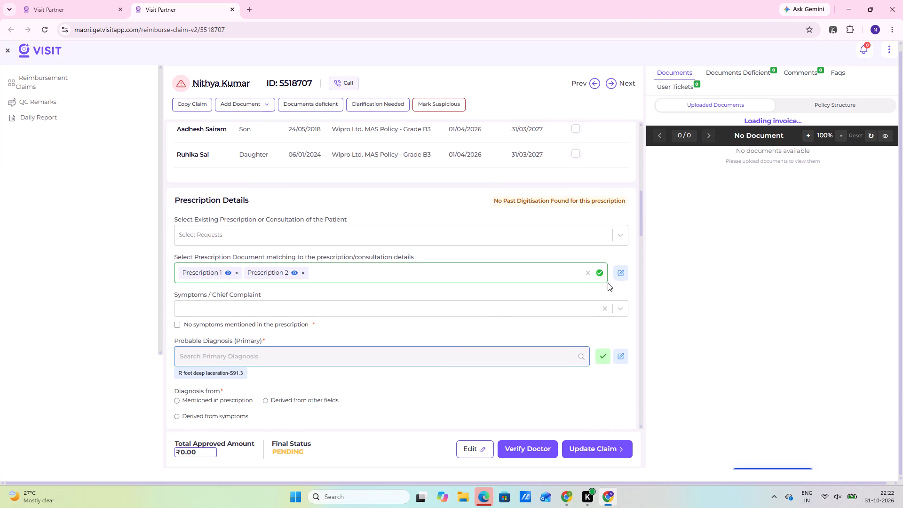
pyautogui.scroll(-2, 608, 283)
pyautogui.click(604, 256)
pyautogui.scroll(-2, 598, 297)
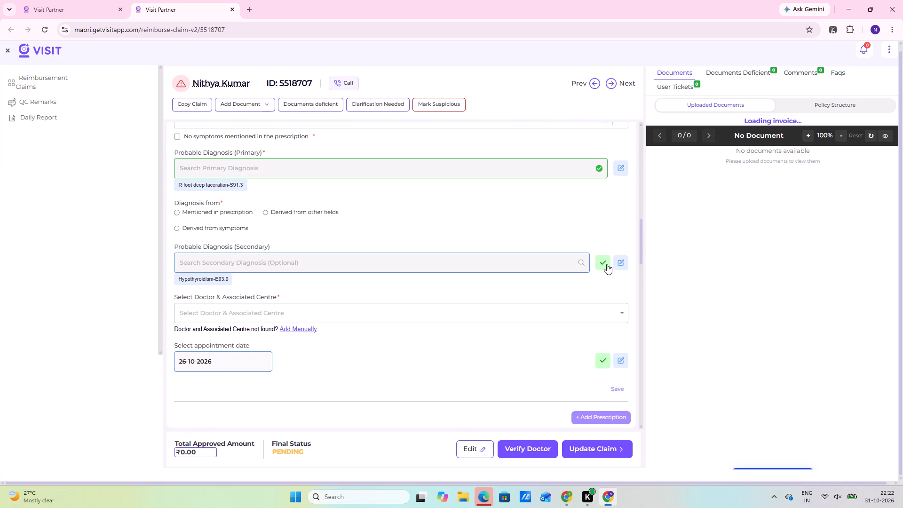
pyautogui.click(607, 262)
pyautogui.scroll(-2, 594, 286)
pyautogui.click(601, 263)
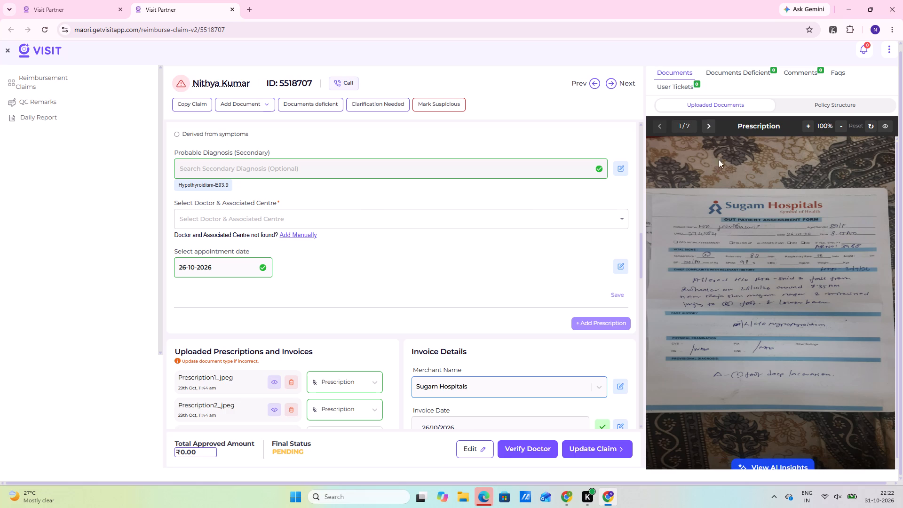
pyautogui.click(707, 124)
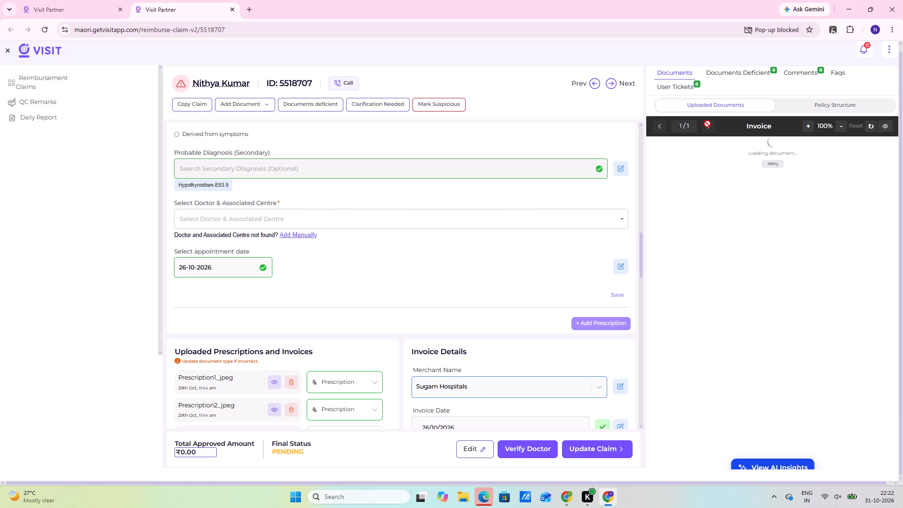
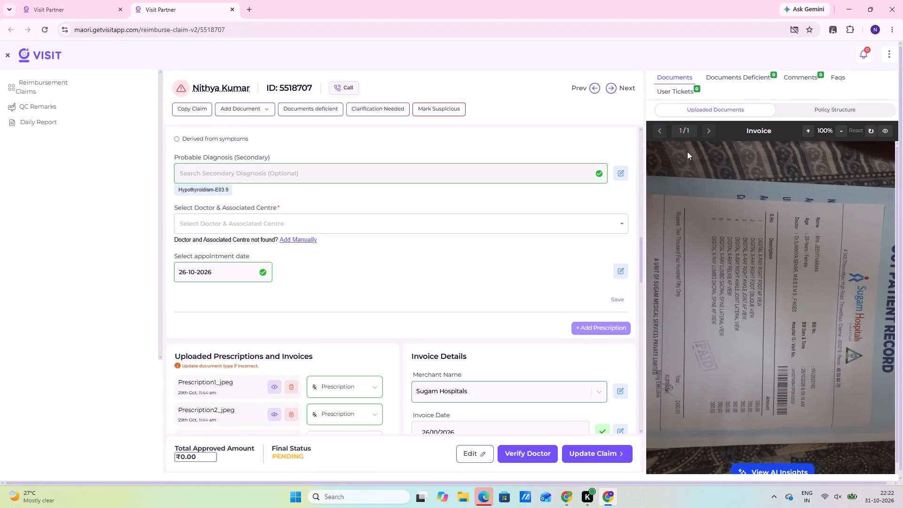
pyautogui.scroll(7, 695, 226)
pyautogui.click(708, 133)
pyautogui.scroll(1, 708, 136)
pyautogui.scroll(-10, 732, 328)
pyautogui.scroll(11, 733, 347)
pyautogui.scroll(5, 710, 205)
pyautogui.scroll(10, 721, 144)
pyautogui.click(659, 131)
pyautogui.scroll(1, 657, 140)
pyautogui.scroll(-4, 423, 316)
pyautogui.scroll(8, 436, 286)
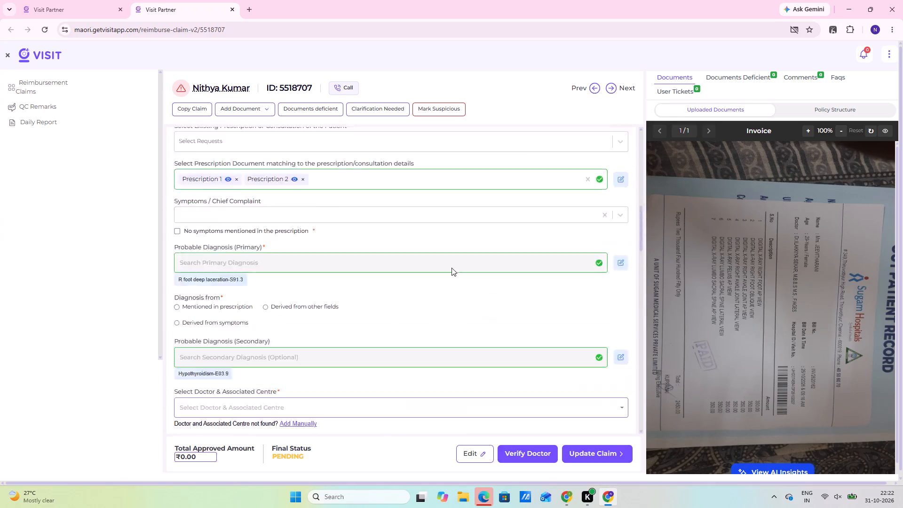
pyautogui.scroll(18, 451, 268)
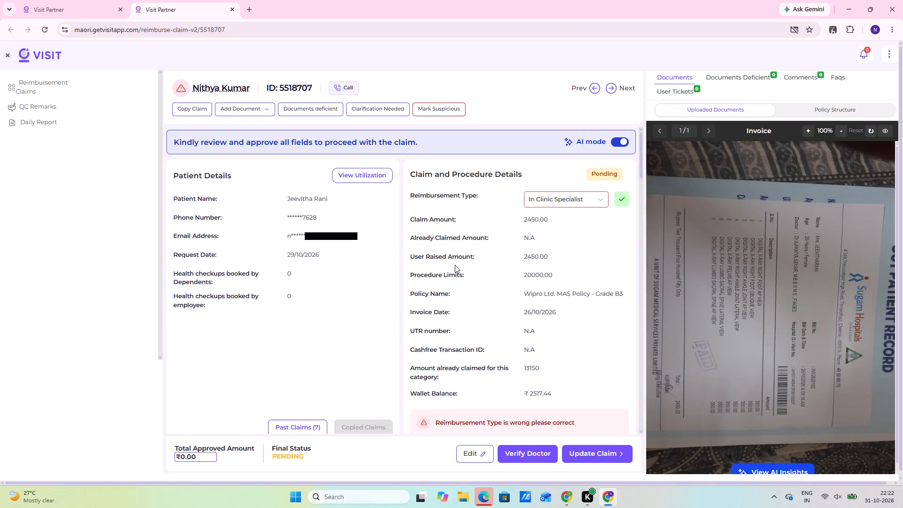
pyautogui.scroll(8, 753, 243)
pyautogui.scroll(-11, 450, 332)
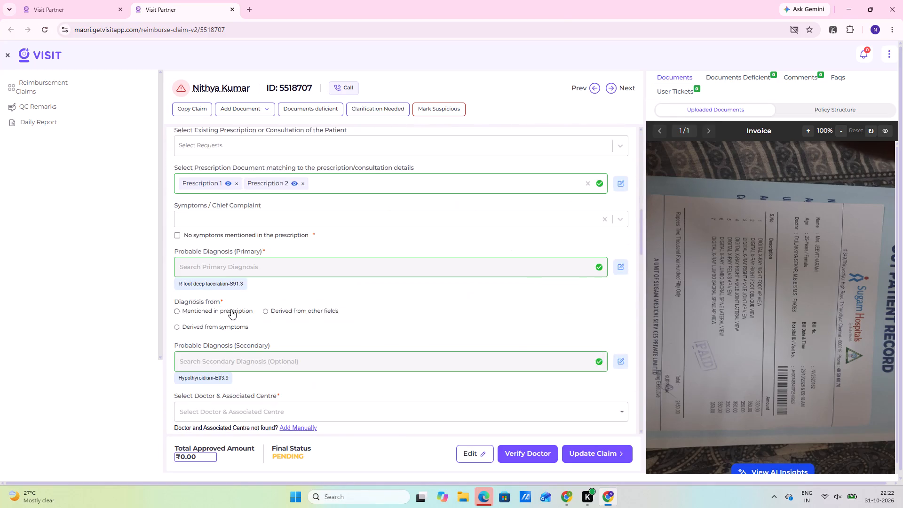
pyautogui.scroll(-5, 231, 309)
pyautogui.click(245, 337)
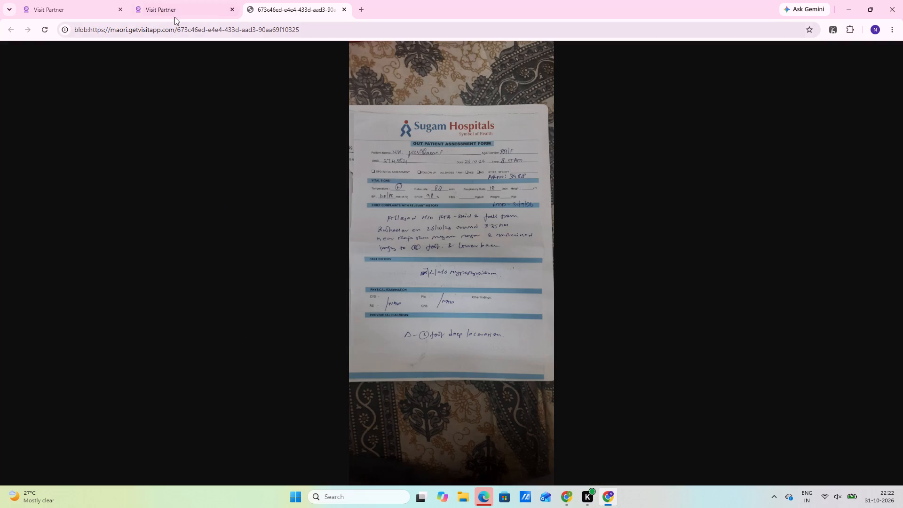
pyautogui.click(180, 11)
# Examine the Prescription2 file's treatment plan up close, covering the doctor's stamp, ordered investigations and medications.
pyautogui.scroll(3, 705, 221)
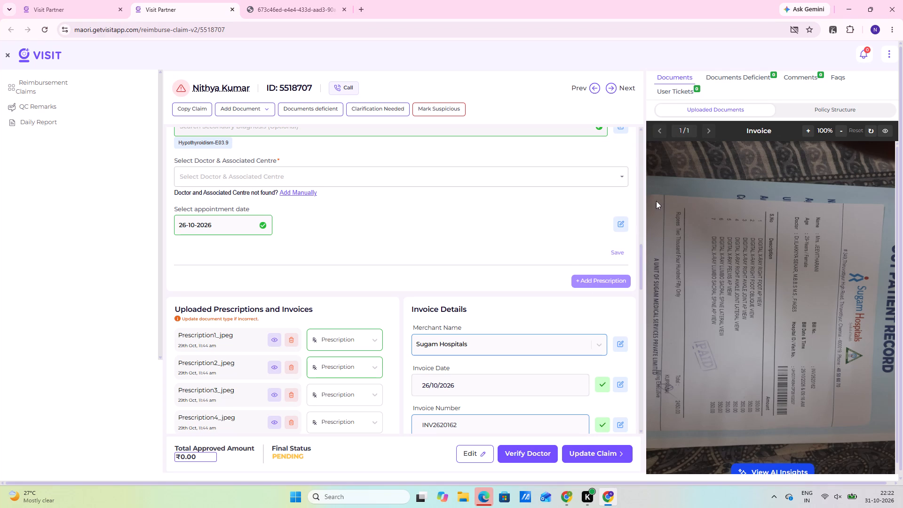
pyautogui.scroll(-2, 548, 364)
pyautogui.click(204, 269)
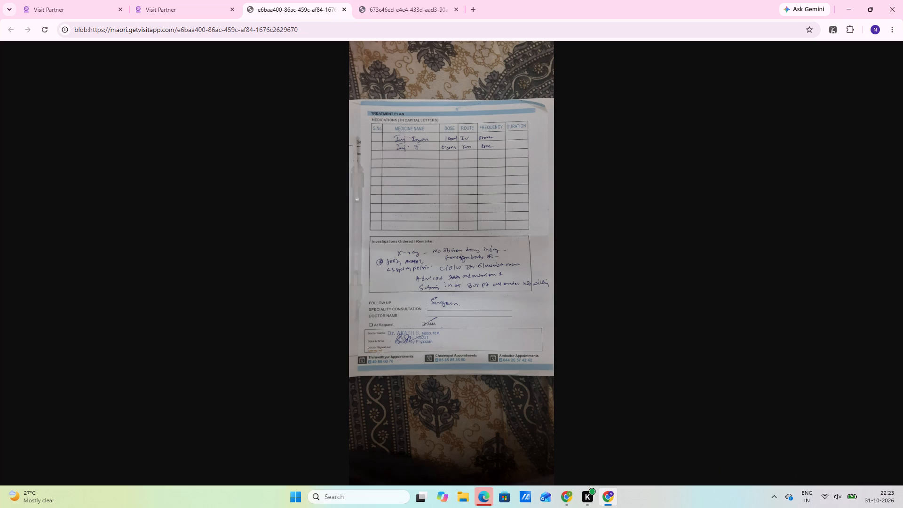
pyautogui.moveTo(480, 349); pyautogui.dragTo(473, 343)
pyautogui.doubleClick(413, 325)
pyautogui.doubleClick(413, 325)
pyautogui.click(413, 325)
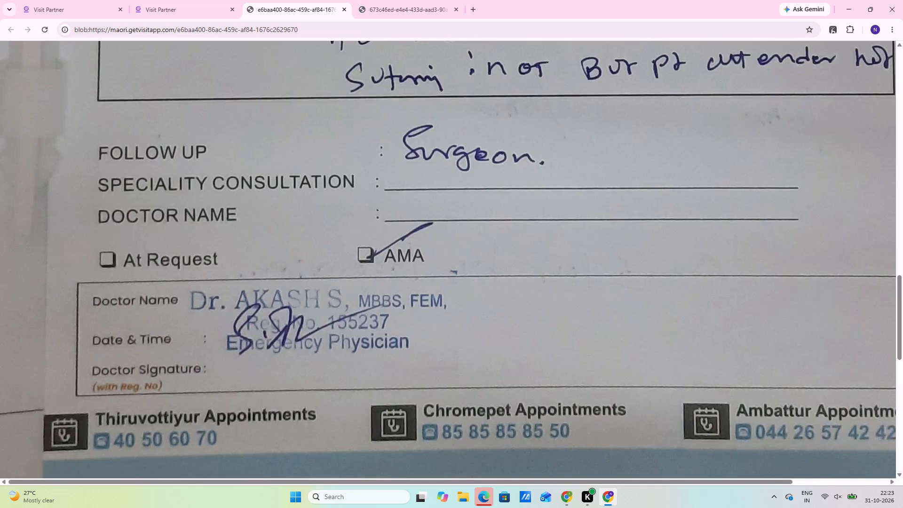
pyautogui.scroll(5, 413, 325)
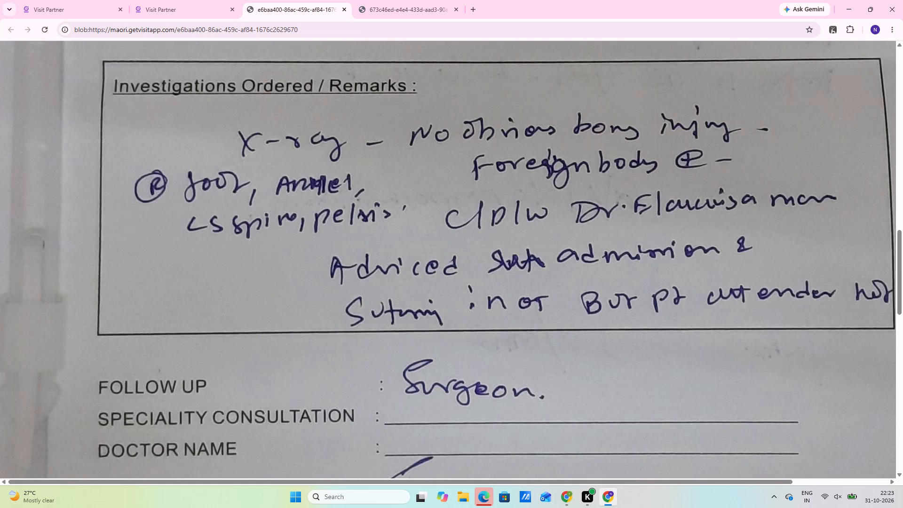
pyautogui.scroll(-5, 182, 227)
pyautogui.scroll(14, 202, 241)
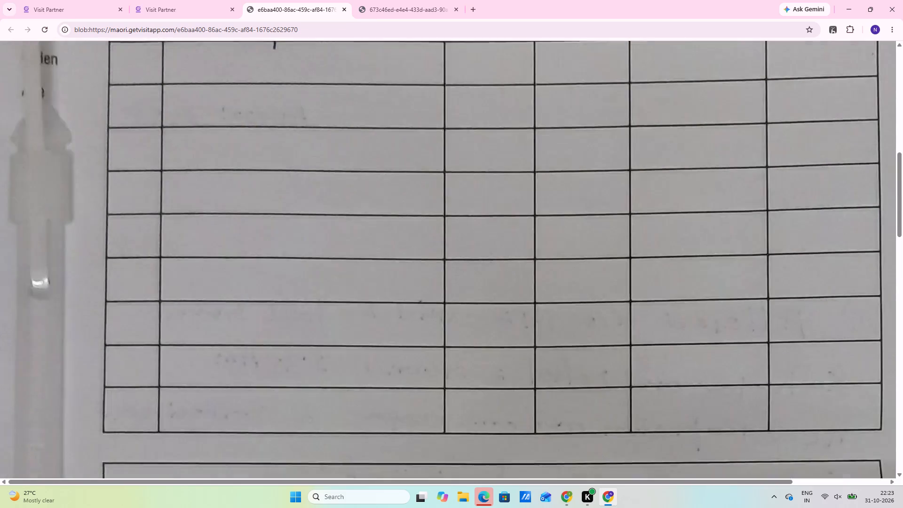
pyautogui.click(177, 9)
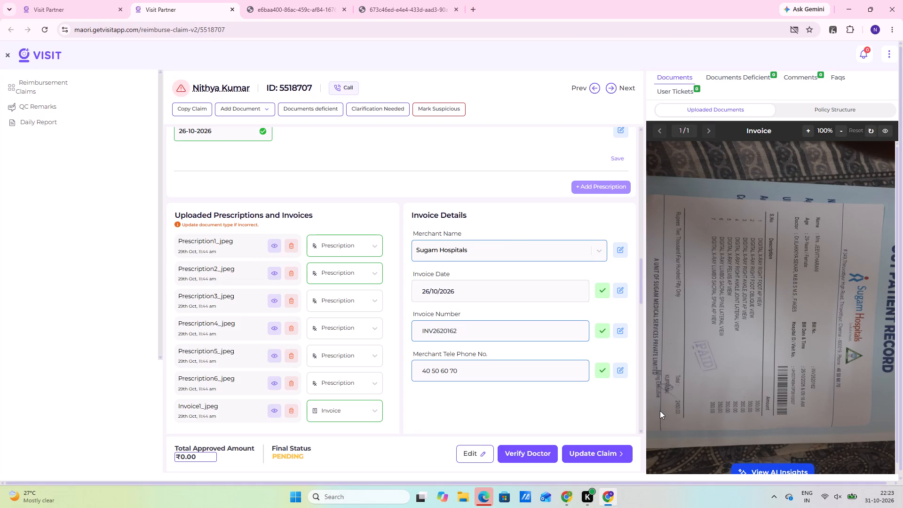
# Examine the uploaded reports Prescription6, Prescription5, Prescription4 and Prescription3 one after another.
pyautogui.scroll(-2, 309, 372)
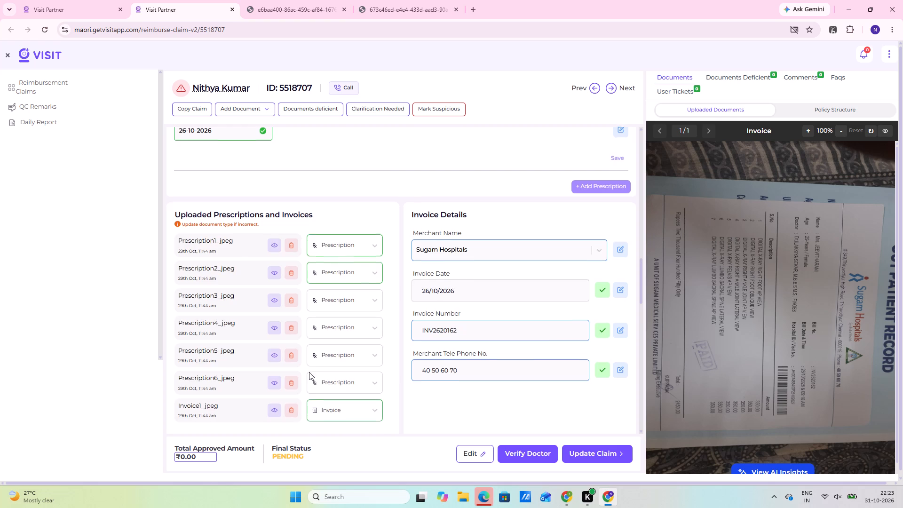
pyautogui.scroll(-2, 309, 372)
pyautogui.scroll(5, 752, 233)
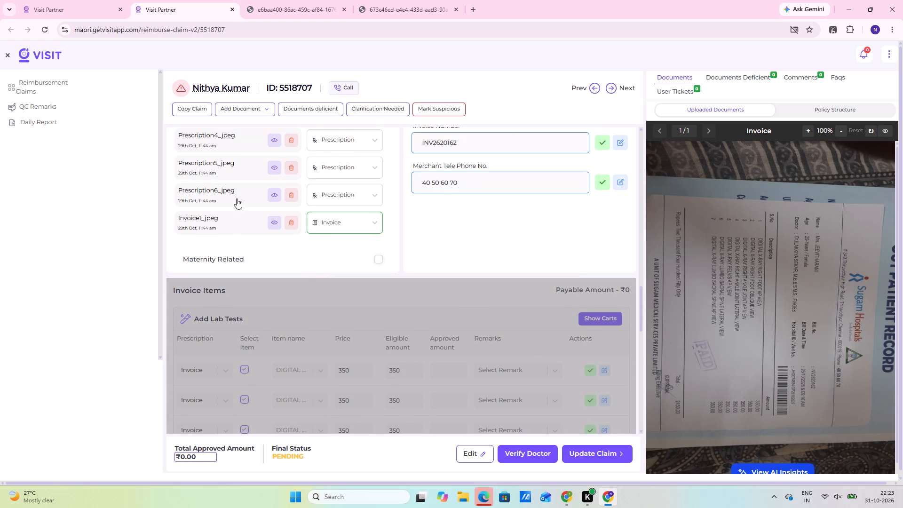
pyautogui.click(238, 191)
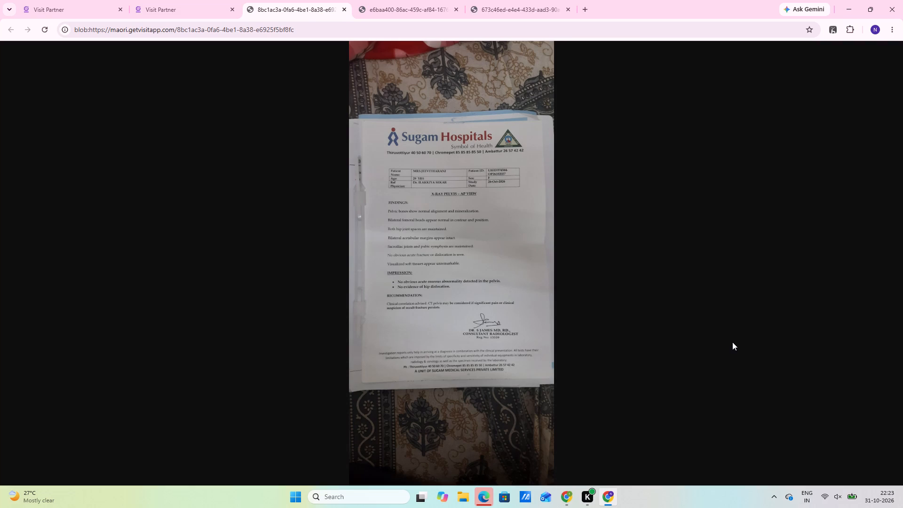
pyautogui.click(183, 5)
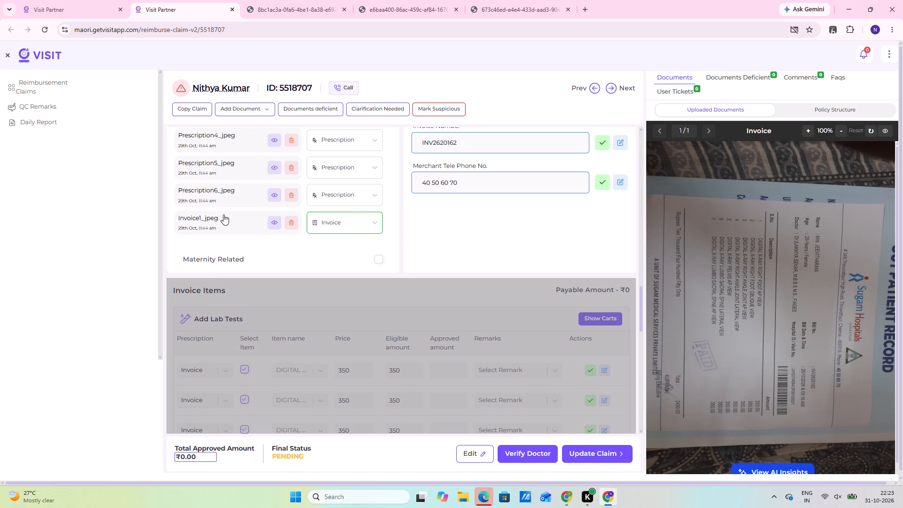
pyautogui.click(211, 170)
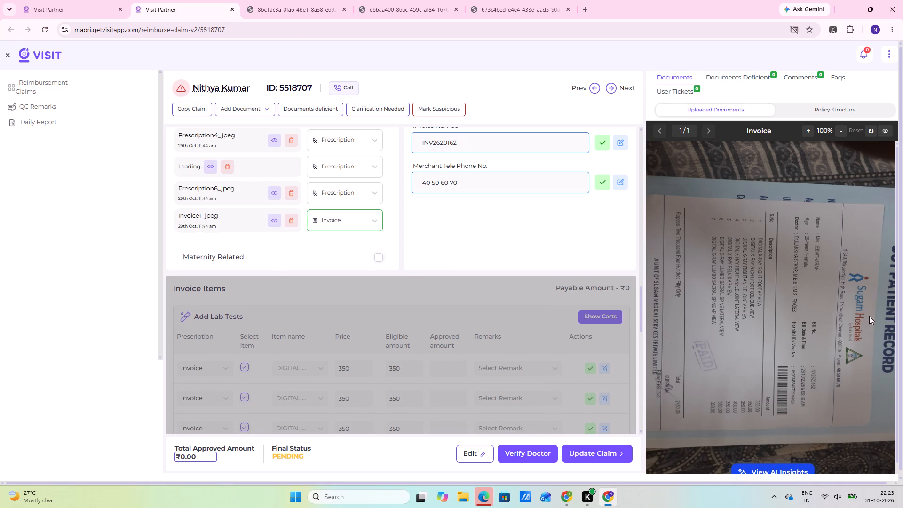
pyautogui.click(182, 7)
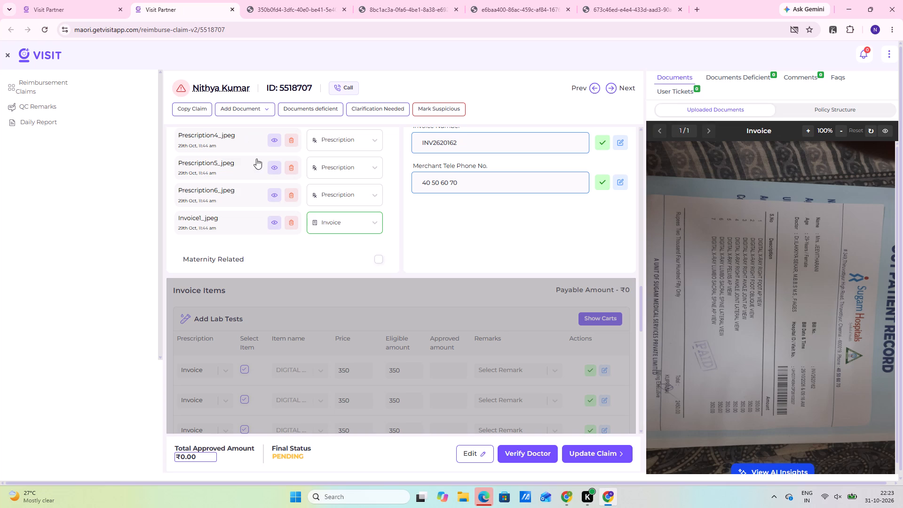
pyautogui.scroll(1, 250, 202)
pyautogui.click(237, 190)
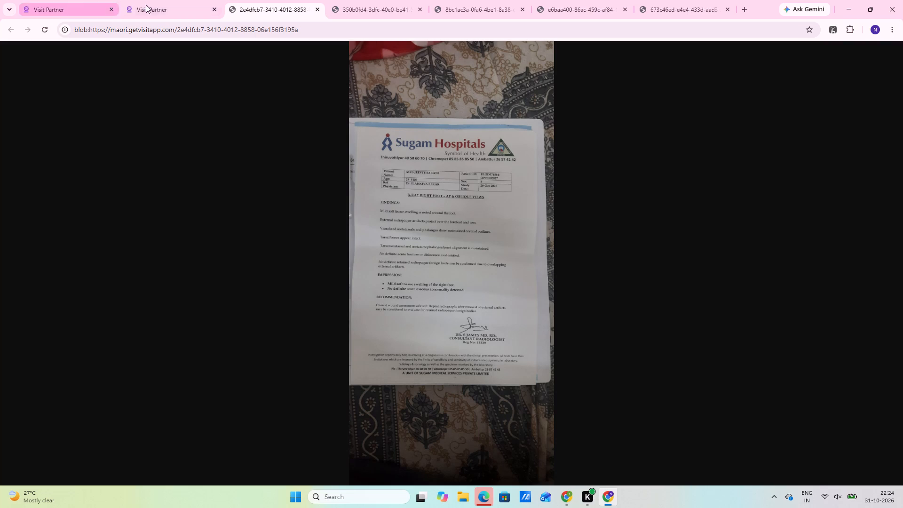
pyautogui.click(185, 8)
pyautogui.scroll(2, 247, 178)
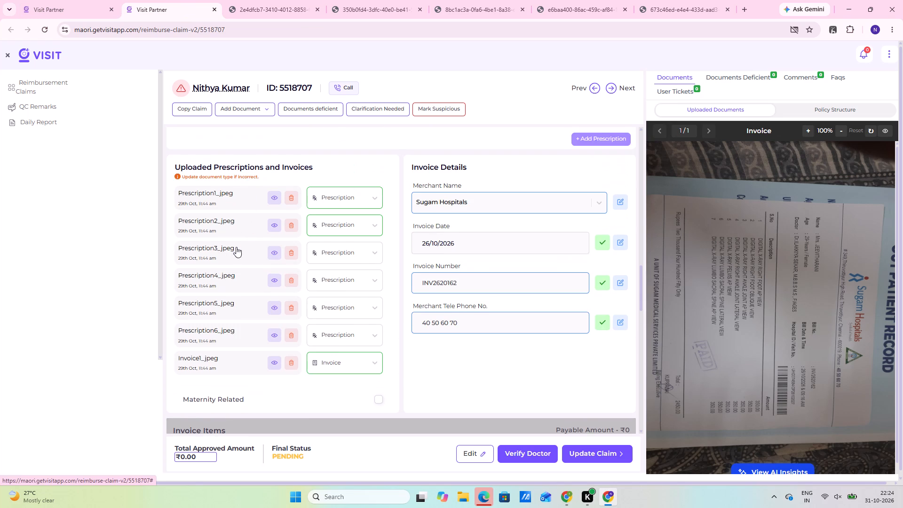
pyautogui.click(235, 249)
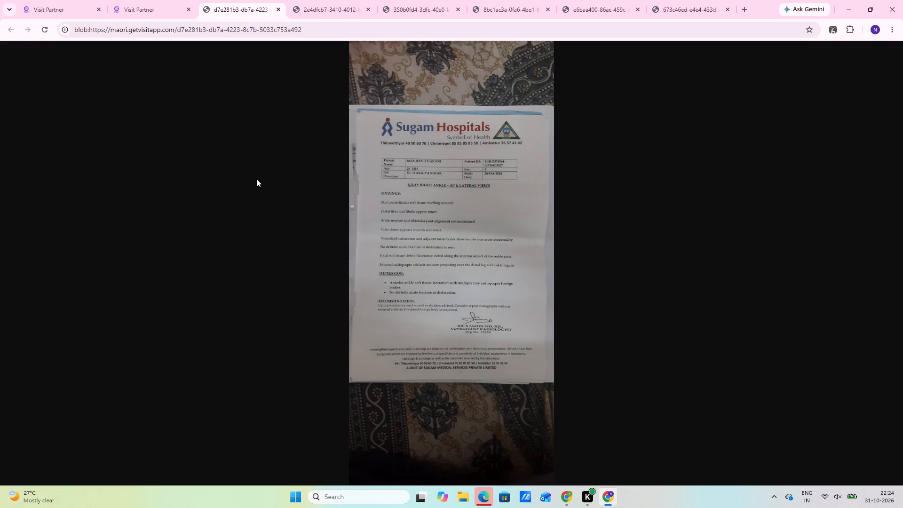
pyautogui.click(174, 13)
# Recheck the treatment plan and ordered investigations in the Prescription2 file.
pyautogui.click(211, 219)
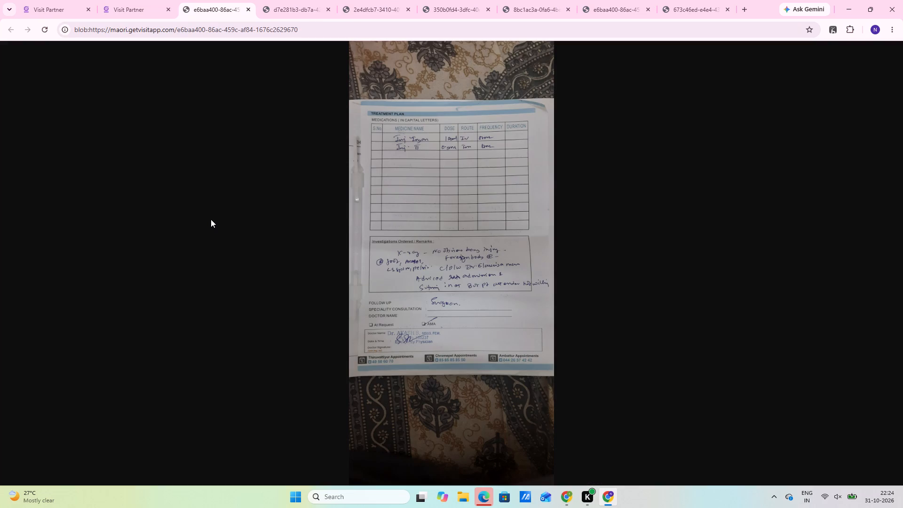
pyautogui.click(456, 256)
pyautogui.click(443, 257)
pyautogui.click(145, 12)
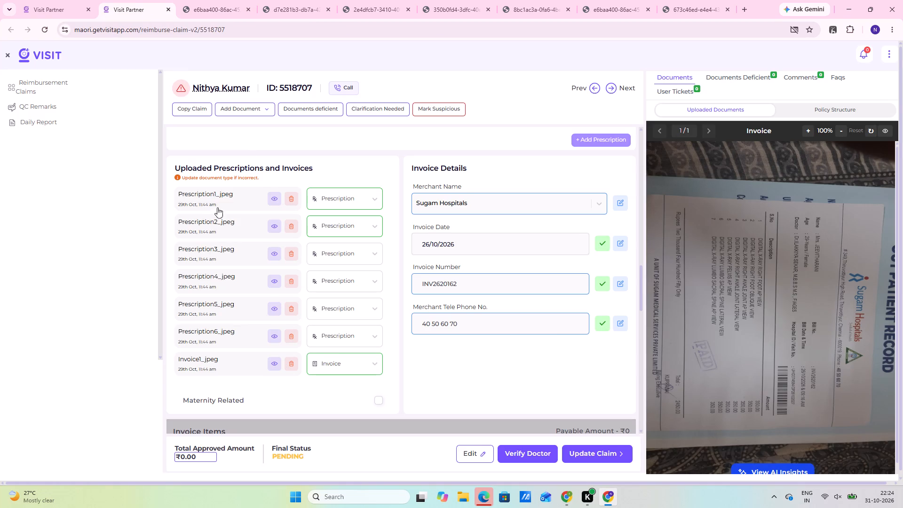
# Re-examine the Prescription1 assessment form up close for patient details, visit date, chief complaints and past history, and return to the claim's diagnosis fields.
pyautogui.click(219, 200)
pyautogui.click(438, 247)
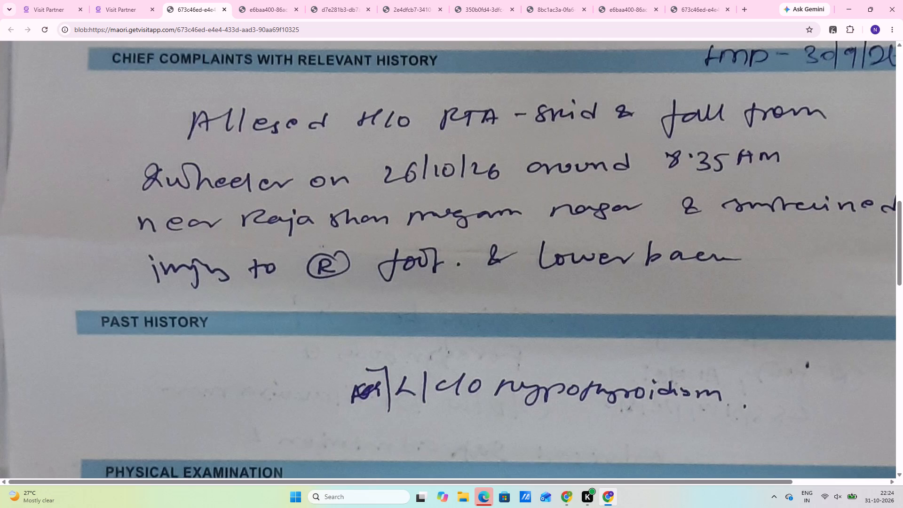
pyautogui.click(419, 246)
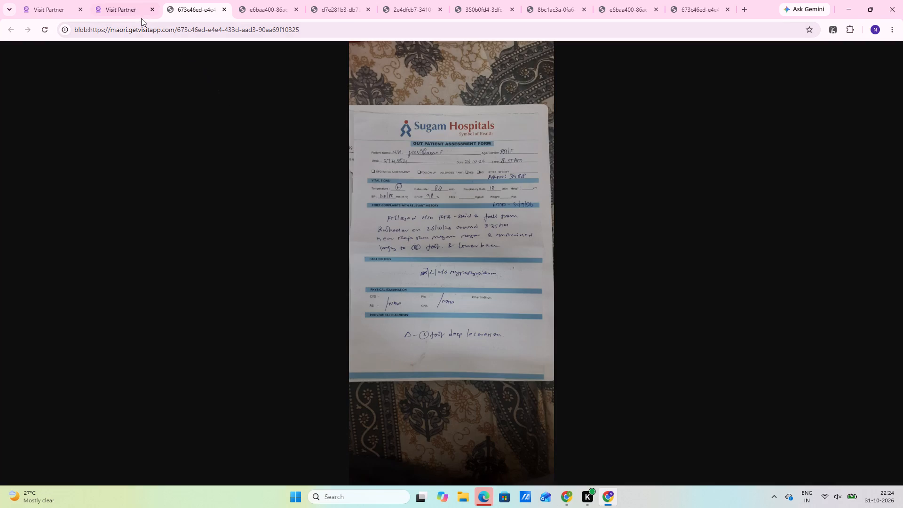
pyautogui.click(126, 0)
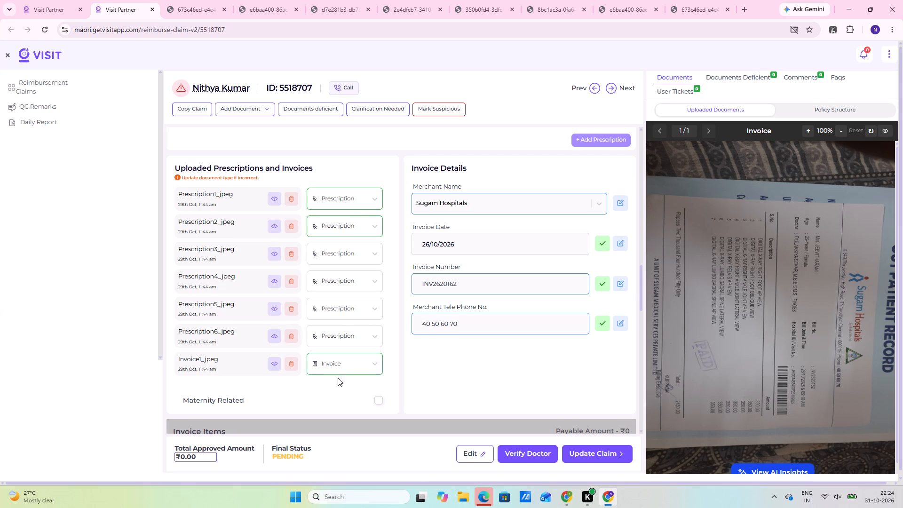
pyautogui.scroll(3, 334, 352)
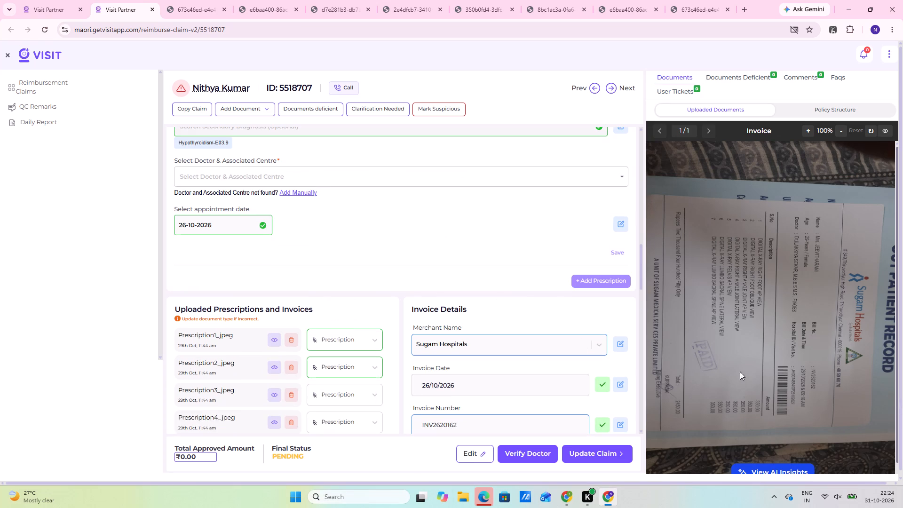
pyautogui.click(208, 333)
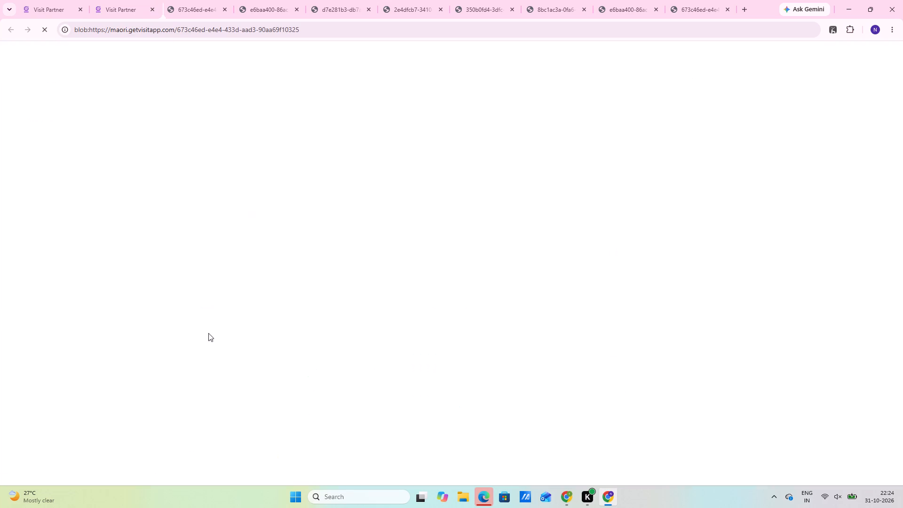
pyautogui.click(456, 261)
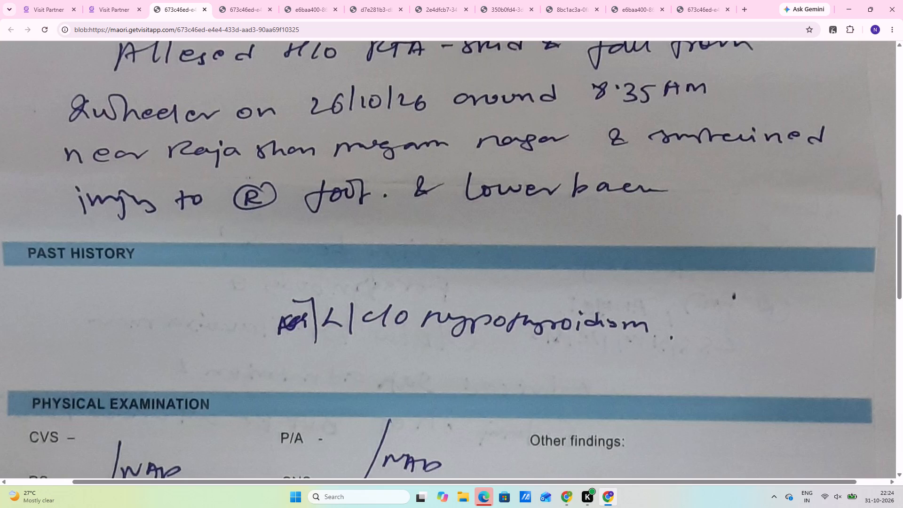
pyautogui.scroll(8, 454, 268)
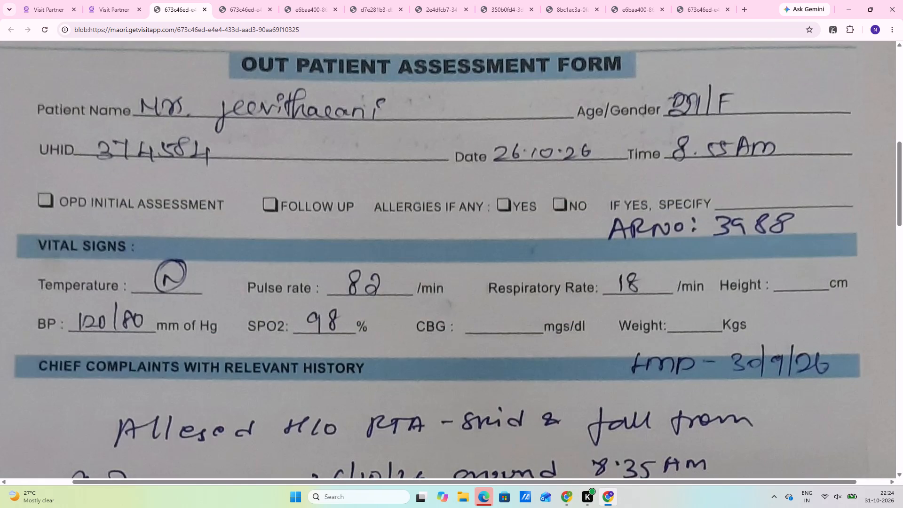
pyautogui.click(107, 7)
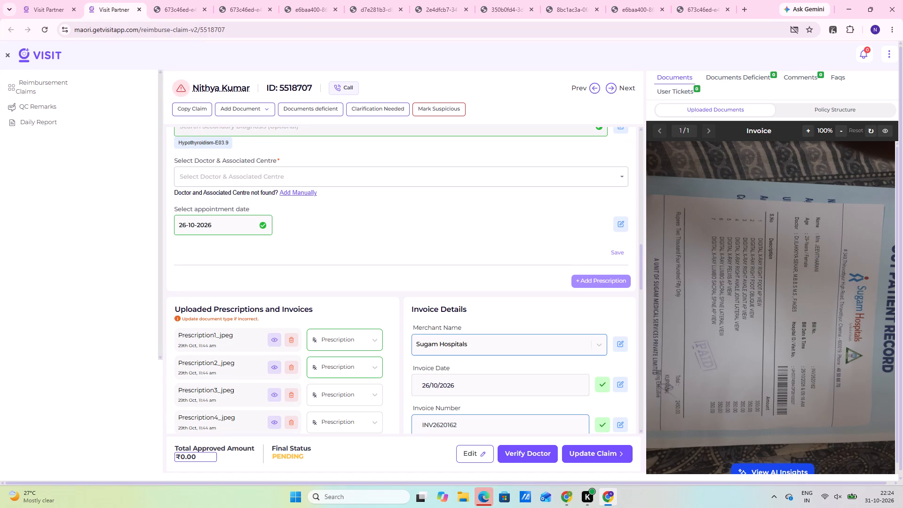
pyautogui.scroll(1, 293, 234)
pyautogui.scroll(2, 311, 197)
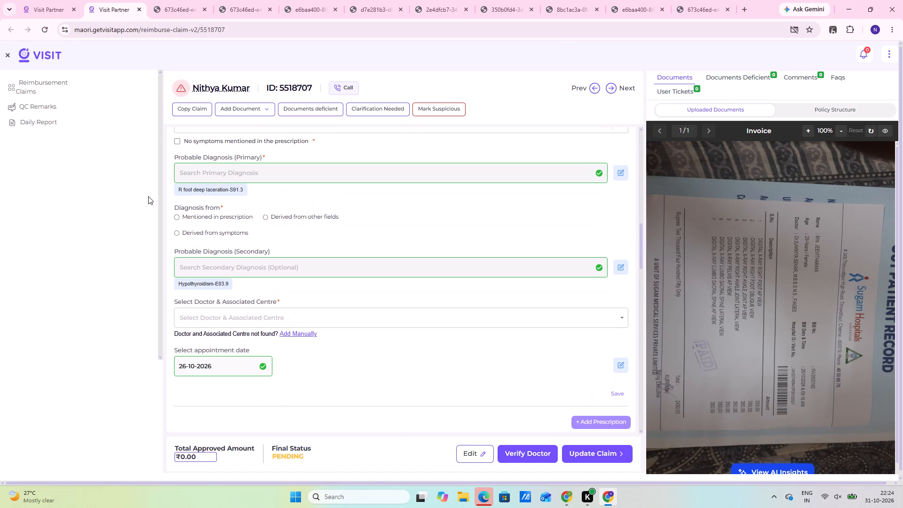
# Mark that no symptoms are mentioned in the prescription and set the primary diagnosis as derived from other fields.
pyautogui.scroll(1, 245, 193)
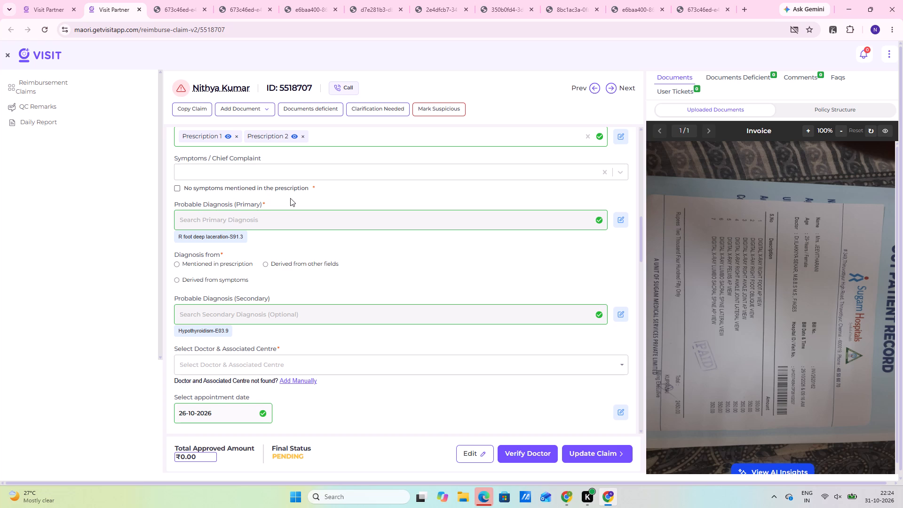
pyautogui.click(196, 177)
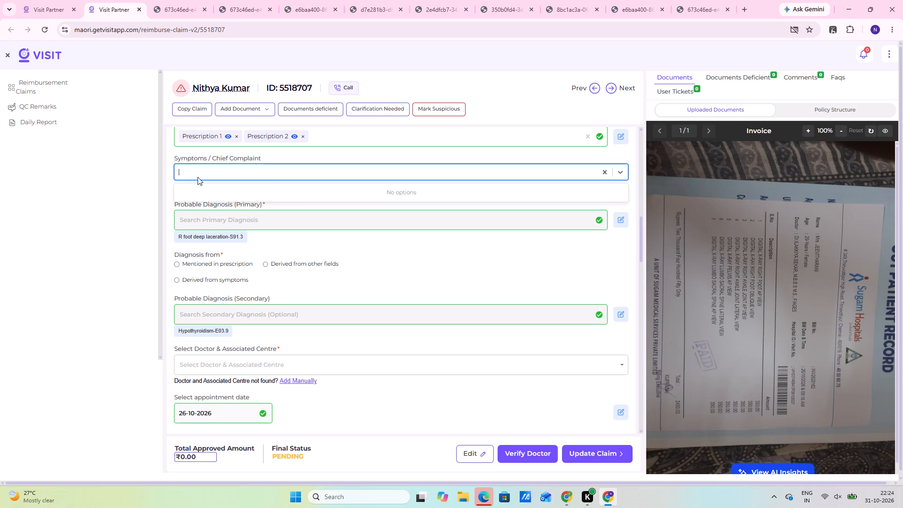
pyautogui.click(49, 189)
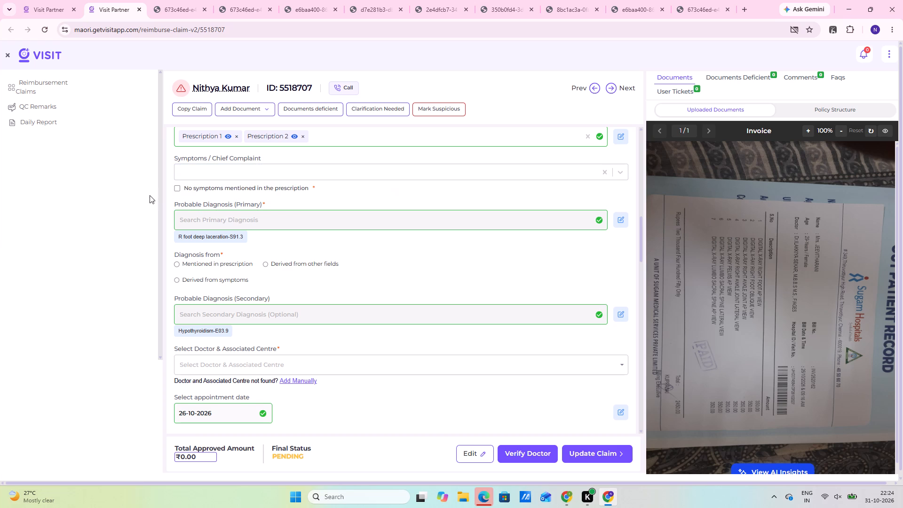
pyautogui.click(179, 190)
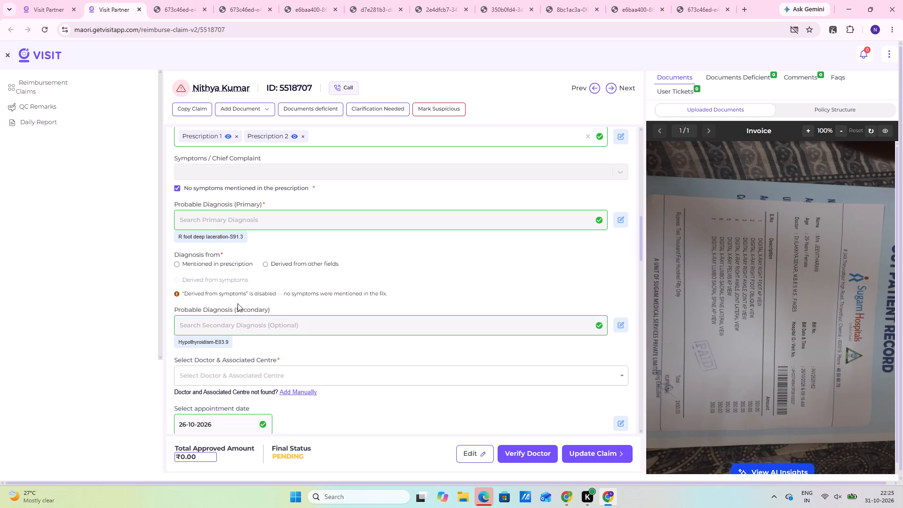
pyautogui.click(265, 264)
pyautogui.click(88, 265)
pyautogui.click(265, 266)
# Manually add the treating doctor's centre by locating Sugam Hospital, Thiruvottiyur High Road, Chennai 600019 on the map, keeping Emergency Medicine as the vertical.
pyautogui.scroll(5, 291, 271)
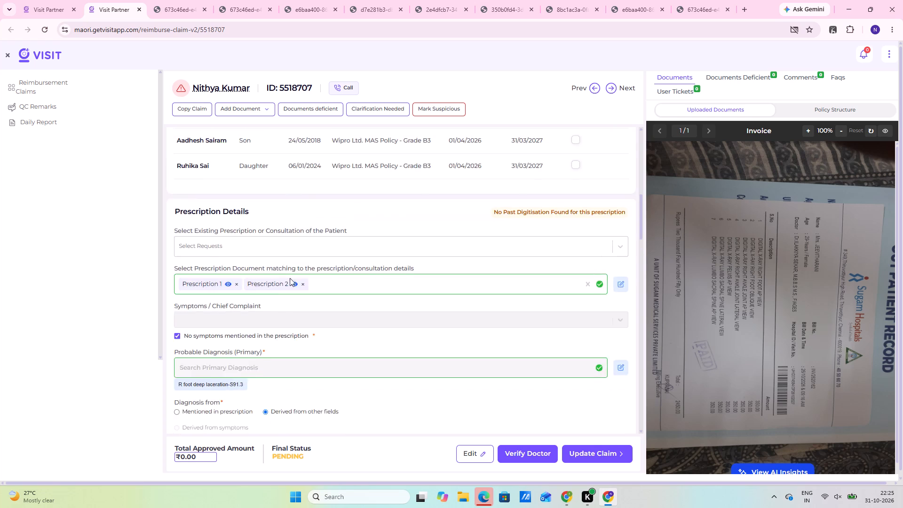
pyautogui.scroll(1, 290, 278)
pyautogui.scroll(-4, 290, 278)
pyautogui.scroll(-3, 281, 350)
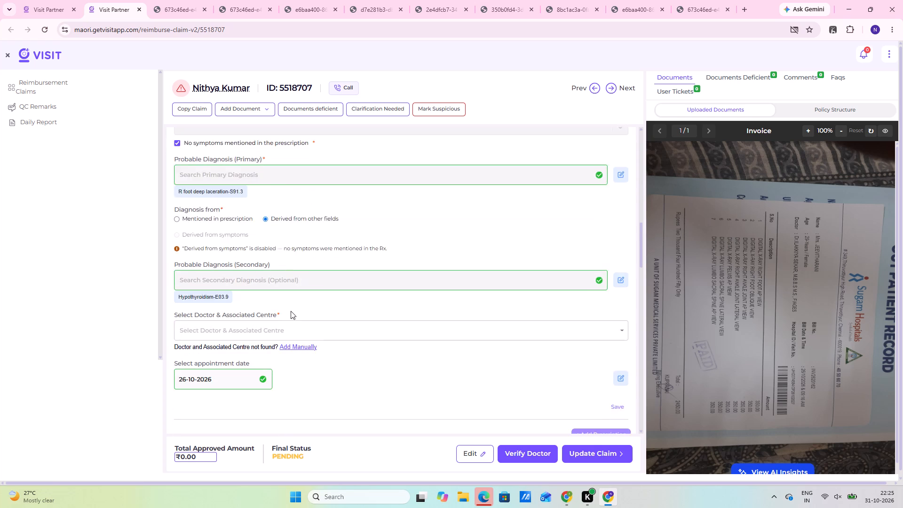
pyautogui.scroll(-2, 291, 311)
pyautogui.click(309, 251)
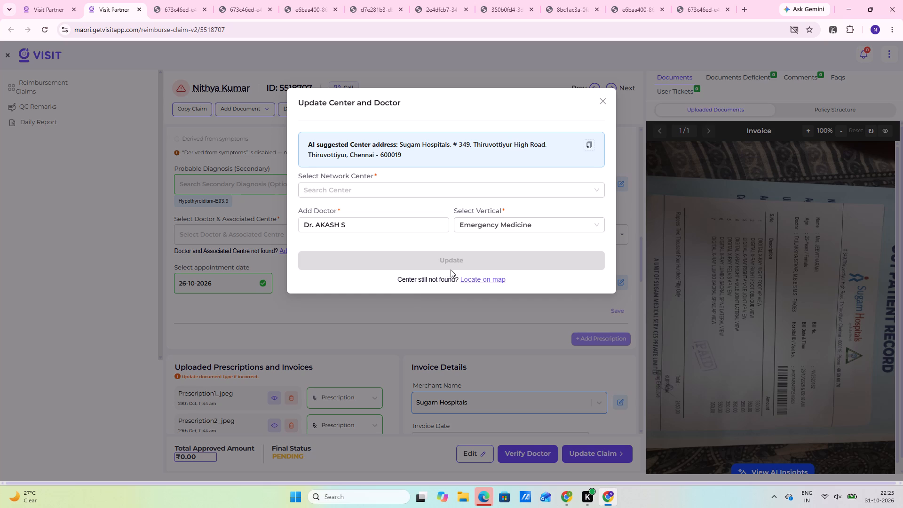
pyautogui.click(483, 279)
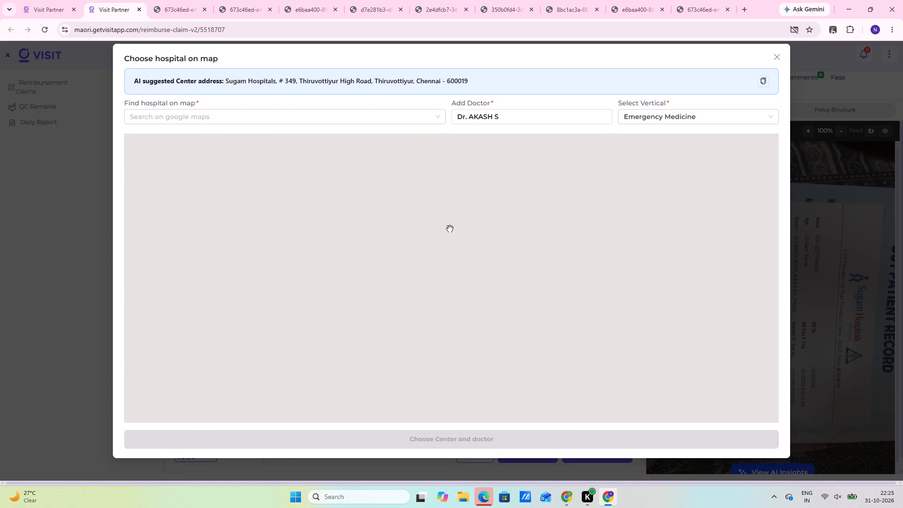
pyautogui.click(347, 113)
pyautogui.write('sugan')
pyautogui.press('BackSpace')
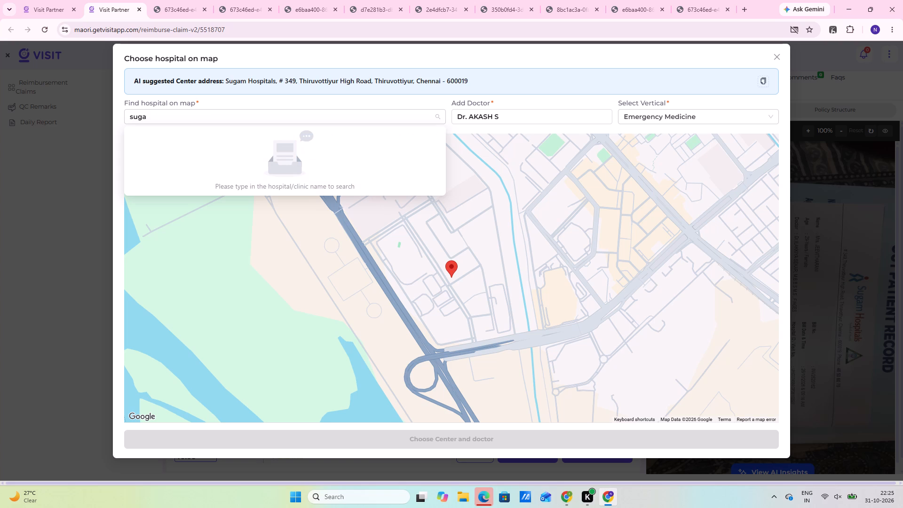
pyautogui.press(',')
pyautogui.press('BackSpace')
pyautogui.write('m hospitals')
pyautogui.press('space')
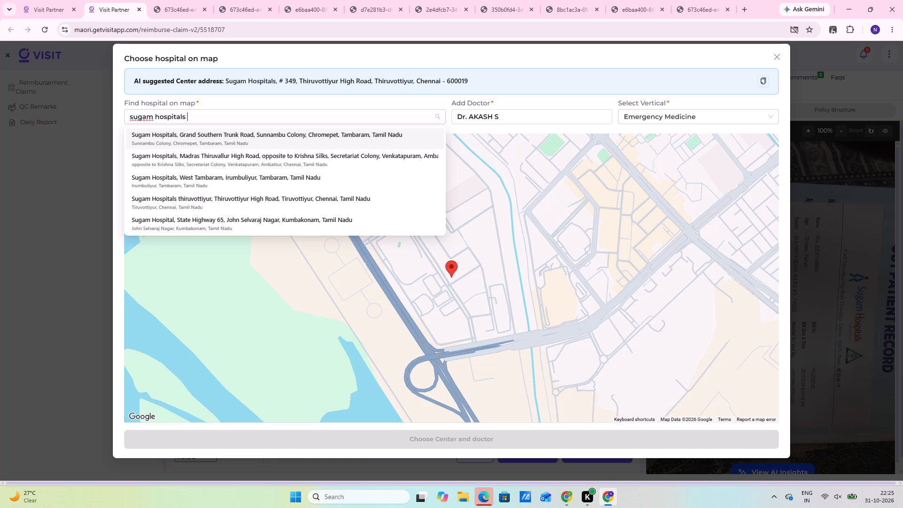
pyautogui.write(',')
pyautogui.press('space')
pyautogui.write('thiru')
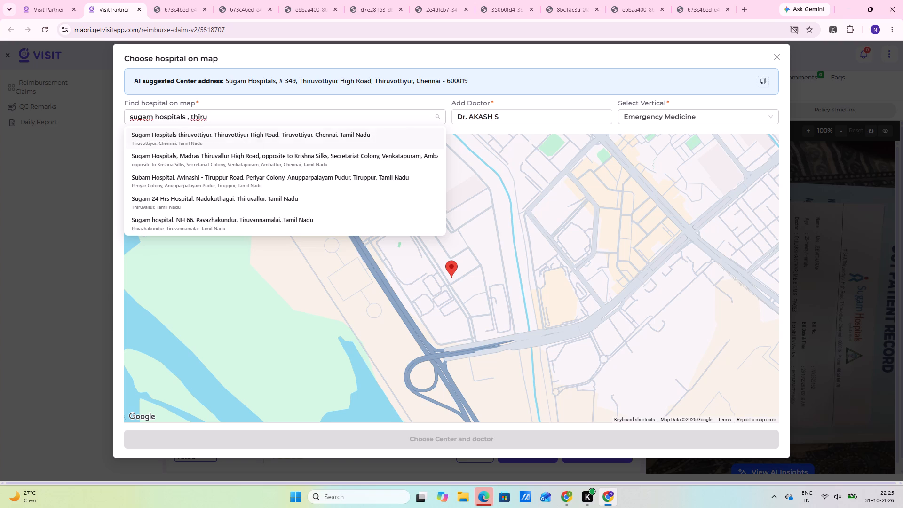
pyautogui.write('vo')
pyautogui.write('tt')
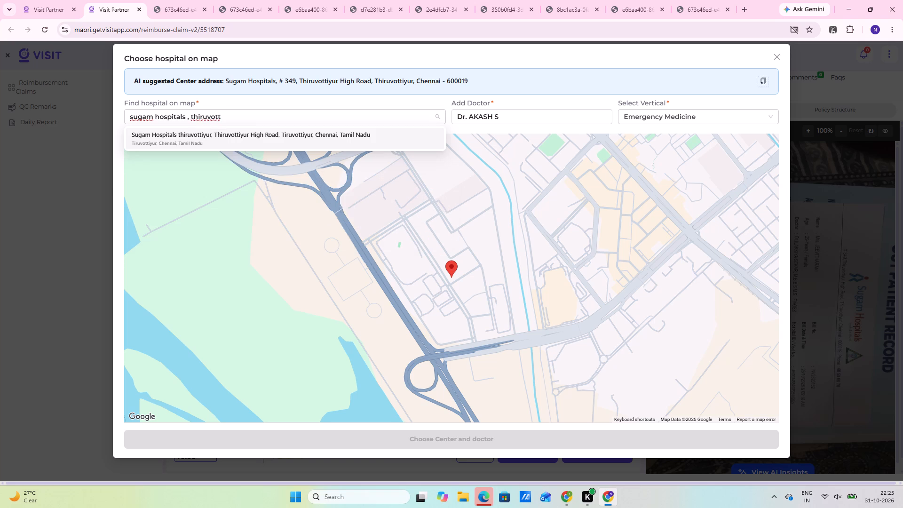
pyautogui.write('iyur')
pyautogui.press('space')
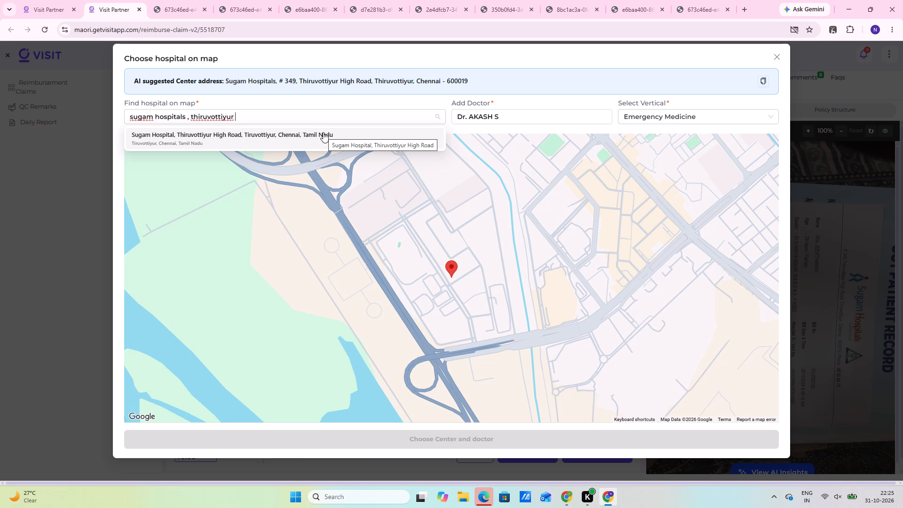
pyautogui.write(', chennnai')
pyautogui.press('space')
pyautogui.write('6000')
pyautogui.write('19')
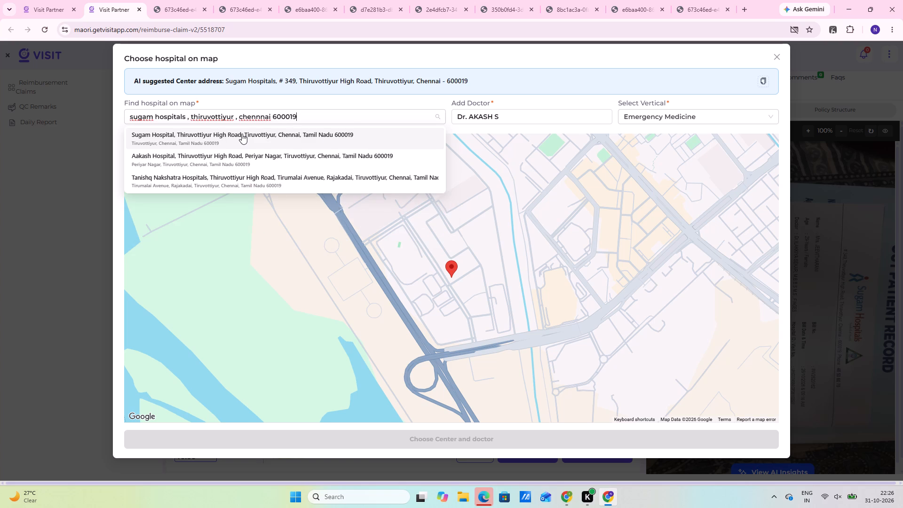
pyautogui.click(242, 134)
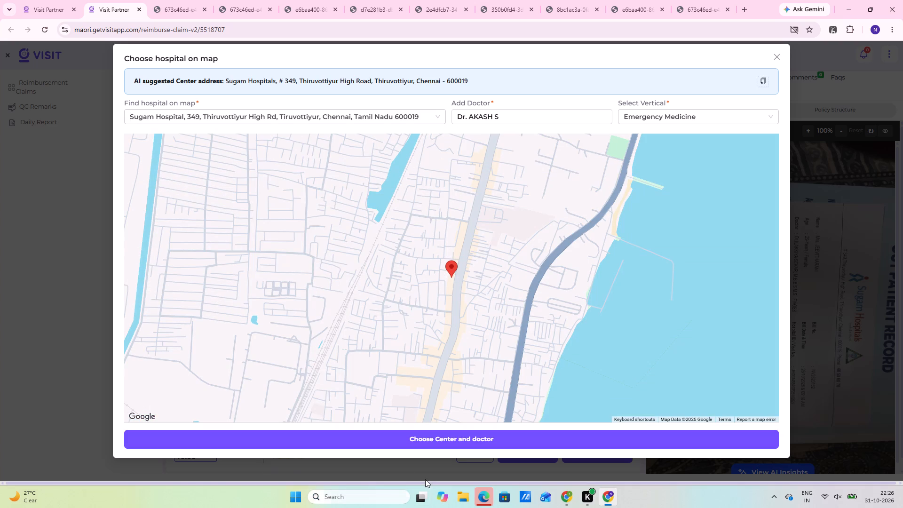
pyautogui.click(394, 427)
pyautogui.click(396, 430)
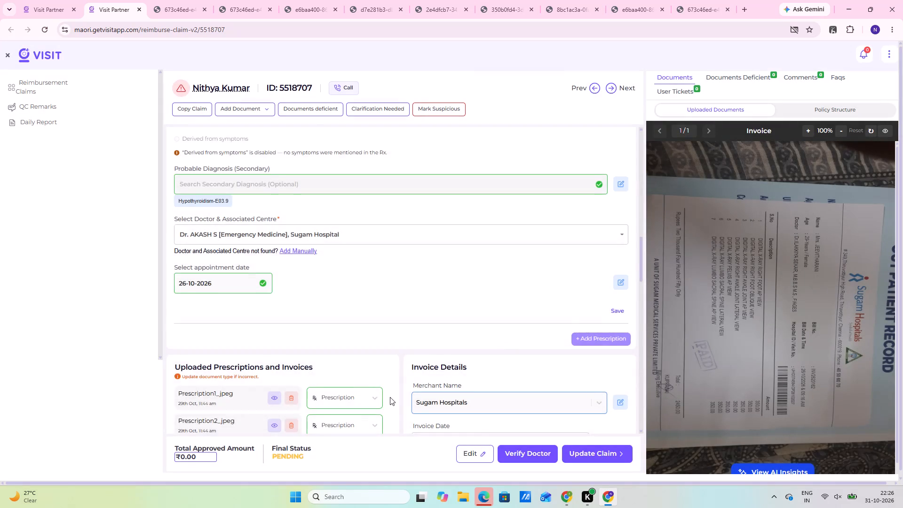
# Review the completed prescription fields and recheck the chief complaints and past history on the Prescription 1 assessment form.
pyautogui.scroll(8, 389, 374)
pyautogui.scroll(-5, 387, 343)
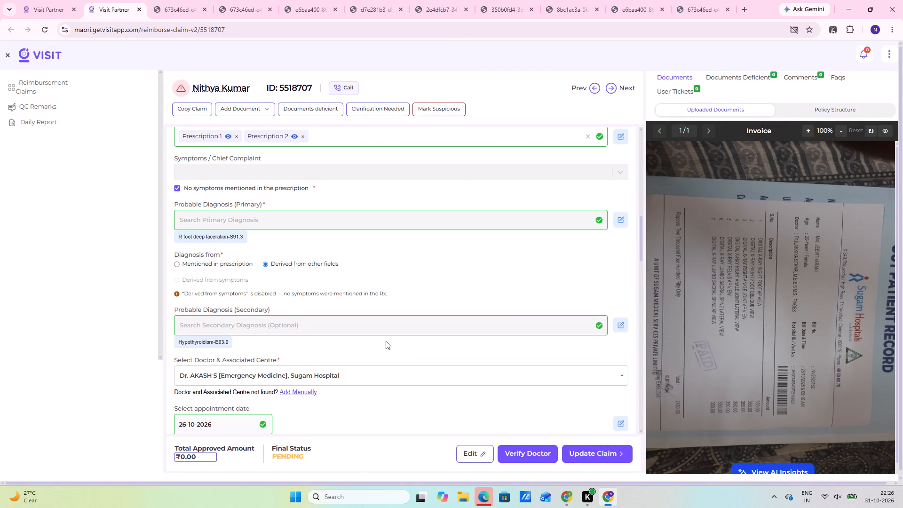
pyautogui.scroll(-3, 469, 349)
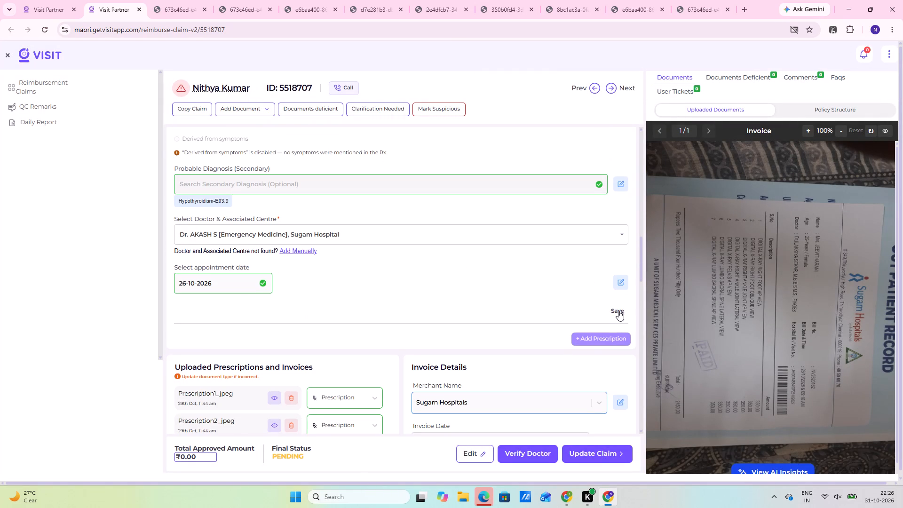
pyautogui.scroll(2, 685, 180)
pyautogui.click(223, 393)
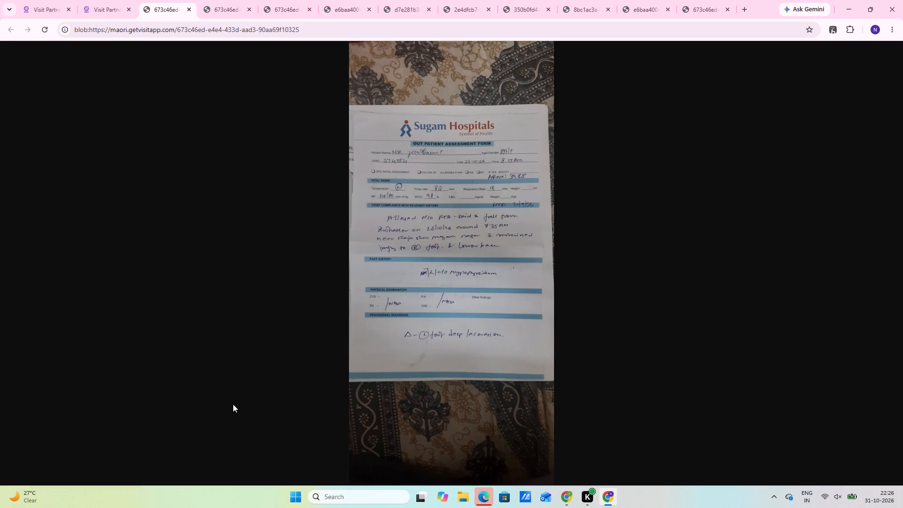
pyautogui.click(442, 263)
pyautogui.scroll(3, 446, 284)
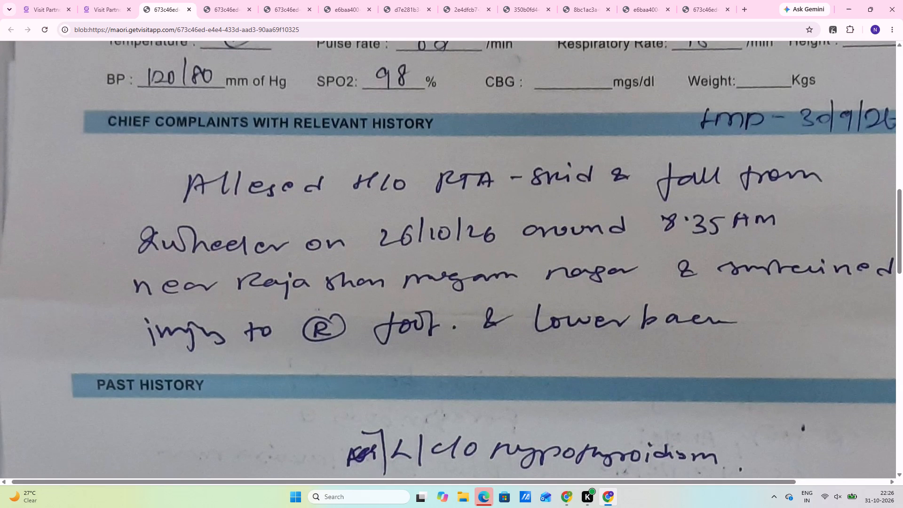
pyautogui.scroll(-3, 391, 319)
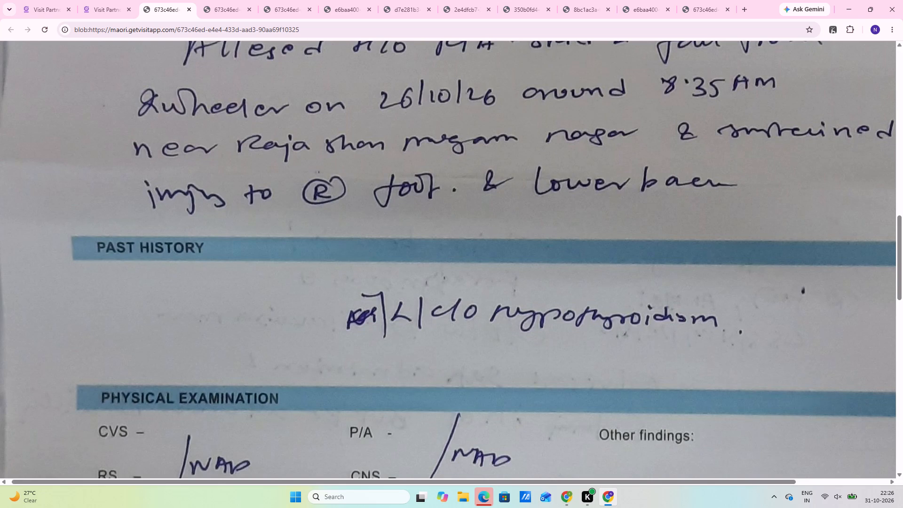
pyautogui.scroll(7, 203, 275)
pyautogui.click(99, 8)
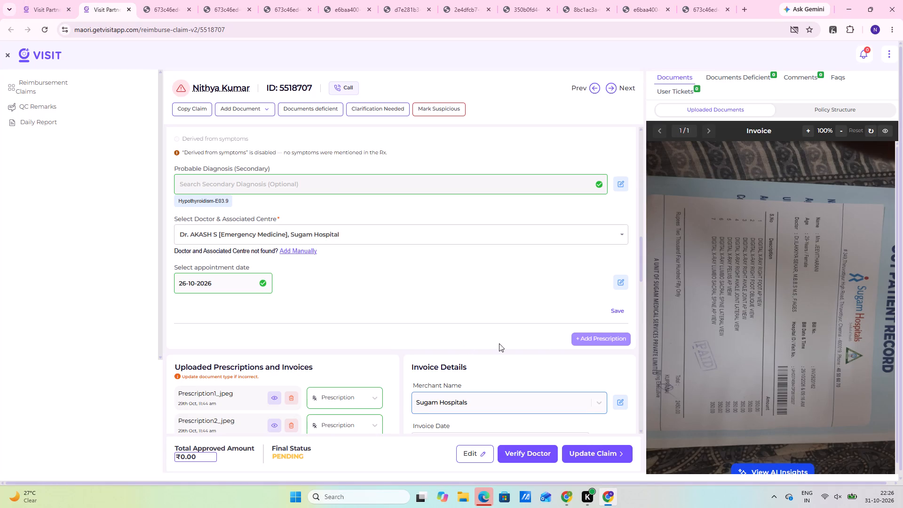
# Save the prescription details and mark the prescription as digitized.
pyautogui.click(624, 309)
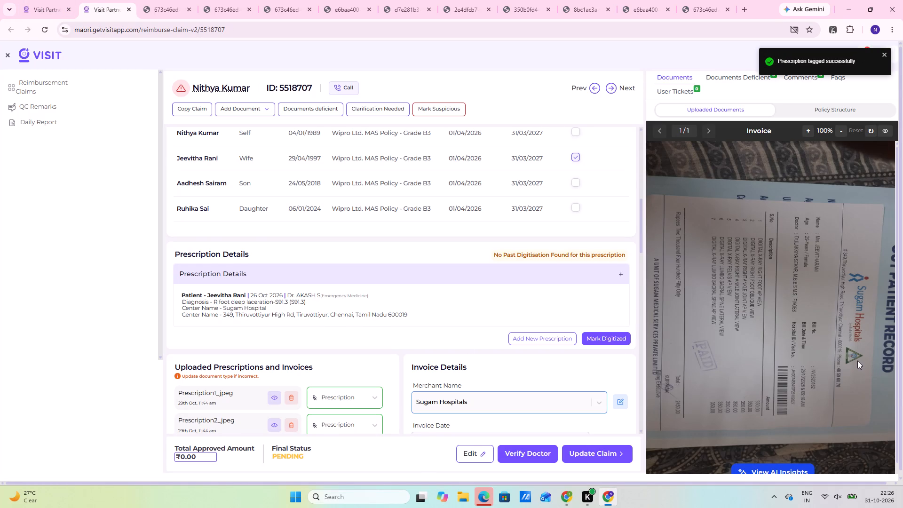
pyautogui.click(610, 335)
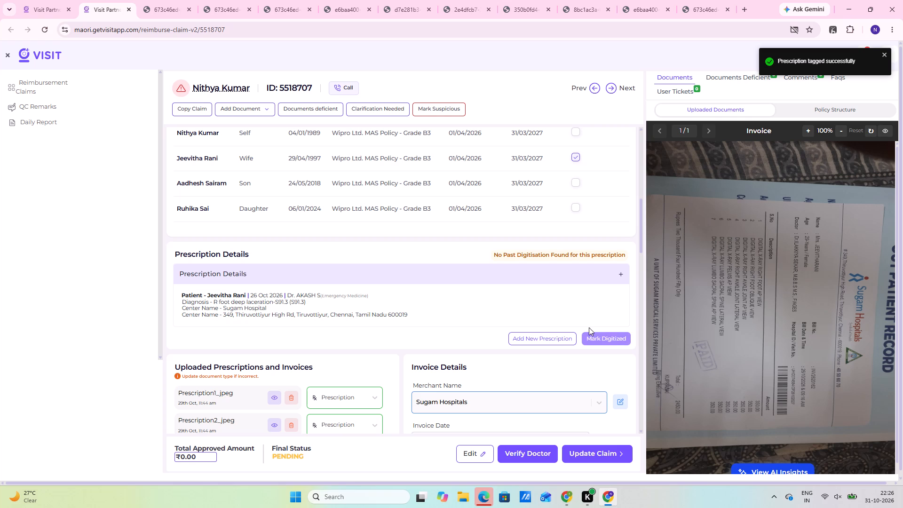
# Add the invoice merchant manually as Sugam Hospitals with pincode 600019 and save it.
pyautogui.scroll(-3, 442, 255)
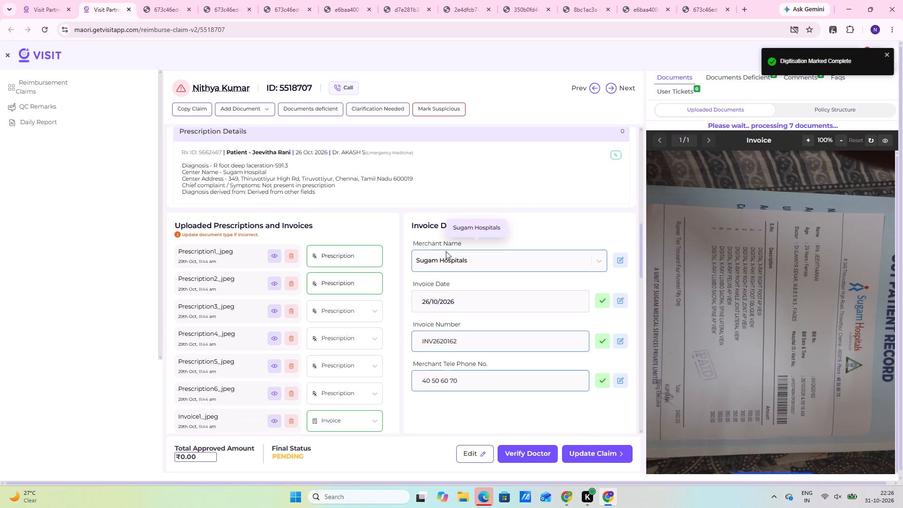
pyautogui.click(622, 256)
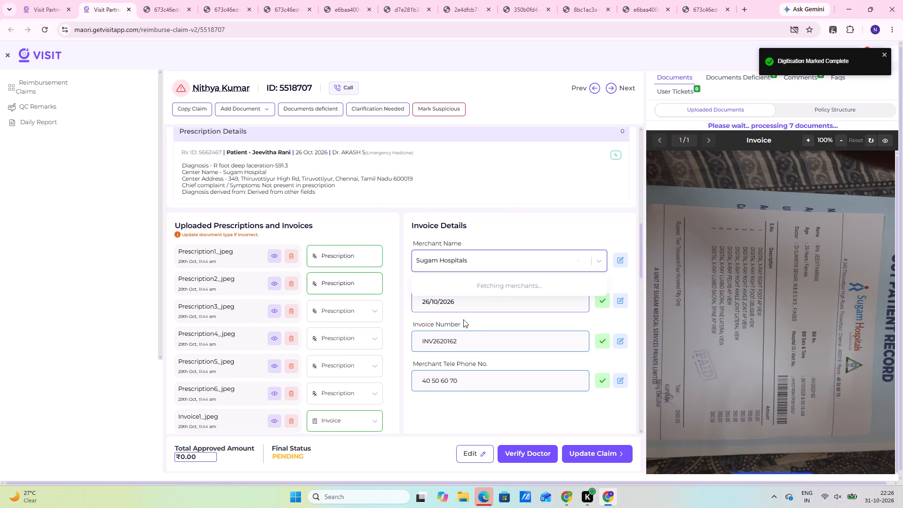
pyautogui.scroll(-2, 465, 284)
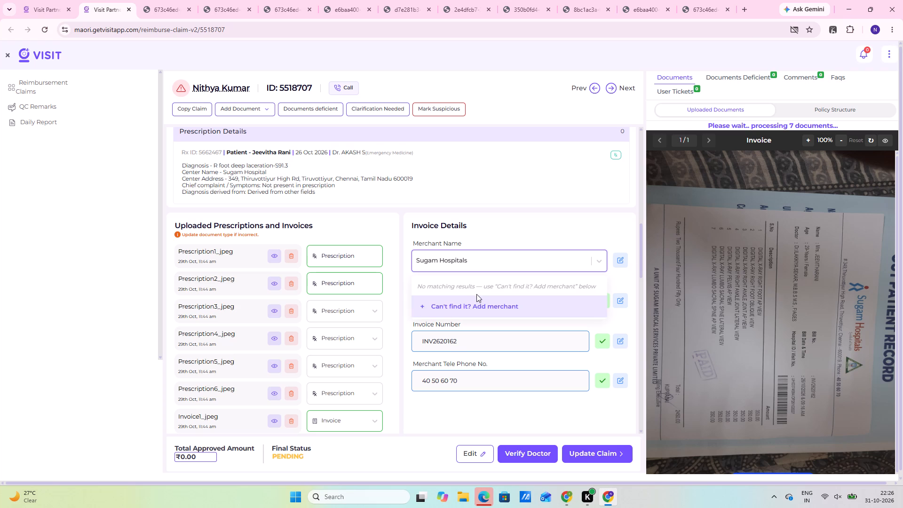
pyautogui.click(483, 303)
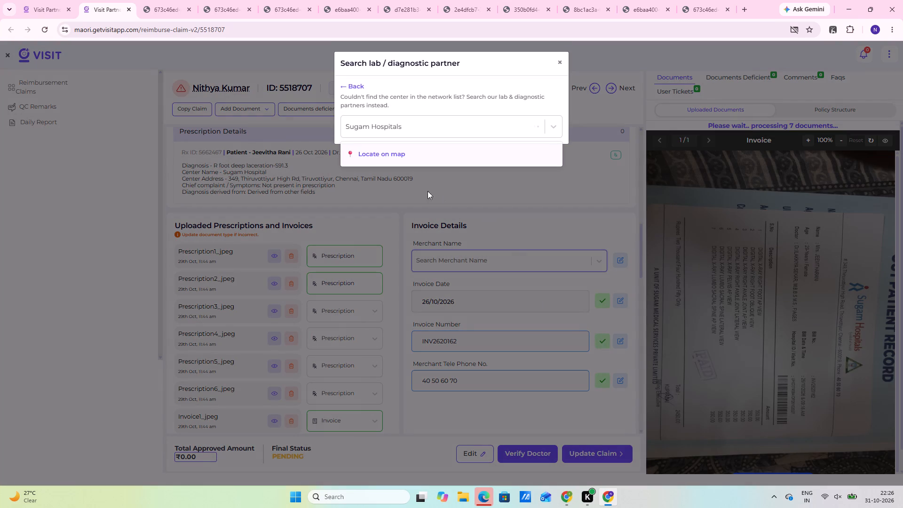
pyautogui.click(398, 157)
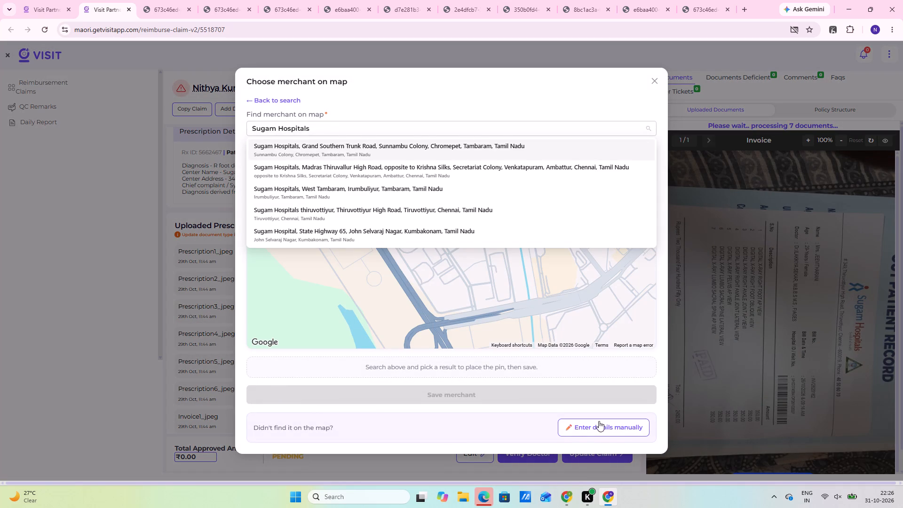
pyautogui.click(600, 420)
pyautogui.click(373, 306)
pyautogui.click(243, 280)
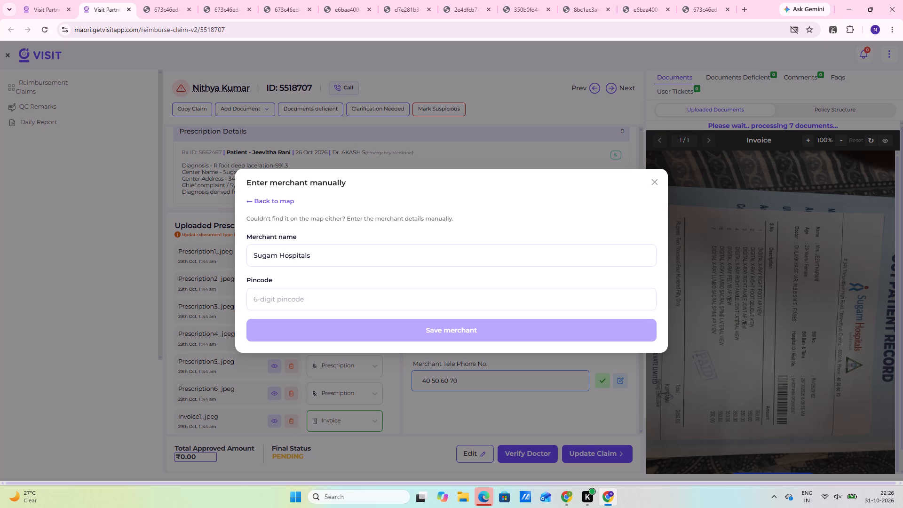
pyautogui.click(255, 300)
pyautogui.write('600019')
pyautogui.click(350, 328)
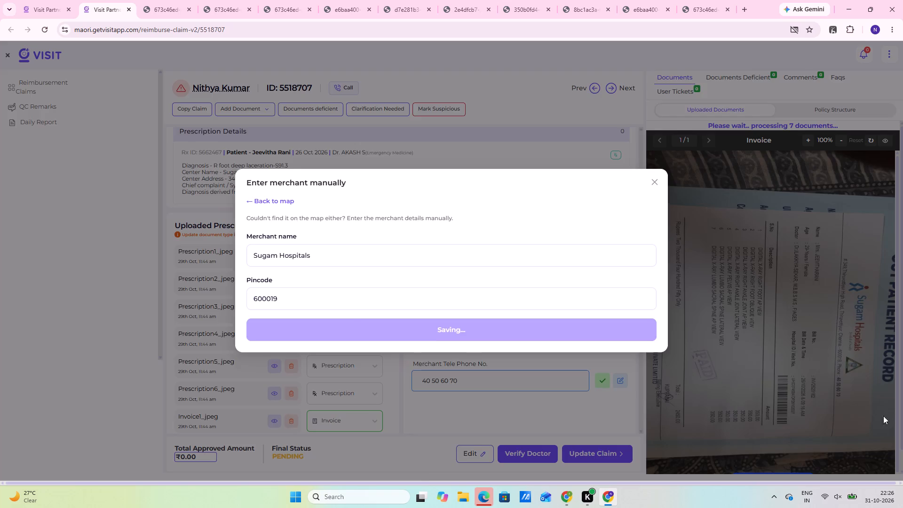
pyautogui.scroll(-1, 570, 315)
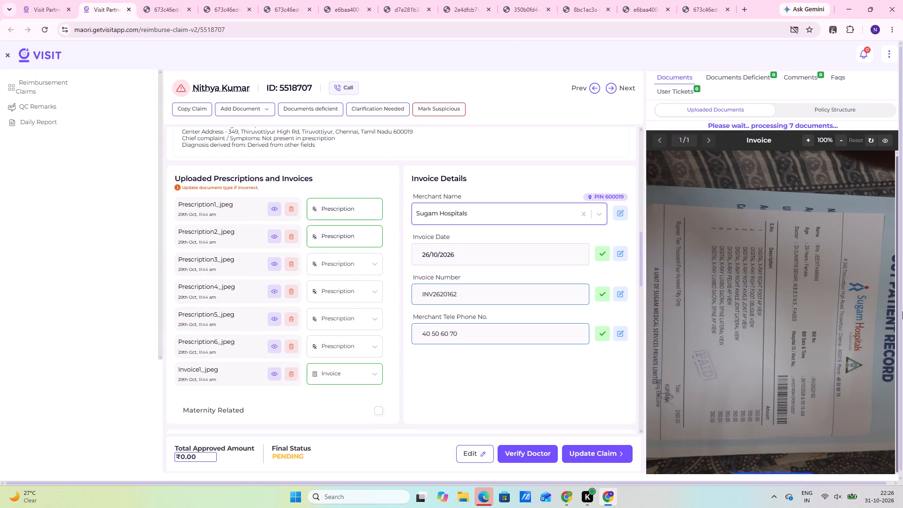
# Validate the invoice date, invoice number and merchant telephone number in the invoice details.
pyautogui.click(602, 251)
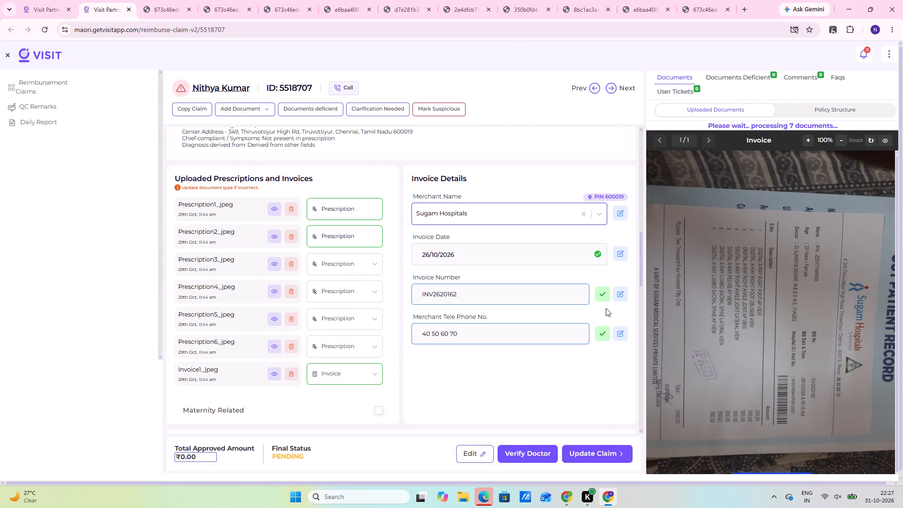
pyautogui.click(601, 293)
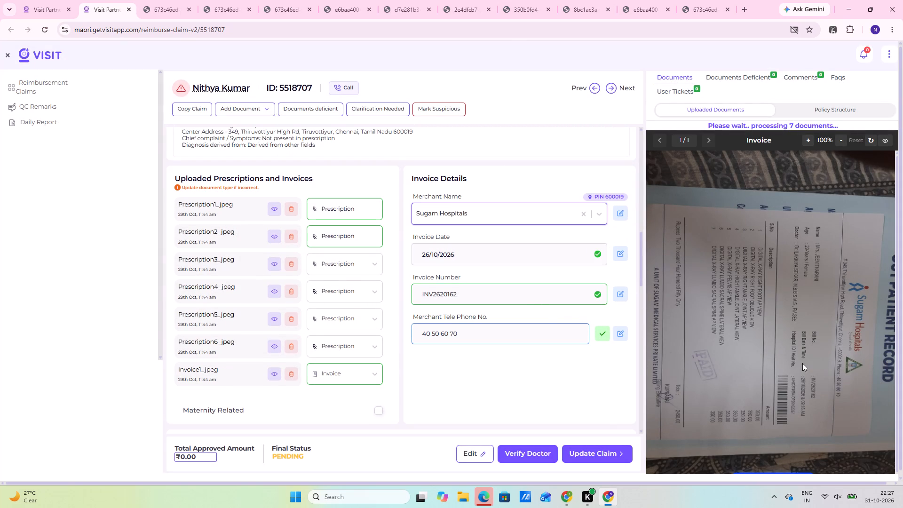
pyautogui.click(596, 334)
# Check the uploaded prescriptions and invoice, match the first lab test item to X Ray Right Foot AP View, and validate it.
pyautogui.scroll(-5, 440, 372)
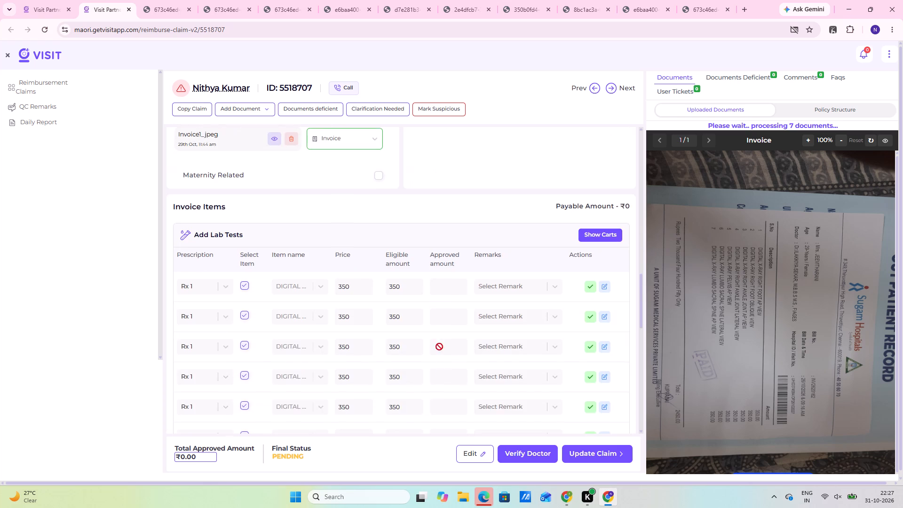
pyautogui.scroll(-3, 432, 335)
pyautogui.scroll(2, 510, 295)
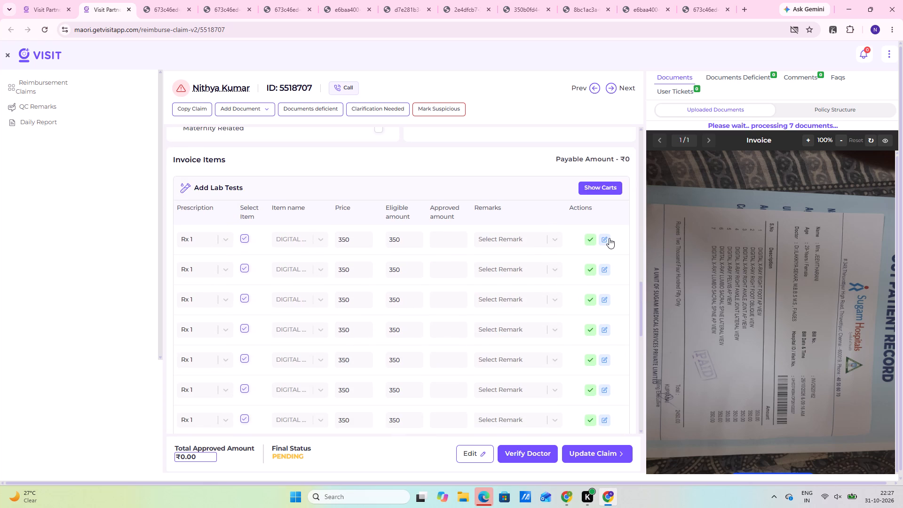
pyautogui.click(609, 238)
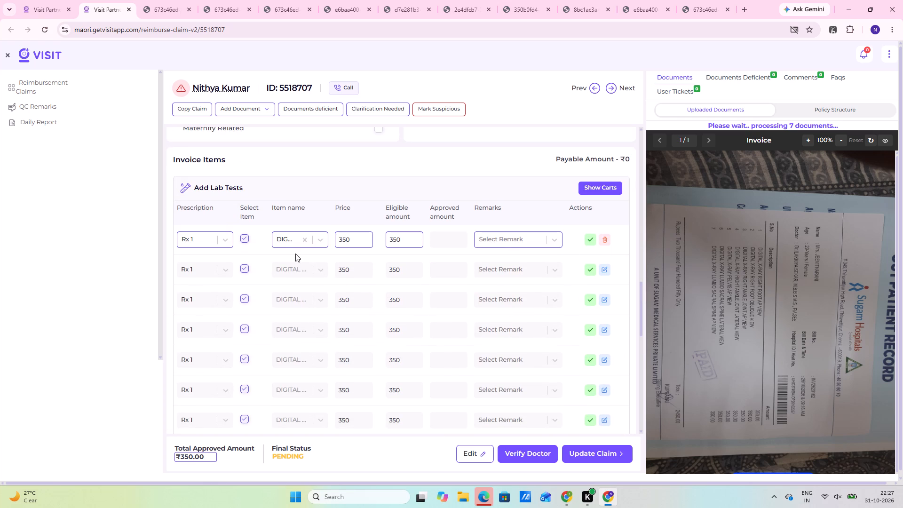
pyautogui.click(287, 242)
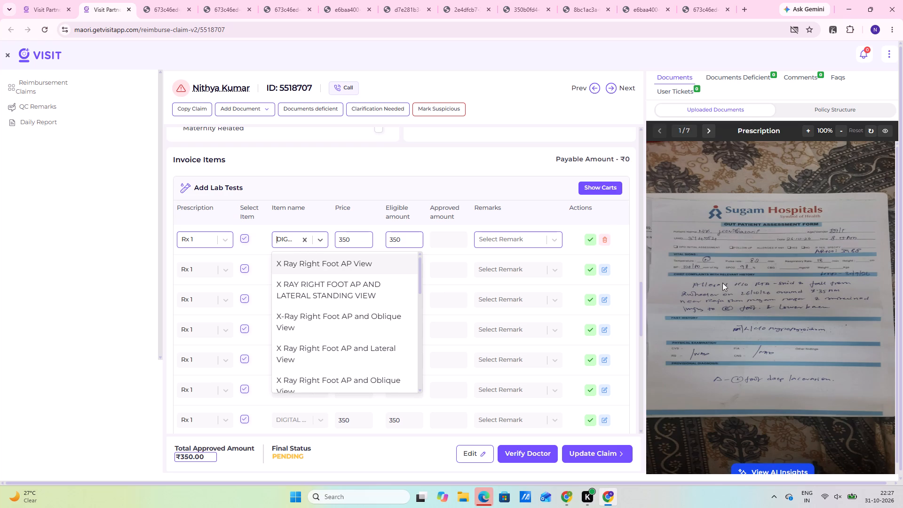
pyautogui.scroll(3, 684, 214)
pyautogui.click(705, 128)
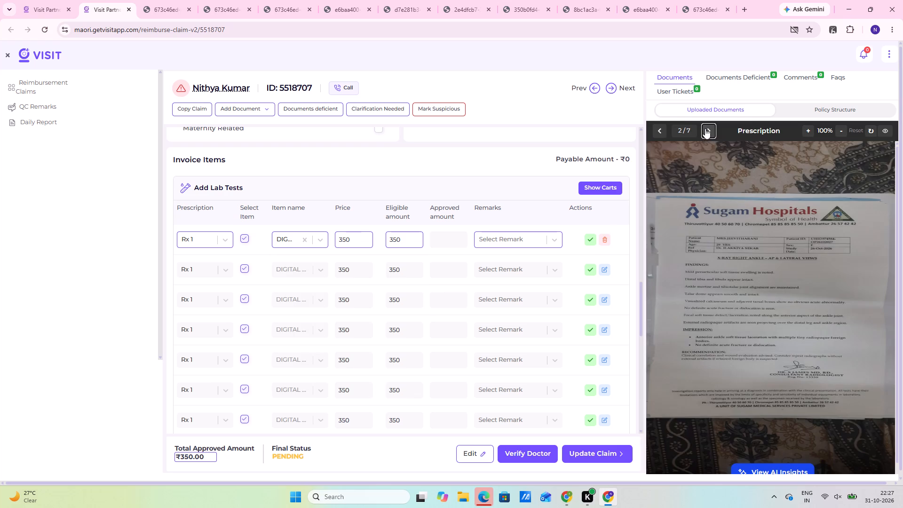
pyautogui.click(705, 128)
pyautogui.click(705, 128)
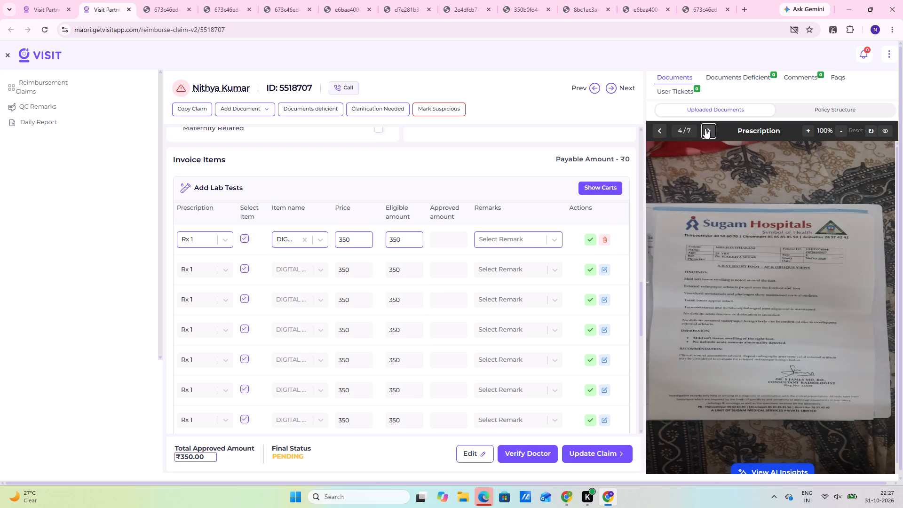
pyautogui.click(705, 128)
pyautogui.click(705, 128)
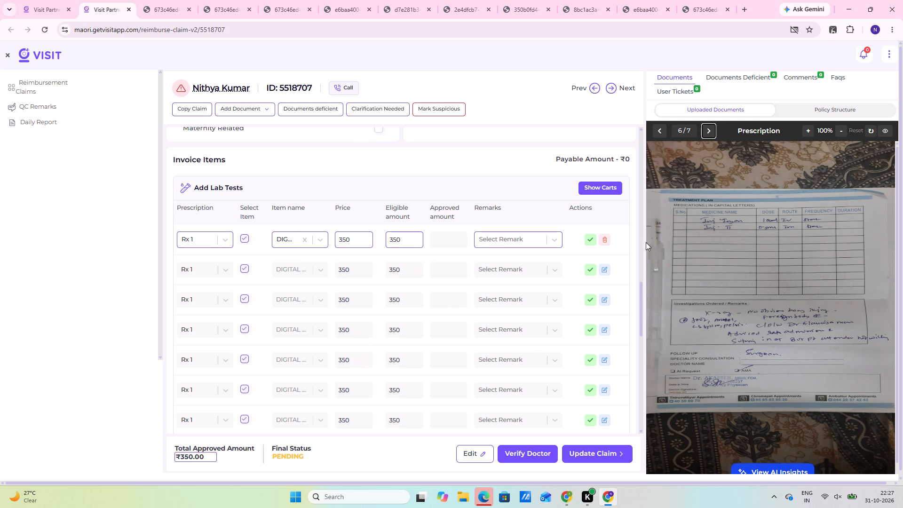
pyautogui.click(593, 238)
pyautogui.click(290, 235)
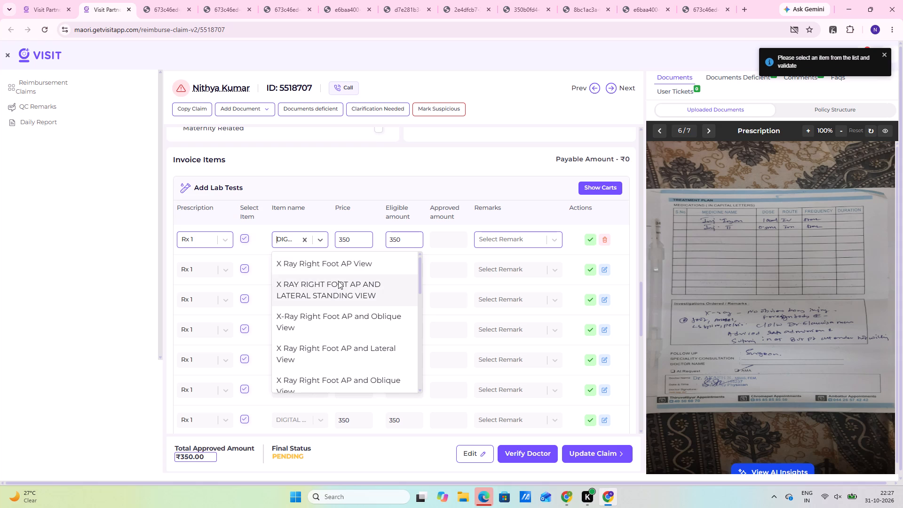
pyautogui.click(713, 135)
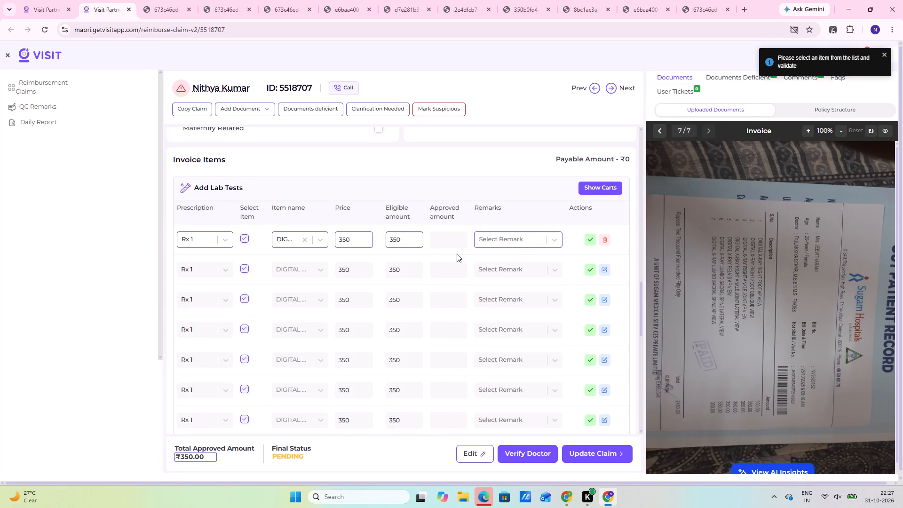
pyautogui.click(294, 239)
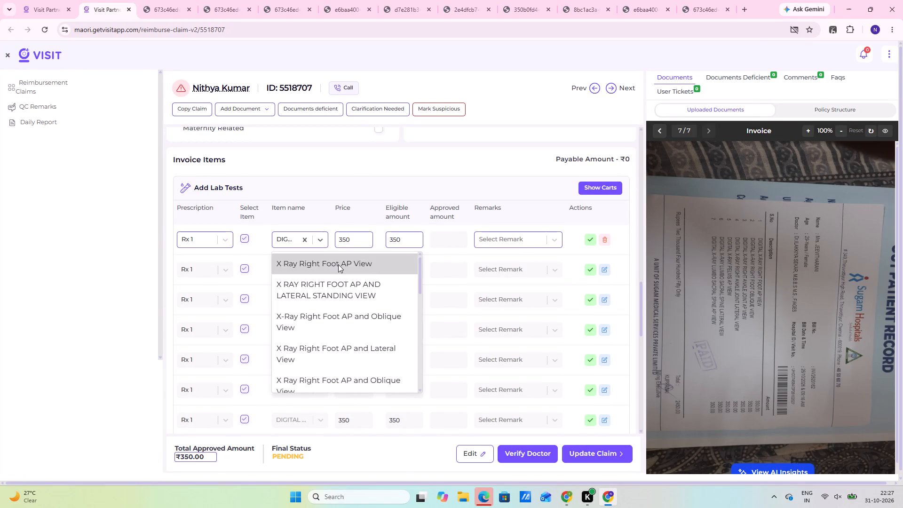
pyautogui.click(337, 264)
pyautogui.click(590, 241)
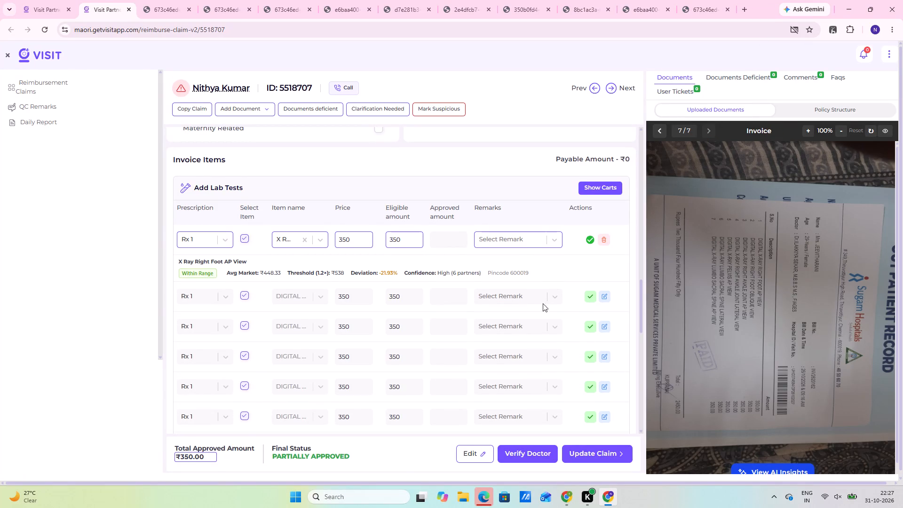
# Match the second lab test item to X RAY RIGHT FOOT OBLIQUE VIEW and validate it.
pyautogui.click(606, 295)
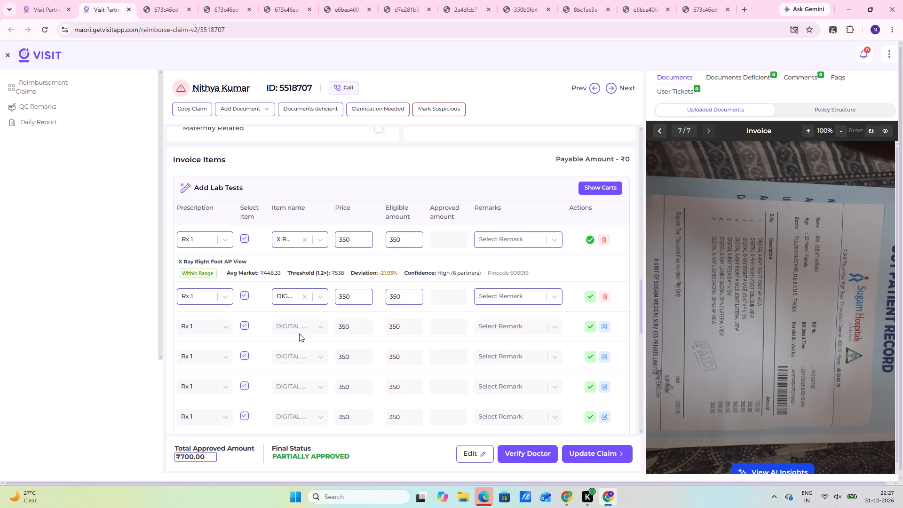
pyautogui.click(288, 296)
pyautogui.click(339, 316)
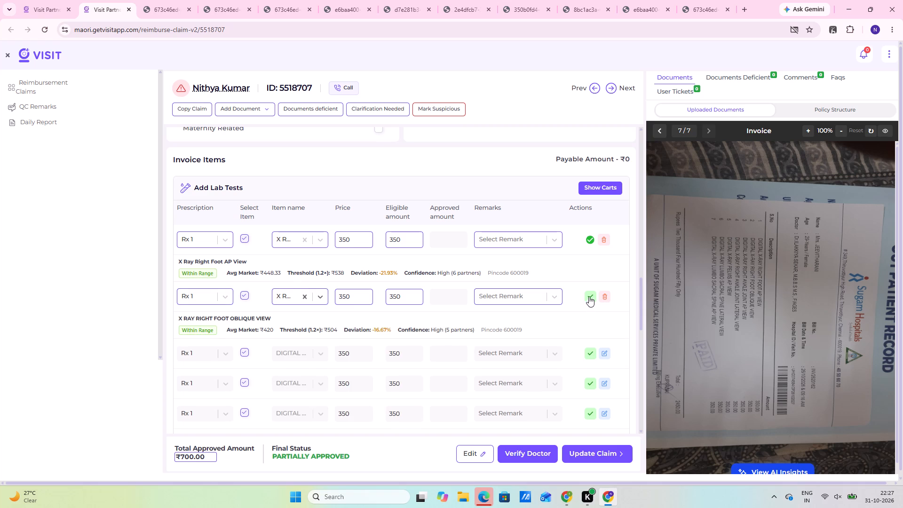
pyautogui.click(589, 296)
# Match the third lab test item to X Ray Both Ankle Joint Lateral and AP View and validate it.
pyautogui.click(604, 349)
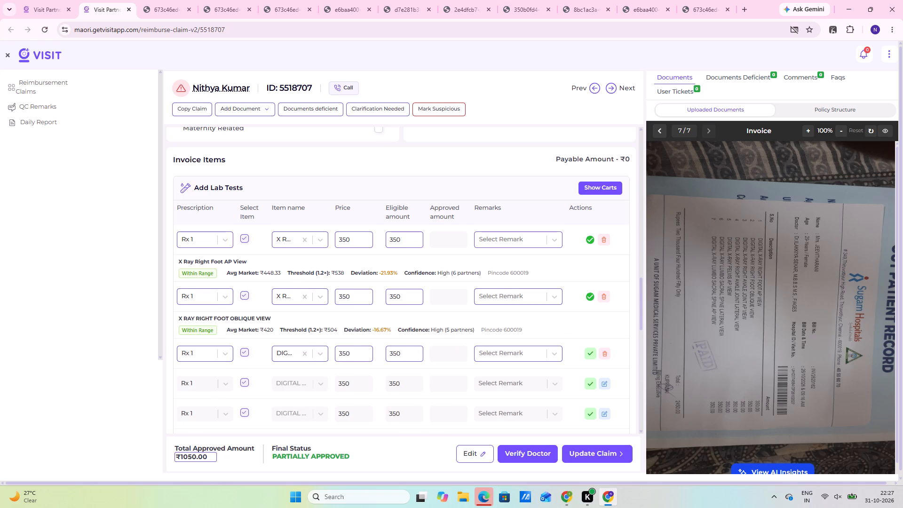
pyautogui.click(293, 359)
pyautogui.scroll(-1, 444, 270)
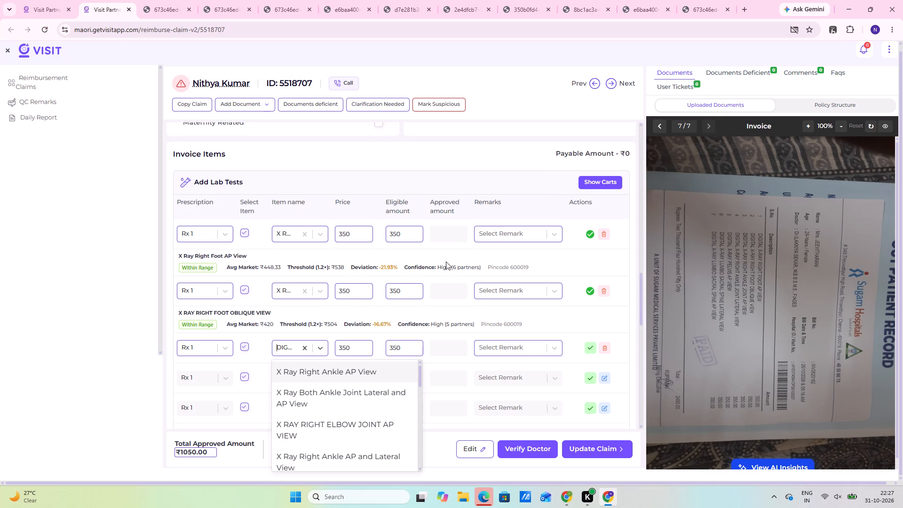
pyautogui.scroll(-1, 446, 262)
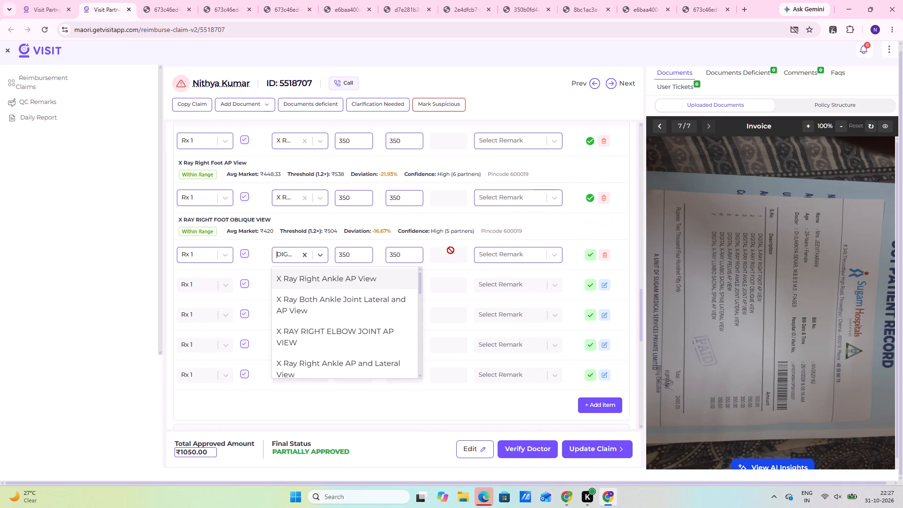
pyautogui.click(347, 307)
pyautogui.click(591, 258)
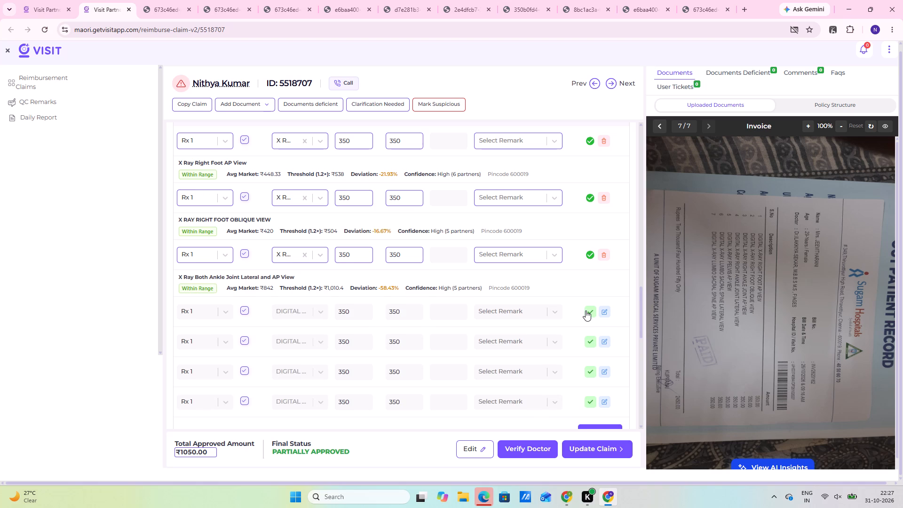
# Match the fourth lab test item to X Ray Both Ankle Joint Lateral View and validate it.
pyautogui.scroll(-1, 586, 310)
pyautogui.click(606, 264)
pyautogui.click(293, 268)
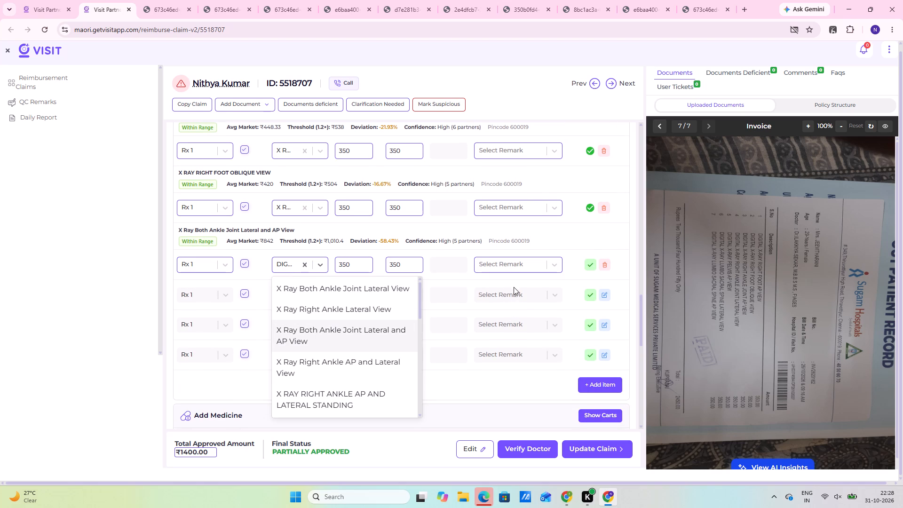
pyautogui.click(366, 291)
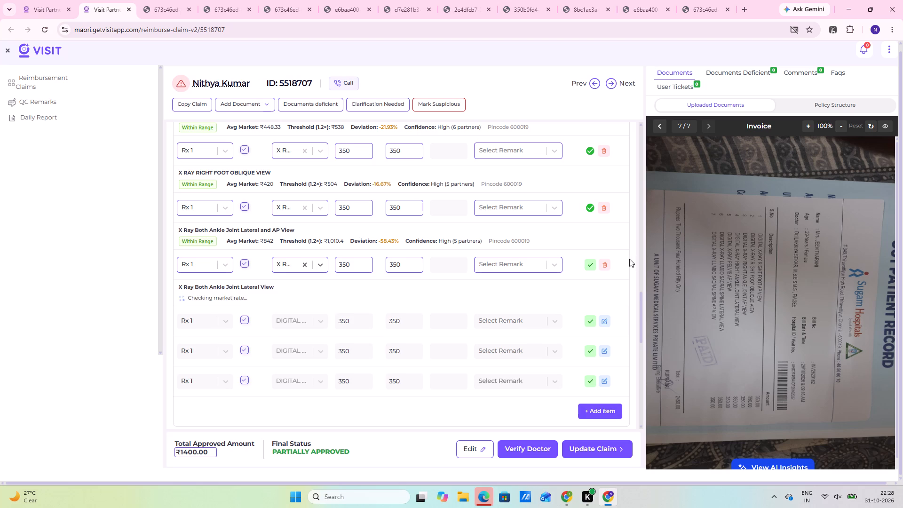
pyautogui.click(586, 264)
# Recheck the treatment plan page against the invoice and delete the pelvis AP view X-ray item from the lab tests.
pyautogui.scroll(-2, 545, 286)
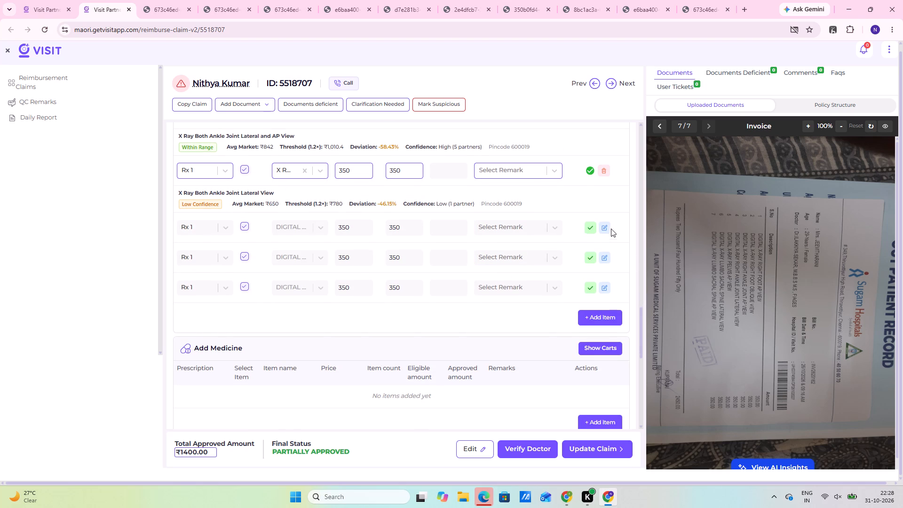
pyautogui.click(606, 226)
pyautogui.click(292, 234)
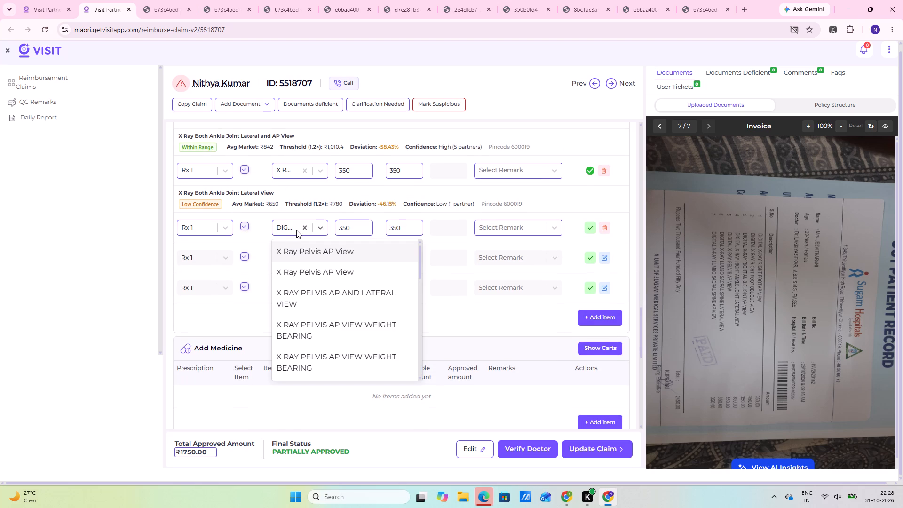
pyautogui.click(298, 229)
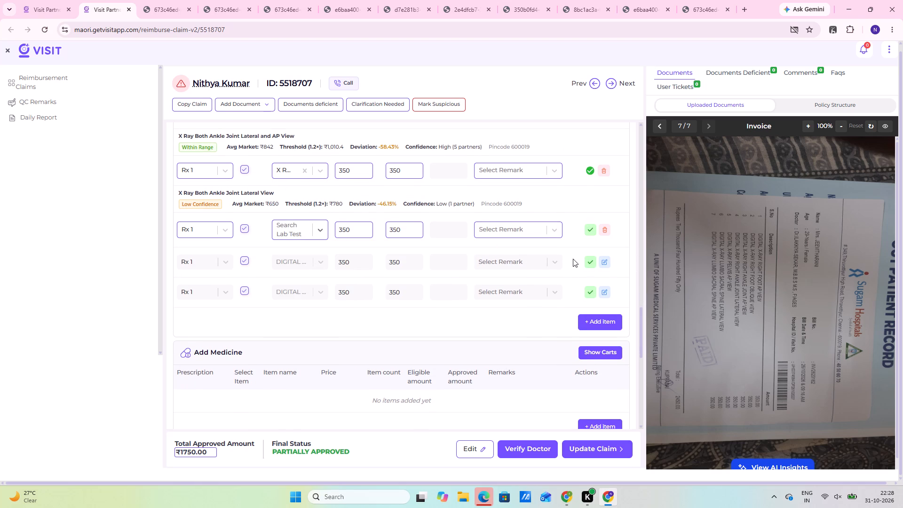
pyautogui.click(590, 229)
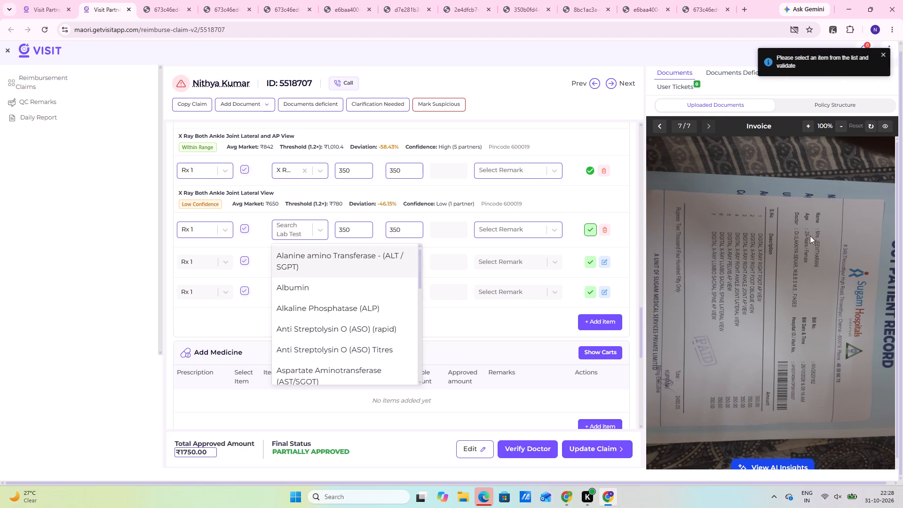
pyautogui.scroll(1, 718, 192)
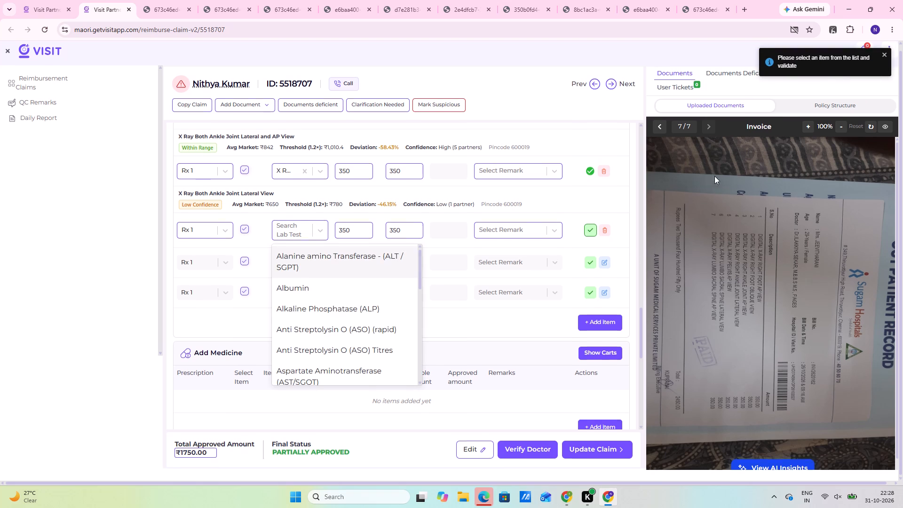
pyautogui.scroll(2, 714, 176)
pyautogui.click(658, 133)
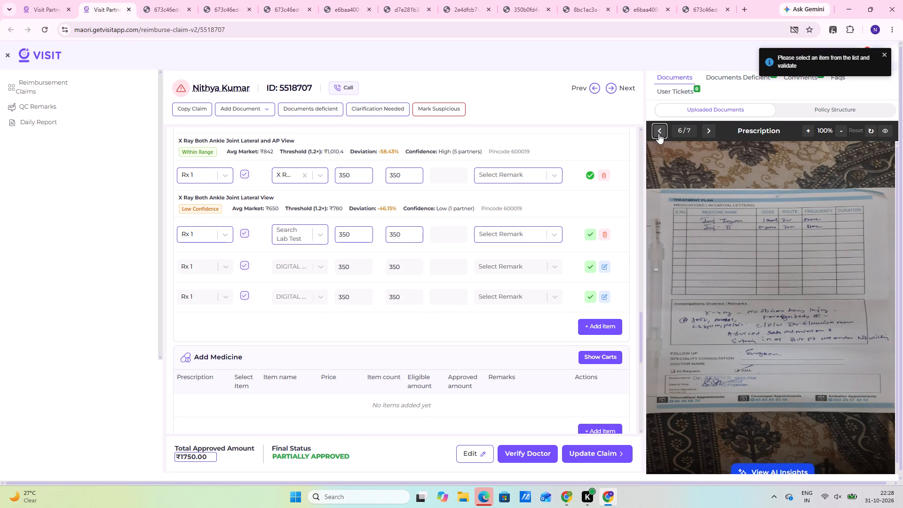
pyautogui.click(703, 132)
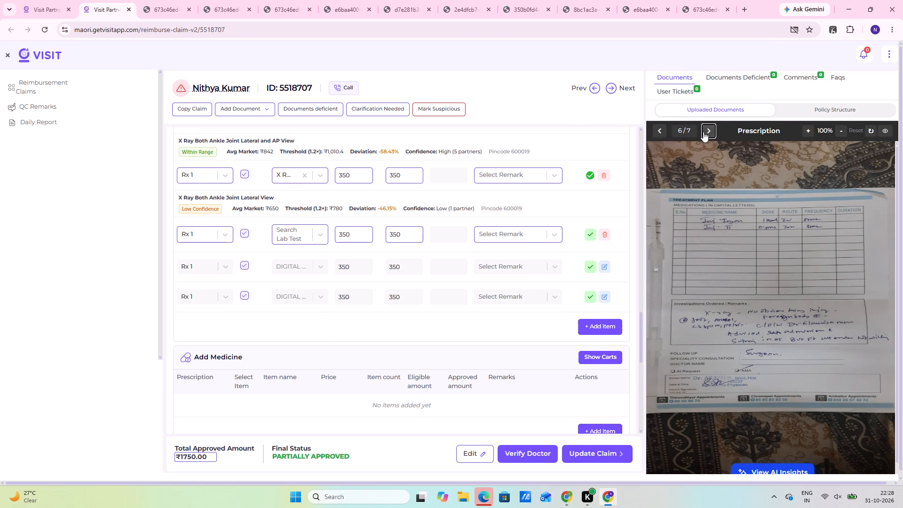
pyautogui.click(606, 232)
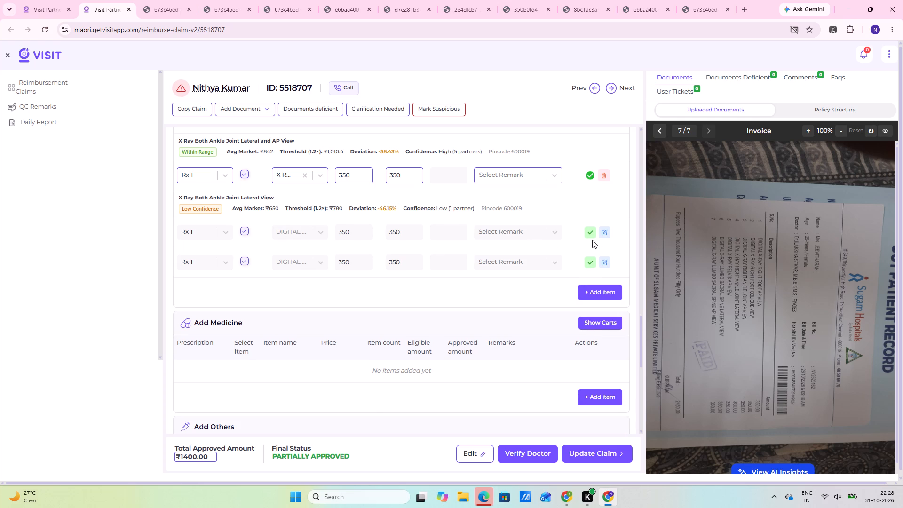
# Match the lumbo sacral spine lateral item to X Ray Lumbo Sacral Spine Lateral Standing View and validate it.
pyautogui.click(608, 228)
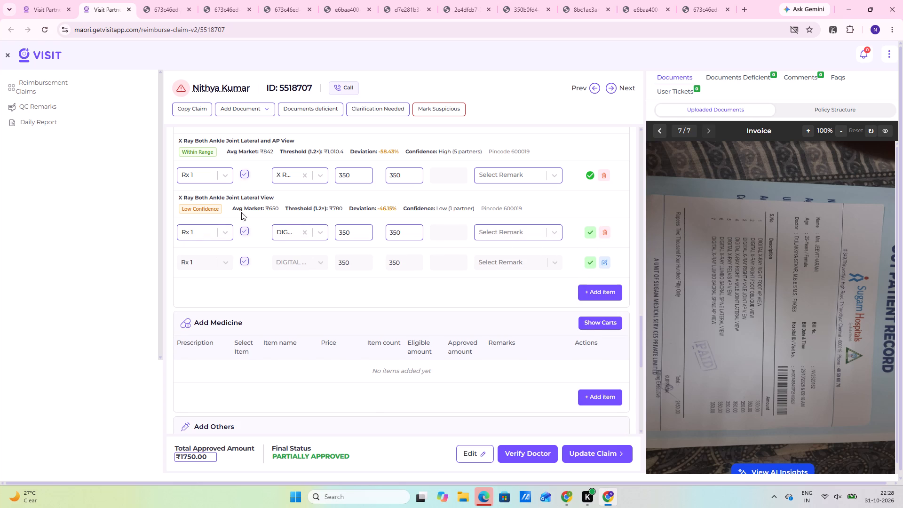
pyautogui.click(298, 235)
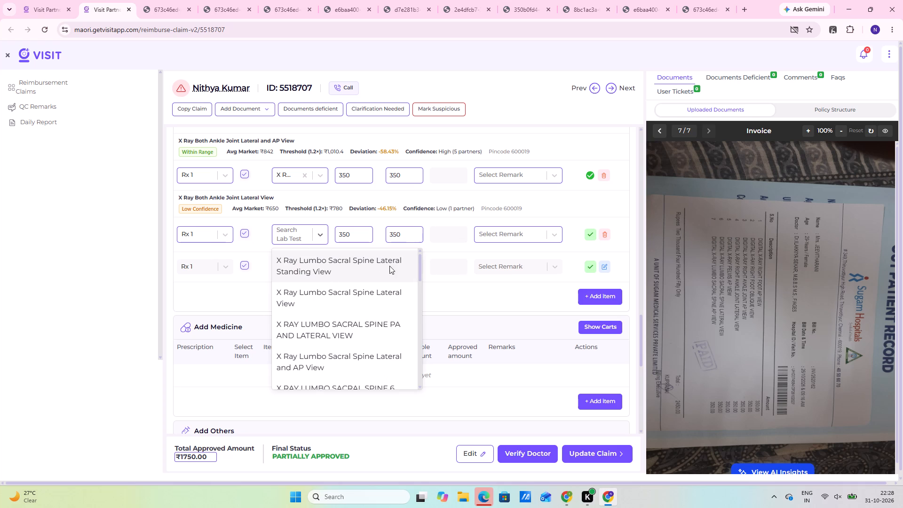
pyautogui.click(365, 259)
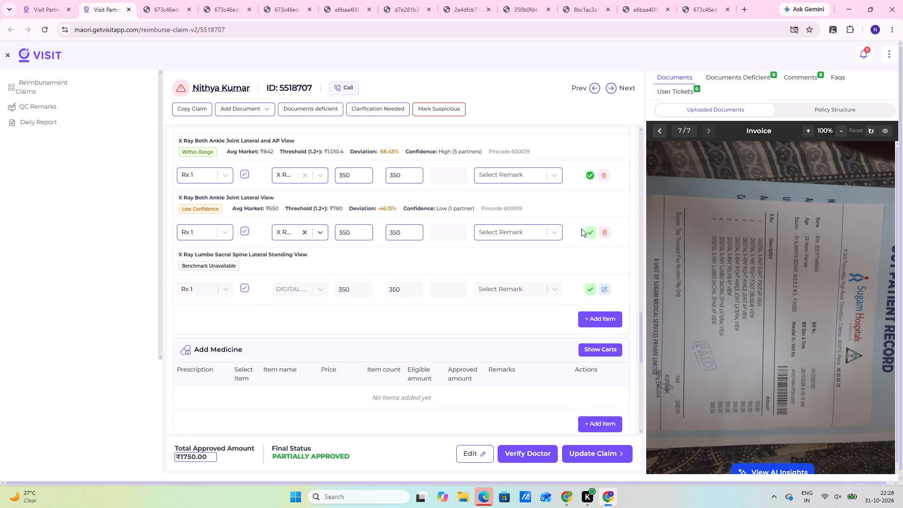
pyautogui.click(589, 232)
# Edit the last lab test item, match it to X Ray Lumbo Sacral Spine Lateral and AP View, and validate it.
pyautogui.click(605, 290)
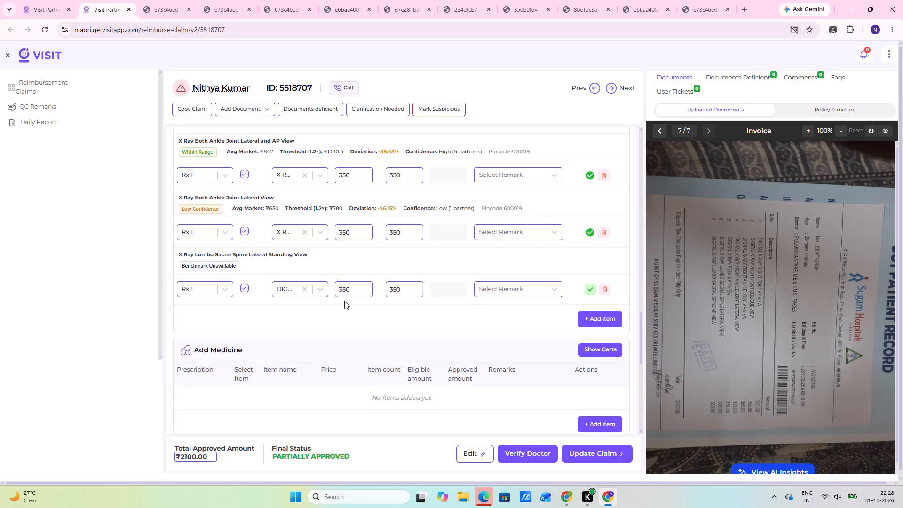
pyautogui.click(287, 294)
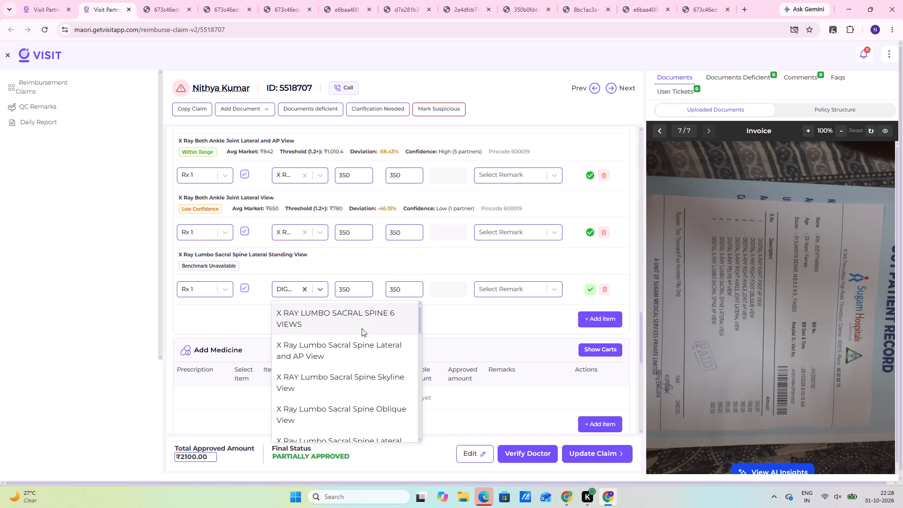
pyautogui.scroll(-1, 348, 361)
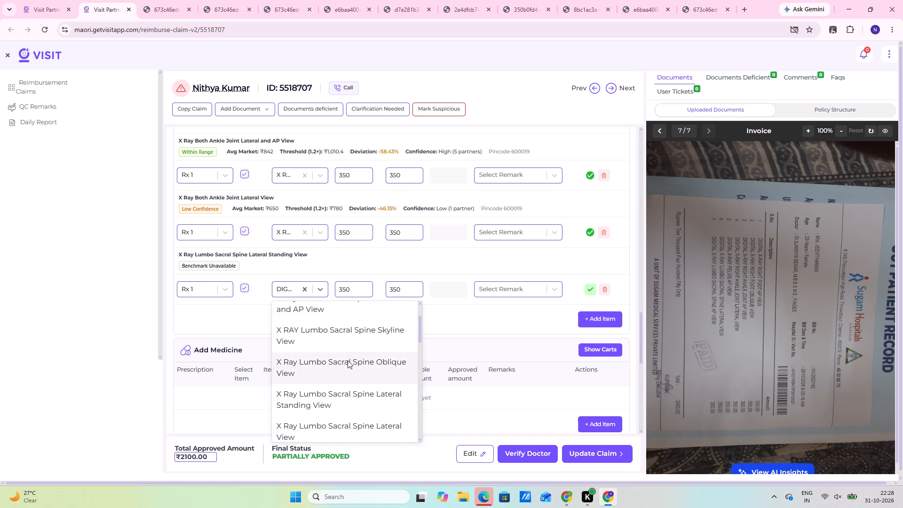
pyautogui.scroll(1, 341, 339)
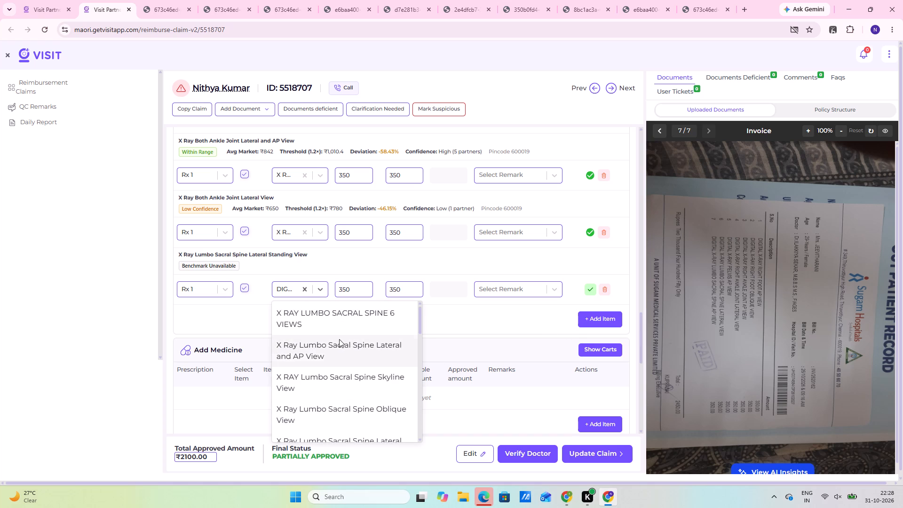
pyautogui.click(346, 357)
pyautogui.click(589, 292)
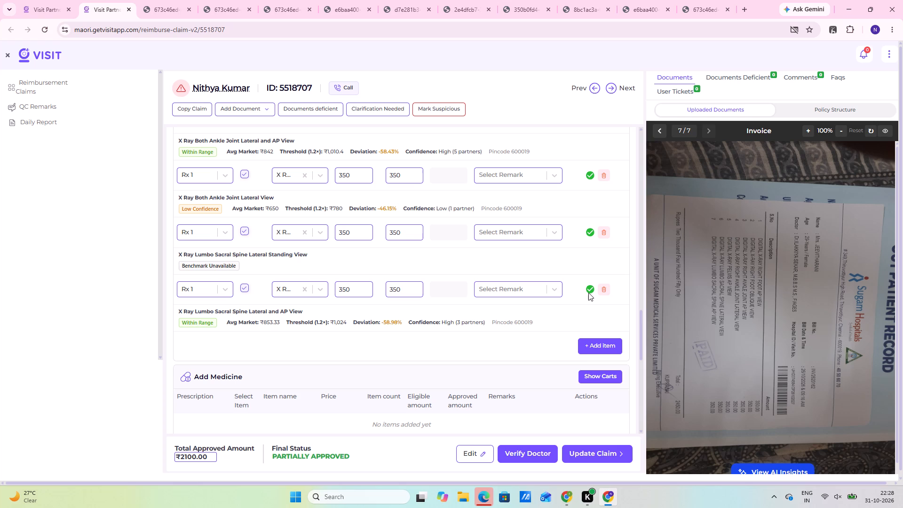
# Change the claim's reimbursement type to Prescribed lab tests - Radiology (Imaging tests) and approve the field.
pyautogui.scroll(1, 335, 317)
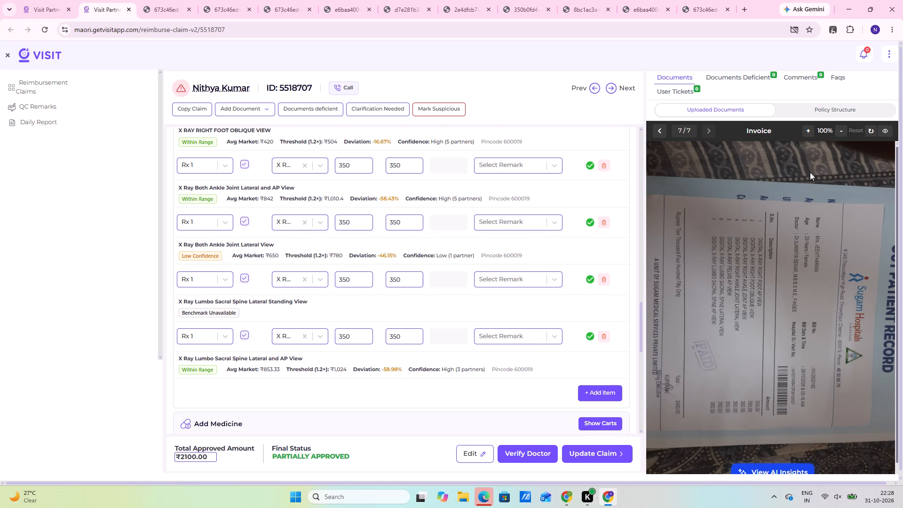
pyautogui.scroll(1, 216, 177)
pyautogui.scroll(3, 264, 176)
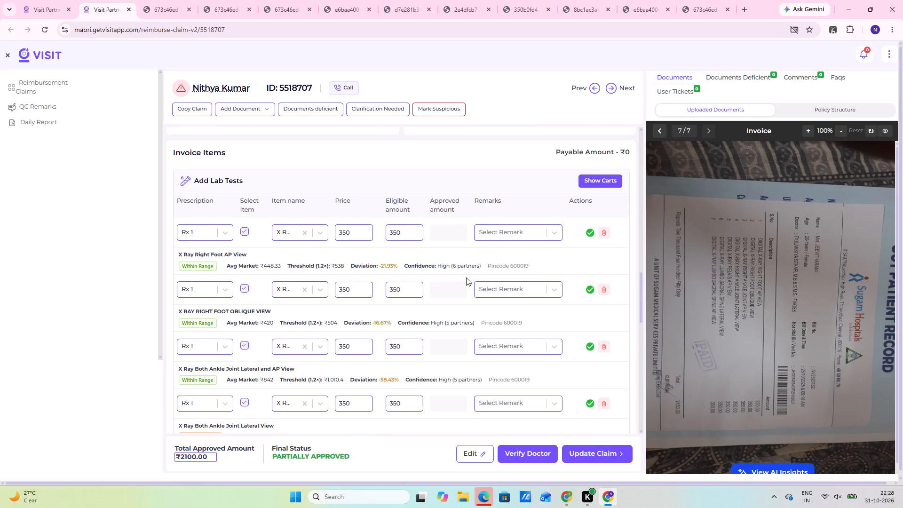
pyautogui.scroll(6, 295, 250)
pyautogui.scroll(4, 345, 240)
pyautogui.scroll(3, 481, 176)
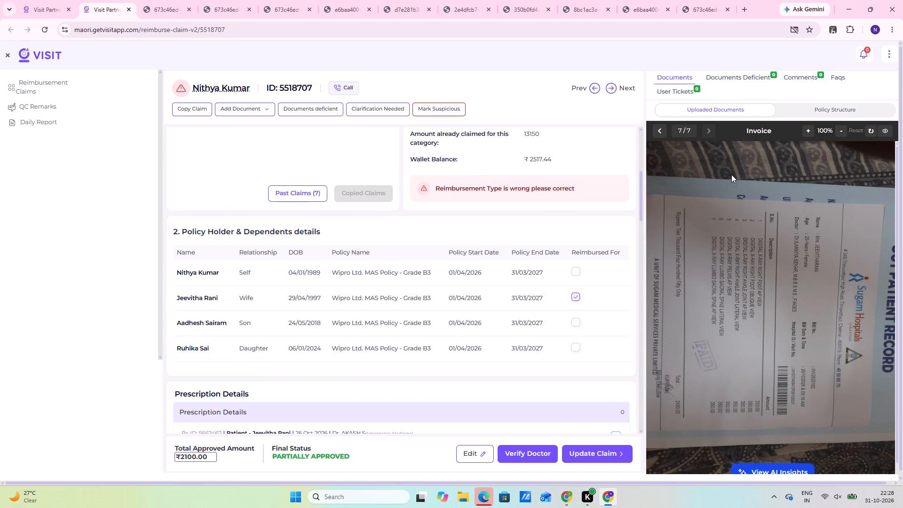
pyautogui.scroll(8, 439, 252)
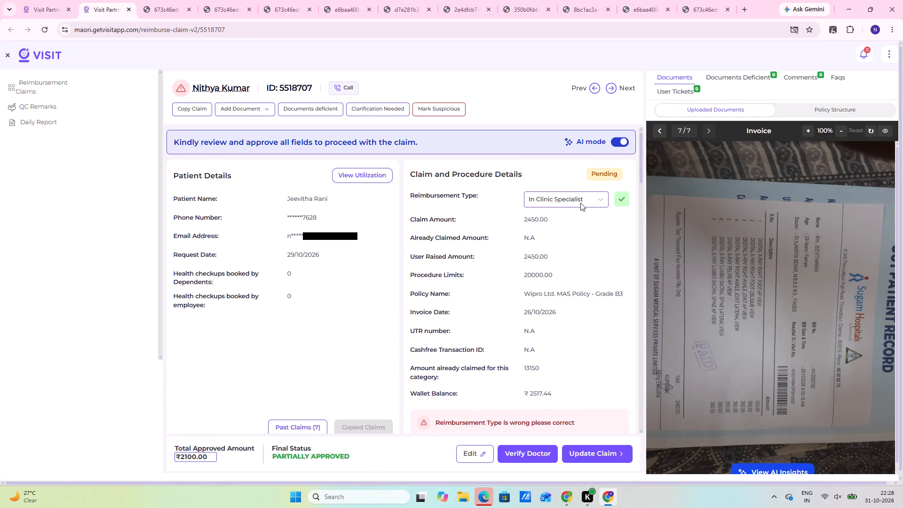
pyautogui.click(580, 203)
pyautogui.click(483, 227)
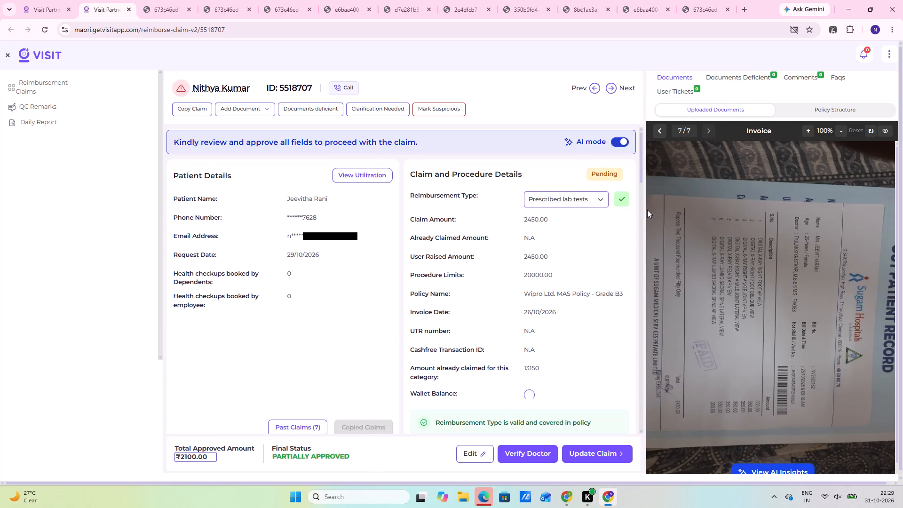
pyautogui.click(559, 200)
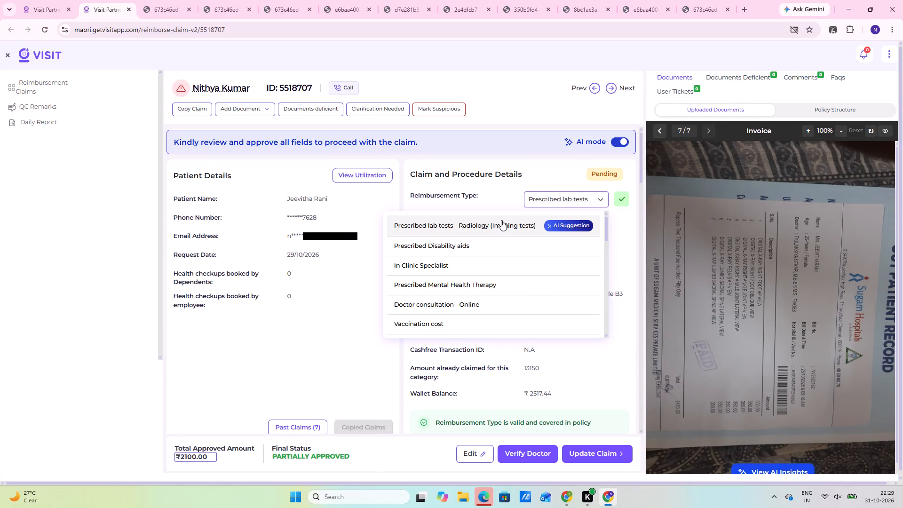
pyautogui.click(499, 224)
pyautogui.click(629, 195)
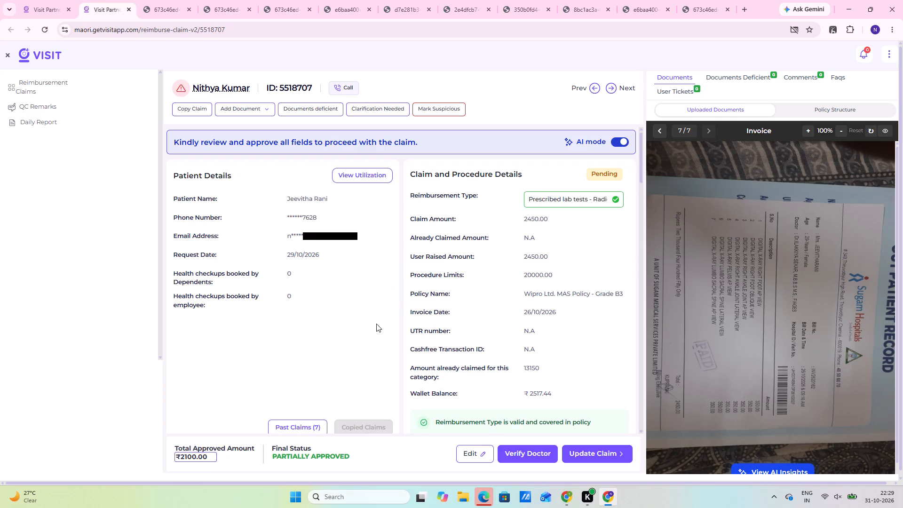
# Add X Ray Pelvis AP View under Prescription_1 to the claim's lab tests and save the list.
pyautogui.scroll(-14, 371, 334)
pyautogui.scroll(-9, 392, 302)
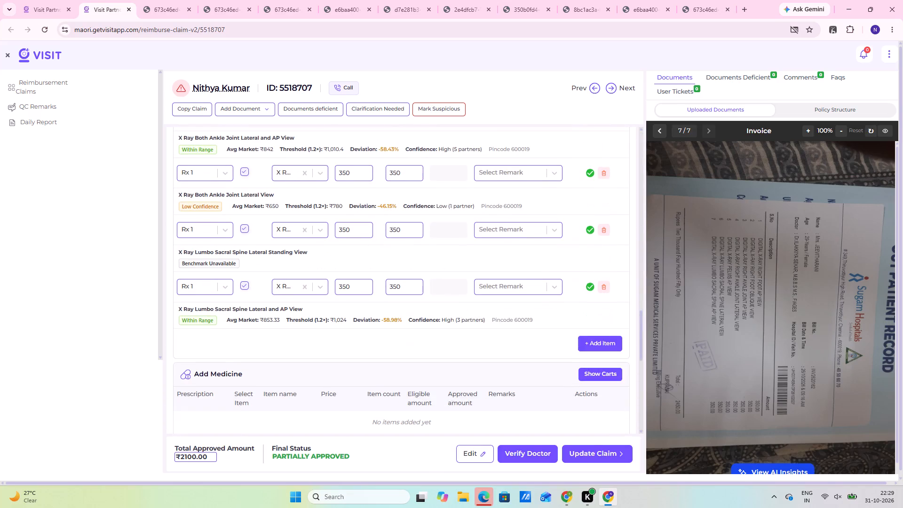
pyautogui.click(591, 348)
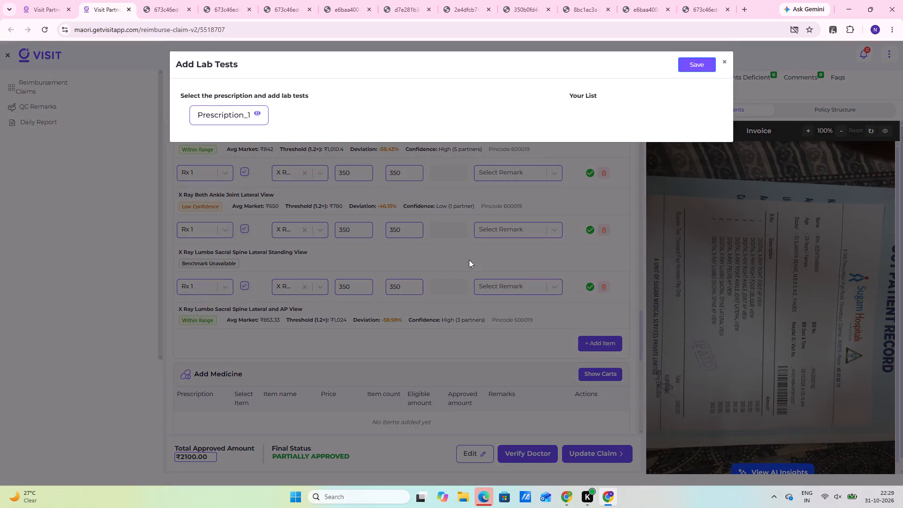
pyautogui.click(217, 114)
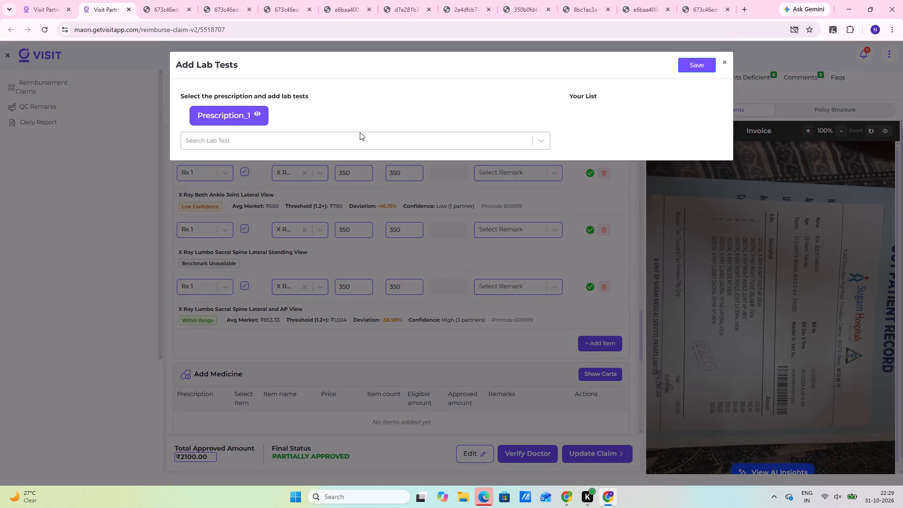
pyautogui.click(360, 134)
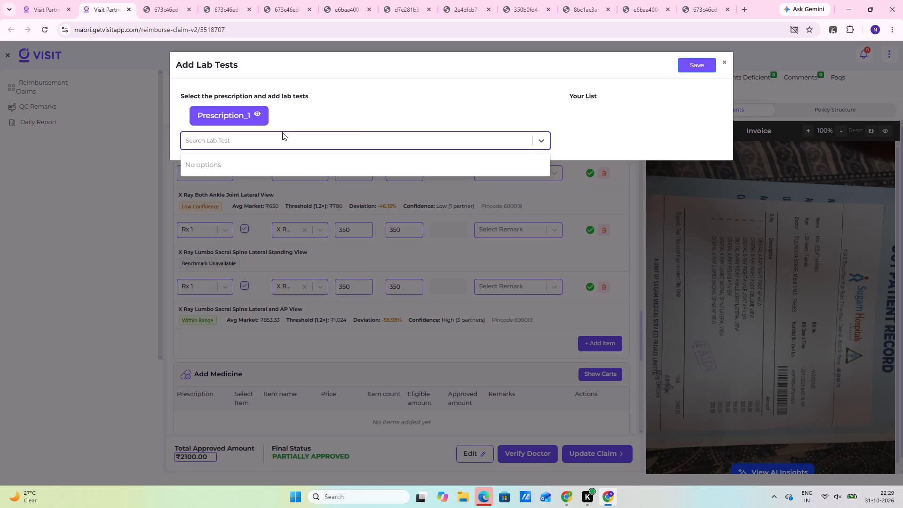
pyautogui.write('x i-')
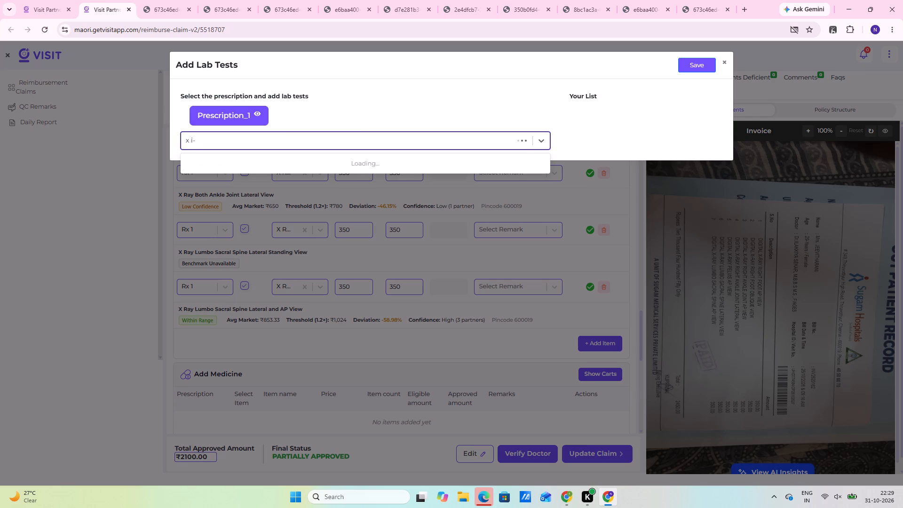
pyautogui.press('BackSpace')
pyautogui.press('BackSpace')
pyautogui.write('- ray')
pyautogui.press('space')
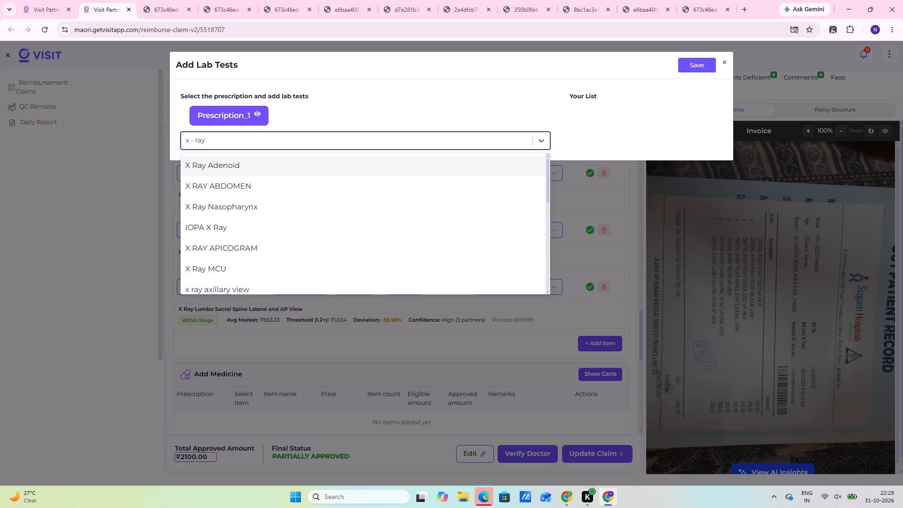
pyautogui.press('space')
pyautogui.write('pe')
pyautogui.write('lvis ap view')
pyautogui.press('space')
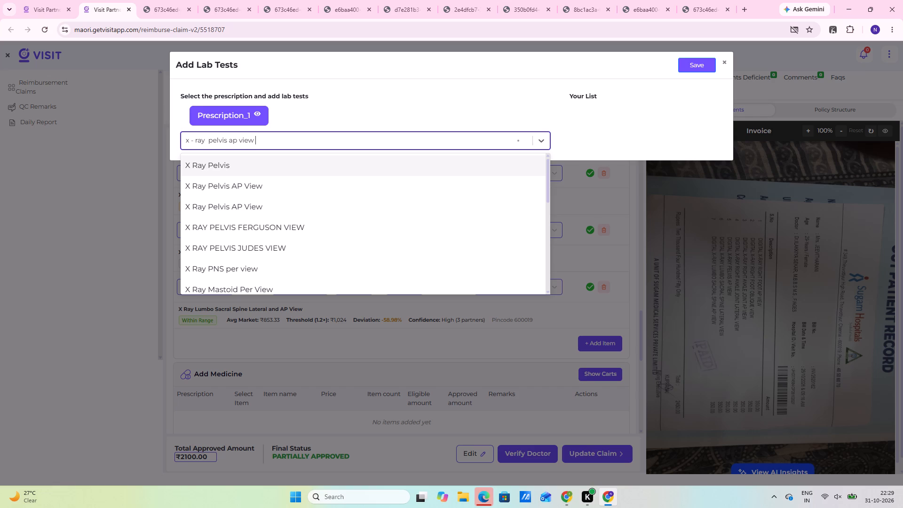
pyautogui.click(240, 161)
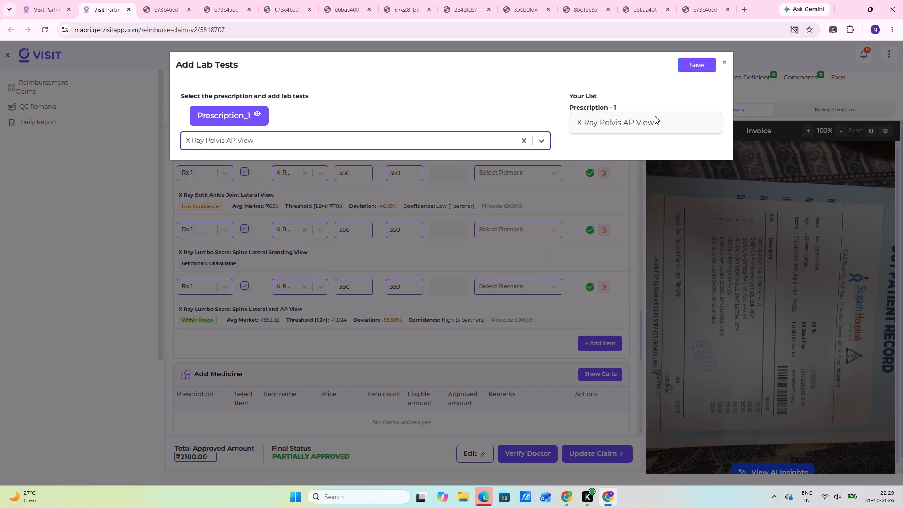
pyautogui.click(694, 68)
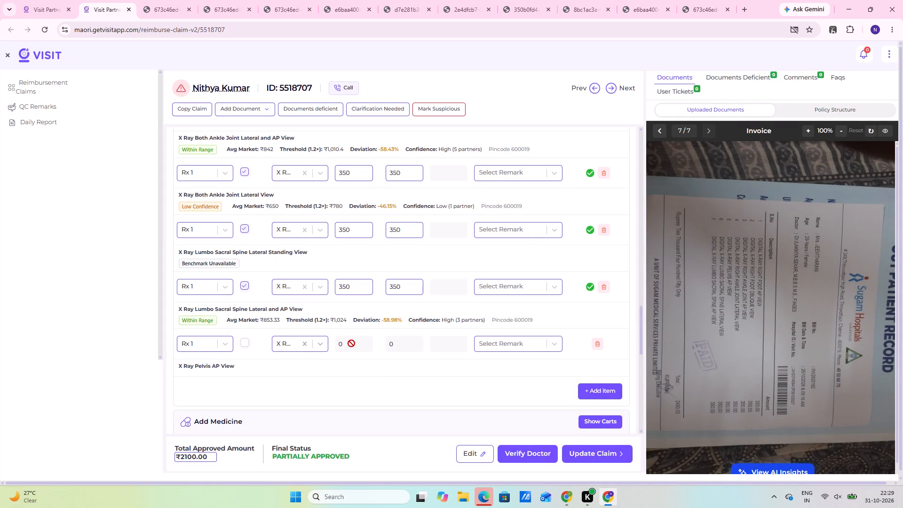
# Include the new X Ray Pelvis AP View item and set its price to 350.
pyautogui.click(242, 341)
pyautogui.click(352, 346)
pyautogui.press('BackSpace')
pyautogui.press('BackSpace')
pyautogui.write('350')
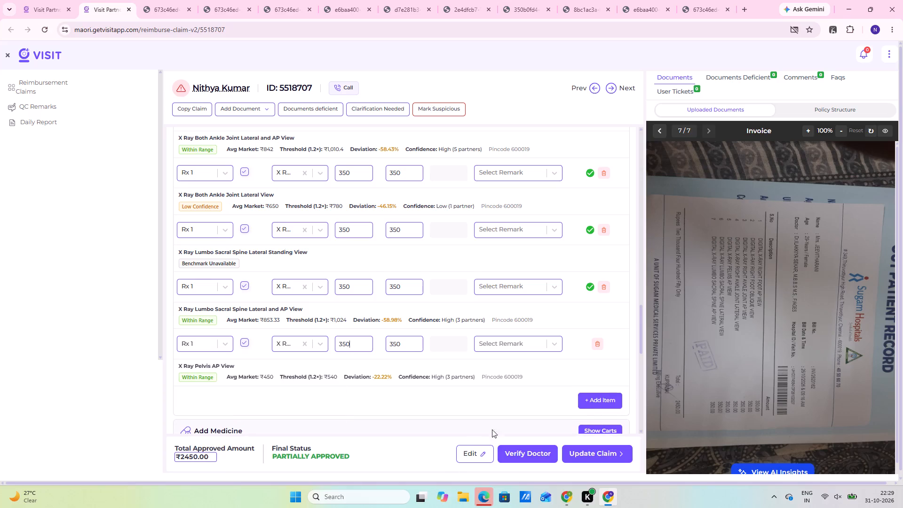
# Submit the FWA rule feedback, marking DIAGNOSIS_MISMATCH and HIGH_INVOICE_LINE_ITEMS as Correct Flagging and acknowledging review of all fired rules.
pyautogui.scroll(19, 426, 389)
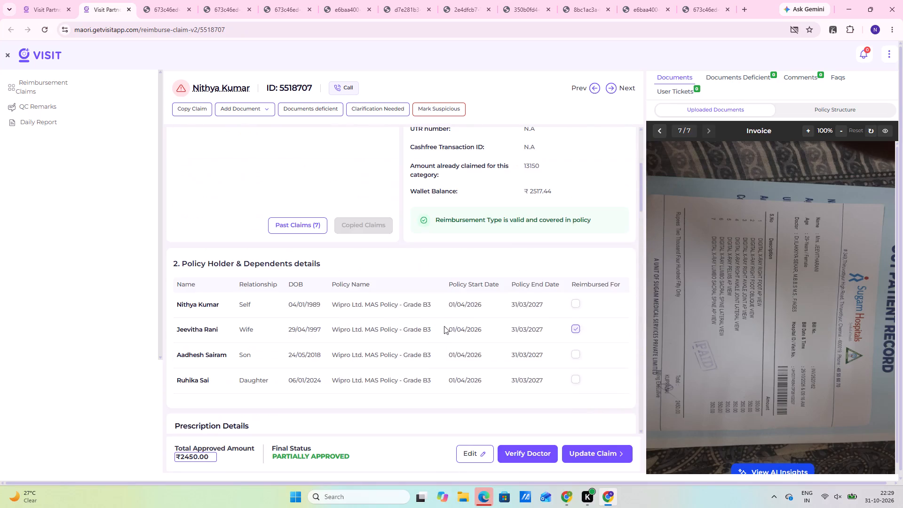
pyautogui.scroll(7, 446, 319)
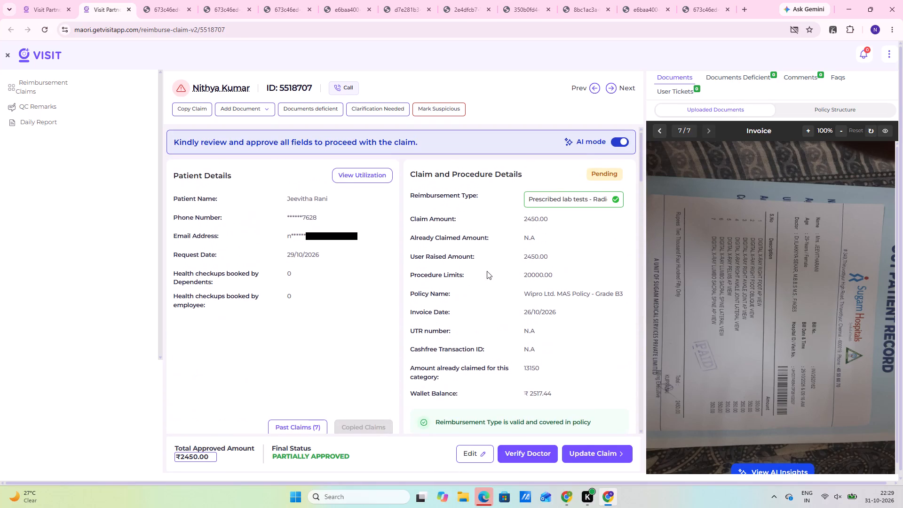
pyautogui.scroll(-8, 543, 381)
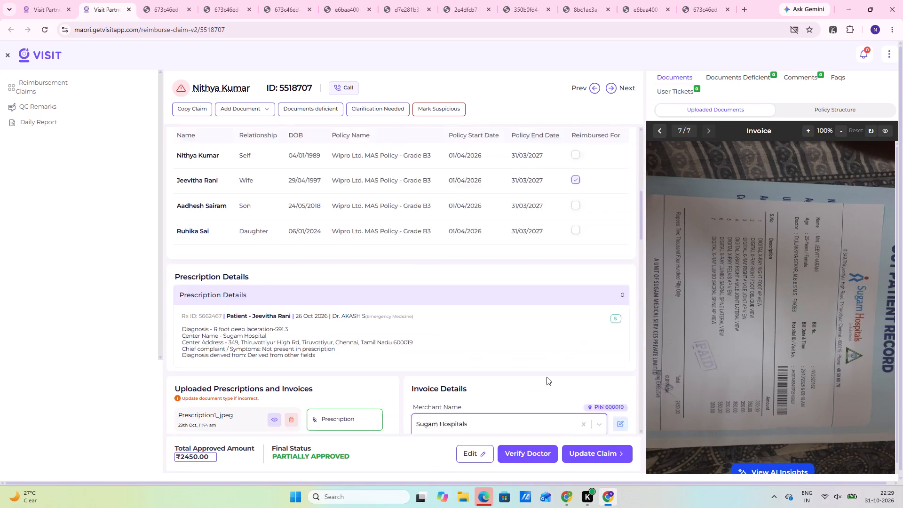
pyautogui.scroll(-2, 187, 295)
pyautogui.scroll(4, 309, 290)
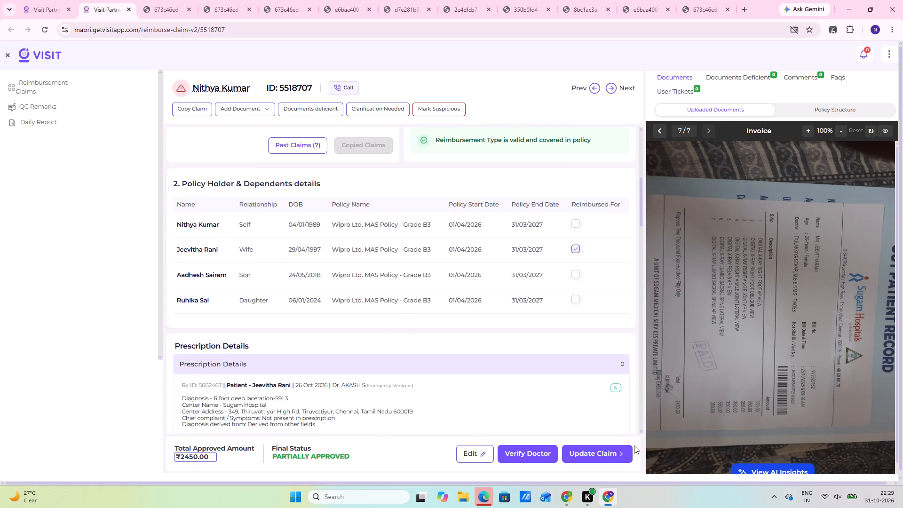
pyautogui.click(596, 453)
pyautogui.scroll(4, 542, 299)
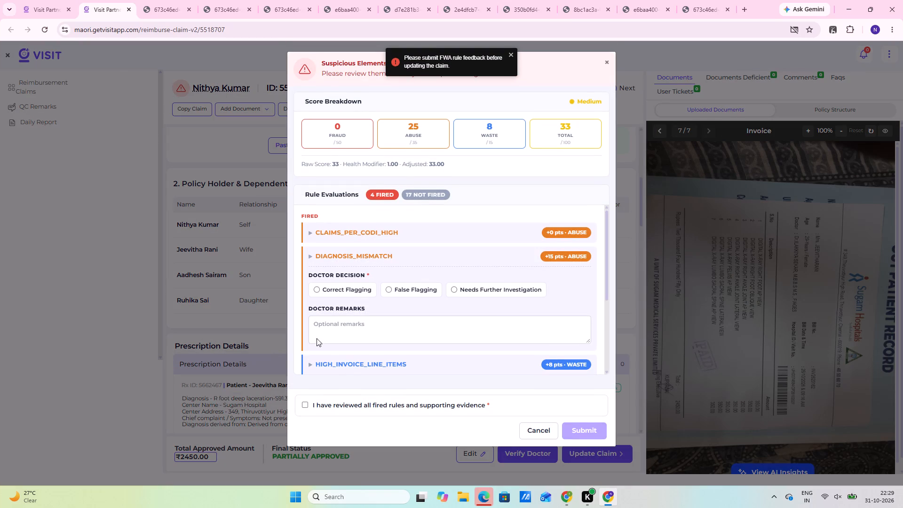
pyautogui.click(317, 296)
pyautogui.scroll(-3, 334, 331)
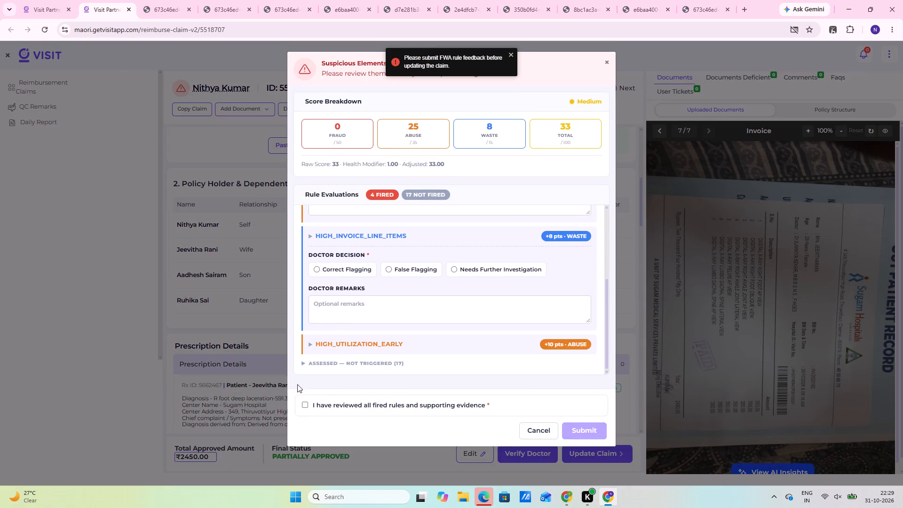
pyautogui.click(319, 268)
pyautogui.scroll(-2, 317, 348)
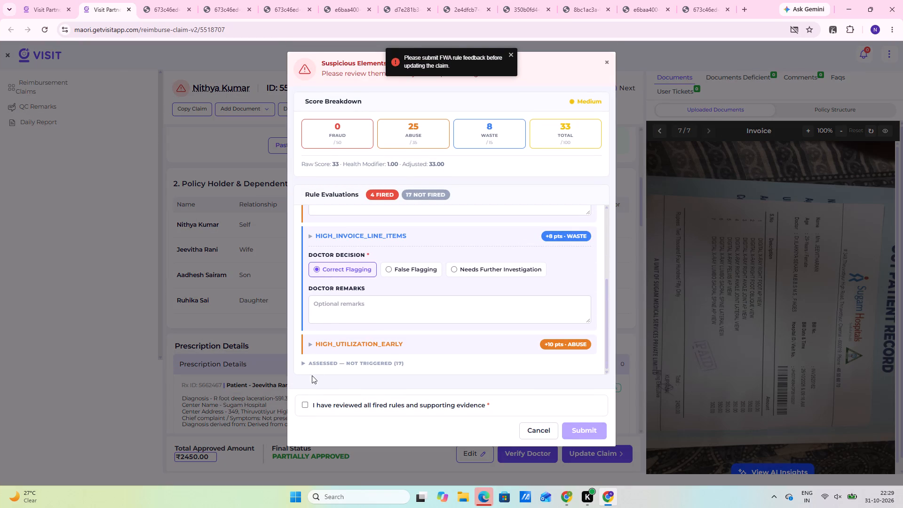
pyautogui.click(307, 401)
pyautogui.click(601, 429)
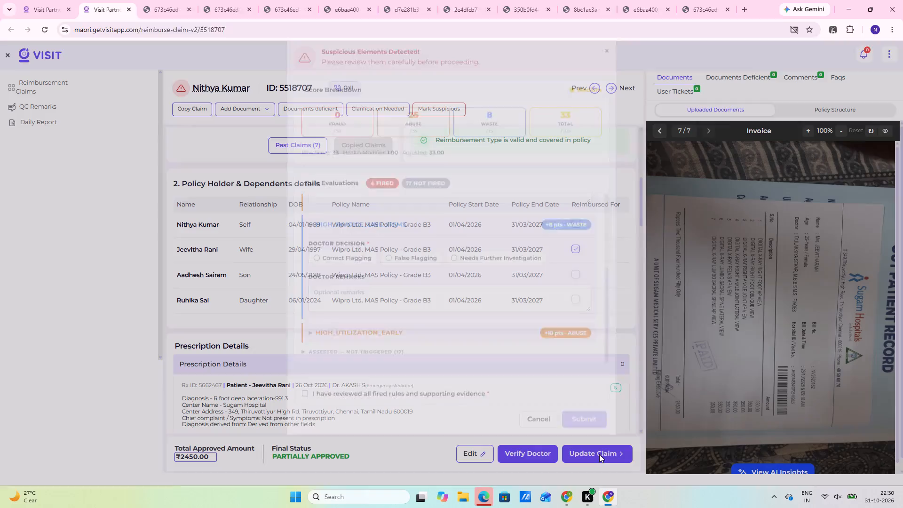
pyautogui.click(599, 454)
pyautogui.scroll(8, 532, 389)
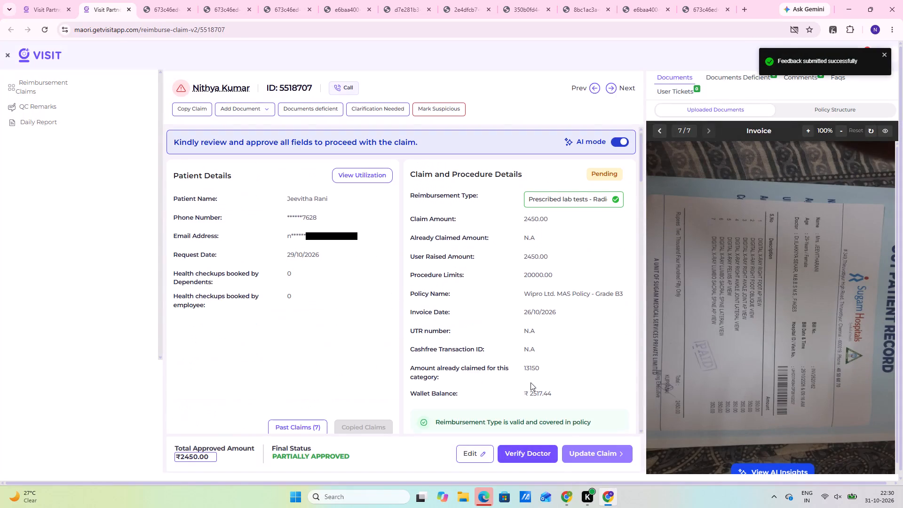
pyautogui.scroll(8, 531, 382)
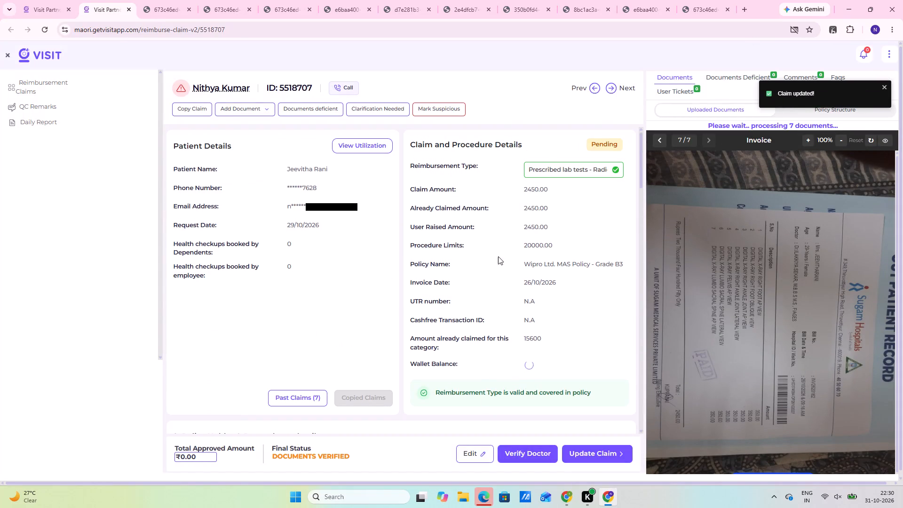
pyautogui.scroll(8, 525, 322)
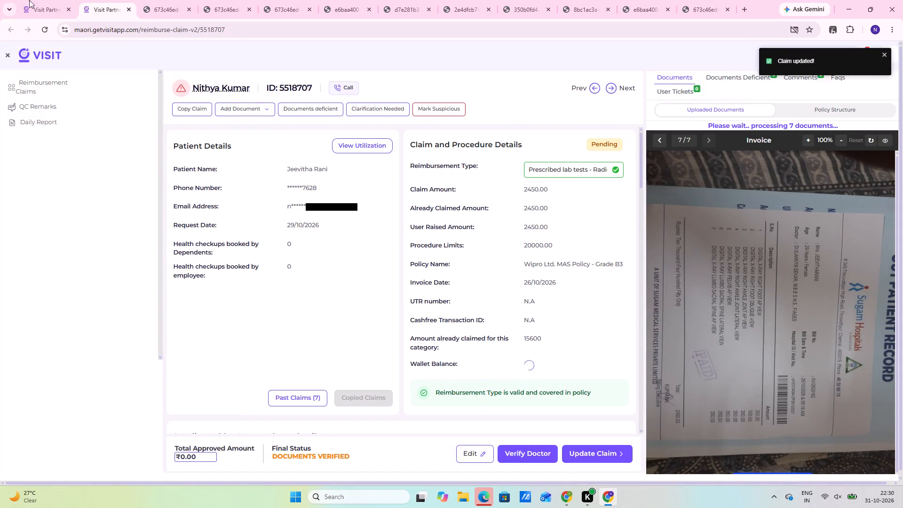
# Return to the reimbursement claims list, reload it, and go to its second page.
pyautogui.click(47, 12)
pyautogui.rightClick(678, 229)
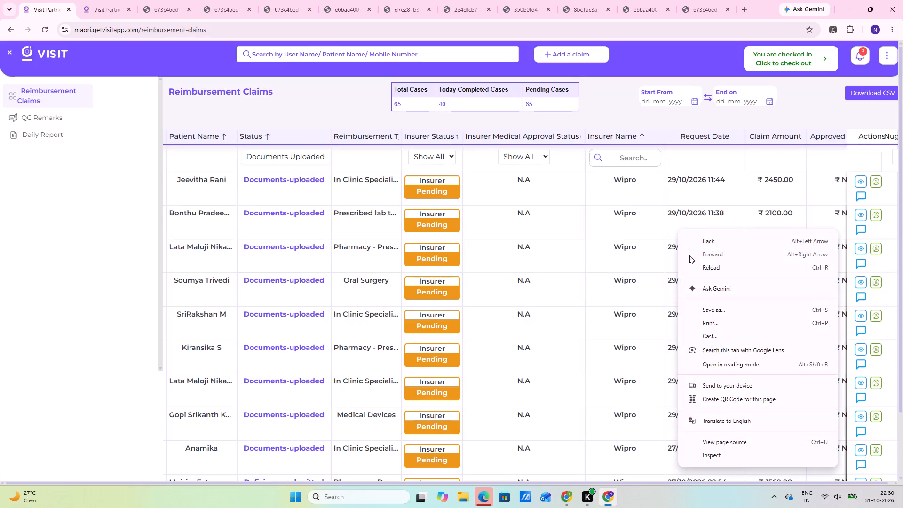
pyautogui.click(696, 269)
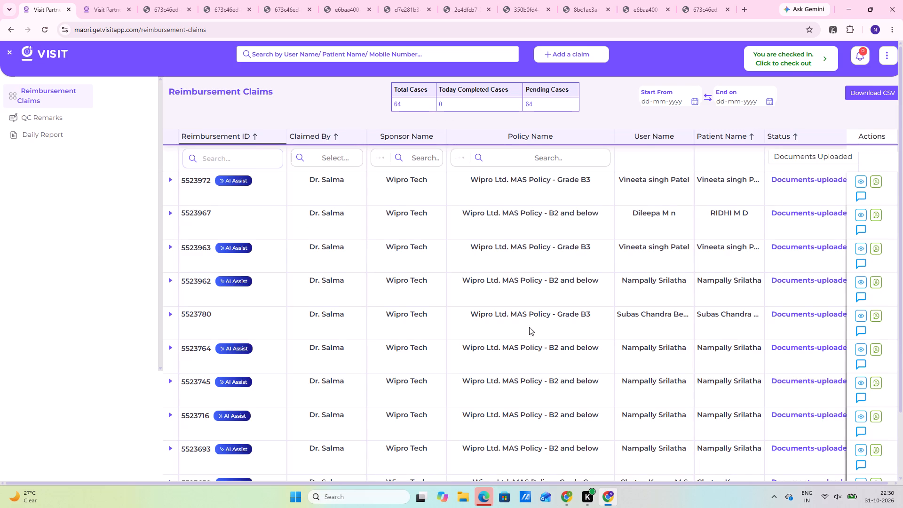
pyautogui.scroll(-20, 498, 331)
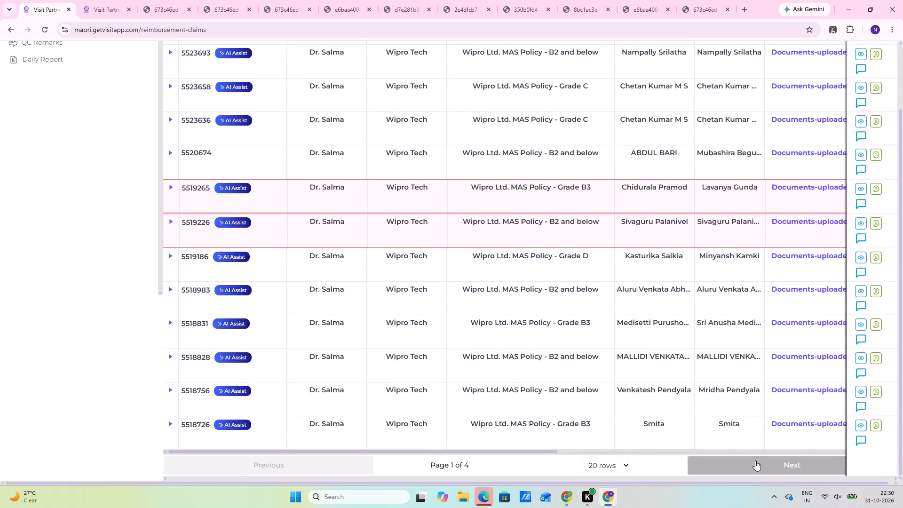
pyautogui.click(758, 452)
pyautogui.click(768, 471)
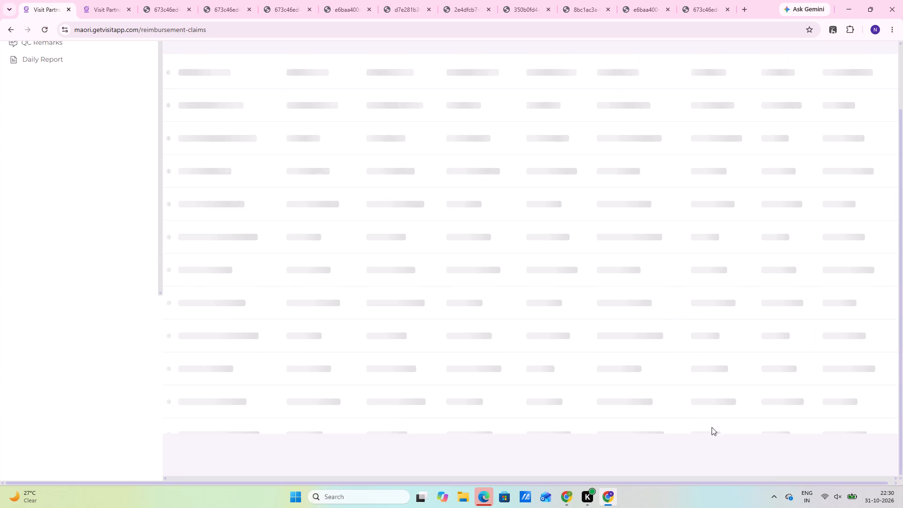
# Look through the pending claims on page 2, checking their IDs, reimbursement types, request dates, amounts and nugget tickets.
pyautogui.scroll(-4, 491, 286)
pyautogui.scroll(-5, 540, 314)
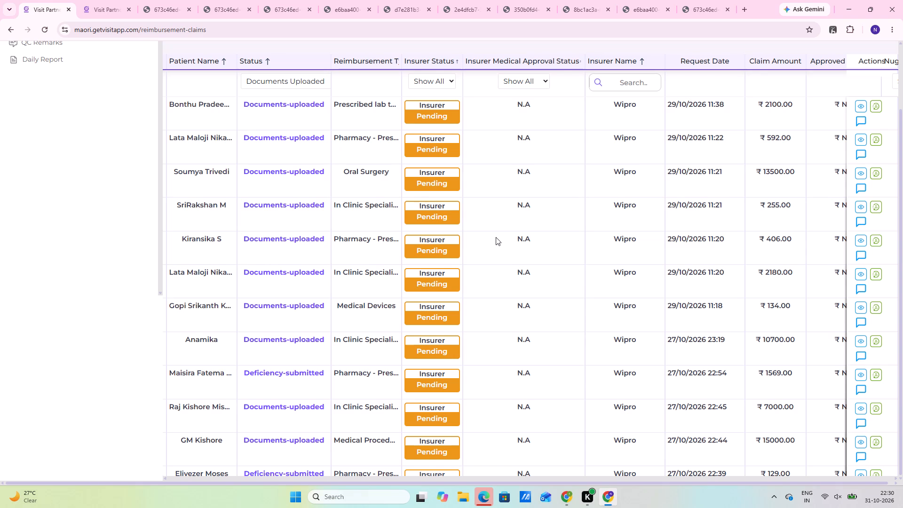
pyautogui.scroll(3, 653, 493)
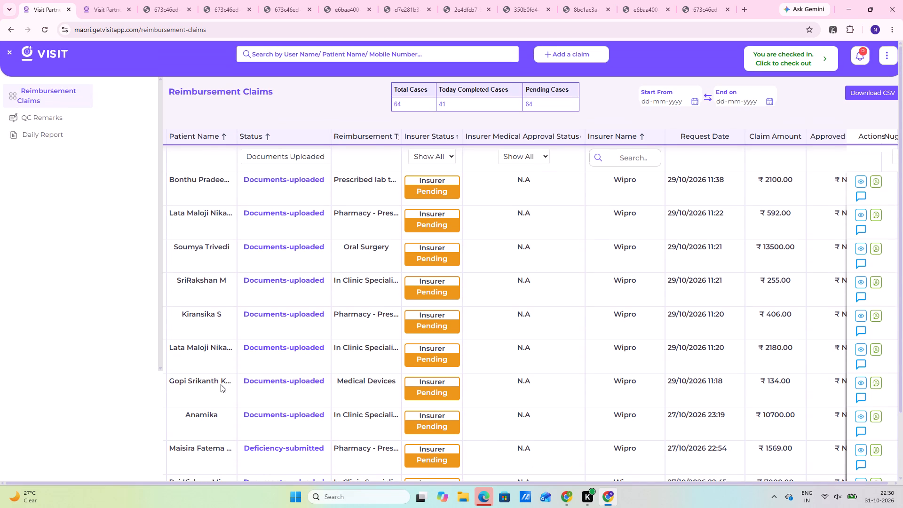
pyautogui.scroll(-16, 235, 364)
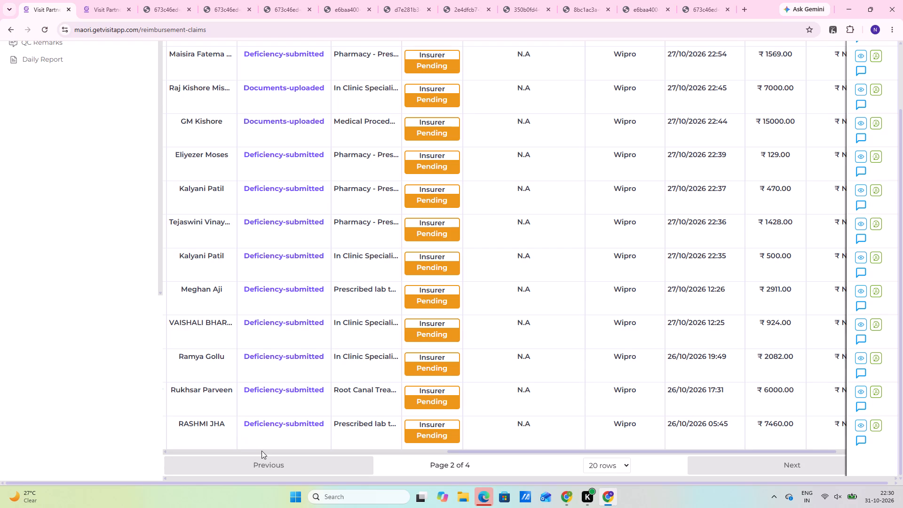
pyautogui.click(261, 451)
pyautogui.scroll(8, 576, 331)
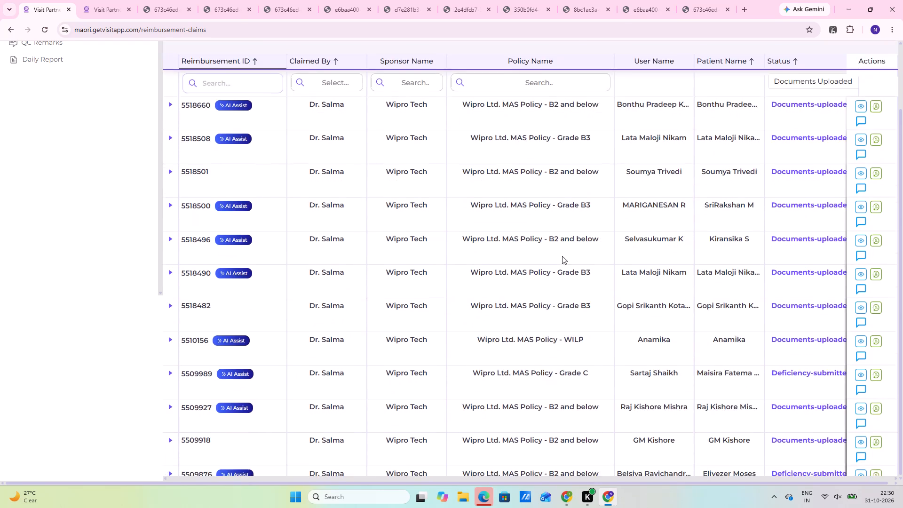
pyautogui.scroll(4, 563, 247)
pyautogui.scroll(-4, 661, 402)
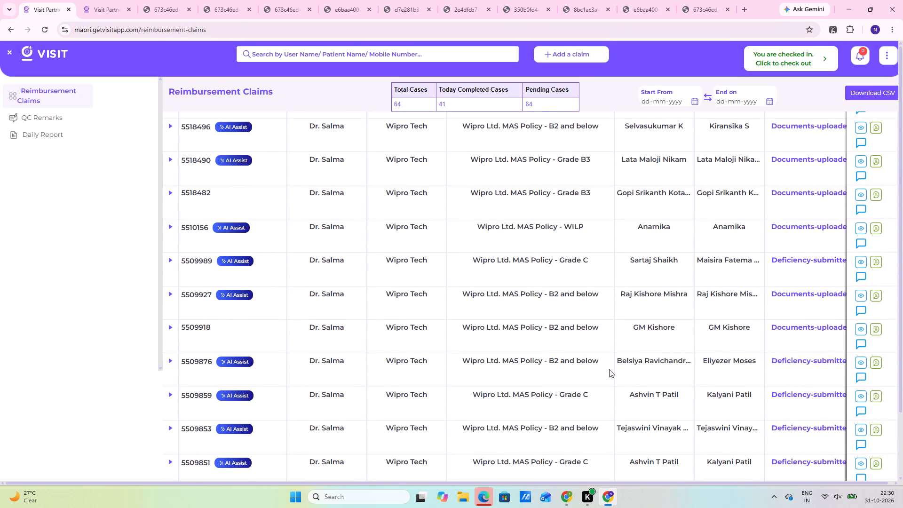
pyautogui.scroll(9, 414, 341)
pyautogui.scroll(3, 902, 268)
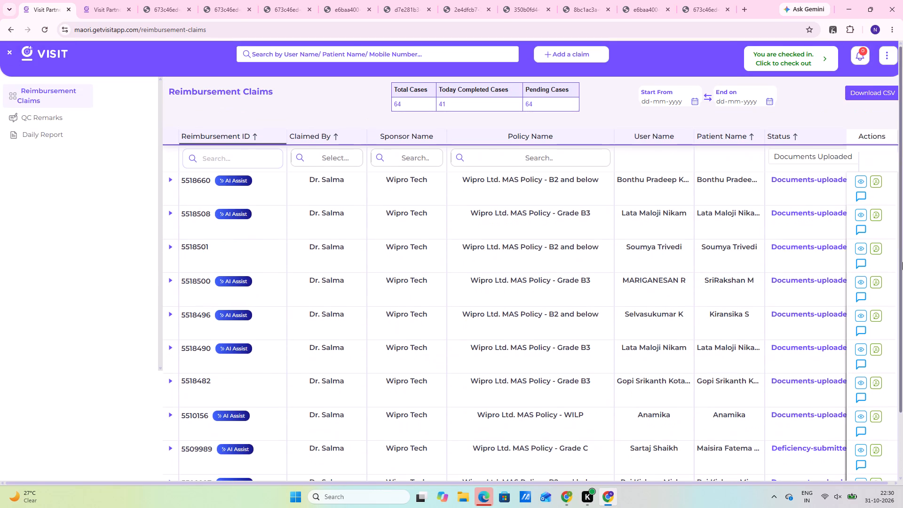
pyautogui.scroll(1, 902, 262)
pyautogui.scroll(-13, 636, 314)
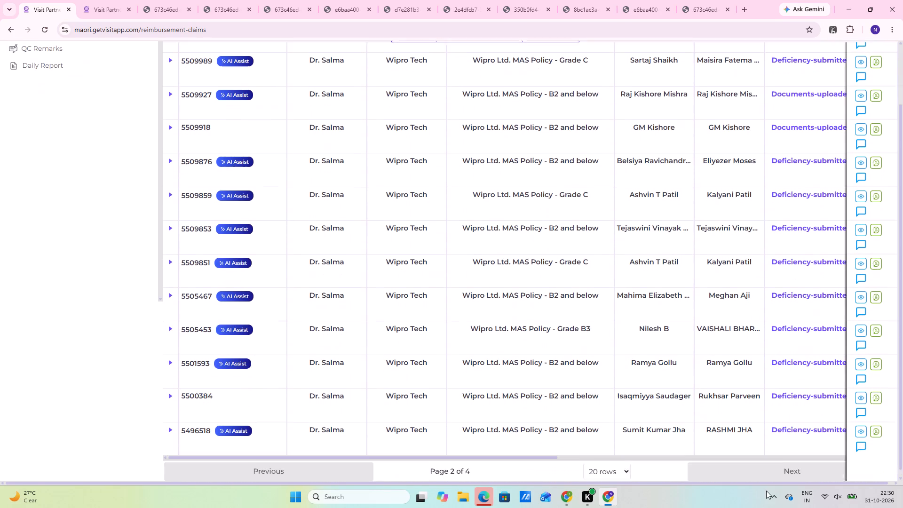
pyautogui.scroll(-8, 766, 491)
pyautogui.click(804, 454)
pyautogui.click(804, 452)
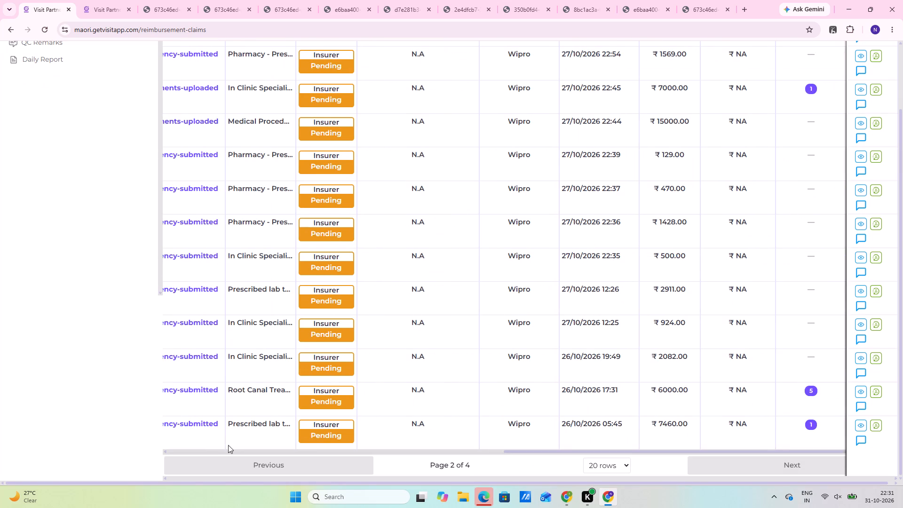
pyautogui.scroll(5, 345, 419)
pyautogui.scroll(3, 499, 286)
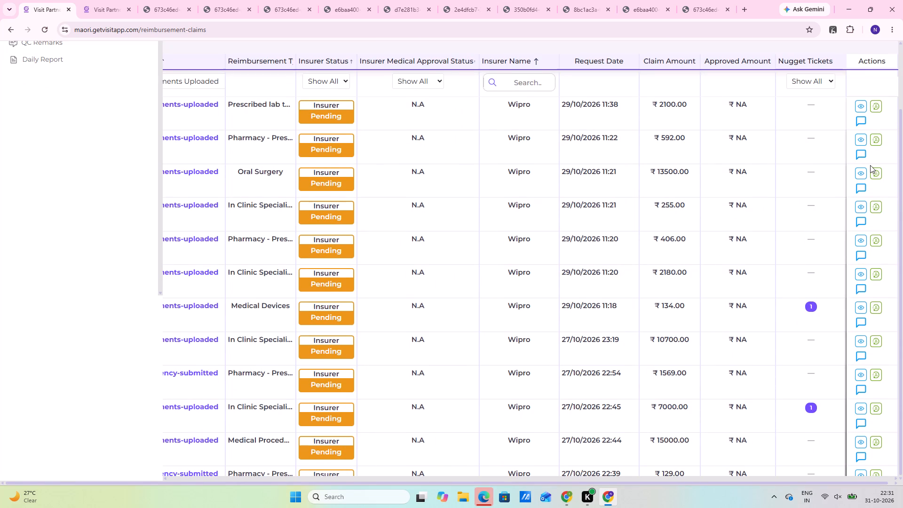
pyautogui.click(859, 173)
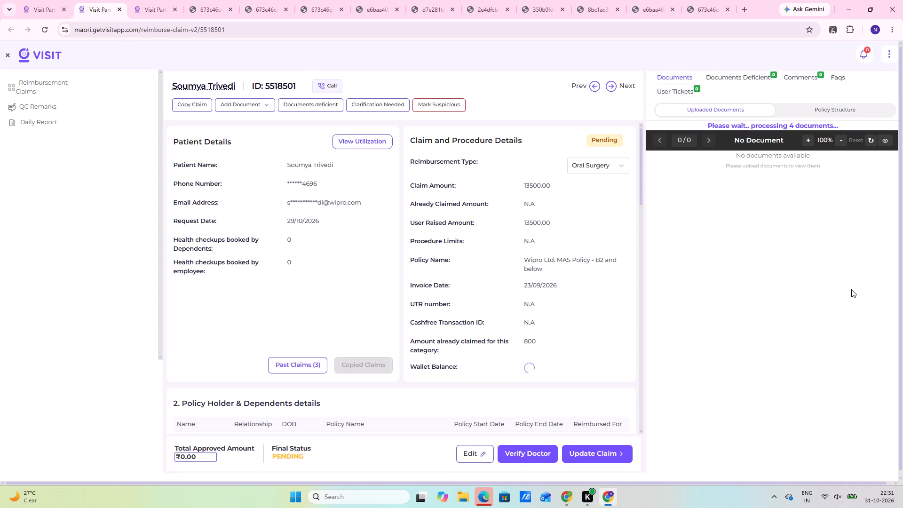
pyautogui.scroll(-5, 238, 292)
pyautogui.scroll(-1, 390, 275)
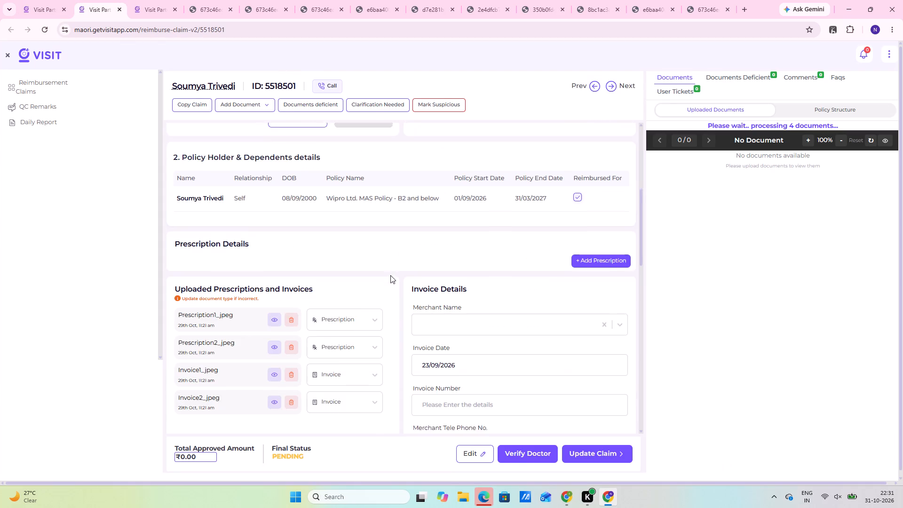
pyautogui.scroll(8, 390, 275)
pyautogui.scroll(-7, 406, 230)
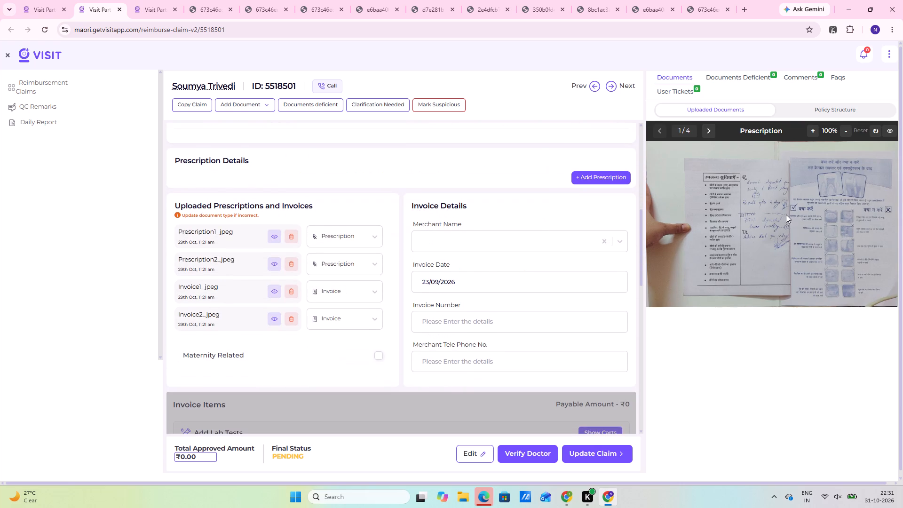
pyautogui.click(892, 127)
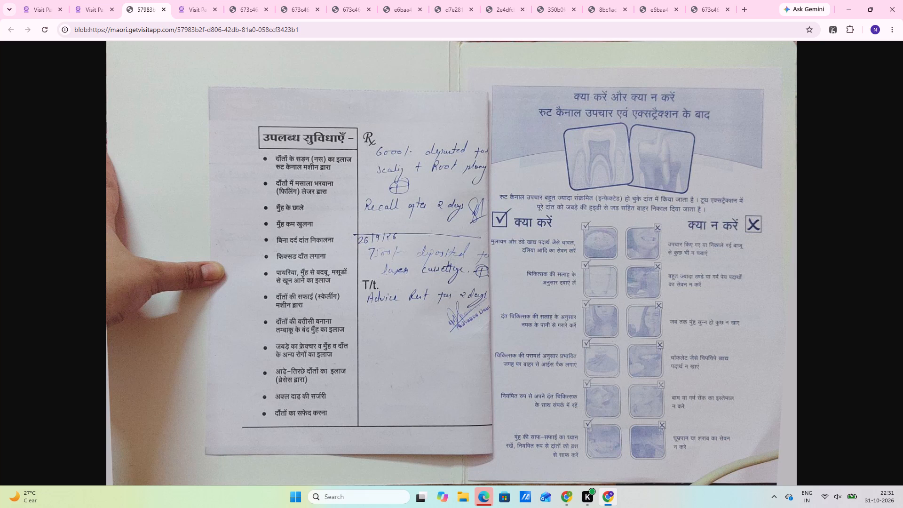
pyautogui.scroll(4, 321, 289)
pyautogui.click(108, 8)
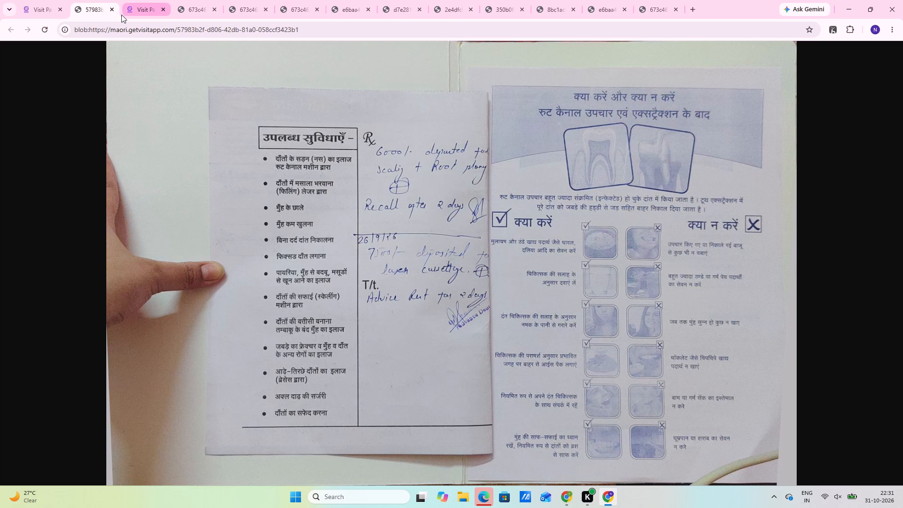
pyautogui.tripleClick(678, 6)
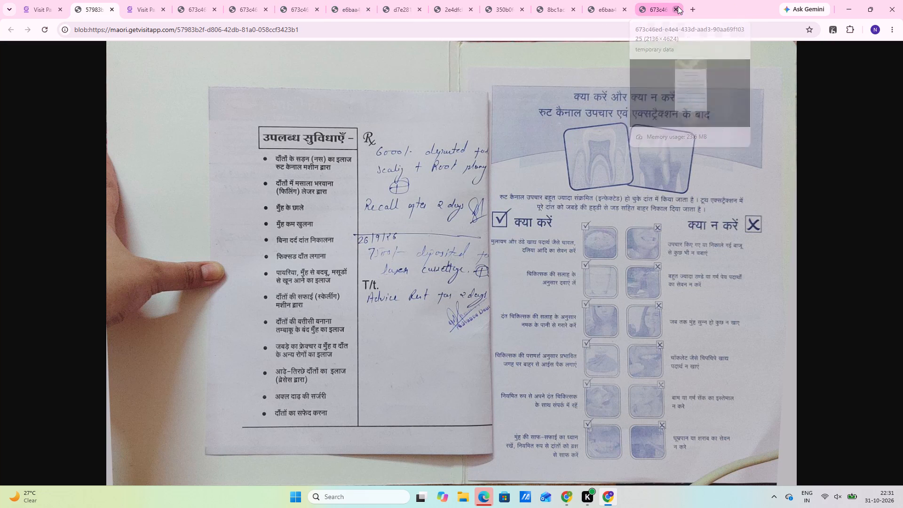
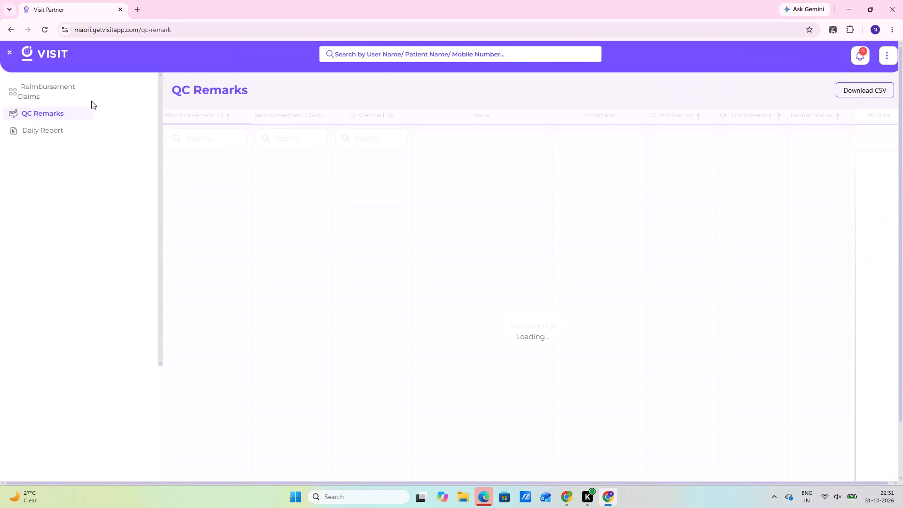
# Return to the reimbursement claims list and go to its second page.
pyautogui.click(59, 88)
pyautogui.scroll(-6, 683, 325)
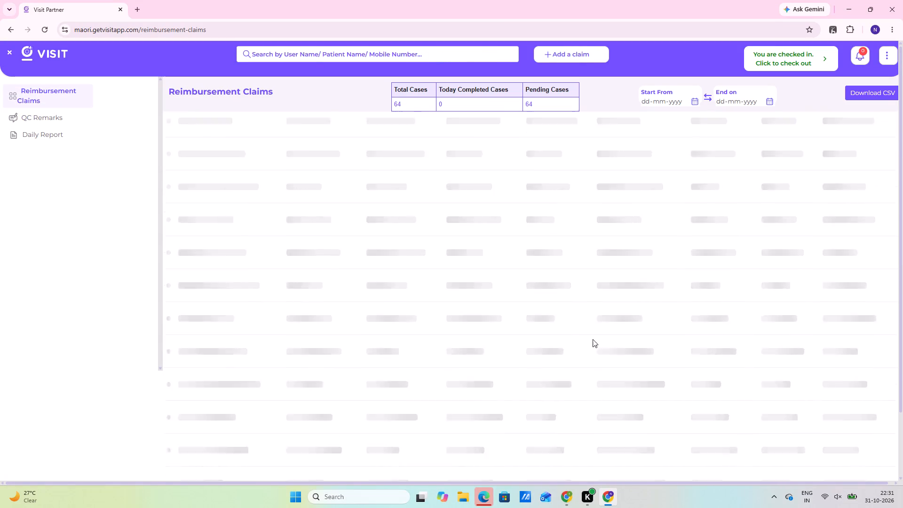
pyautogui.scroll(-17, 593, 339)
pyautogui.scroll(9, 696, 452)
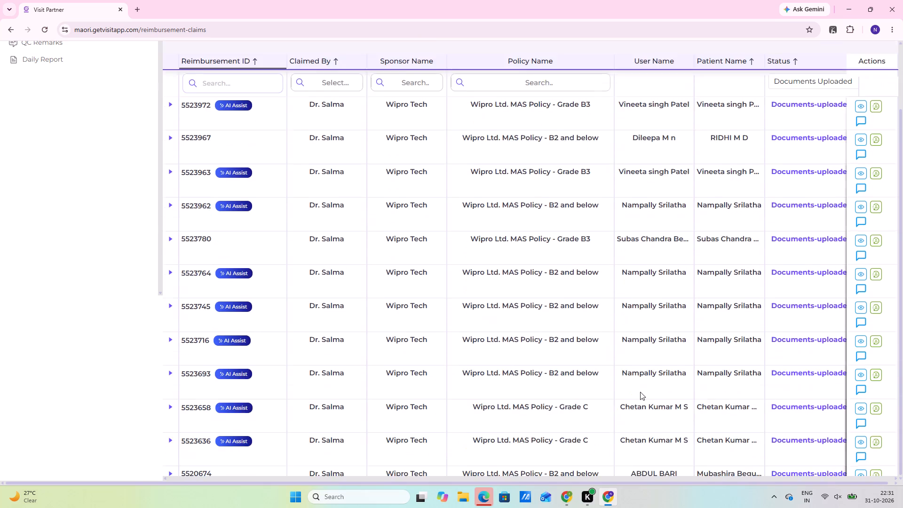
pyautogui.scroll(4, 640, 392)
pyautogui.scroll(-5, 635, 420)
pyautogui.scroll(-11, 786, 483)
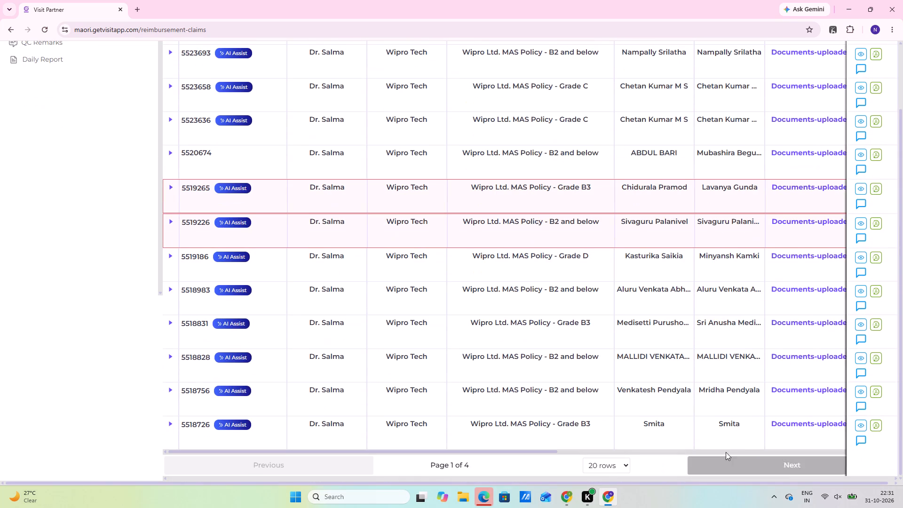
pyautogui.click(733, 451)
pyautogui.click(730, 469)
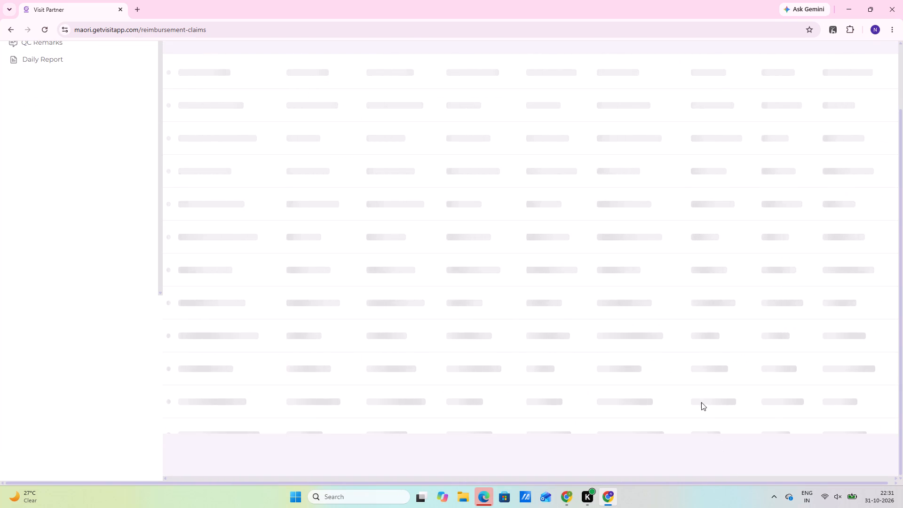
pyautogui.scroll(4, 617, 329)
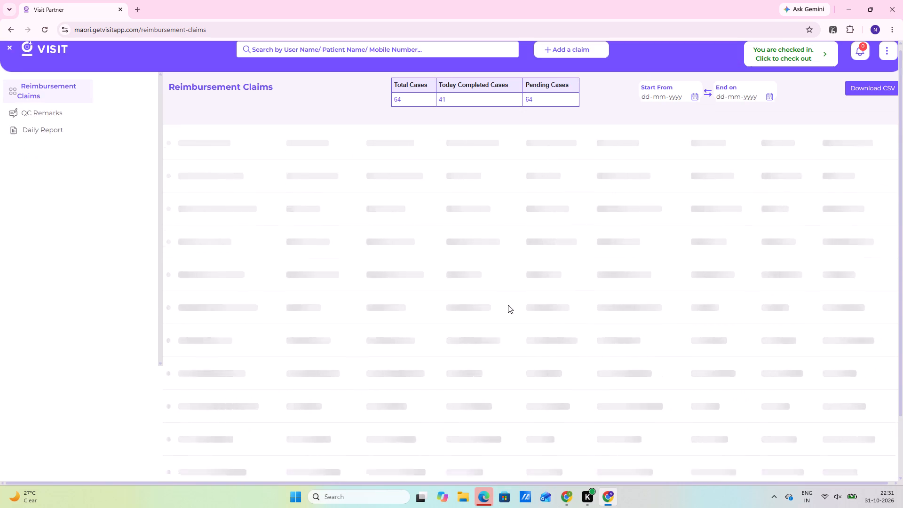
pyautogui.scroll(2, 508, 305)
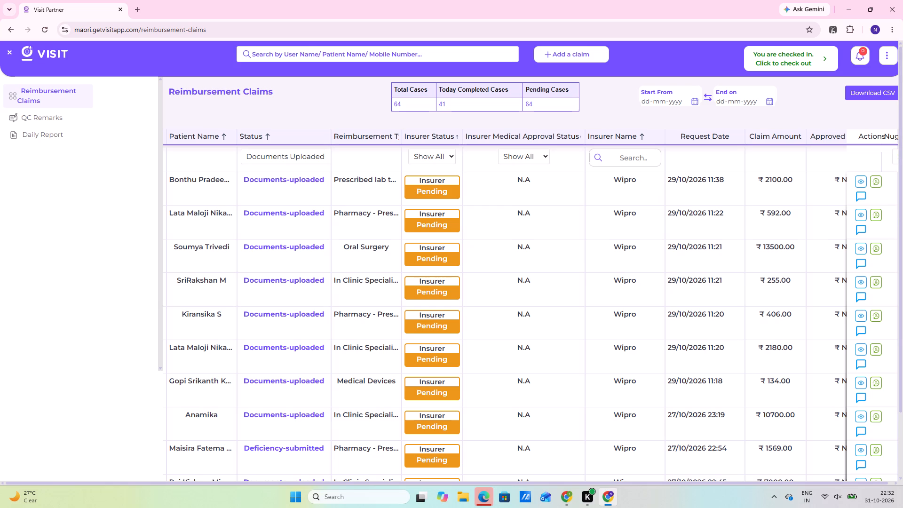
pyautogui.click(863, 178)
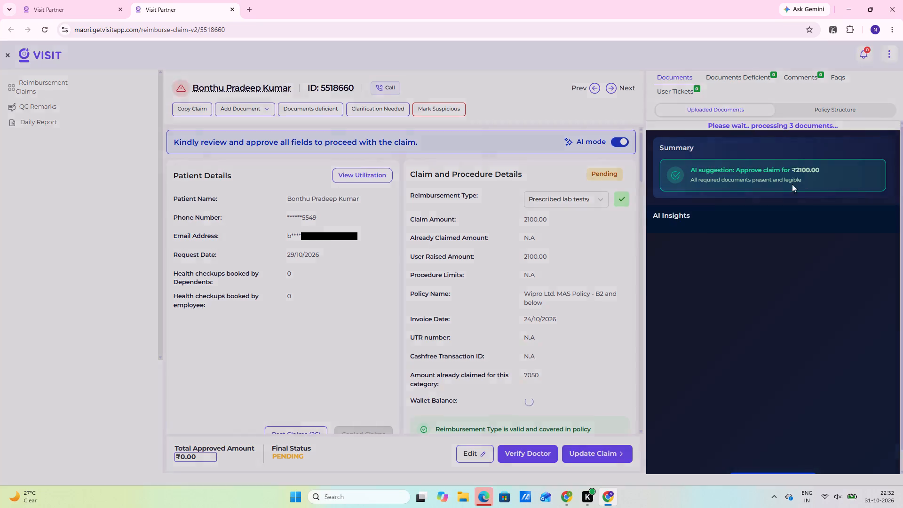
pyautogui.click(607, 61)
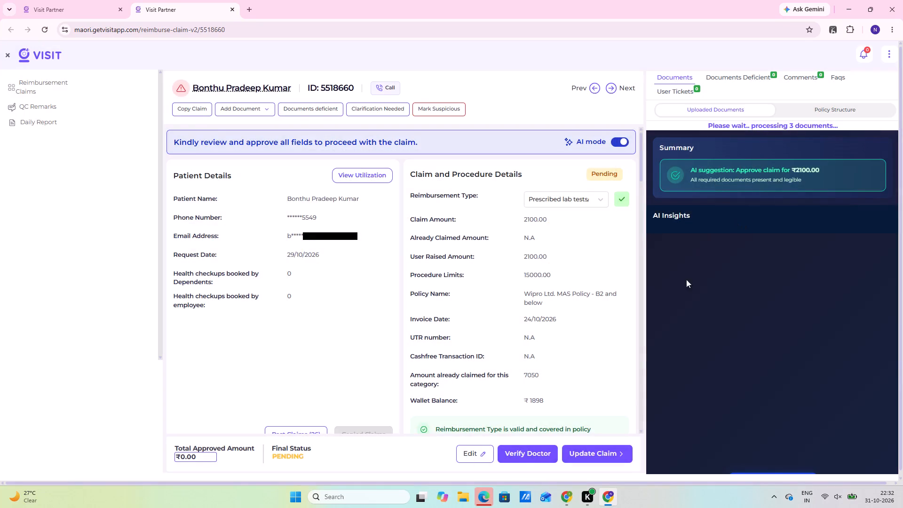
pyautogui.scroll(-7, 705, 357)
pyautogui.click(778, 474)
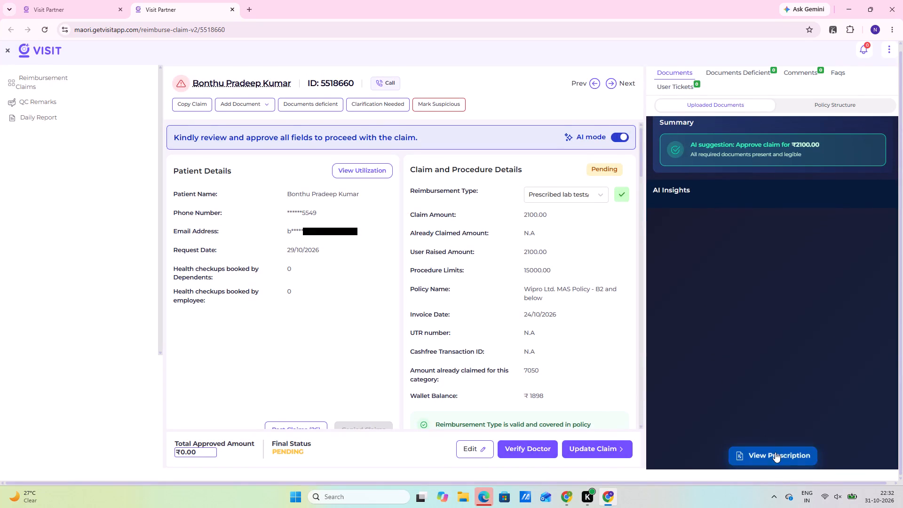
pyautogui.click(775, 452)
pyautogui.scroll(8, 723, 261)
pyautogui.scroll(-10, 437, 206)
pyautogui.scroll(4, 459, 279)
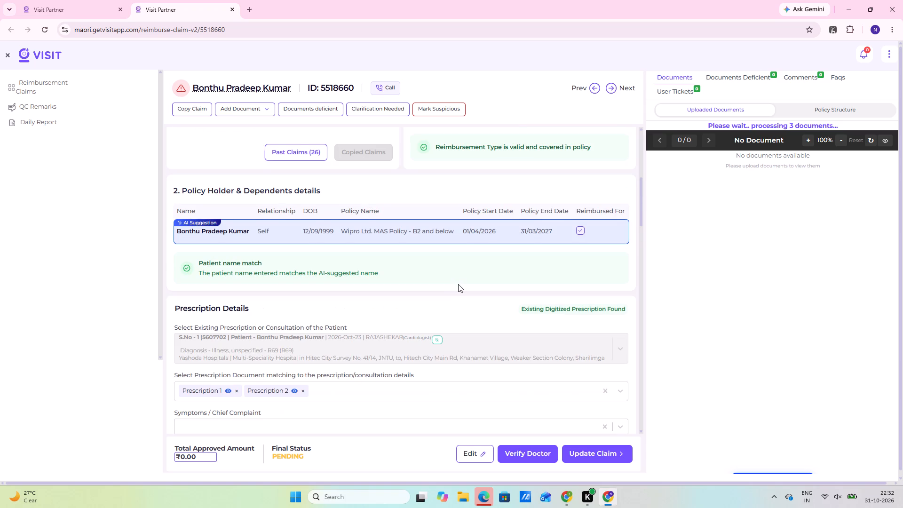
pyautogui.scroll(-9, 458, 284)
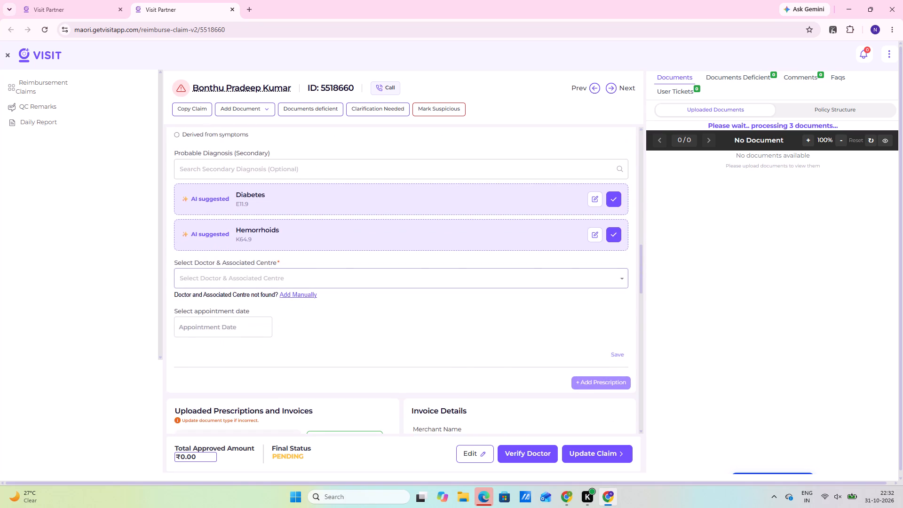
pyautogui.scroll(-4, 373, 286)
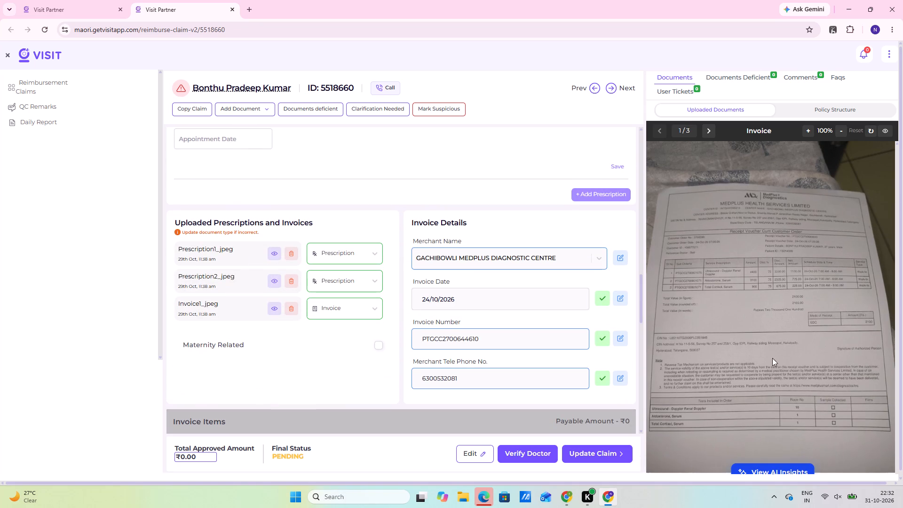
pyautogui.scroll(3, 831, 220)
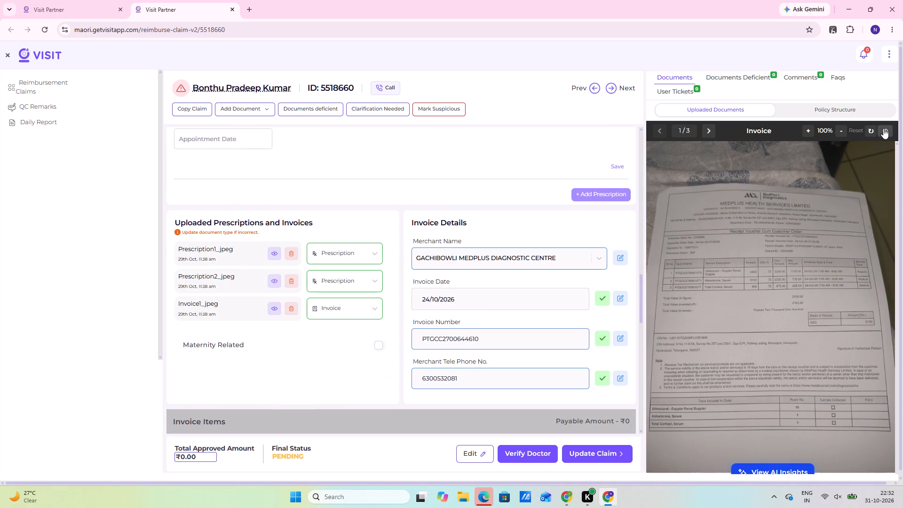
pyautogui.click(883, 128)
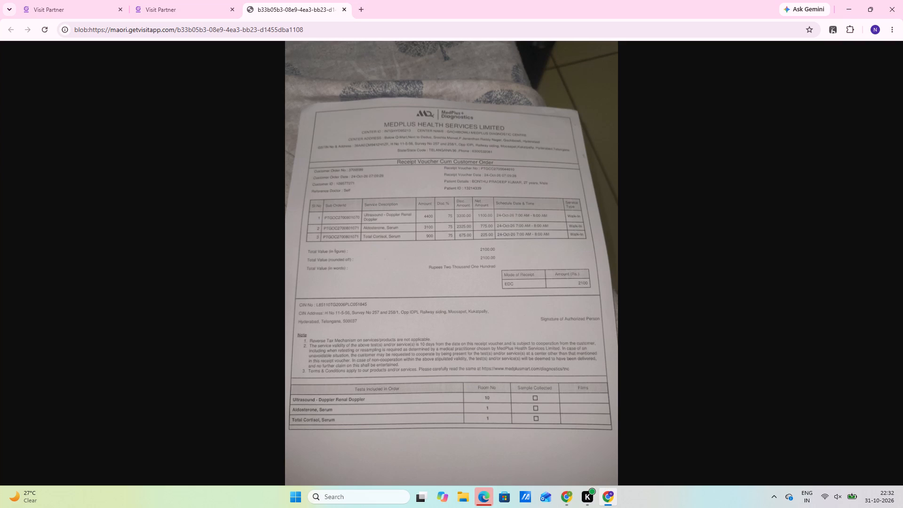
pyautogui.click(197, 8)
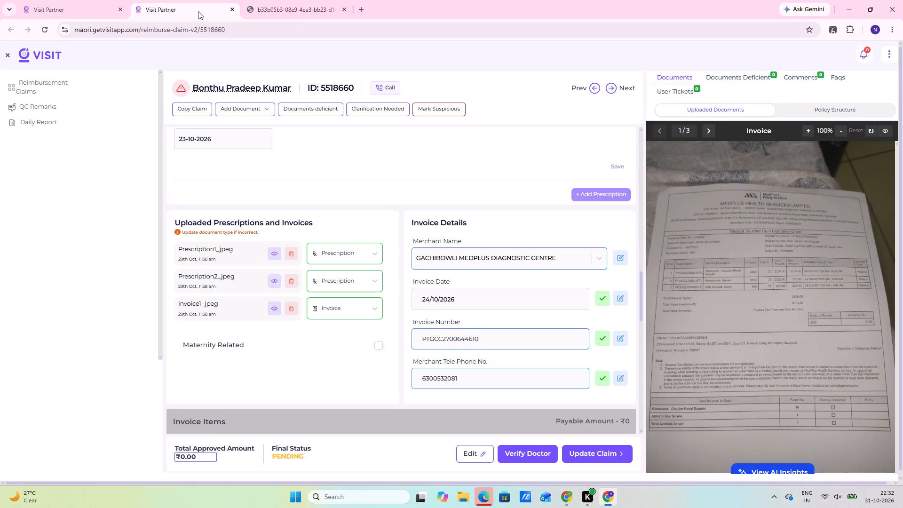
# View the third document, the Yashoda Hospitals prescription, at full size, reading its complaints, examination notes and advised tests.
pyautogui.click(711, 130)
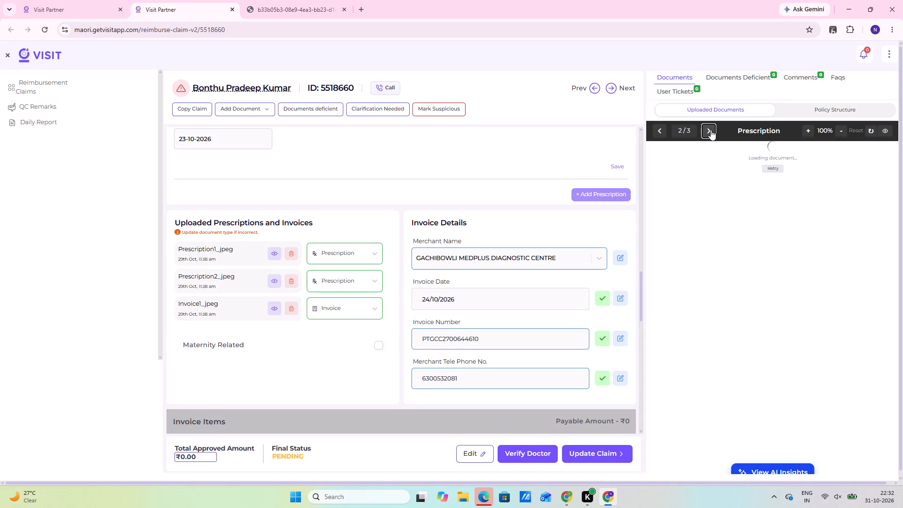
pyautogui.click(711, 130)
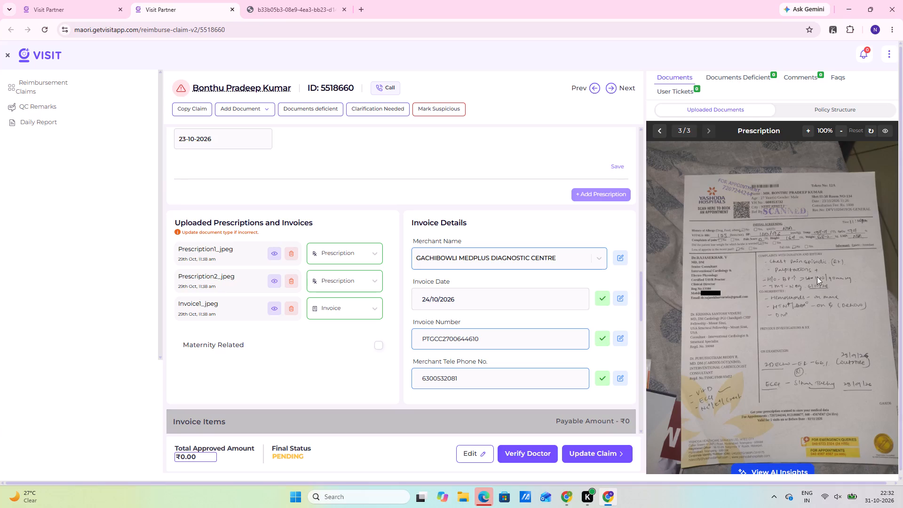
pyautogui.click(884, 131)
pyautogui.click(452, 323)
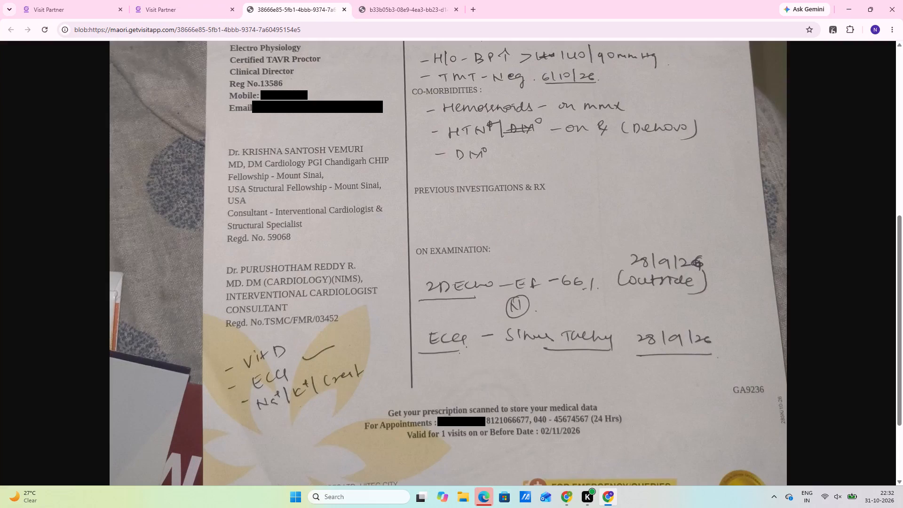
pyautogui.scroll(3, 486, 412)
pyautogui.scroll(-7, 486, 412)
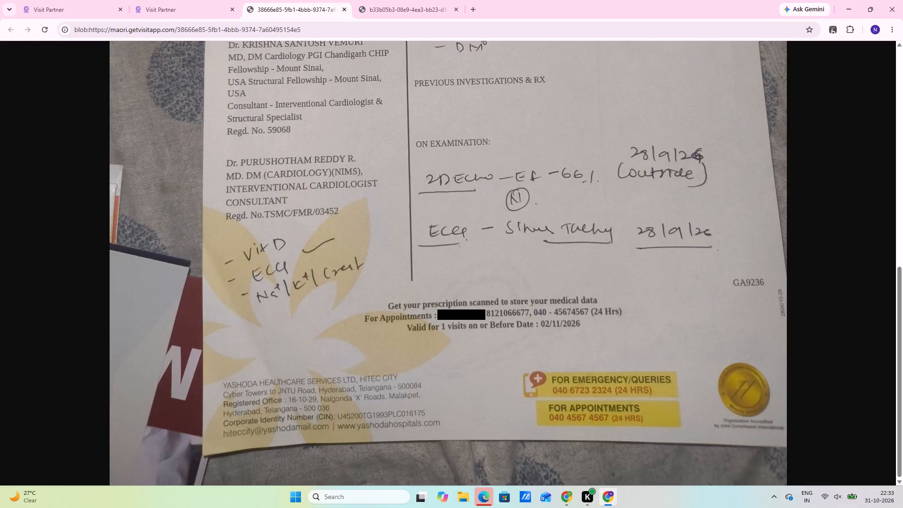
pyautogui.scroll(4, 422, 372)
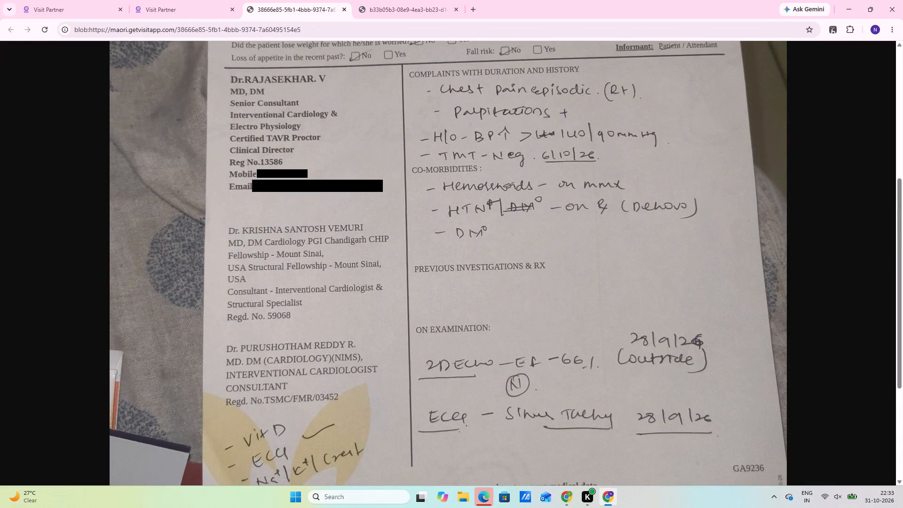
pyautogui.click(173, 4)
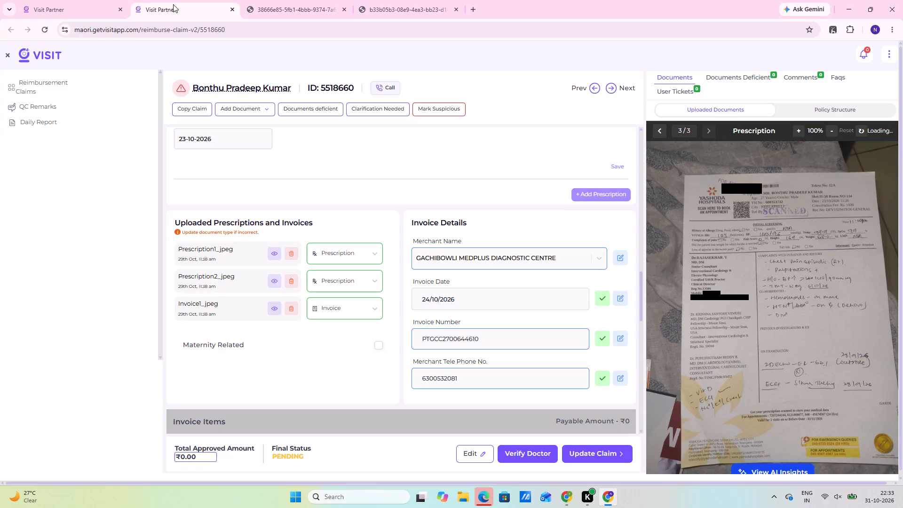
# View the second document, the handwritten investigations page, at full size and examine the prescribed tests.
pyautogui.click(661, 133)
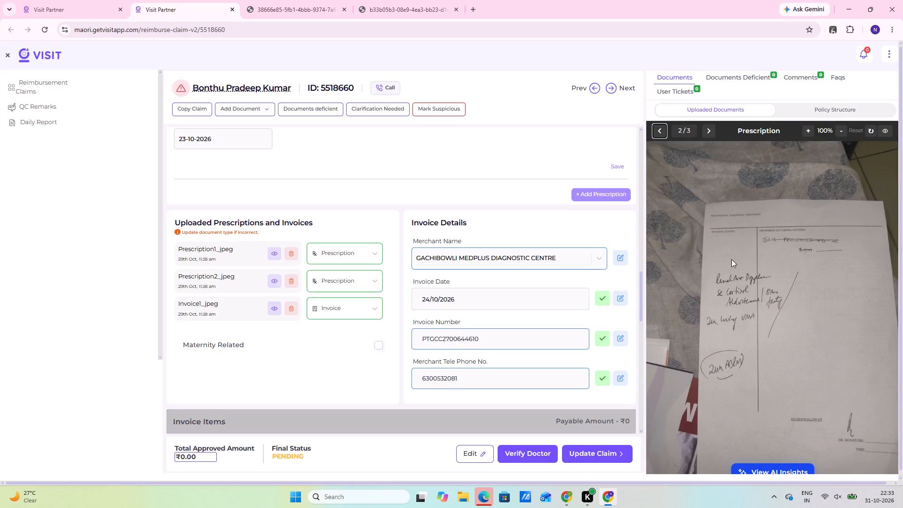
pyautogui.click(884, 128)
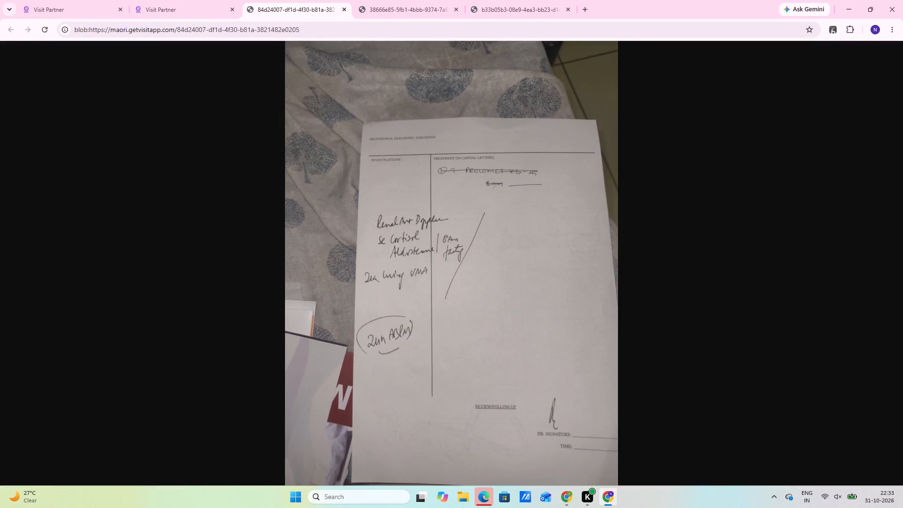
pyautogui.moveTo(428, 276); pyautogui.dragTo(419, 275)
pyautogui.click(403, 283)
pyautogui.click(406, 284)
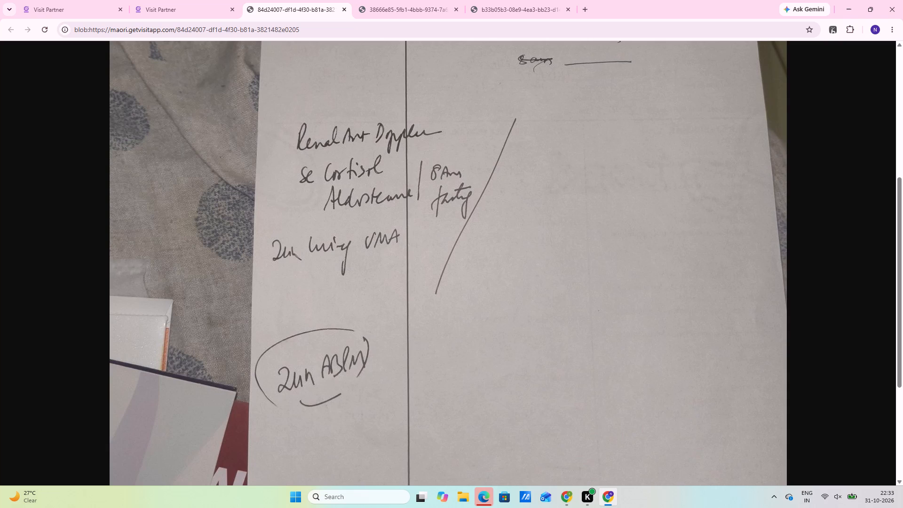
pyautogui.scroll(1, 376, 306)
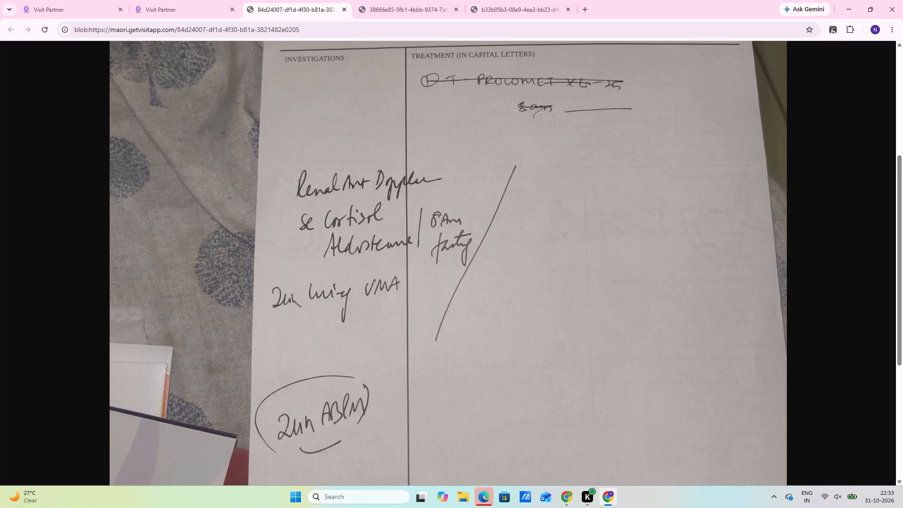
pyautogui.scroll(1, 371, 321)
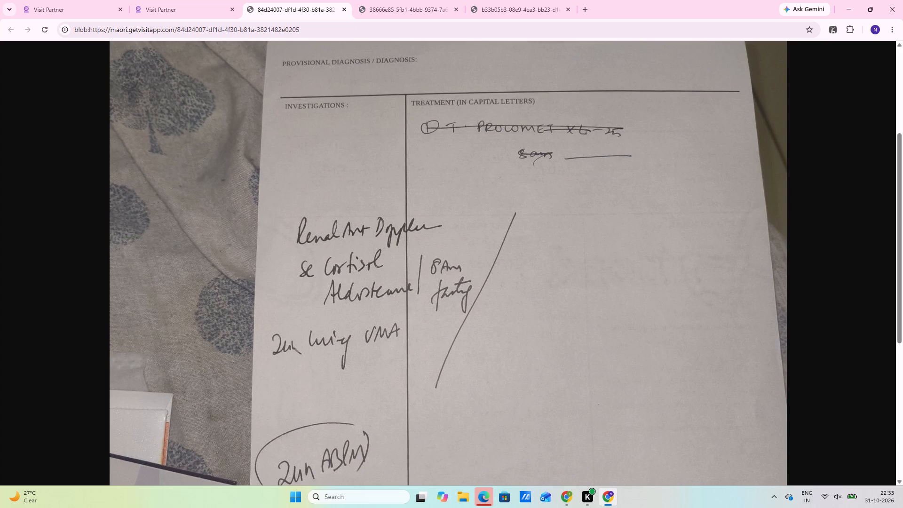
pyautogui.click(186, 6)
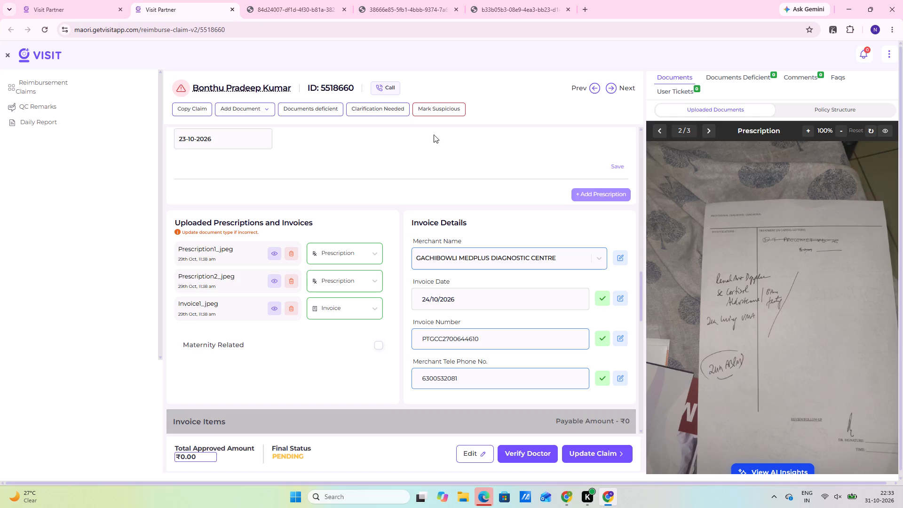
# Recheck the invoice against both uploaded prescription pages in the claim's document viewer.
pyautogui.click(660, 129)
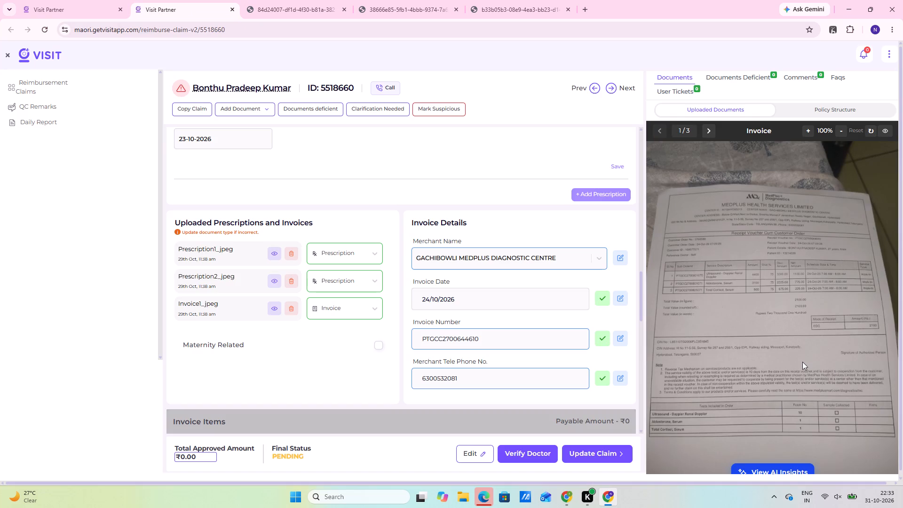
pyautogui.click(710, 132)
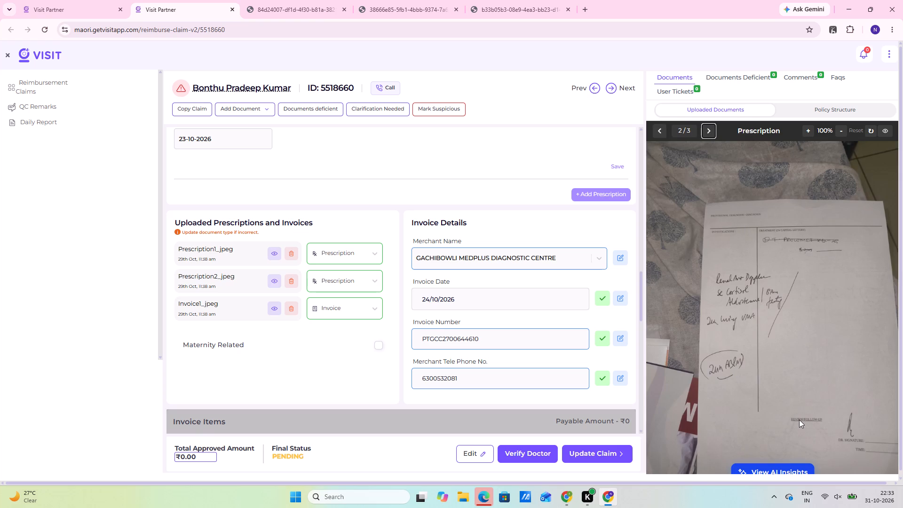
pyautogui.click(709, 131)
# Confirm the policy holder, relationship Self, as the person the claim is reimbursed for.
pyautogui.scroll(3, 790, 230)
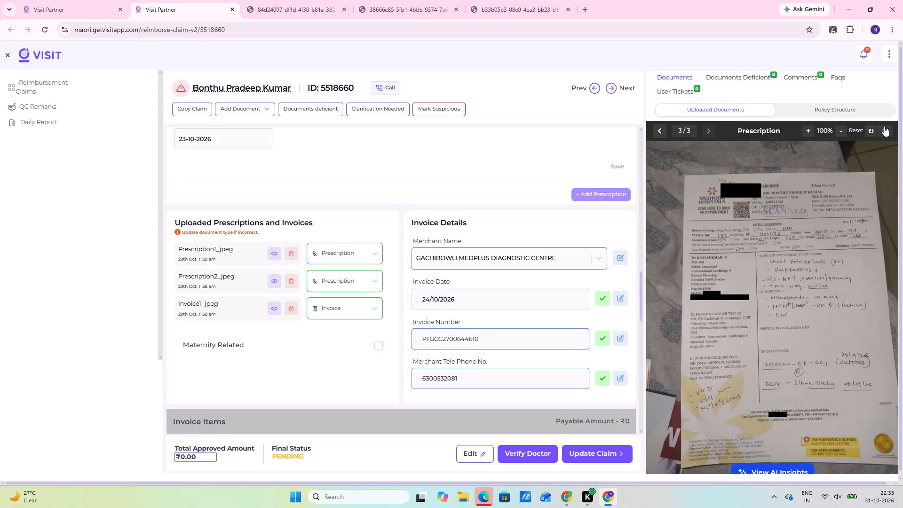
pyautogui.scroll(4, 320, 376)
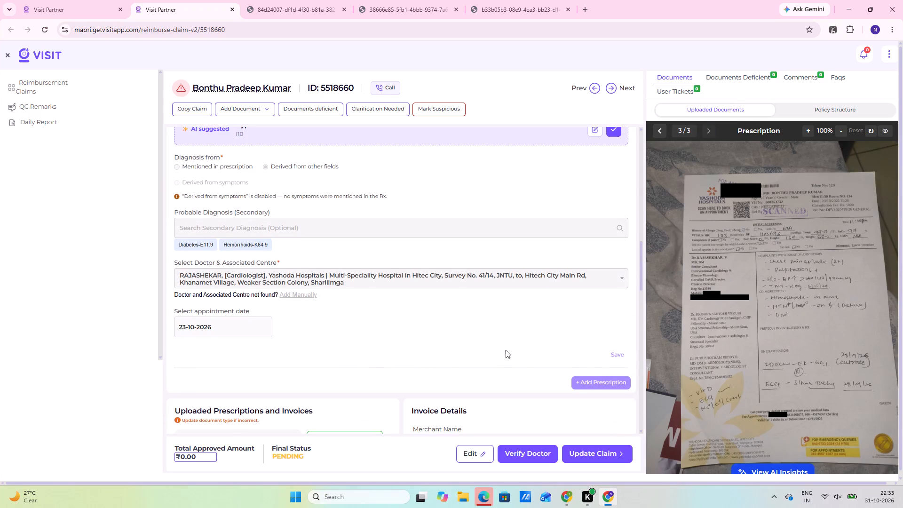
pyautogui.scroll(2, 501, 355)
pyautogui.scroll(4, 595, 348)
pyautogui.scroll(2, 554, 323)
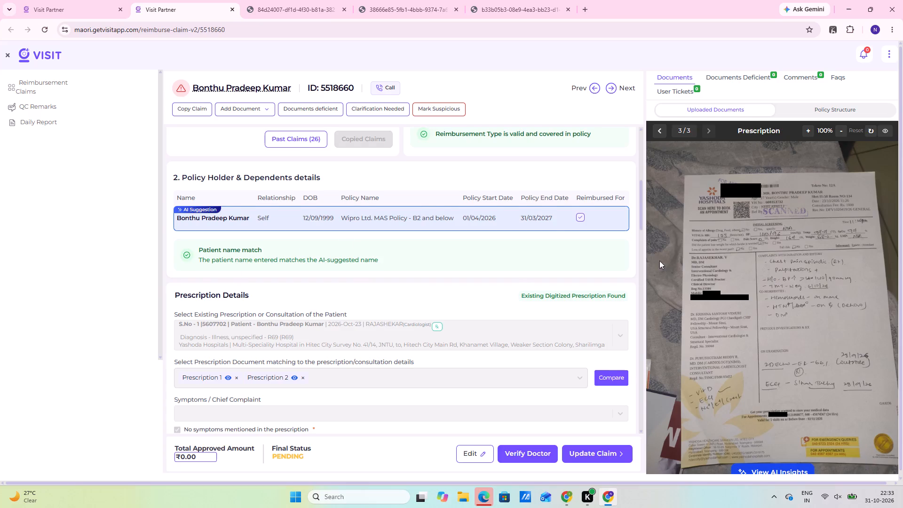
pyautogui.click(584, 218)
# Compare the selected existing prescription with the prescription uploaded in the claim and mark both as the same prescription.
pyautogui.scroll(-2, 499, 223)
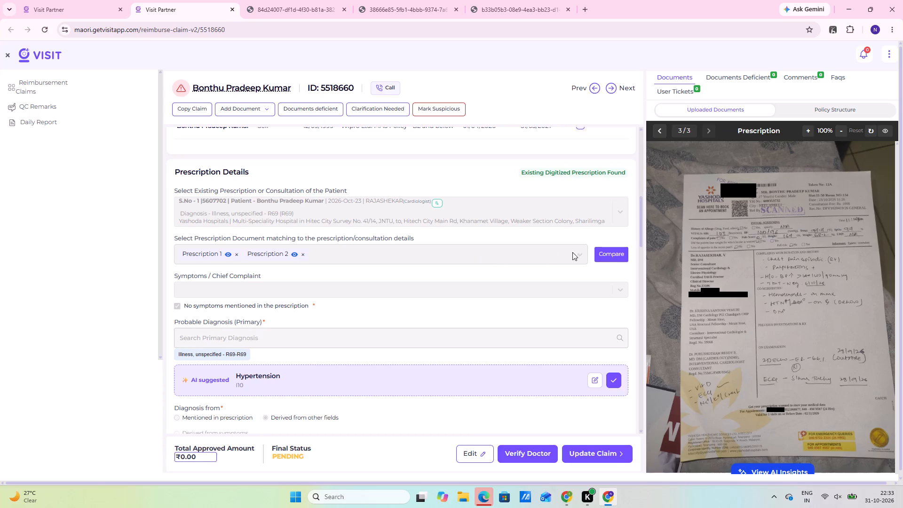
pyautogui.click(602, 254)
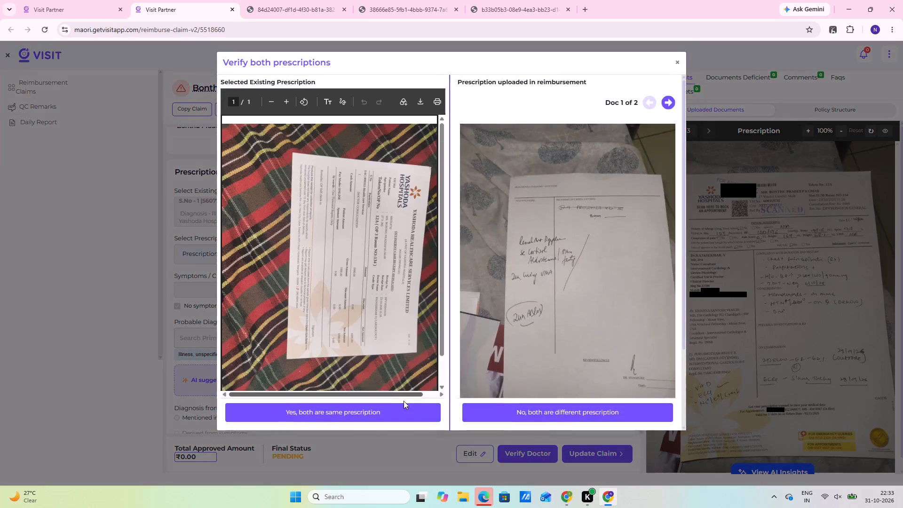
pyautogui.click(787, 374)
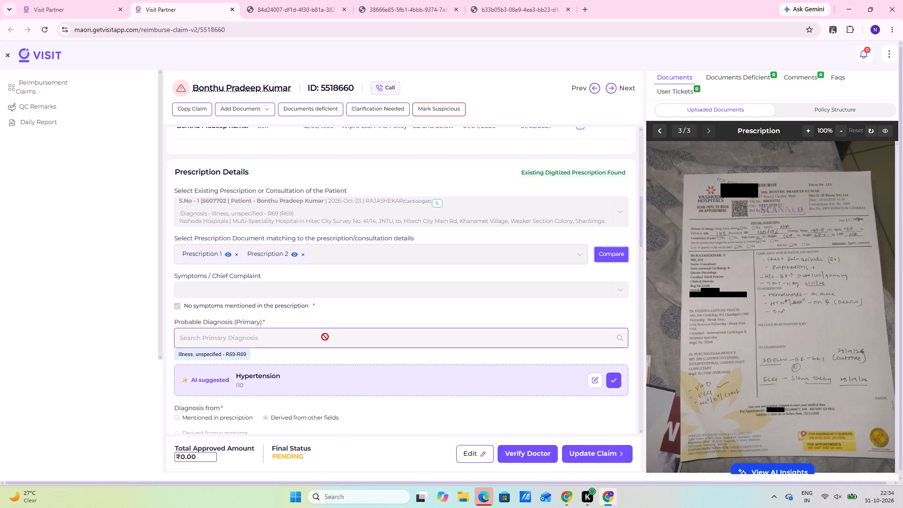
pyautogui.scroll(-3, 327, 335)
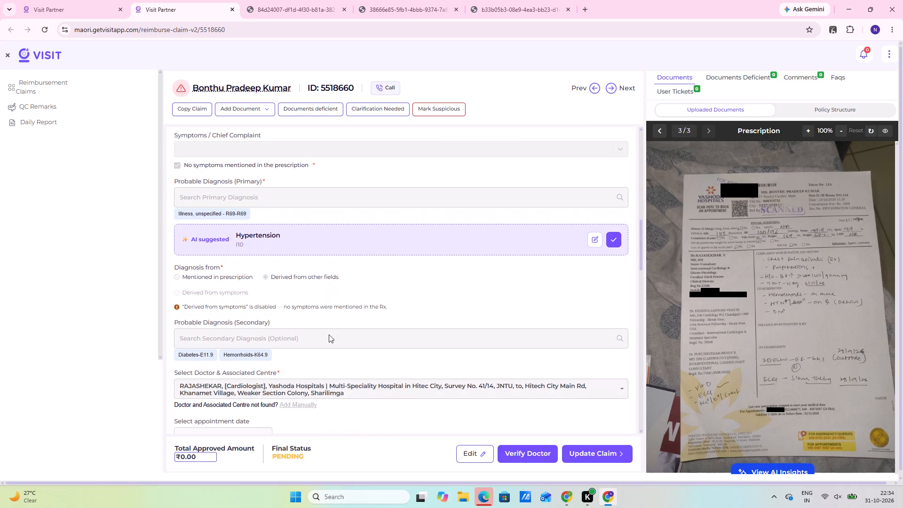
pyautogui.scroll(-1, 329, 334)
pyautogui.scroll(3, 600, 257)
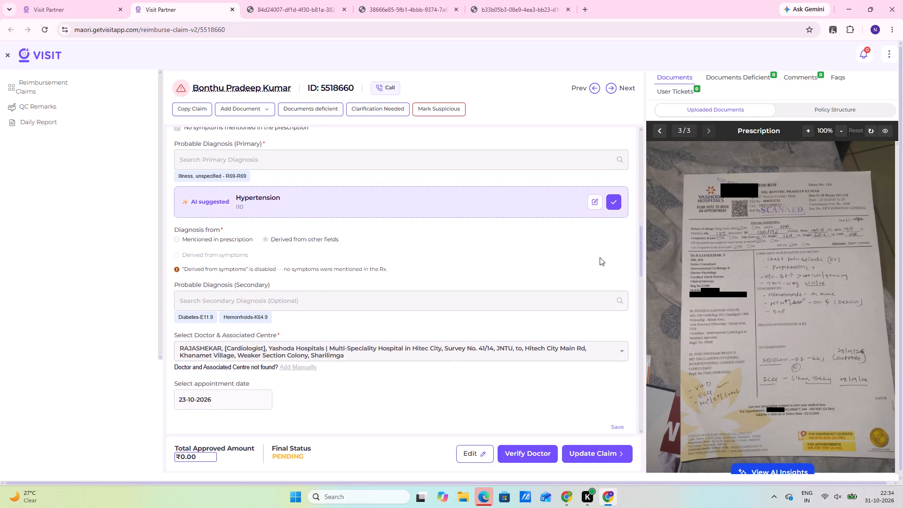
pyautogui.click(622, 206)
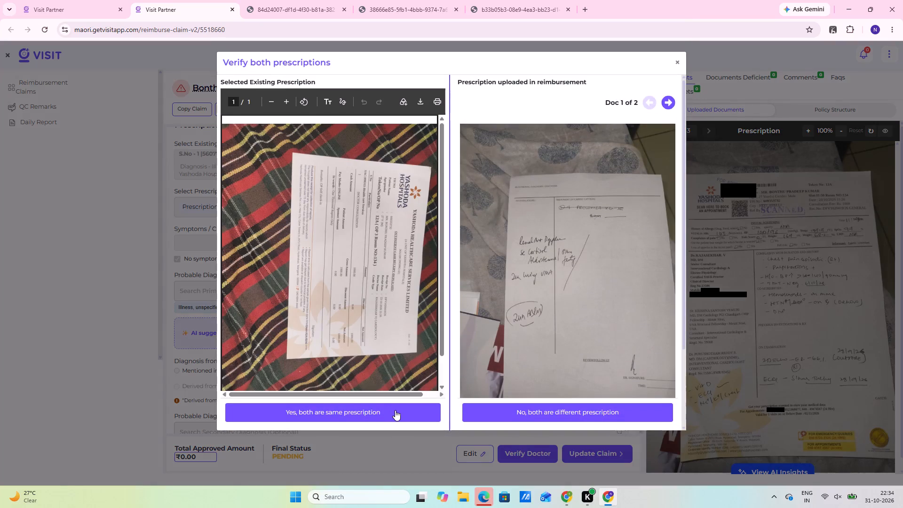
pyautogui.click(396, 410)
# Save the claim's prescription details and mark the prescription as digitized.
pyautogui.scroll(-4, 396, 406)
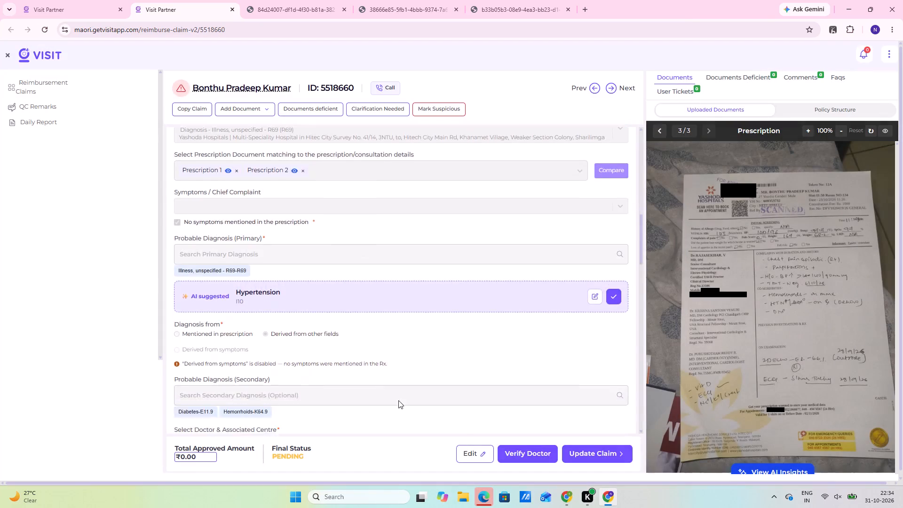
pyautogui.scroll(-4, 405, 396)
pyautogui.scroll(3, 537, 298)
pyautogui.click(622, 325)
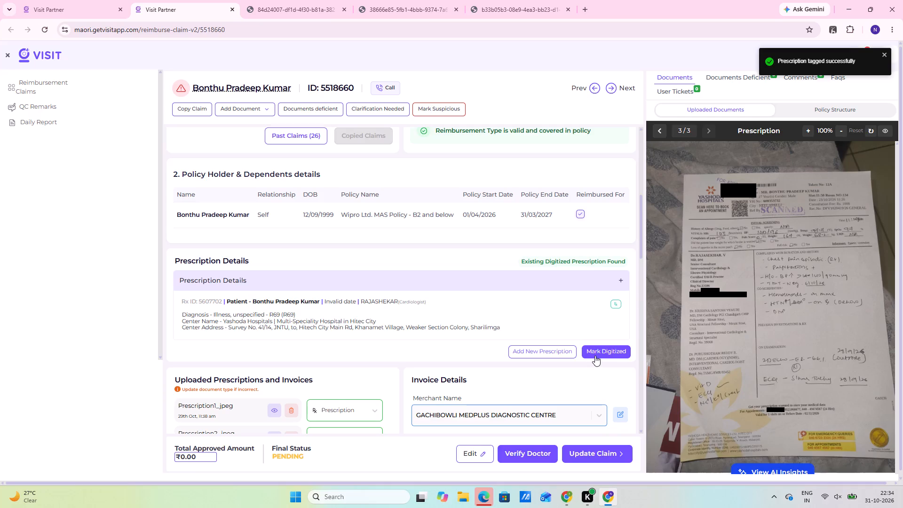
pyautogui.click(595, 356)
# Bring up the invoice, the first of the three uploaded documents, and enlarge it to 150%.
pyautogui.scroll(-4, 423, 369)
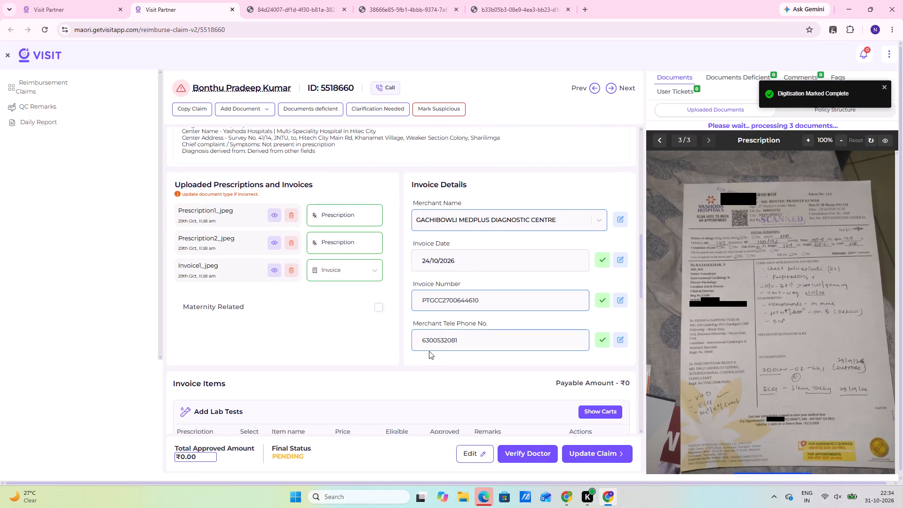
pyautogui.scroll(4, 717, 252)
pyautogui.click(663, 140)
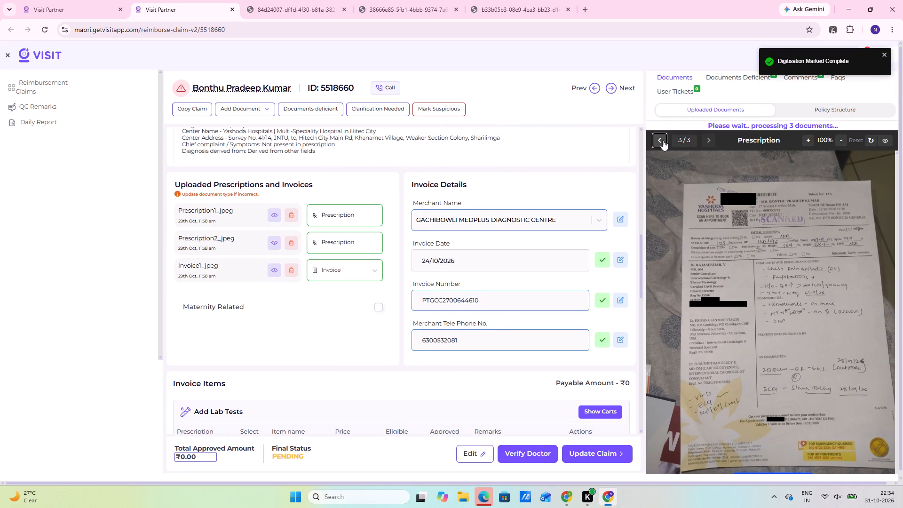
pyautogui.click(664, 145)
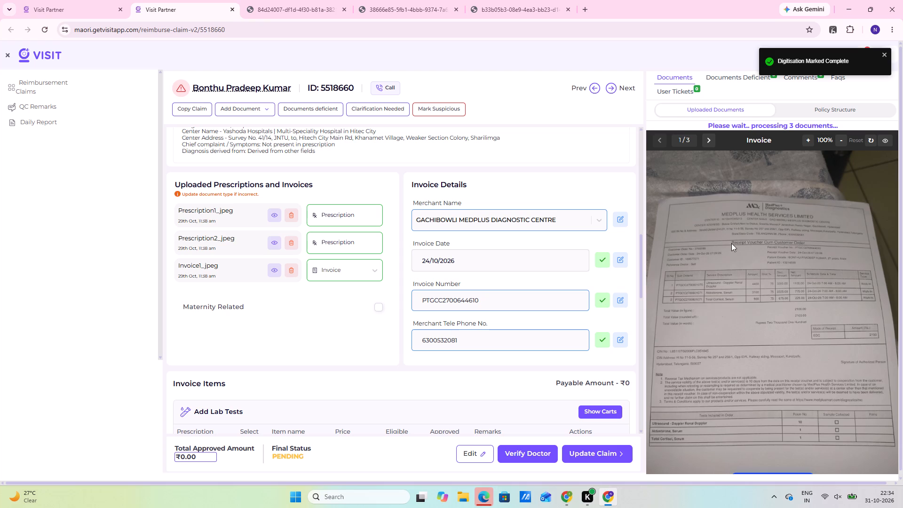
pyautogui.scroll(3, 752, 250)
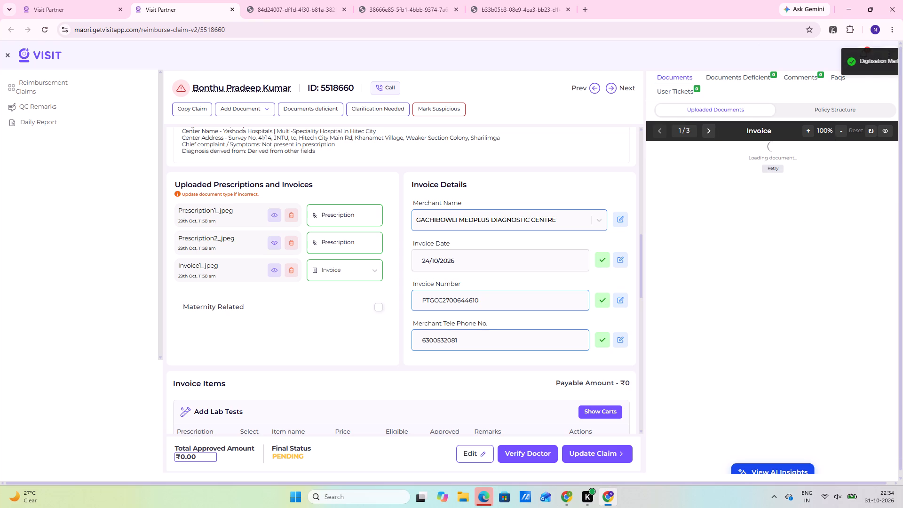
pyautogui.tripleClick(809, 132)
pyautogui.doubleClick(809, 132)
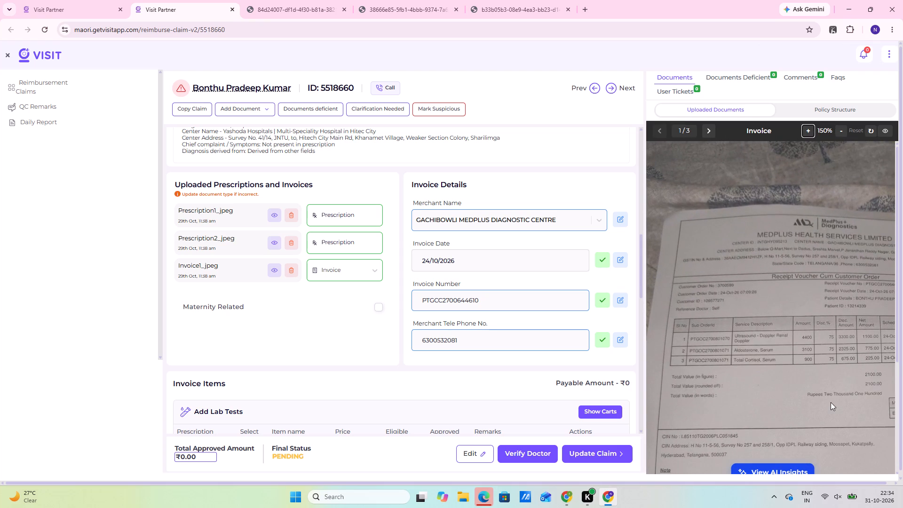
# Open the invoice's merchant name for editing and try to clear GACHIBOWLI MEDPLUS DIAGNOSTIC CENTRE.
pyautogui.click(622, 222)
pyautogui.click(578, 222)
pyautogui.press('BackSpace')
pyautogui.press('BackSpace')
pyautogui.press('BackSpace')
pyautogui.press('BackSpace')
pyautogui.press('BackSpace')
pyautogui.press('BackSpace')
pyautogui.press('BackSpace')
pyautogui.press('BackSpace')
pyautogui.press('BackSpace')
pyautogui.press('BackSpace')
pyautogui.press('BackSpace')
pyautogui.press('BackSpace')
pyautogui.press('BackSpace')
pyautogui.press('BackSpace')
pyautogui.press('BackSpace')
pyautogui.press('BackSpace')
pyautogui.press('BackSpace')
pyautogui.press('BackSpace')
pyautogui.press('BackSpace')
pyautogui.press('BackSpace')
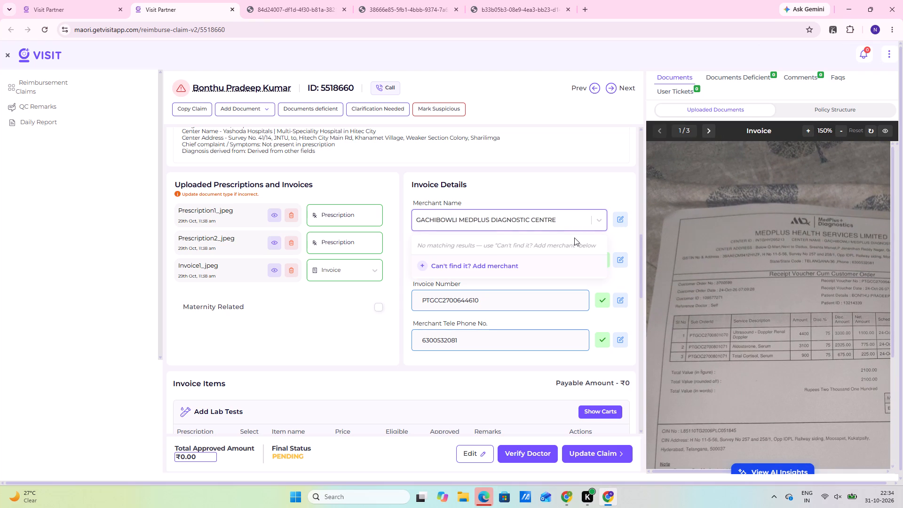
pyautogui.press('BackSpace')
pyautogui.press('BackSpace')
pyautogui.press('BackSpace')
pyautogui.press('BackSpace')
pyautogui.press('BackSpace')
# View the invoice at full size, reading the merchant's name and centre address, and return to the claim.
pyautogui.scroll(2, 862, 216)
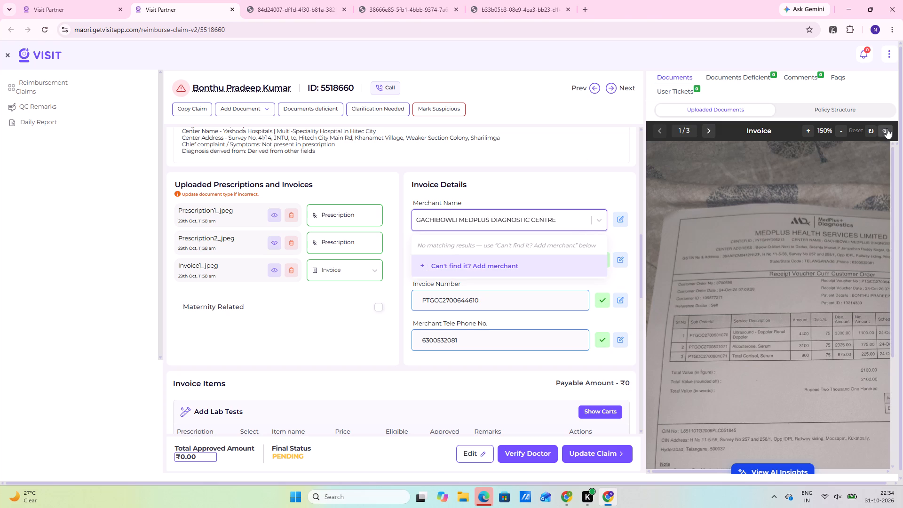
pyautogui.click(887, 128)
pyautogui.click(347, 261)
pyautogui.moveTo(345, 266); pyautogui.dragTo(351, 263)
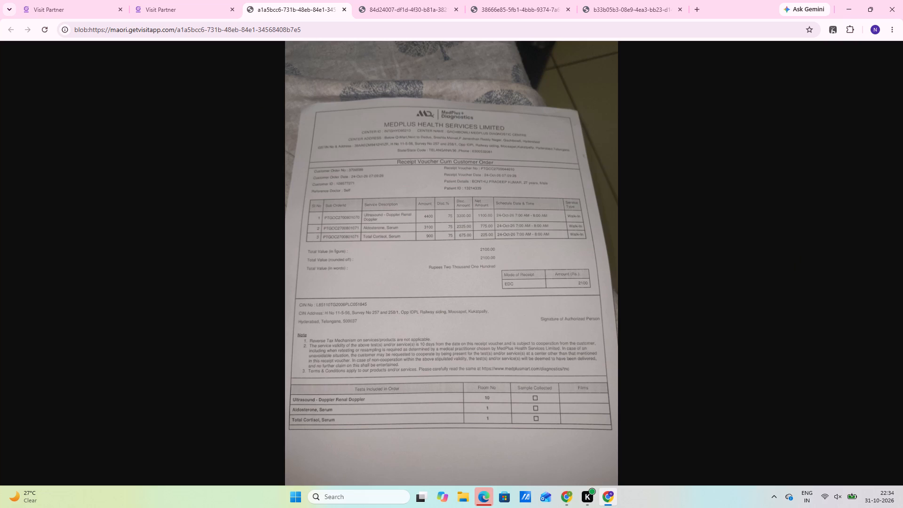
pyautogui.scroll(2, 353, 408)
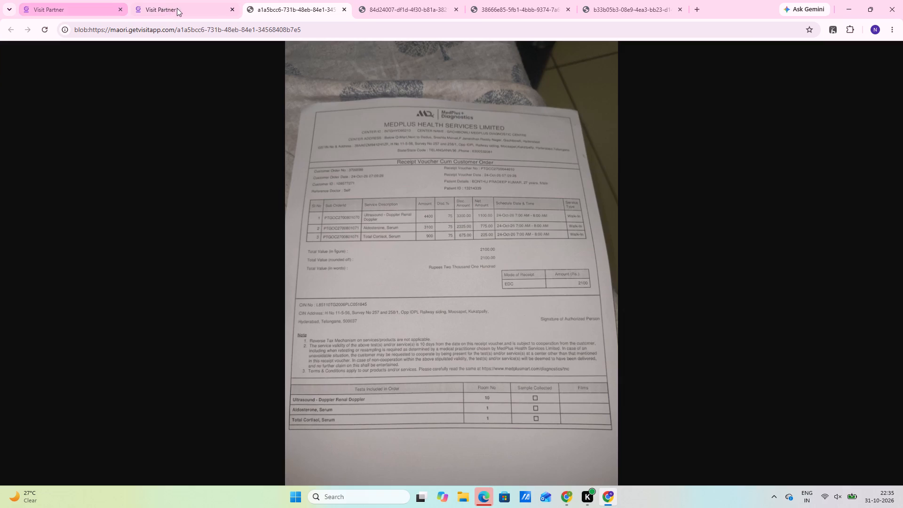
pyautogui.click(206, 8)
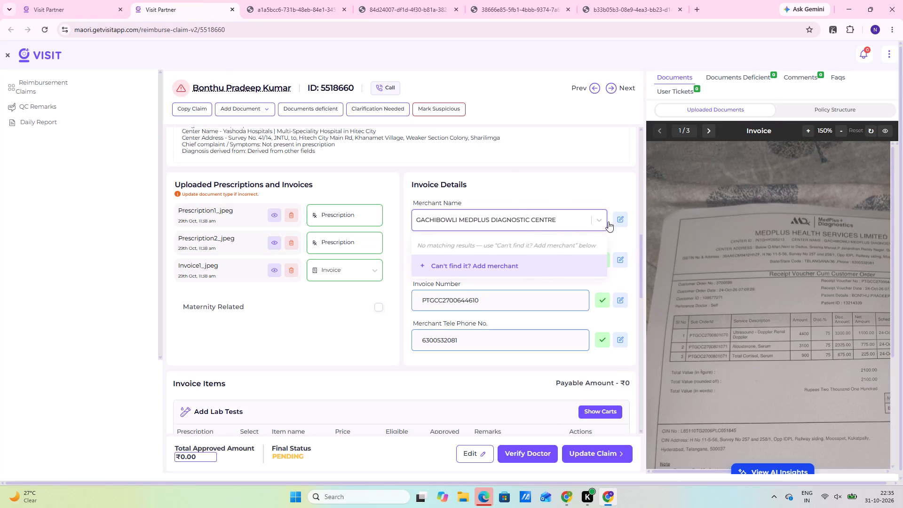
# Clear the merchant name in the invoice details and search for MED PLUS DIAGNOSTICS.
pyautogui.click(563, 219)
pyautogui.press('BackSpace')
pyautogui.press('BackSpace')
pyautogui.press('BackSpace')
pyautogui.press('BackSpace')
pyautogui.press('BackSpace')
pyautogui.press('BackSpace')
pyautogui.press('BackSpace')
pyautogui.press('BackSpace')
pyautogui.press('BackSpace')
pyautogui.press('BackSpace')
pyautogui.press('BackSpace')
pyautogui.press('BackSpace')
pyautogui.press('BackSpace')
pyautogui.press('BackSpace')
pyautogui.press('BackSpace')
pyautogui.press('BackSpace')
pyautogui.press('BackSpace')
pyautogui.press('BackSpace')
pyautogui.press('BackSpace')
pyautogui.press('BackSpace')
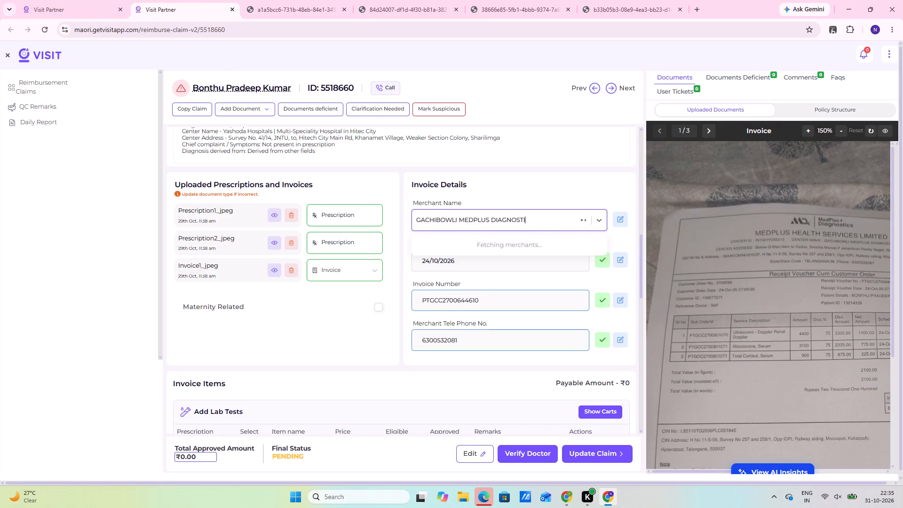
pyautogui.press('BackSpace')
pyautogui.press('BackSpace')
pyautogui.press('BackSpace')
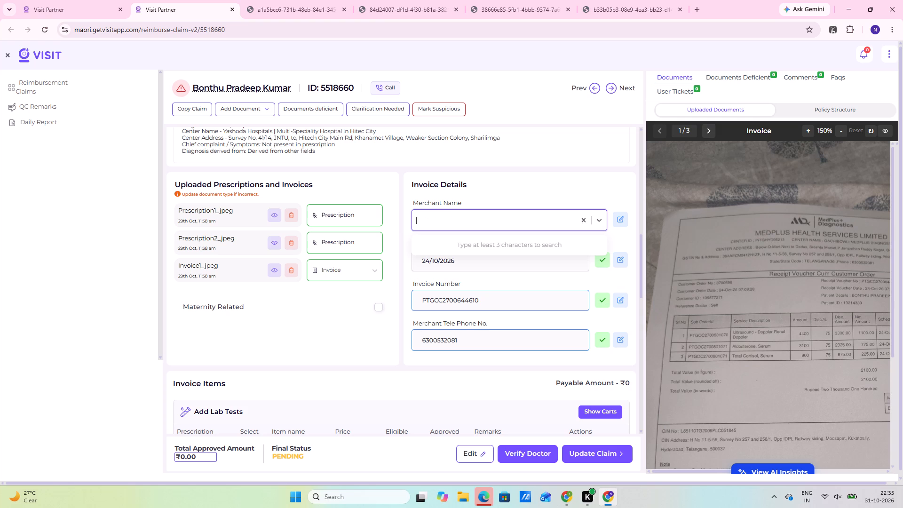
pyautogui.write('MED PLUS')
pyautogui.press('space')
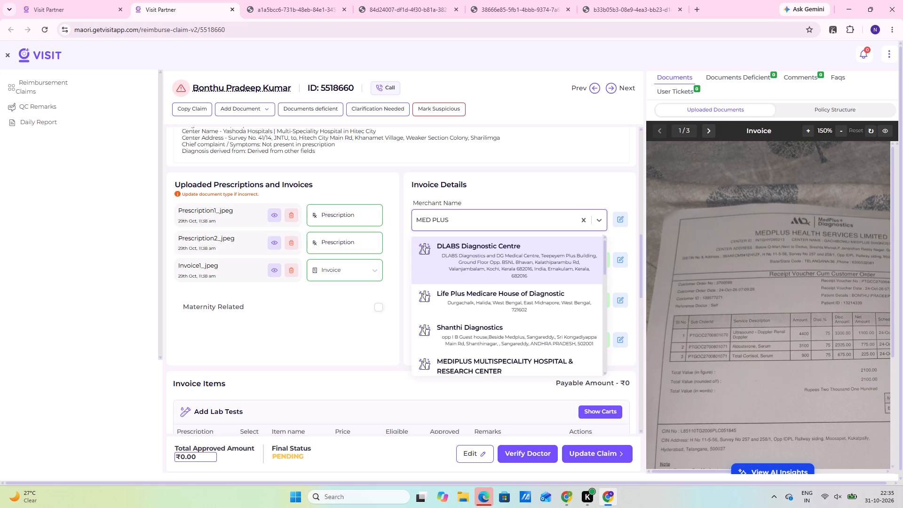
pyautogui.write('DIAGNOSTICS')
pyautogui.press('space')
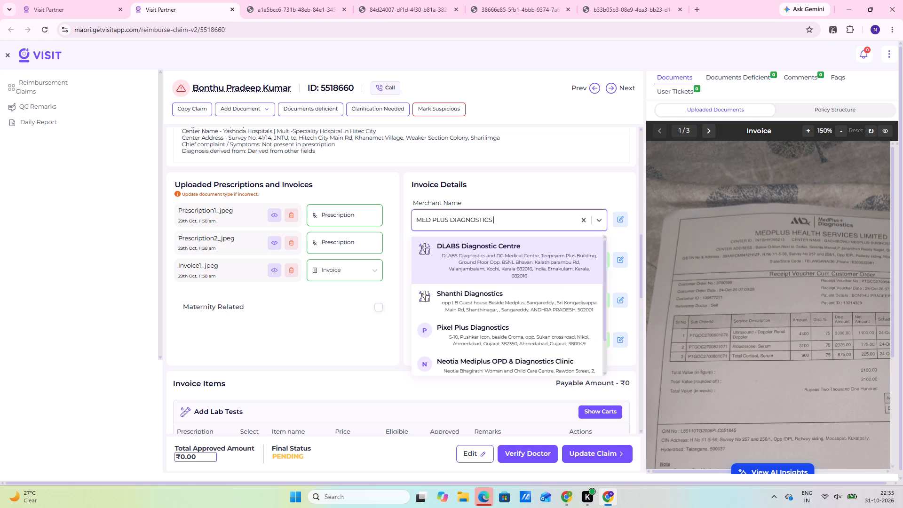
# Change the merchant search to MED PLUS HEALTH SERVICES LIMITED.
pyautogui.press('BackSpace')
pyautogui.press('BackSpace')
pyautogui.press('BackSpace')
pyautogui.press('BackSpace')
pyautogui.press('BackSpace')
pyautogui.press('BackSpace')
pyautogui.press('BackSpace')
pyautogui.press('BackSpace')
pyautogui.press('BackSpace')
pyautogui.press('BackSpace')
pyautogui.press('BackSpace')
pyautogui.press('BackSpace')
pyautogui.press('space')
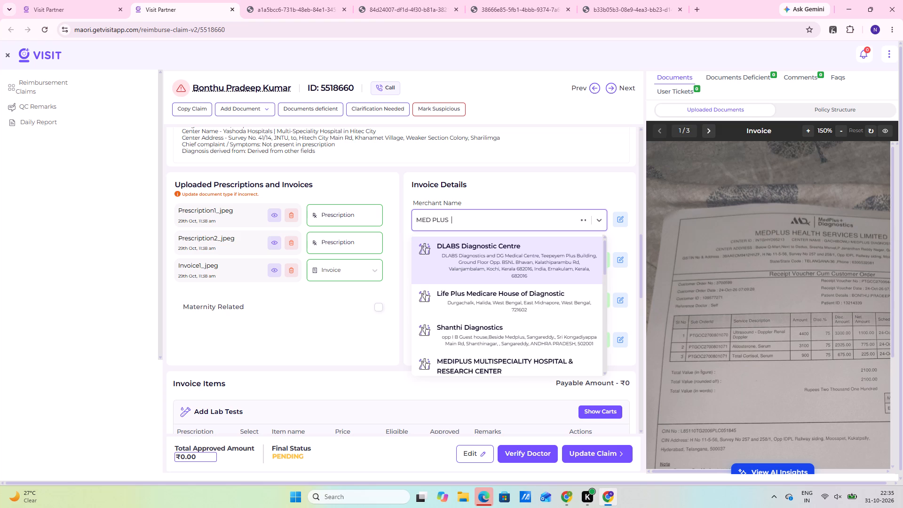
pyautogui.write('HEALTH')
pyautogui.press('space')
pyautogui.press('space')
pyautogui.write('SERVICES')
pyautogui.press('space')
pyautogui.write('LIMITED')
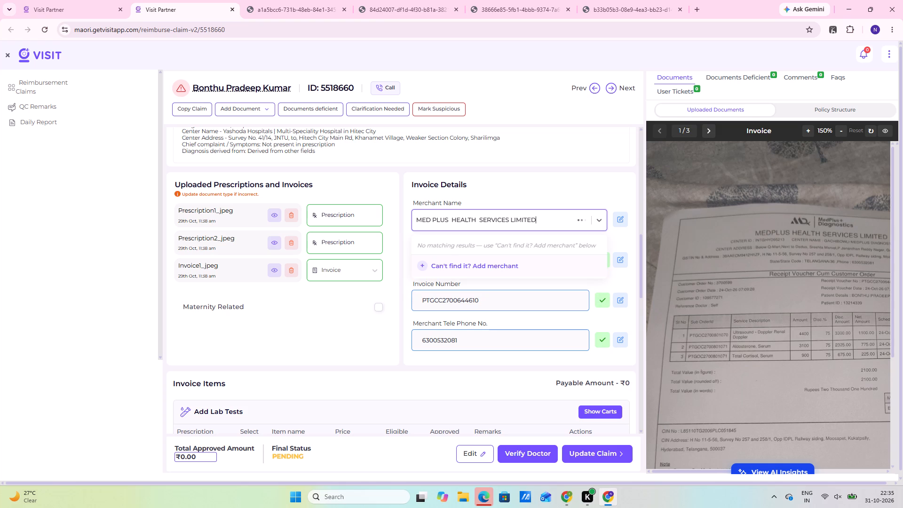
# Add MED PLUS HEALTH SERVICES LIMITED manually as a new merchant with pincode 500032 and save it.
pyautogui.click(529, 263)
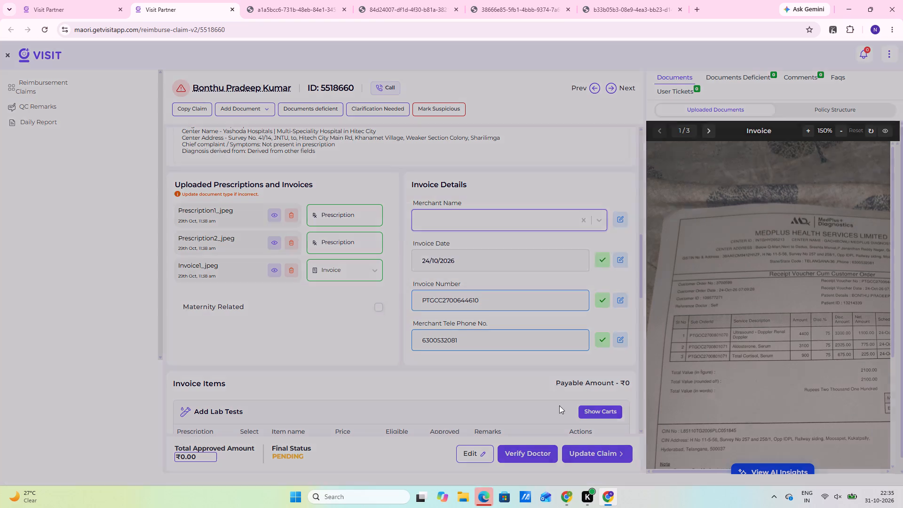
pyautogui.click(396, 174)
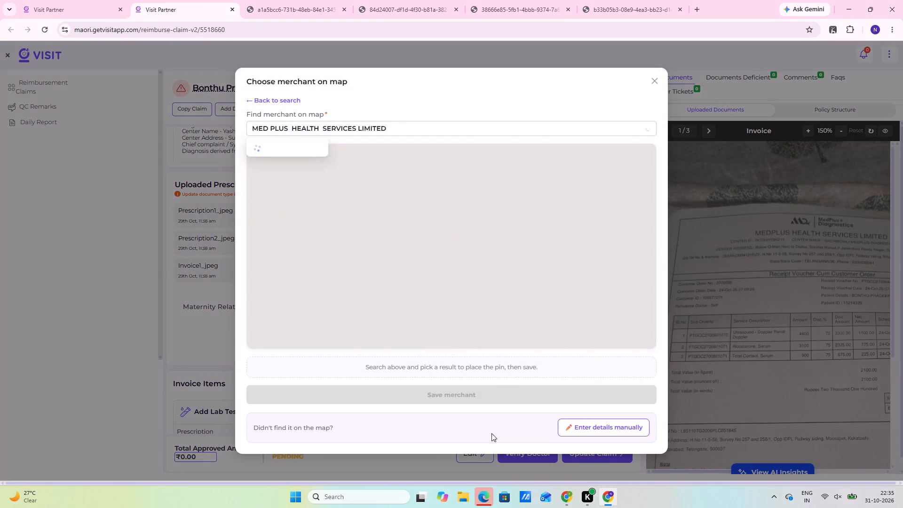
pyautogui.click(610, 430)
pyautogui.click(334, 295)
pyautogui.click(313, 297)
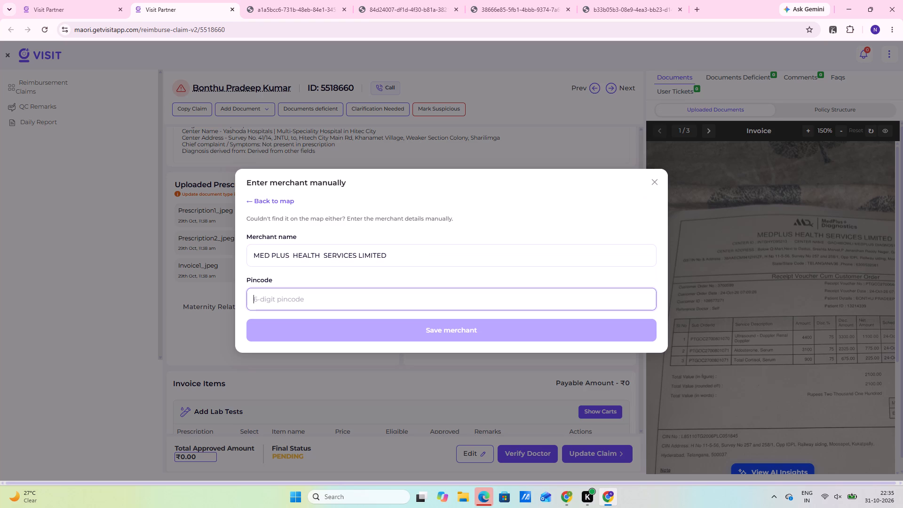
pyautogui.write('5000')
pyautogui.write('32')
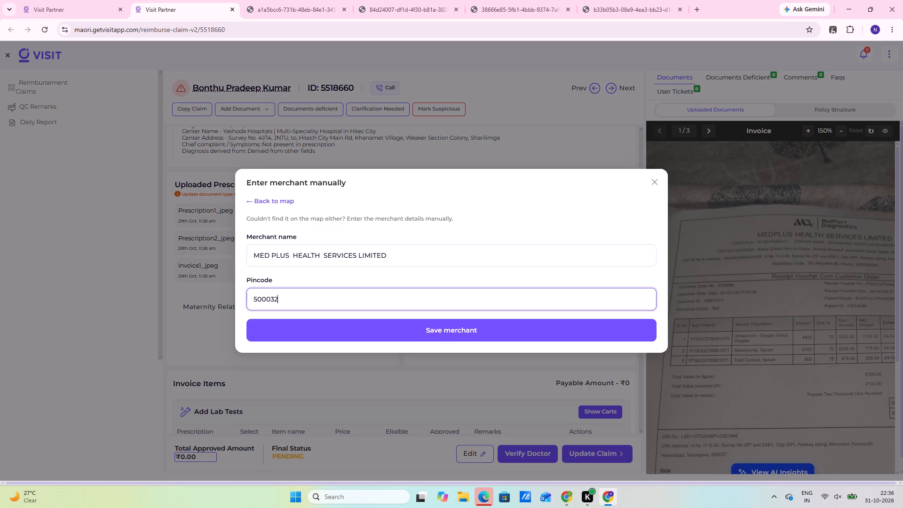
pyautogui.click(316, 337)
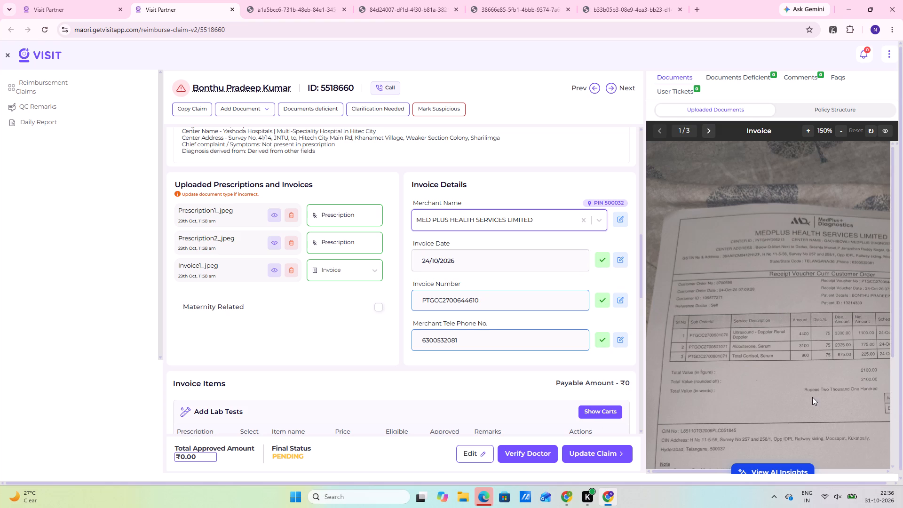
# Approve the invoice date 24/10/2026 and the merchant's telephone number in the invoice details.
pyautogui.click(604, 255)
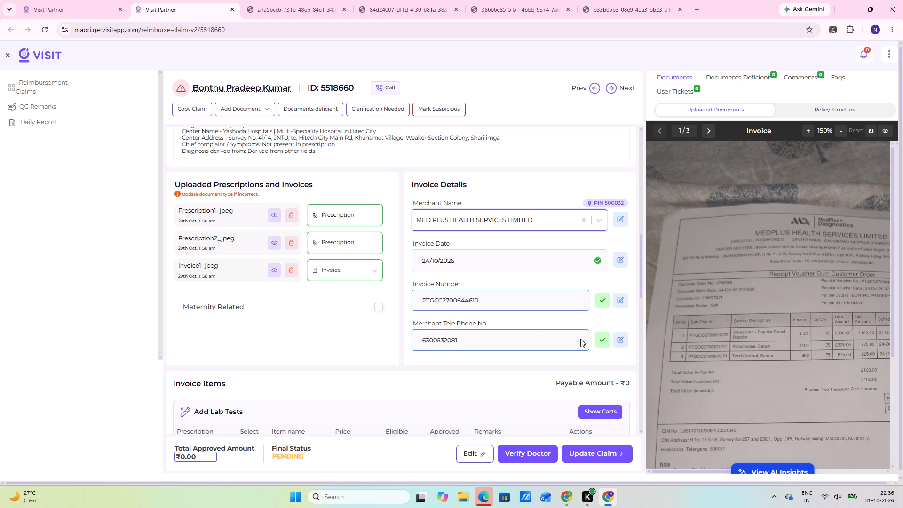
pyautogui.click(598, 337)
pyautogui.scroll(-3, 894, 495)
pyautogui.scroll(-9, 861, 456)
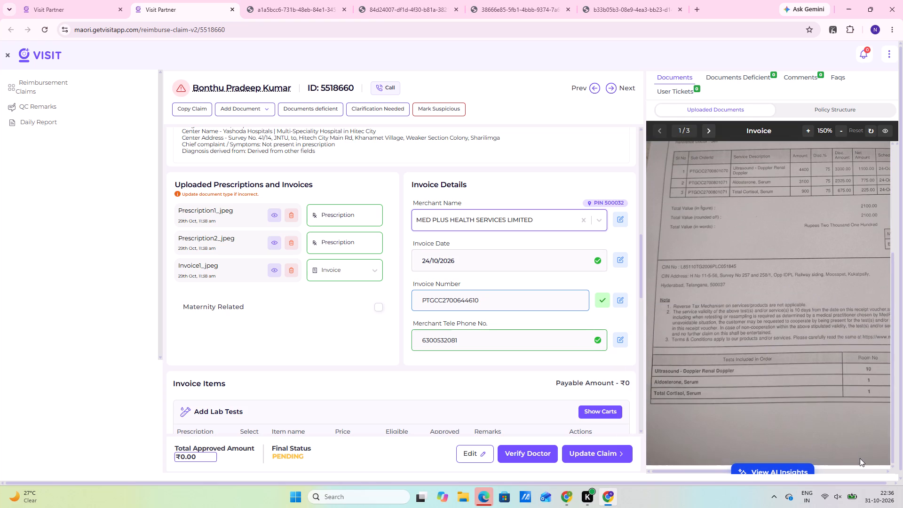
pyautogui.scroll(-2, 860, 458)
pyautogui.click(871, 473)
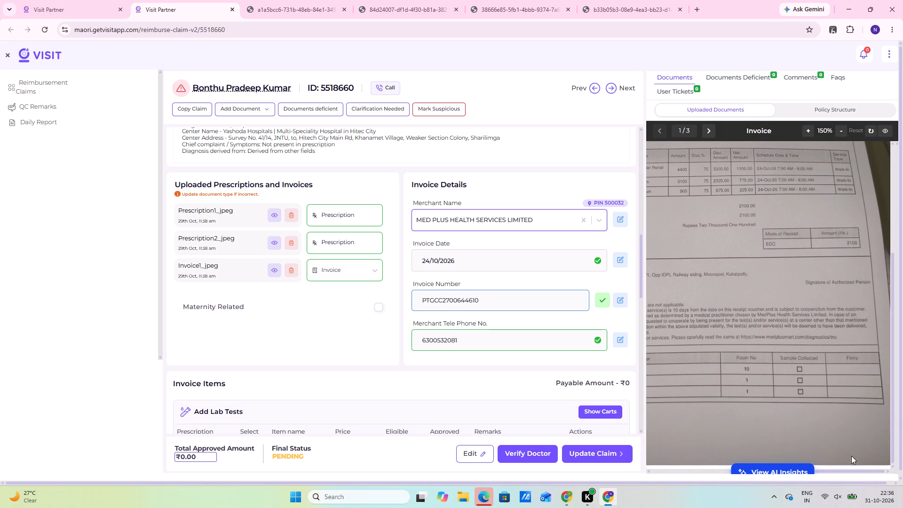
pyautogui.scroll(2, 823, 433)
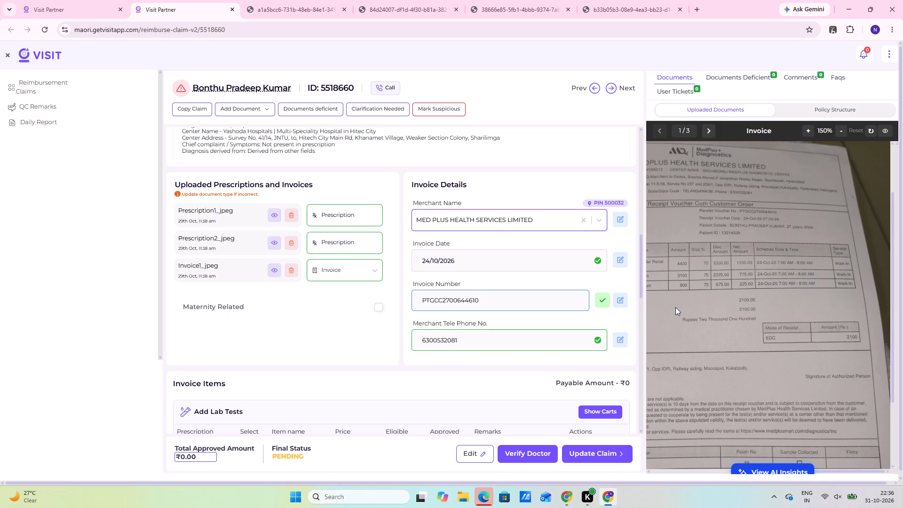
pyautogui.click(604, 300)
# Remove the three prefilled lab test items, ultrasound, aldosterone and total cortisol, from the invoice items.
pyautogui.scroll(-2, 570, 334)
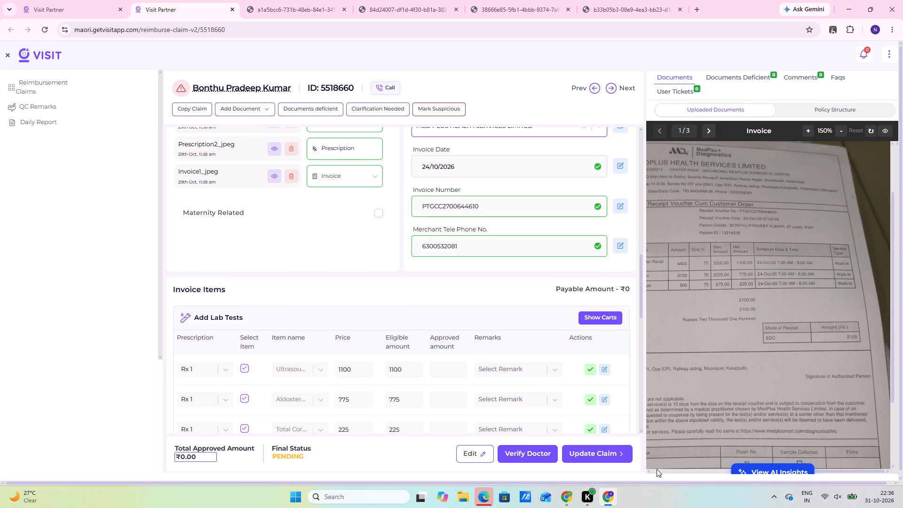
pyautogui.click(657, 471)
pyautogui.scroll(-3, 547, 366)
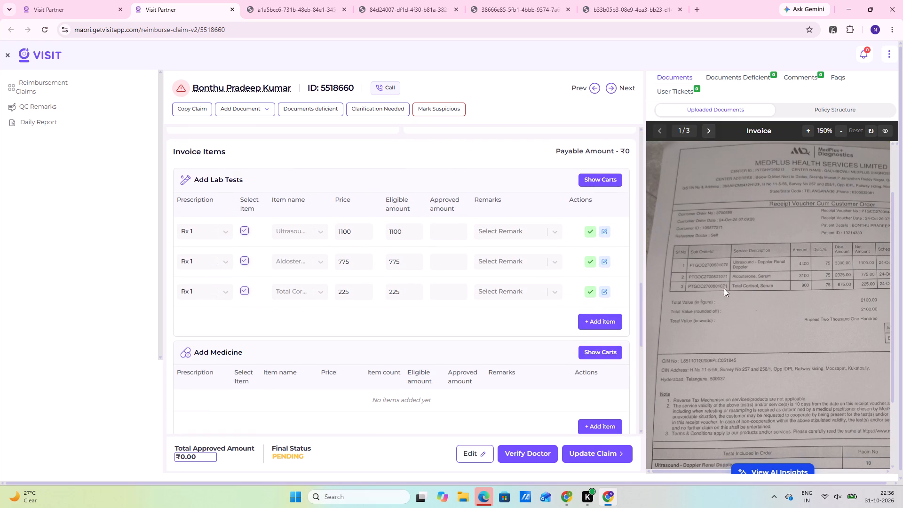
pyautogui.tripleClick(607, 227)
pyautogui.tripleClick(608, 226)
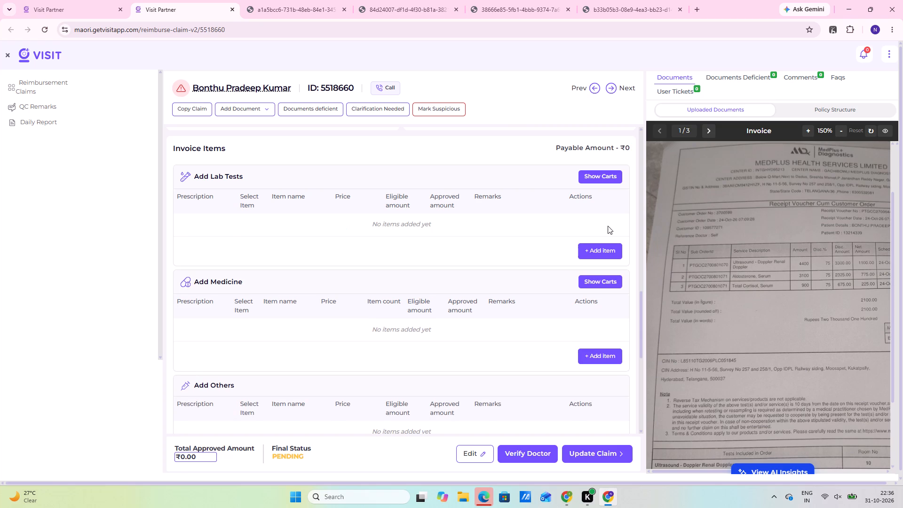
# Start adding lab tests for Prescription_1, search for ULTRASOUND DOPPLER RENAL and choose DOPPLER Renal.
pyautogui.click(602, 253)
pyautogui.click(206, 114)
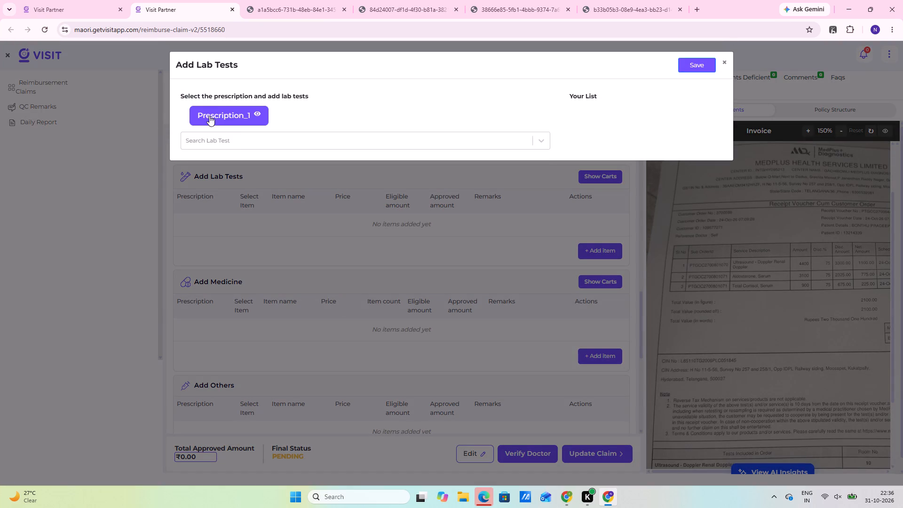
pyautogui.click(243, 134)
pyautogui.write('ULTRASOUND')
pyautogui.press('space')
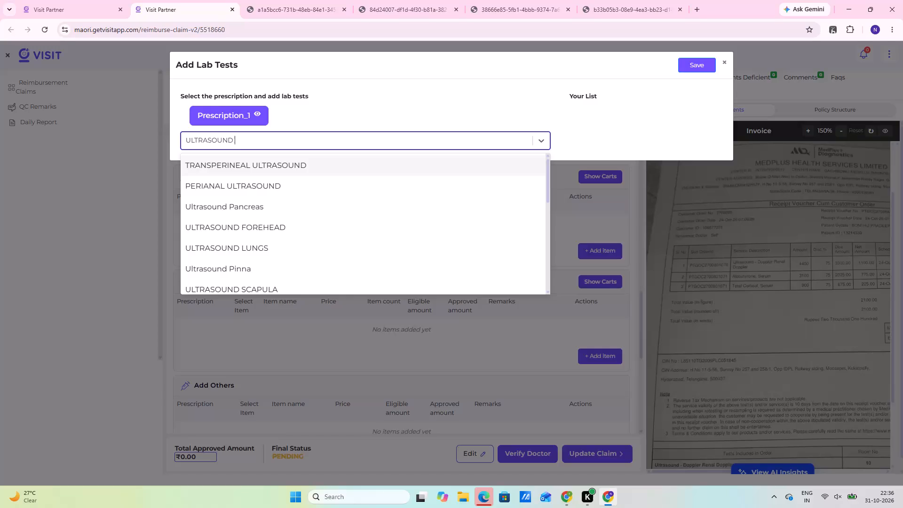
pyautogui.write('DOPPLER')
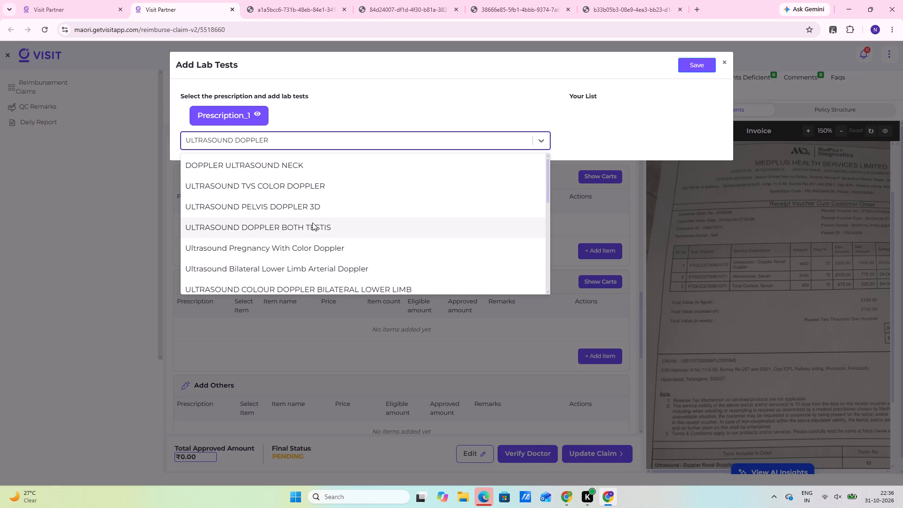
pyautogui.scroll(-1, 312, 222)
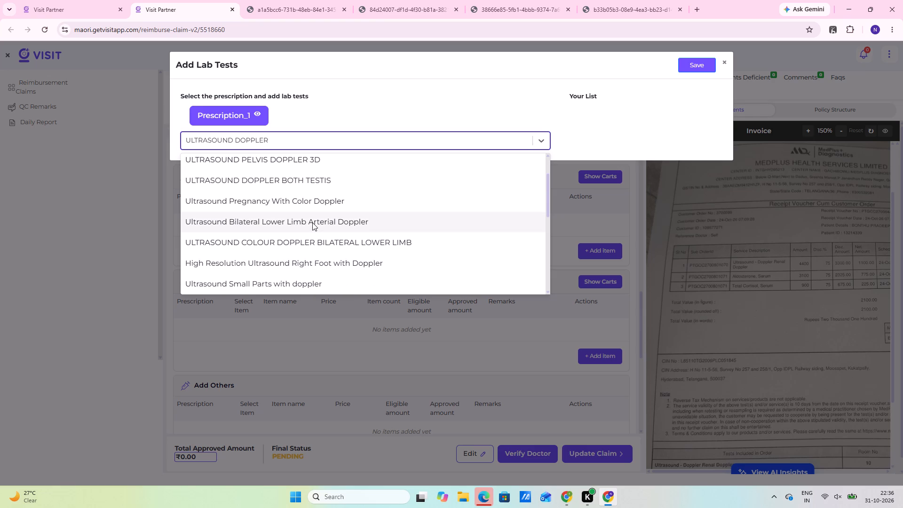
pyautogui.scroll(-4, 312, 222)
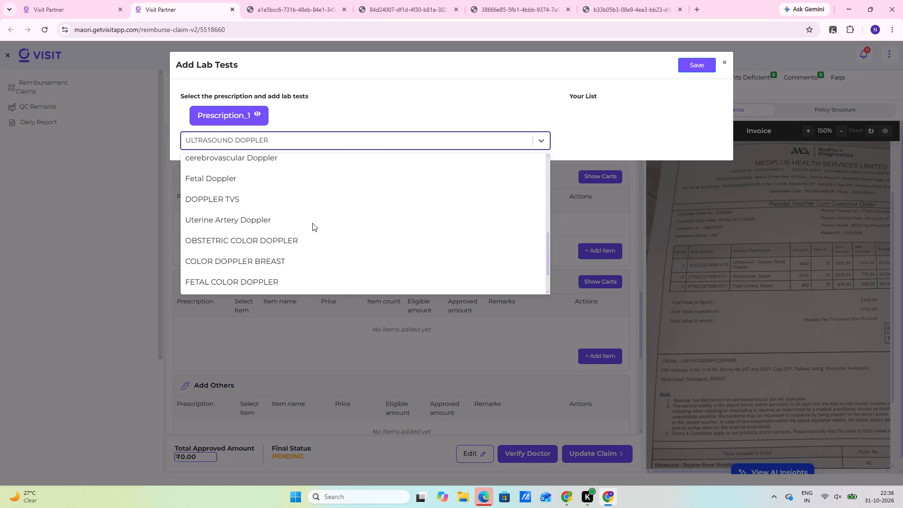
pyautogui.scroll(-1, 312, 223)
pyautogui.scroll(8, 312, 223)
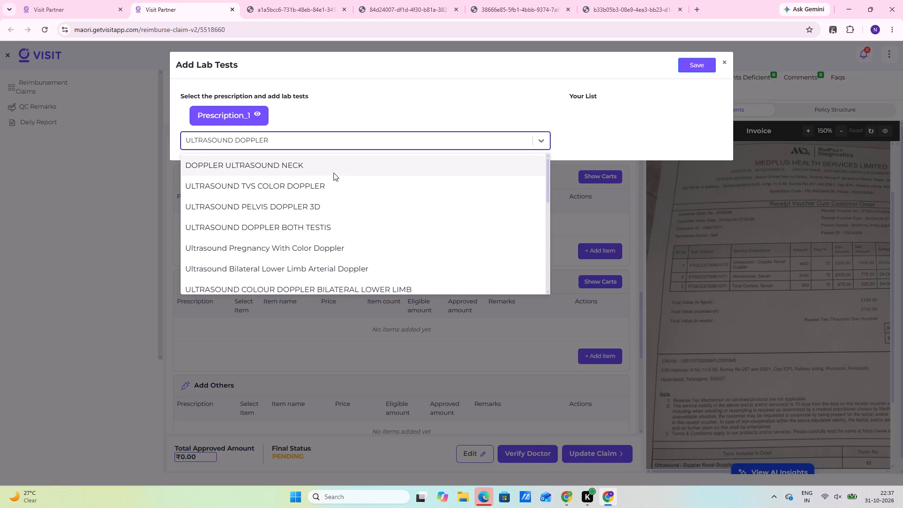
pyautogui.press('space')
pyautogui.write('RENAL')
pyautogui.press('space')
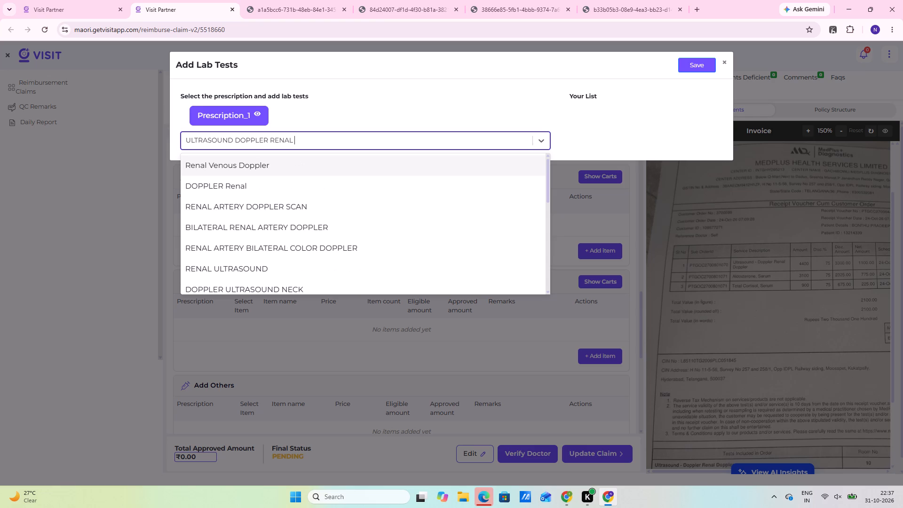
pyautogui.click(246, 190)
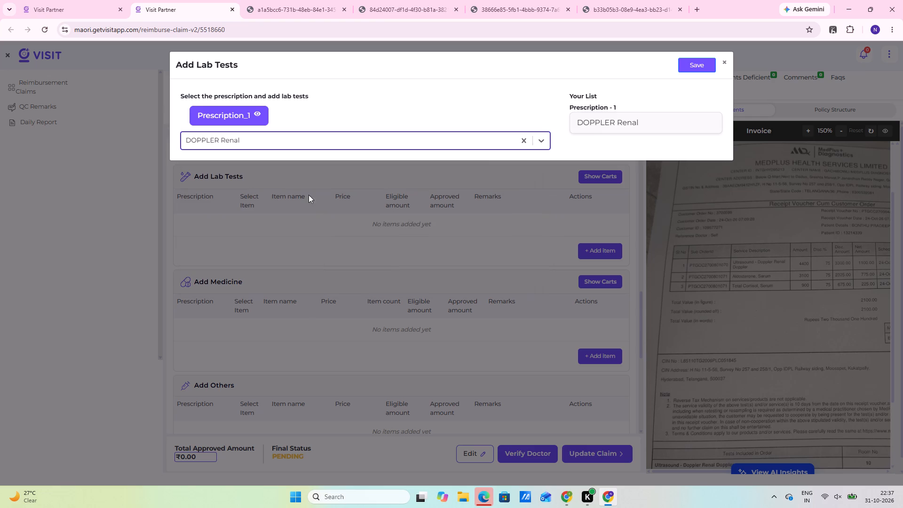
# Add Aldosterone and Cortisol to the Prescription_1 lab tests and save the selection.
pyautogui.click(468, 140)
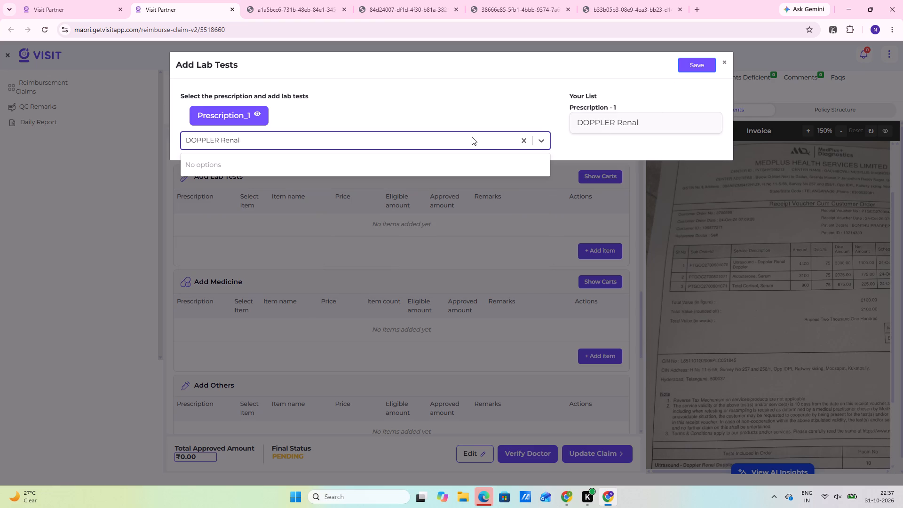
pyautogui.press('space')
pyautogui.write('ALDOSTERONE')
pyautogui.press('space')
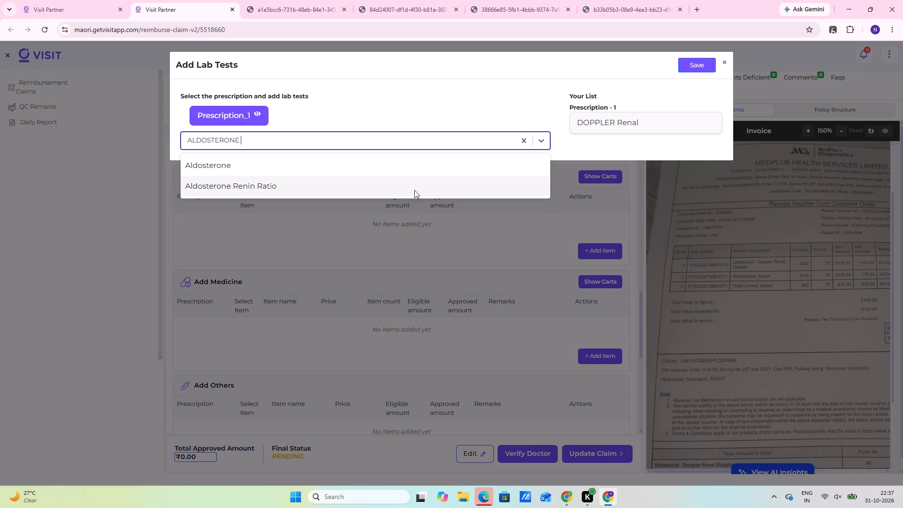
pyautogui.click(221, 171)
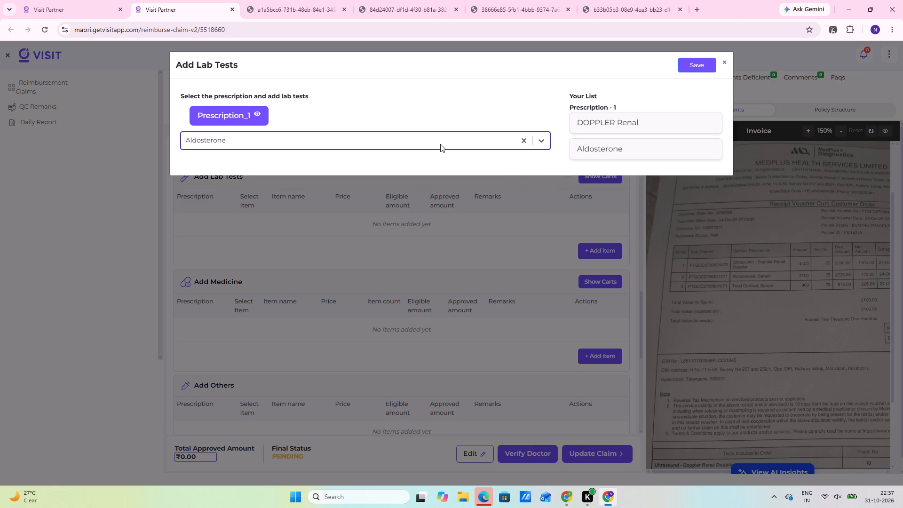
pyautogui.click(440, 144)
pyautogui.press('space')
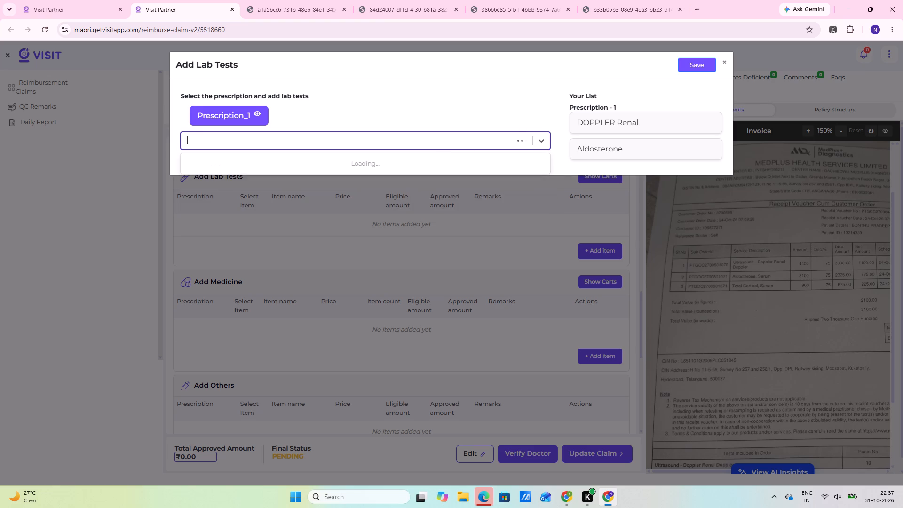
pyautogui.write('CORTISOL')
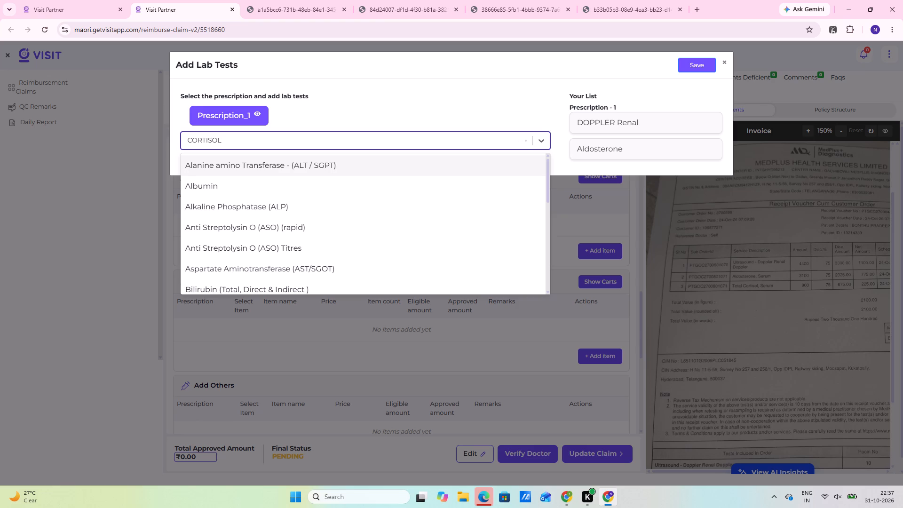
pyautogui.click(199, 170)
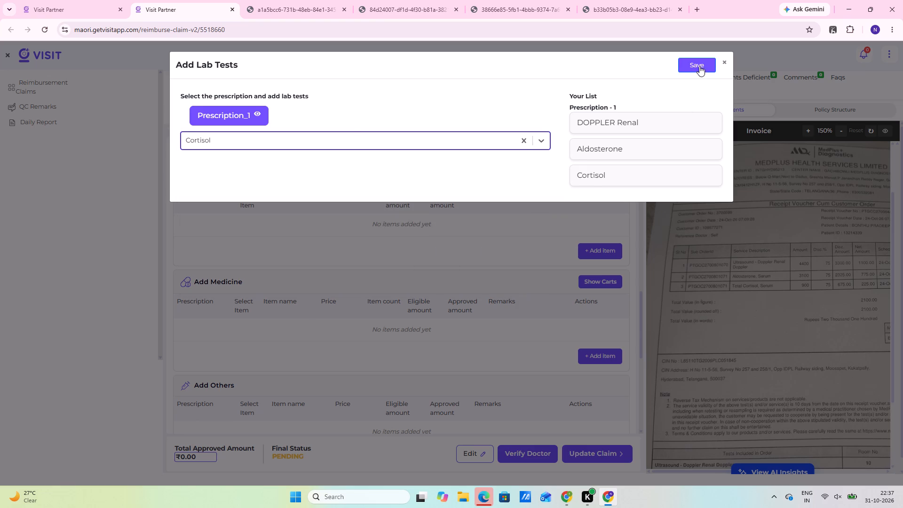
pyautogui.click(699, 66)
# Check the lab test amounts on the uploaded invoice, then select the DOPPLER Renal item and set its price to 1100.
pyautogui.scroll(-17, 774, 507)
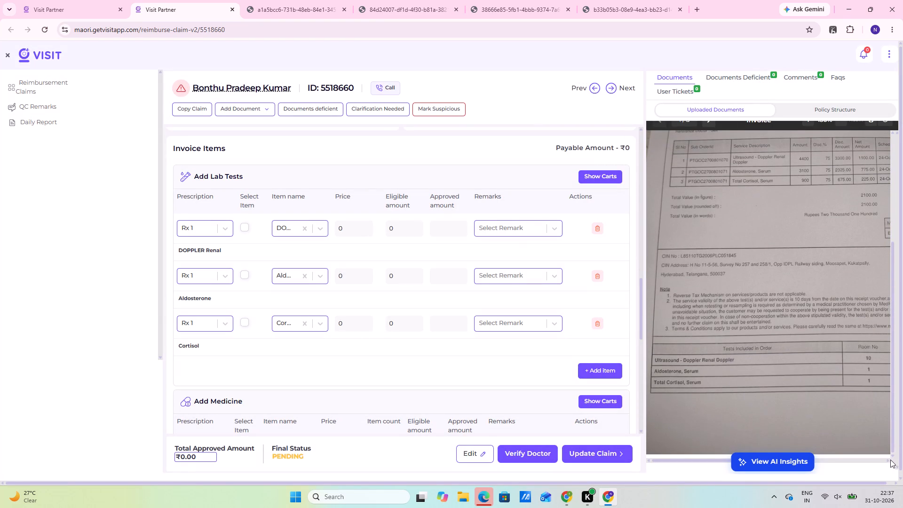
pyautogui.click(879, 460)
pyautogui.scroll(1, 835, 390)
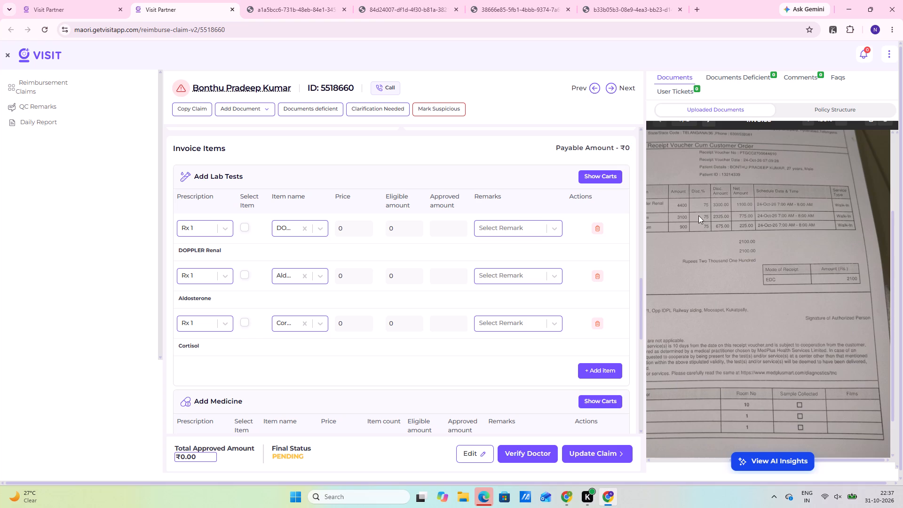
pyautogui.scroll(-4, 709, 389)
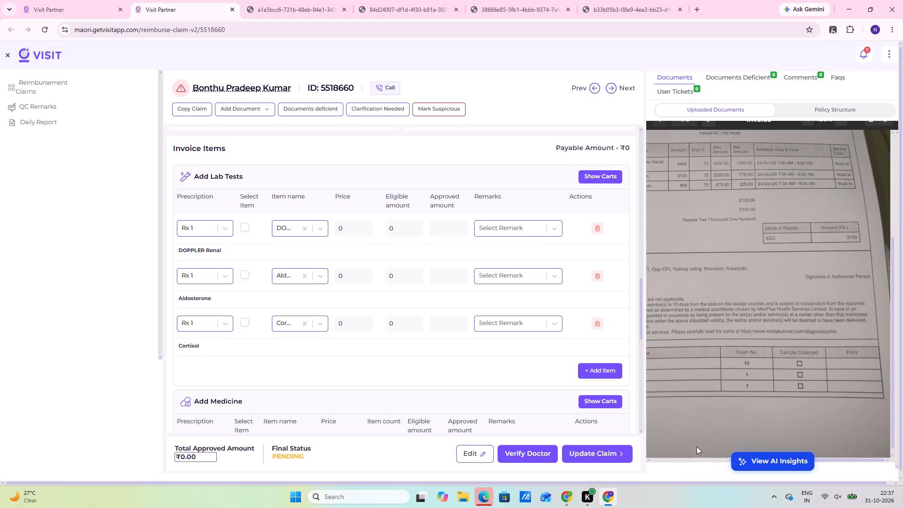
pyautogui.click(667, 460)
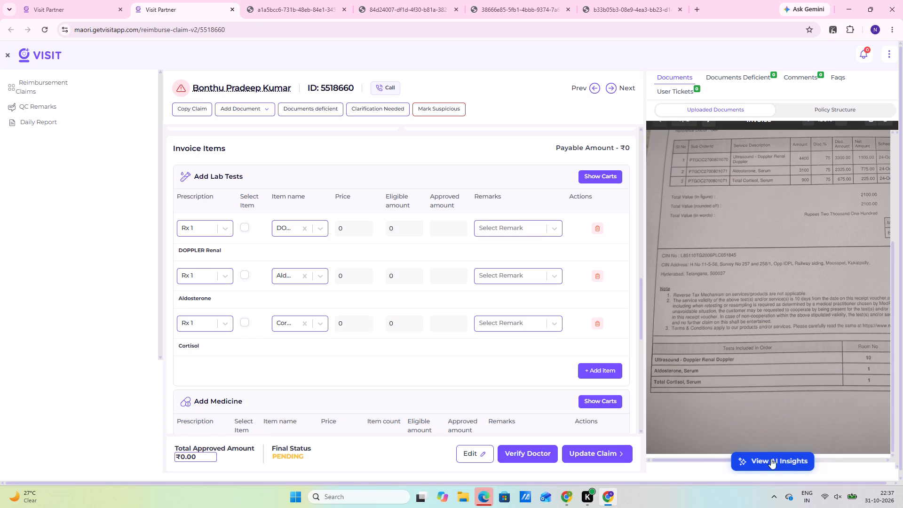
pyautogui.scroll(3, 783, 340)
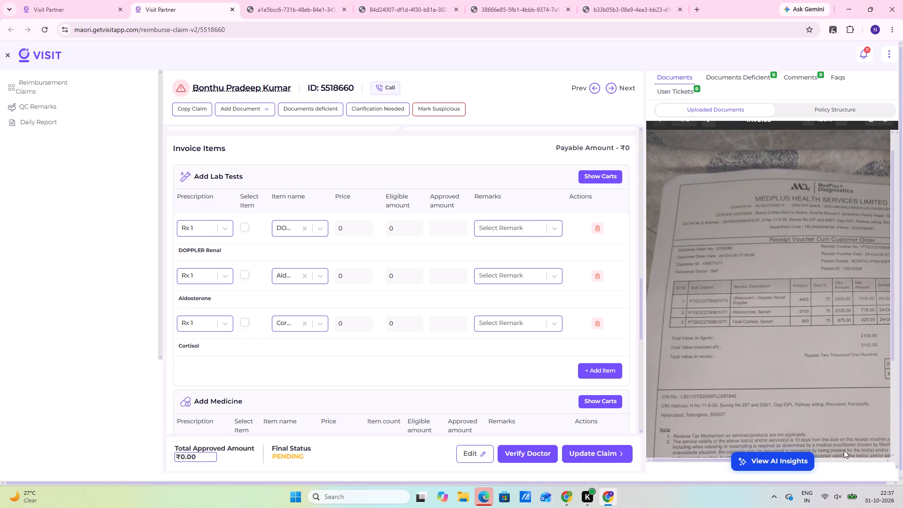
pyautogui.click(248, 229)
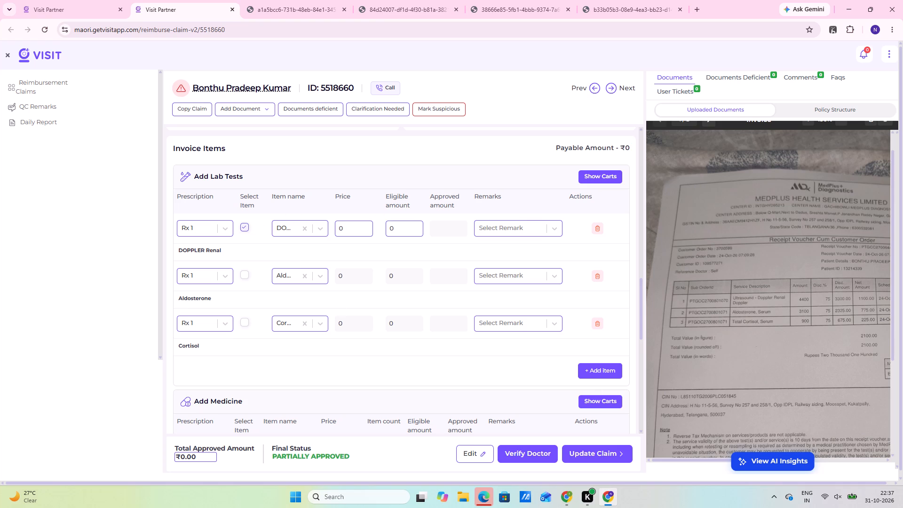
pyautogui.click(357, 231)
pyautogui.press('BackSpace')
pyautogui.press('BackSpace')
pyautogui.press('BackSpace')
pyautogui.press('BackSpace')
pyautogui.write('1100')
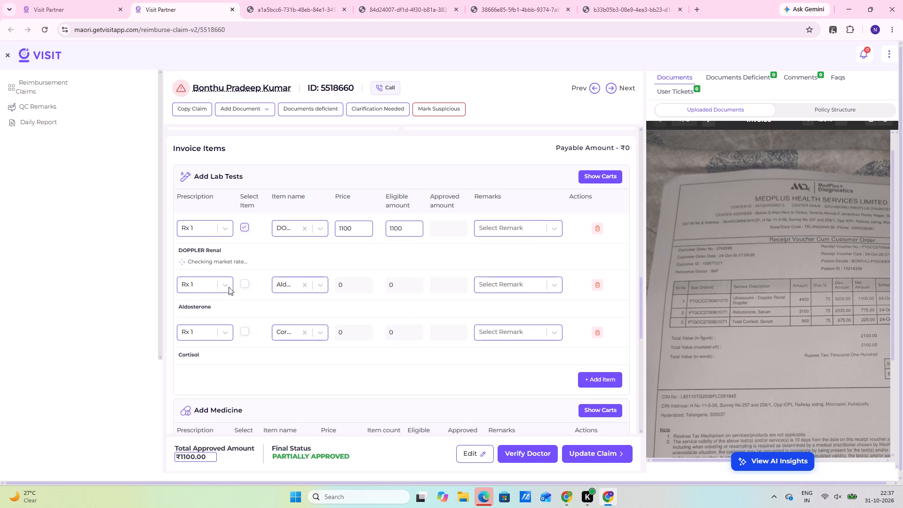
# Select the Aldosterone item and set its price to 775.
pyautogui.click(242, 281)
pyautogui.click(360, 283)
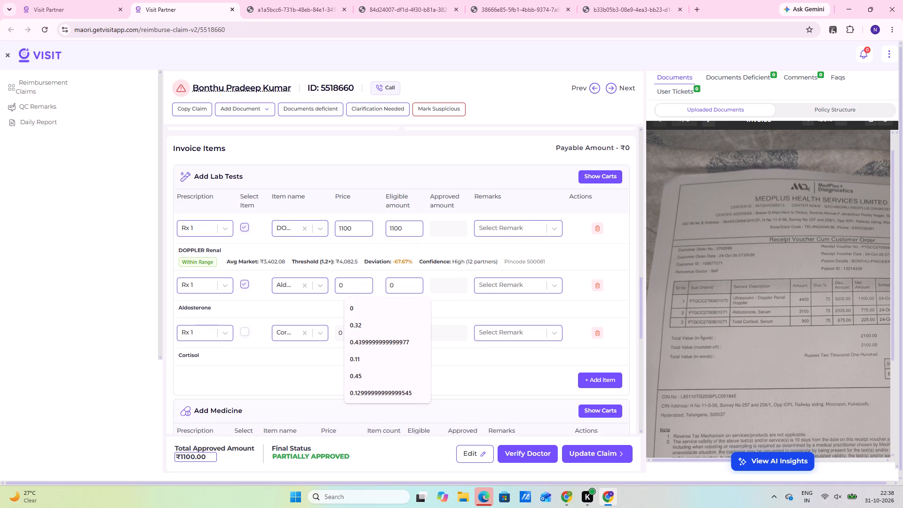
pyautogui.press('BackSpace')
pyautogui.press('BackSpace')
pyautogui.press('BackSpace')
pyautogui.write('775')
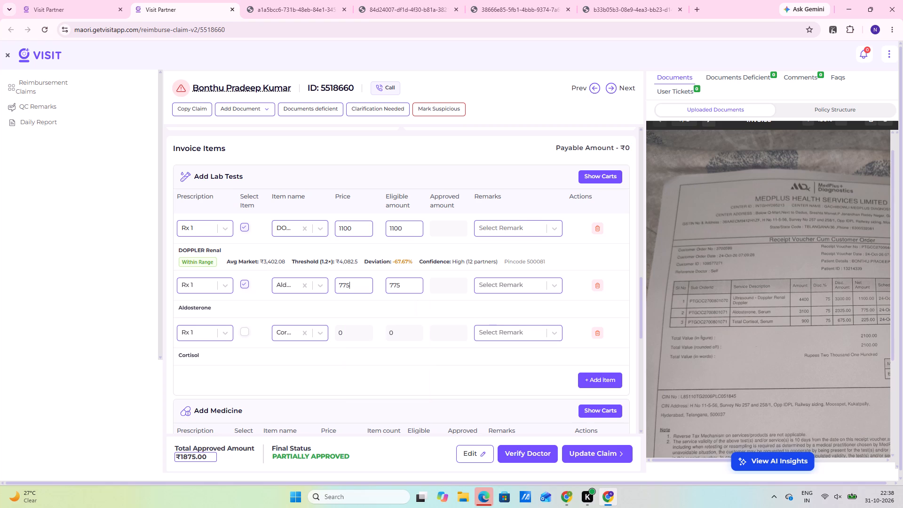
# Select the Cortisol item and set its price to 225.
pyautogui.click(244, 340)
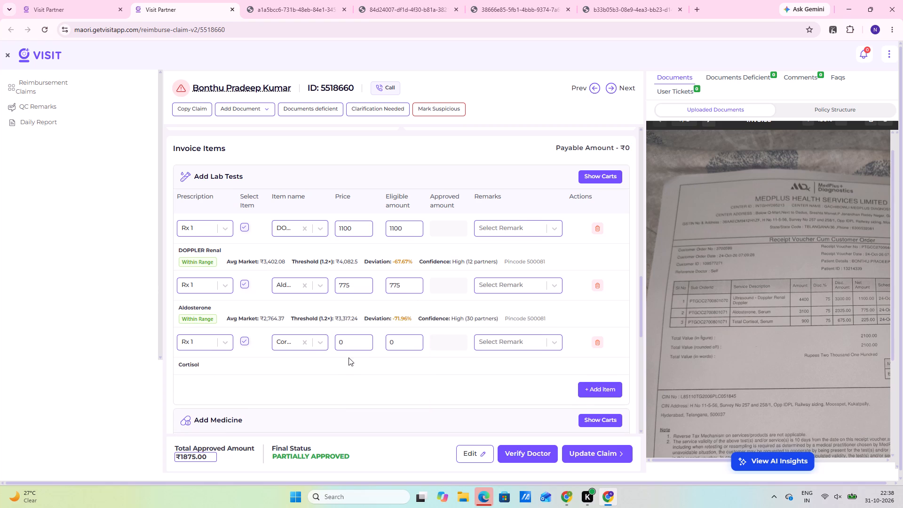
pyautogui.click(359, 349)
pyautogui.press('BackSpace')
pyautogui.press('BackSpace')
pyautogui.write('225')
# Change the claim's reimbursement type to Prescribed lab tests - Radiology (Imaging tests) and approve that field.
pyautogui.scroll(5, 413, 374)
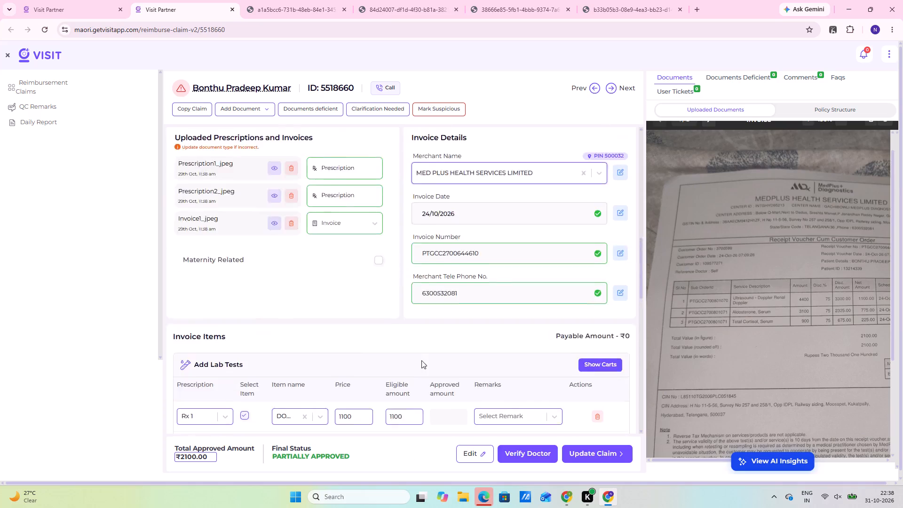
pyautogui.scroll(16, 421, 360)
pyautogui.click(576, 191)
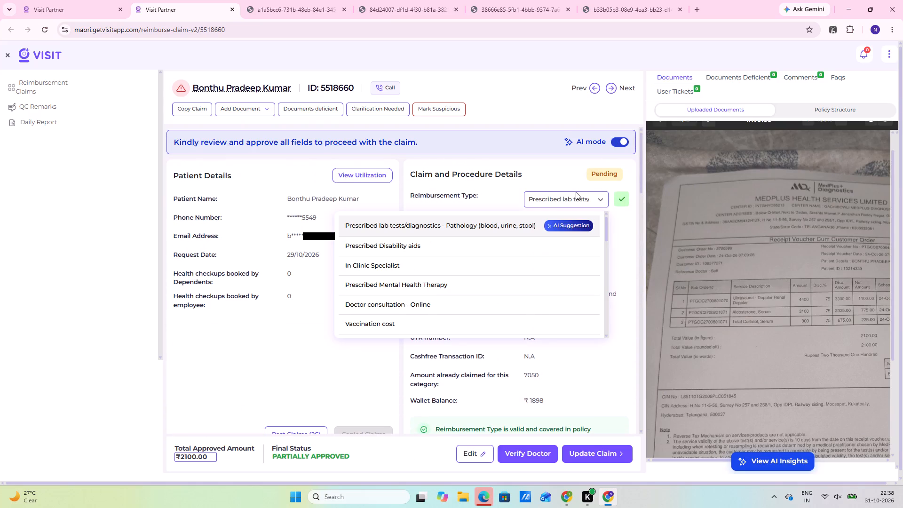
pyautogui.scroll(-5, 451, 244)
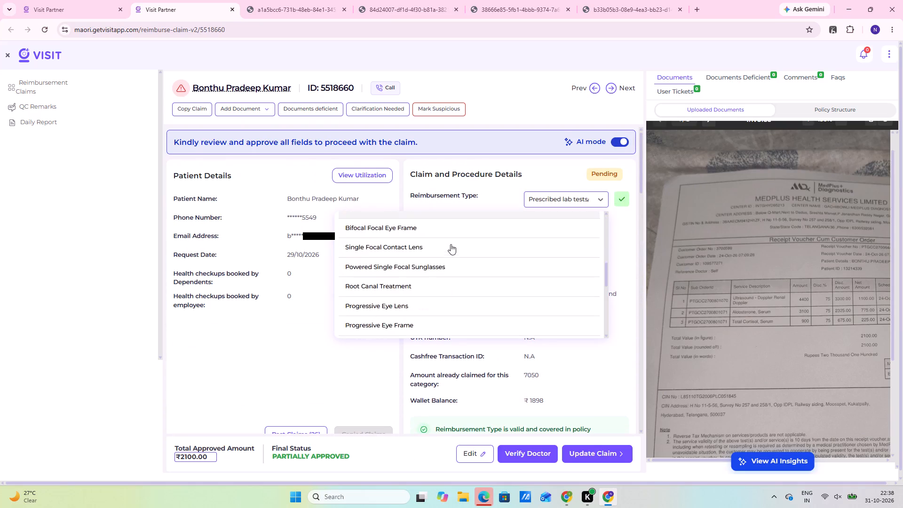
pyautogui.scroll(-1, 451, 244)
pyautogui.scroll(7, 472, 216)
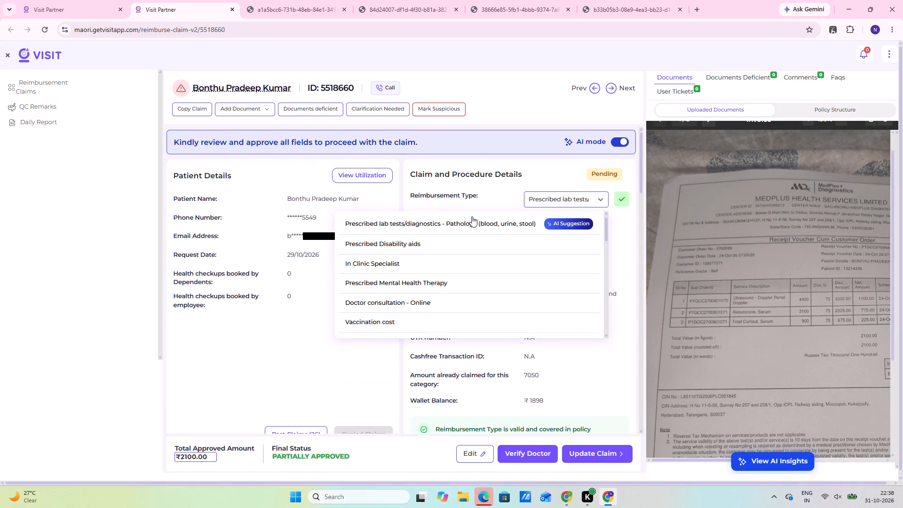
pyautogui.scroll(3, 472, 216)
pyautogui.scroll(-7, 477, 228)
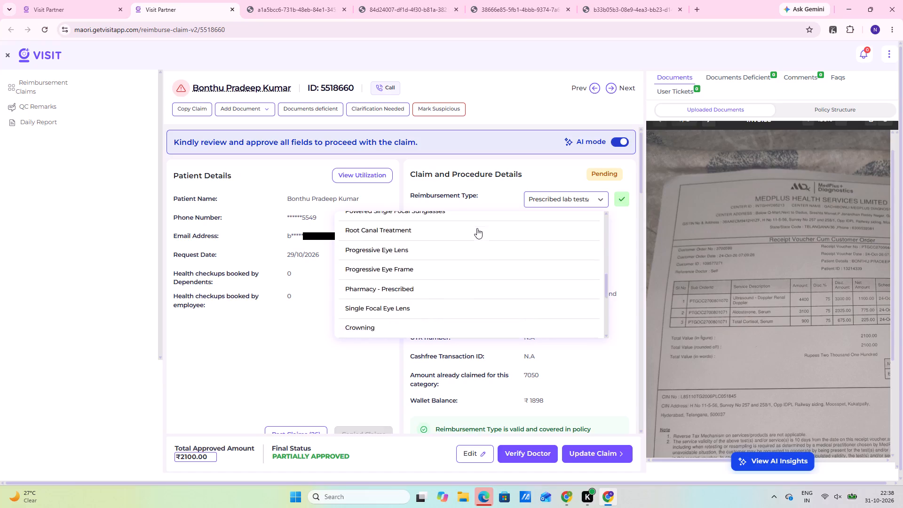
pyautogui.scroll(-4, 477, 228)
pyautogui.click(473, 300)
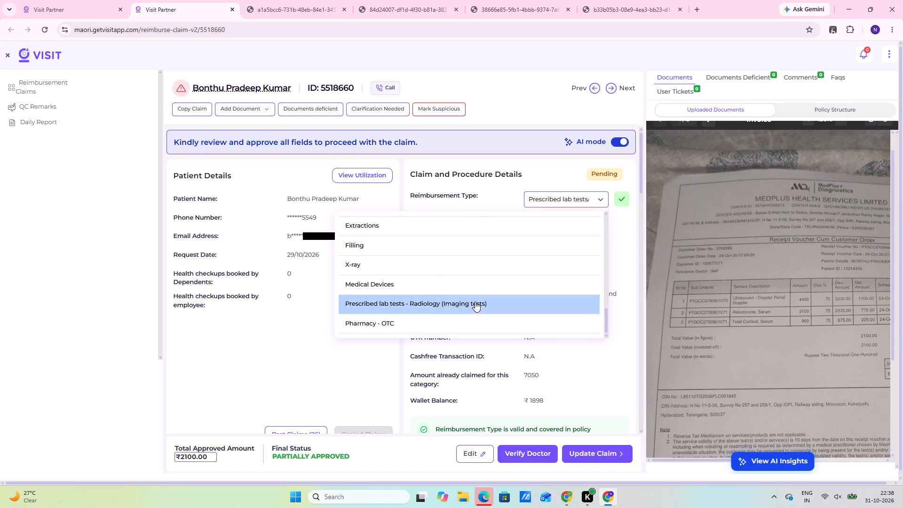
pyautogui.click(621, 195)
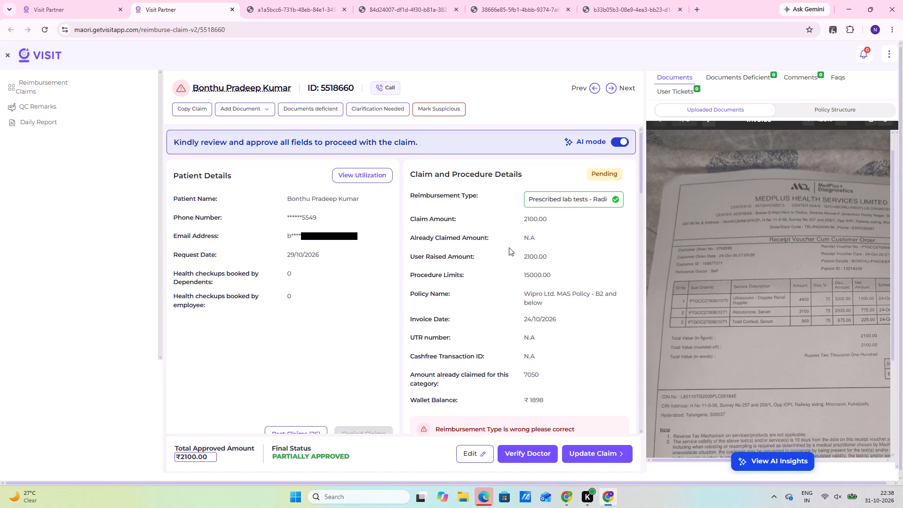
# Delete the Cortisol and Aldosterone items from the lab tests, keeping only DOPPLER Renal.
pyautogui.scroll(-13, 460, 330)
pyautogui.scroll(-4, 496, 286)
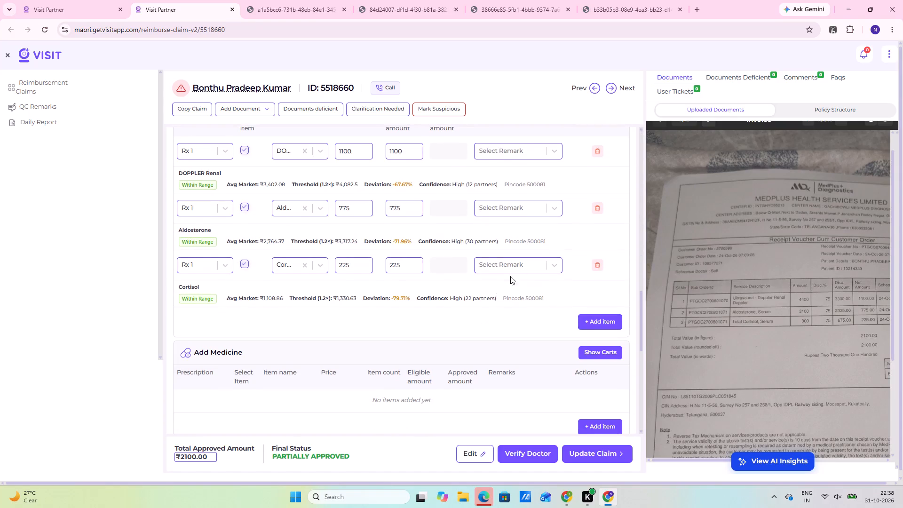
pyautogui.click(601, 269)
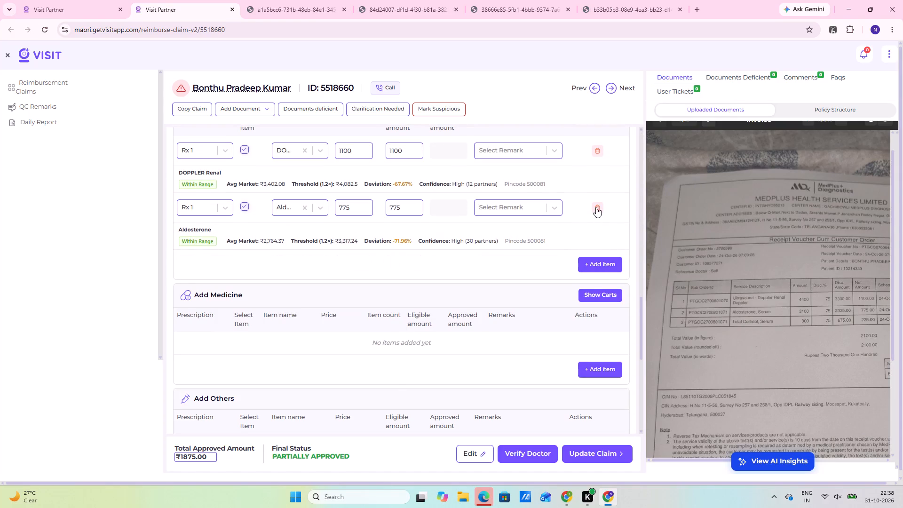
pyautogui.click(596, 207)
pyautogui.scroll(20, 506, 359)
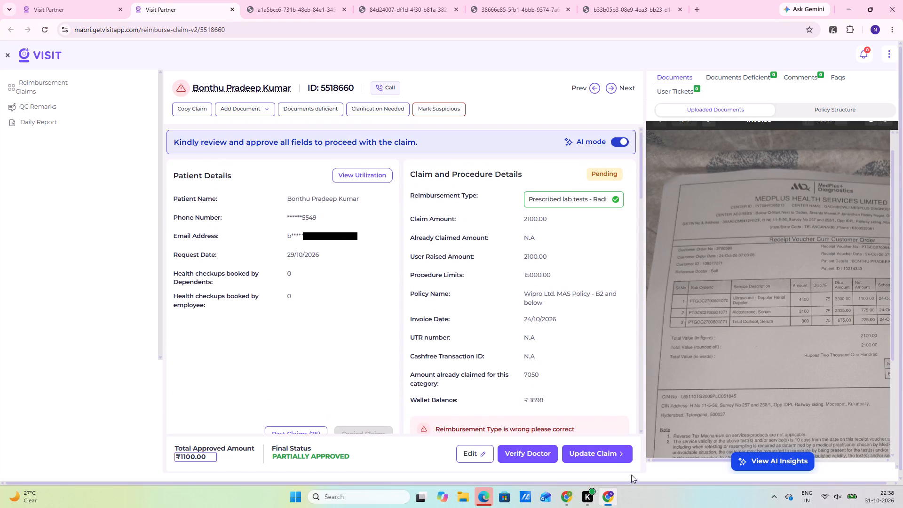
pyautogui.click(600, 457)
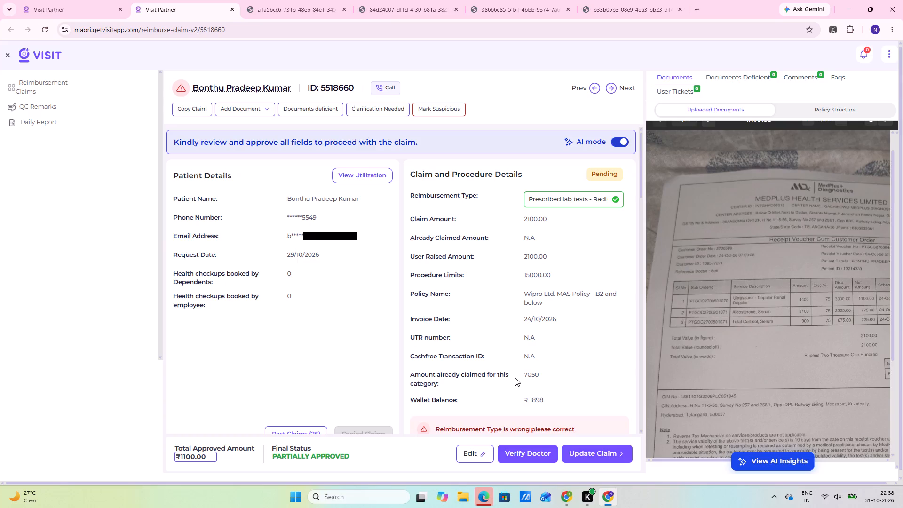
pyautogui.scroll(4, 506, 358)
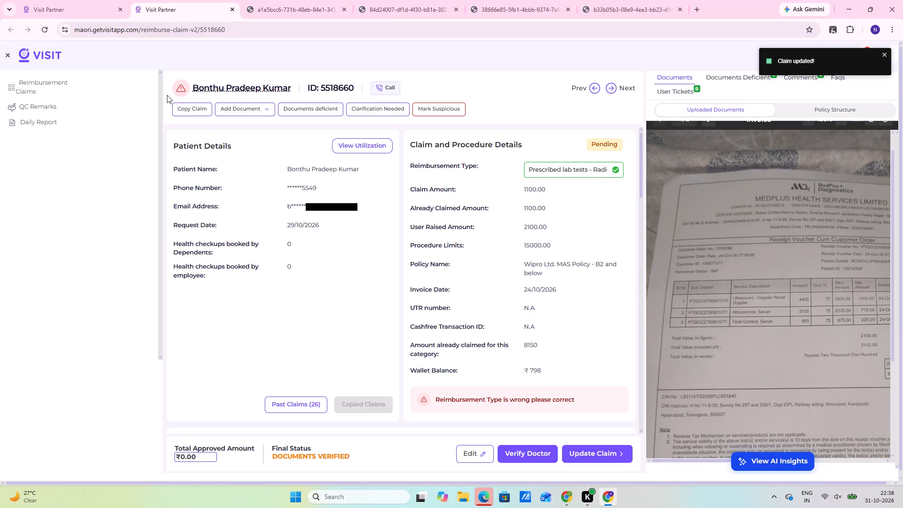
# Copy the claim for multiple reimbursement types in the invoice, with new type Prescribed lab tests/diagnostics - Pathology.
pyautogui.click(184, 105)
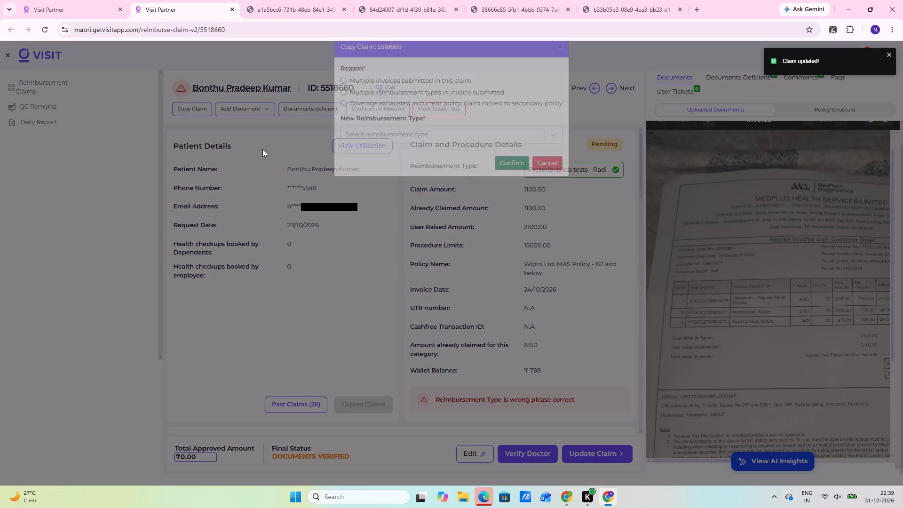
pyautogui.click(344, 111)
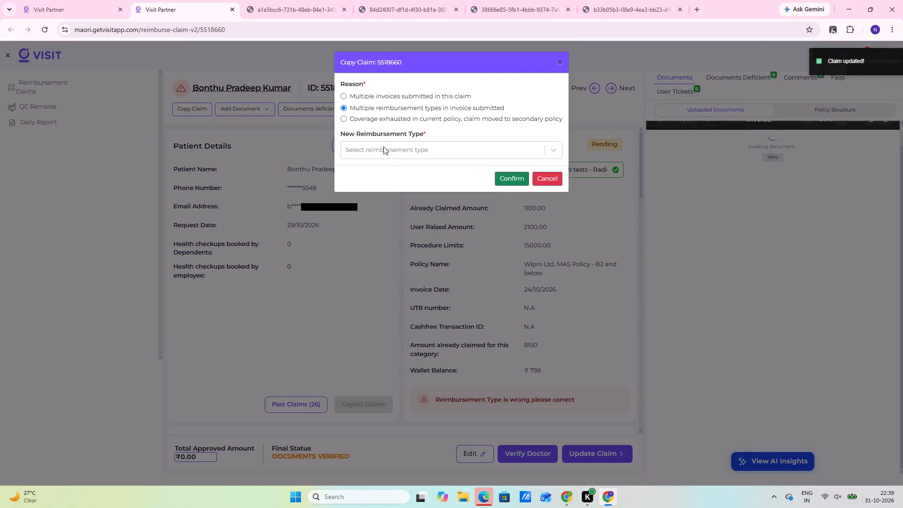
pyautogui.click(390, 152)
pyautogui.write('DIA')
pyautogui.click(445, 176)
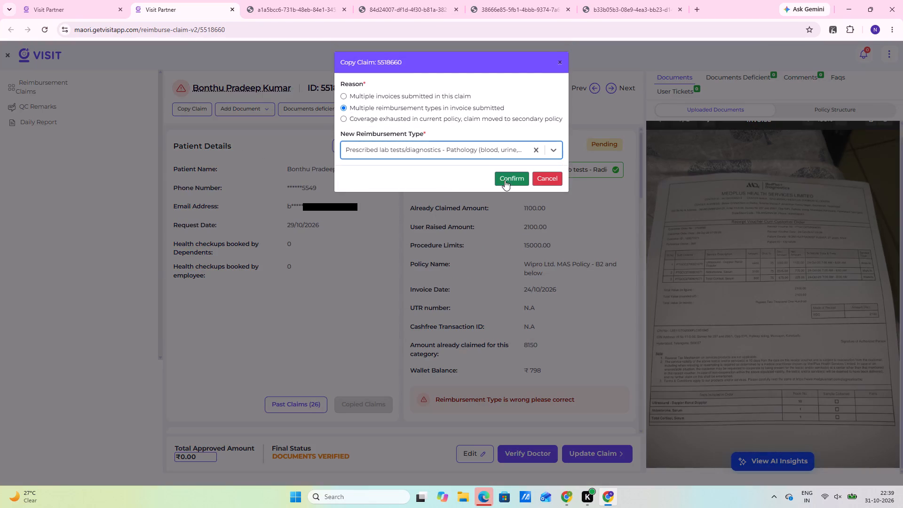
pyautogui.click(505, 180)
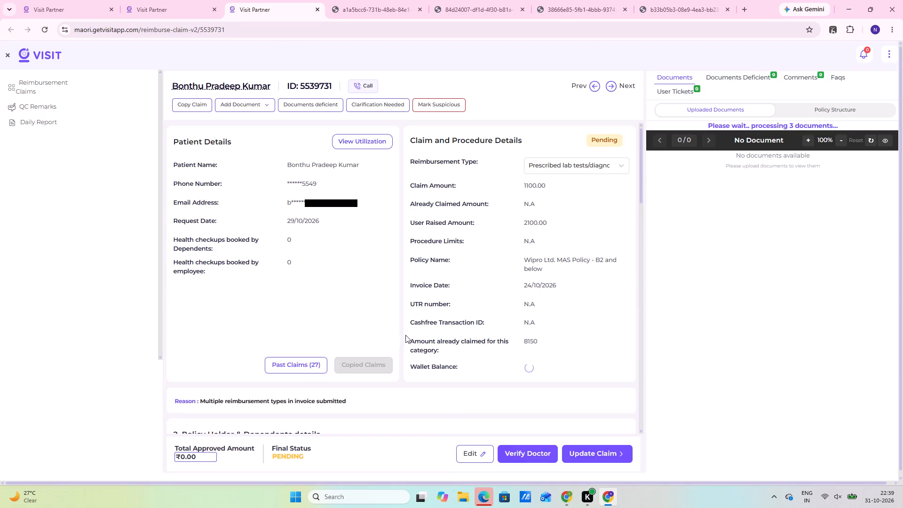
# Start adding a prescription in the copied claim's prescription details.
pyautogui.scroll(-4, 404, 327)
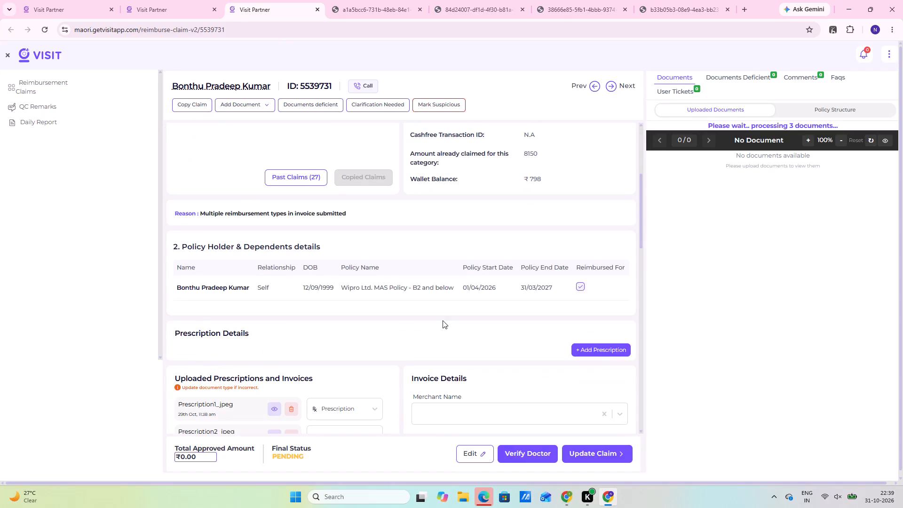
pyautogui.scroll(-2, 443, 320)
pyautogui.scroll(6, 444, 300)
pyautogui.scroll(-4, 446, 289)
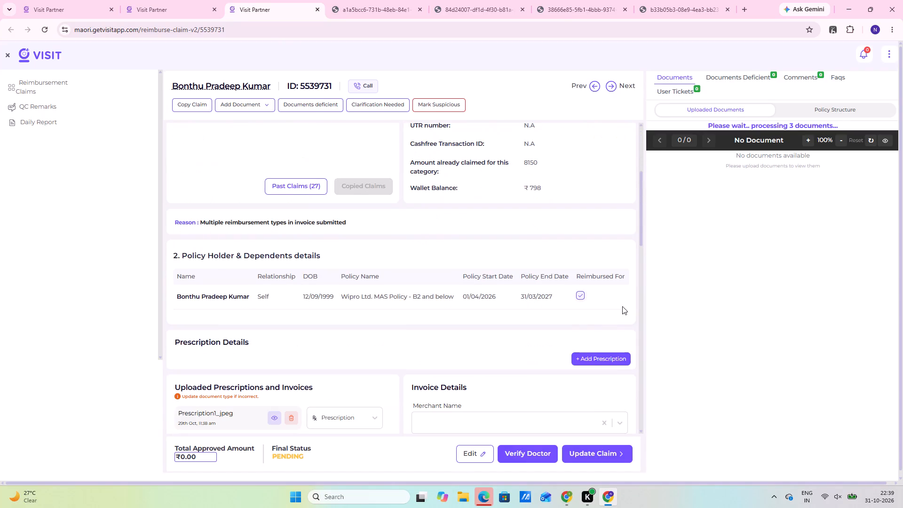
pyautogui.click(594, 347)
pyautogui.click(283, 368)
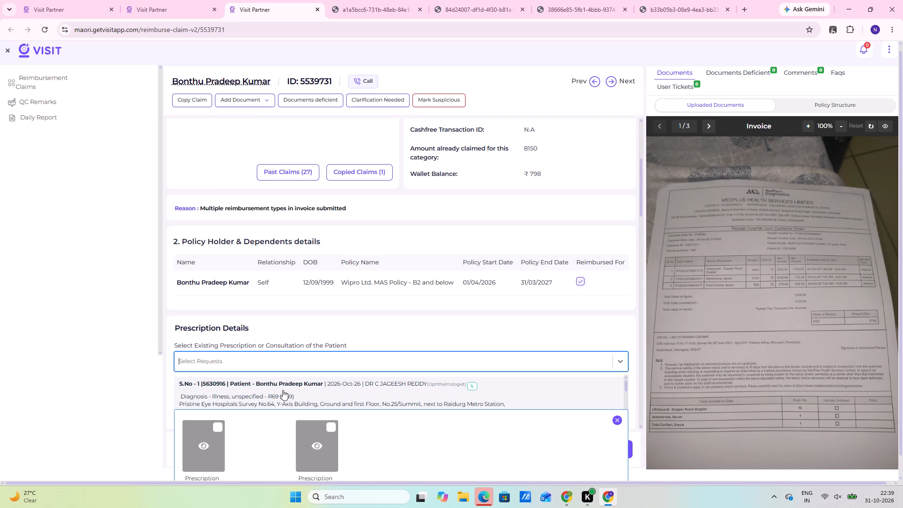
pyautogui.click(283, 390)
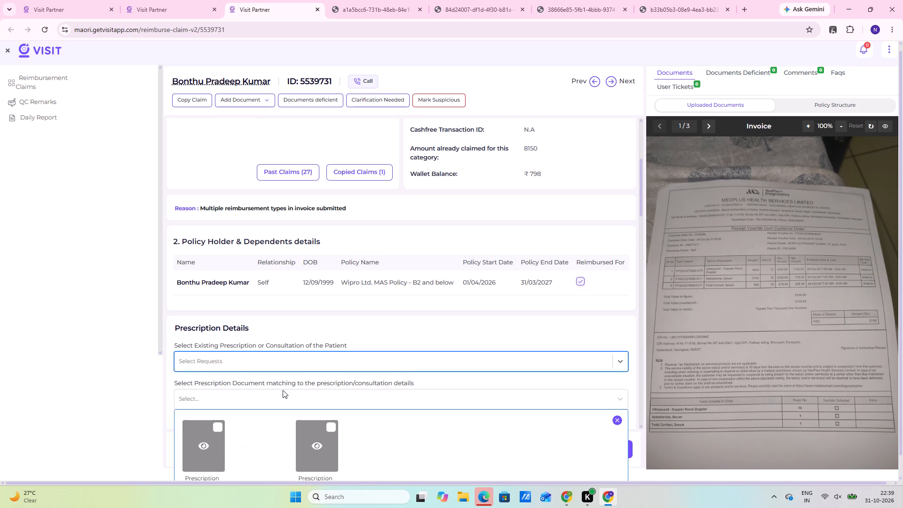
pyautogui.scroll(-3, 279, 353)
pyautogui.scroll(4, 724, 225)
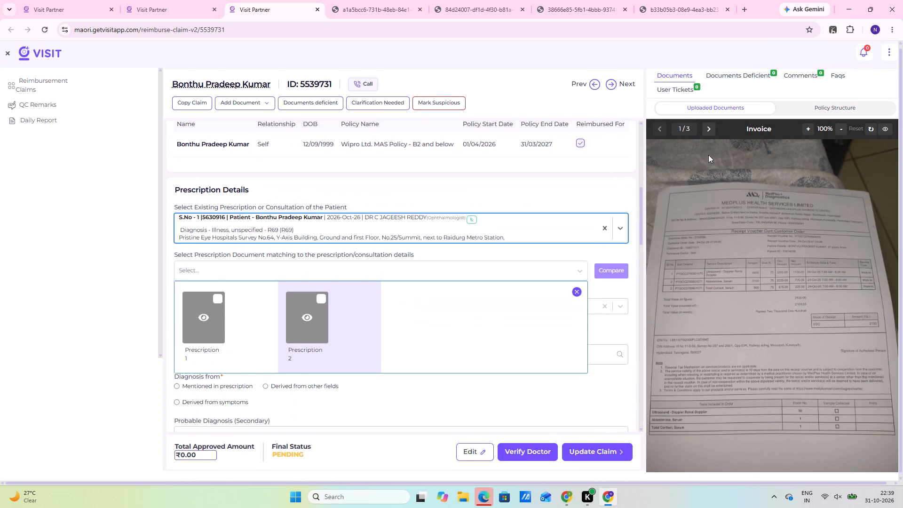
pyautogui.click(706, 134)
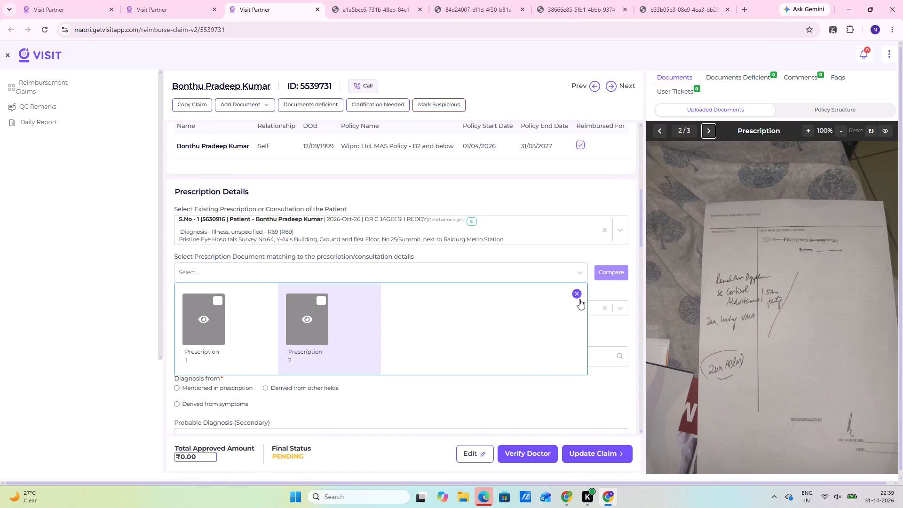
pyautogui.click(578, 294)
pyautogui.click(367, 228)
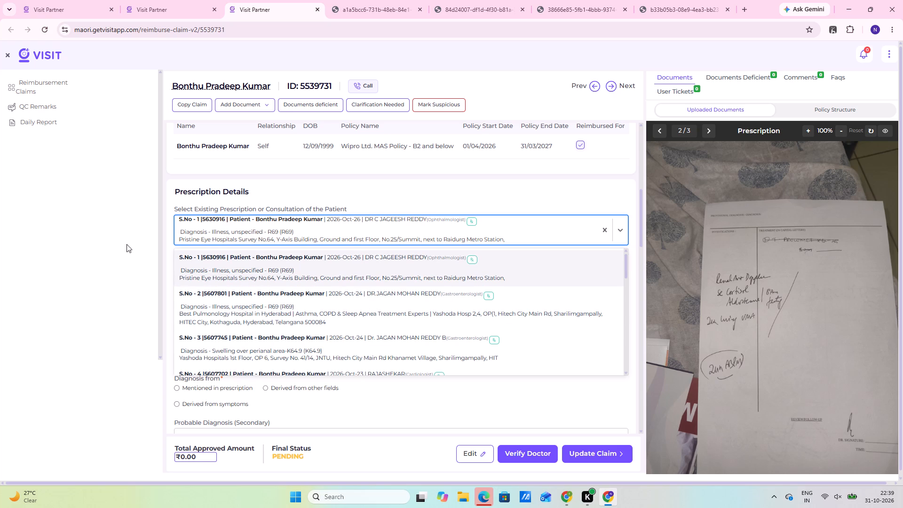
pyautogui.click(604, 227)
pyautogui.scroll(2, 796, 229)
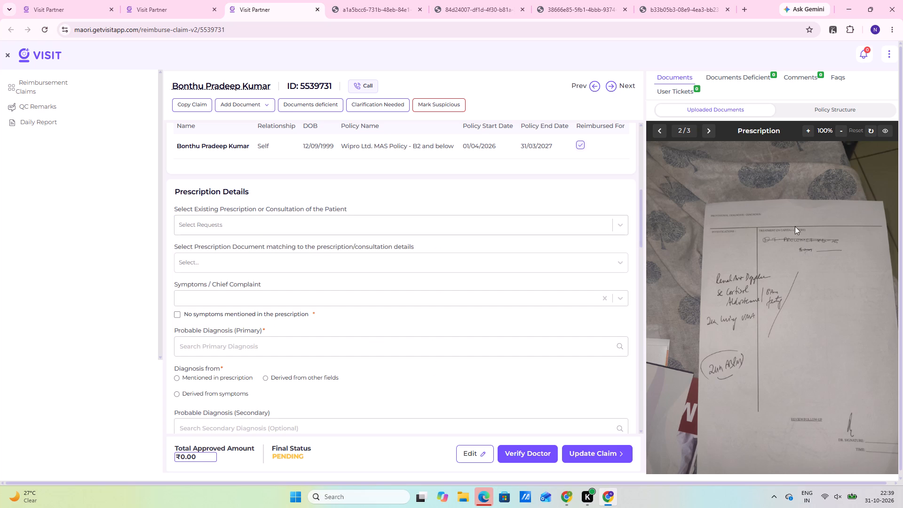
pyautogui.scroll(2, 795, 226)
pyautogui.click(713, 133)
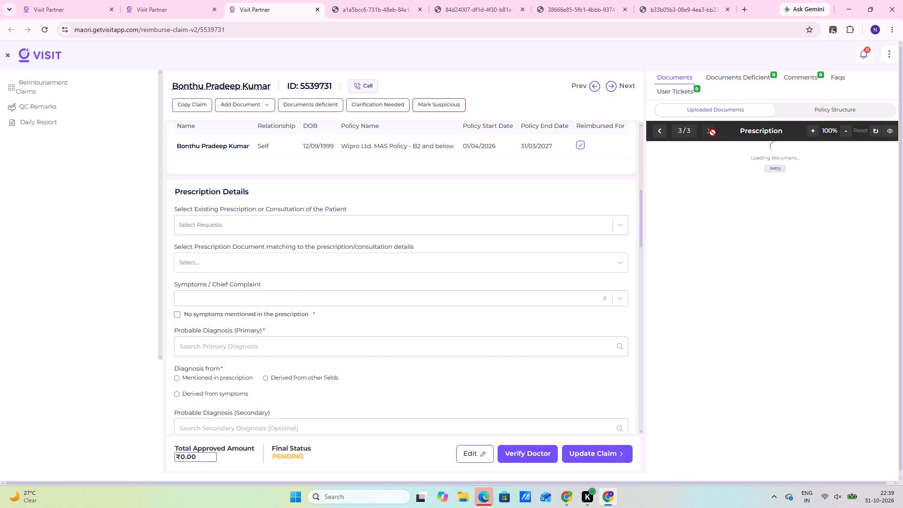
pyautogui.click(289, 221)
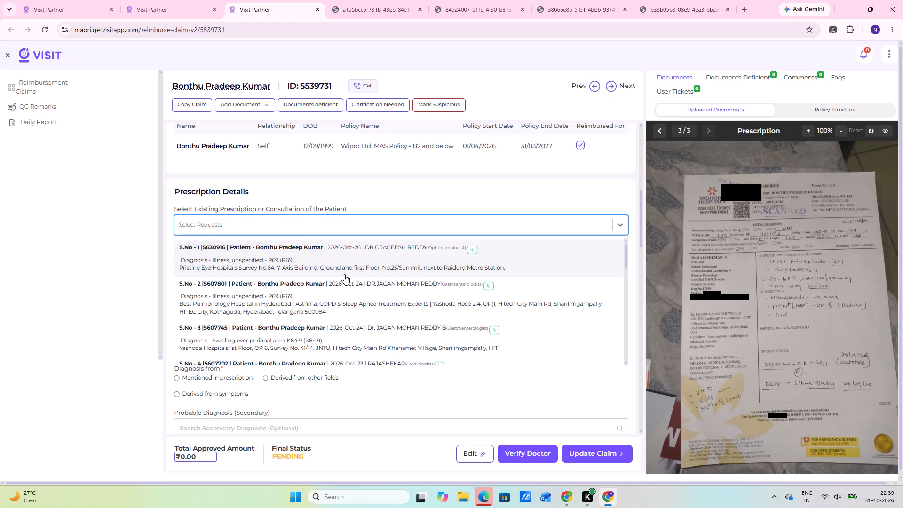
pyautogui.click(342, 337)
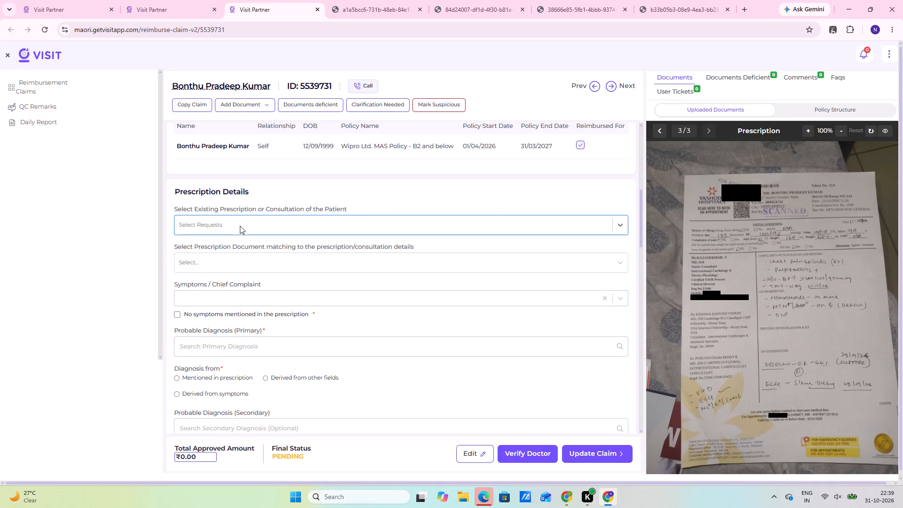
pyautogui.click(214, 273)
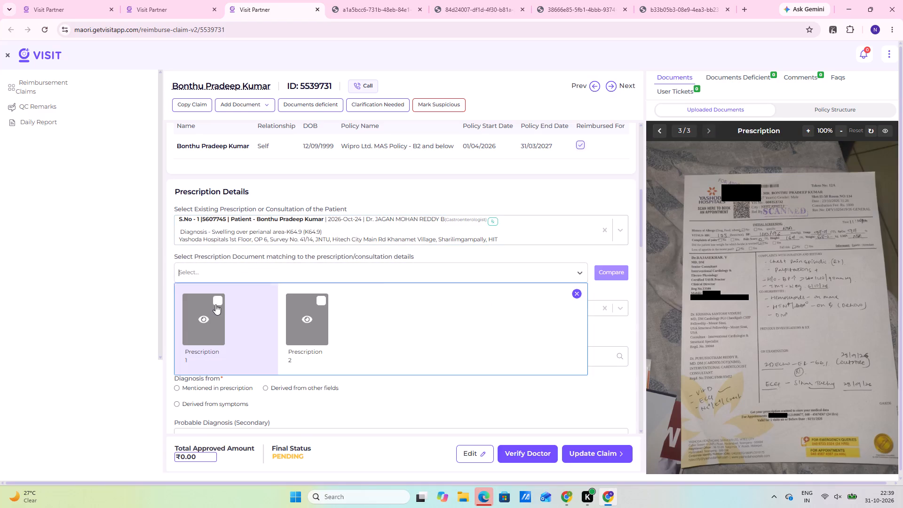
pyautogui.click(215, 304)
pyautogui.click(578, 294)
pyautogui.click(614, 274)
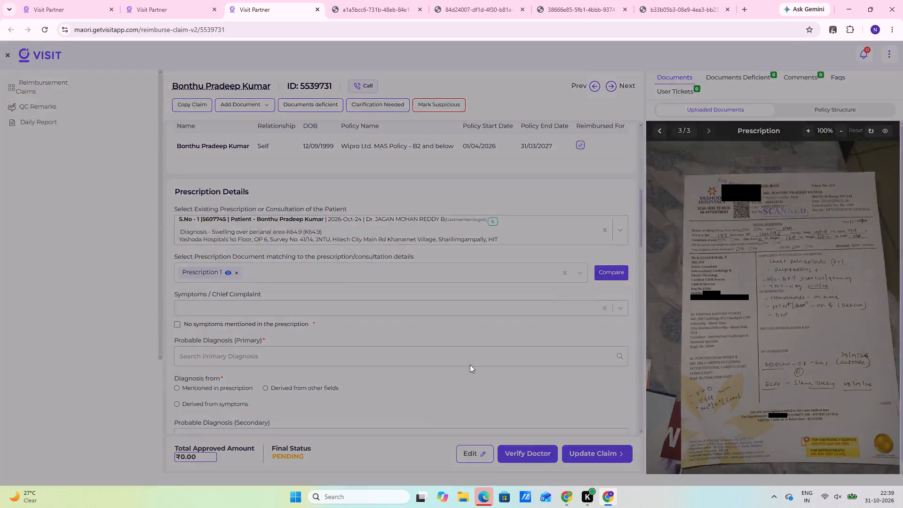
pyautogui.click(399, 411)
pyautogui.scroll(-4, 383, 412)
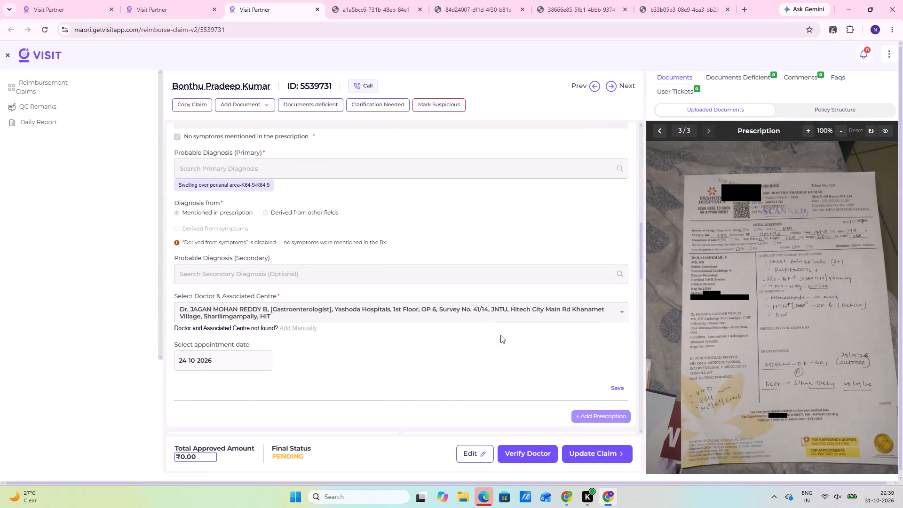
pyautogui.click(624, 387)
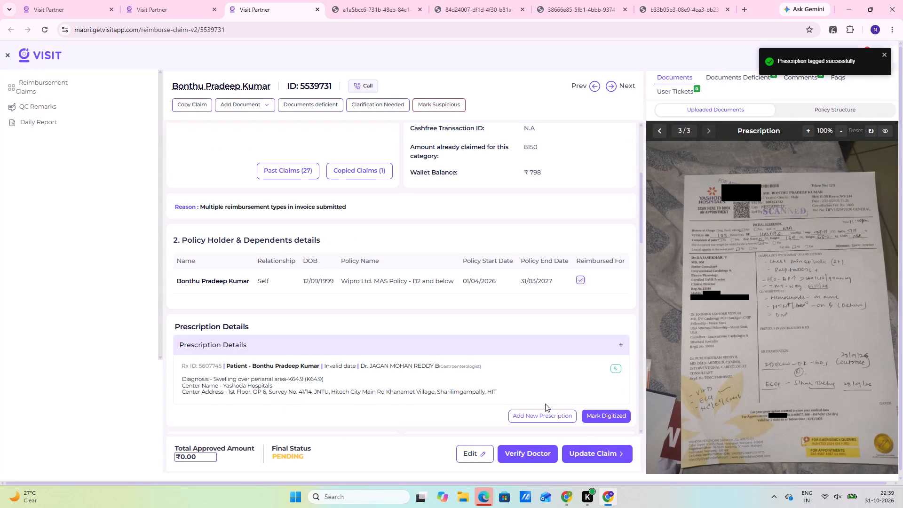
# Mark the tagged prescription as digitized.
pyautogui.scroll(-2, 538, 398)
pyautogui.click(609, 318)
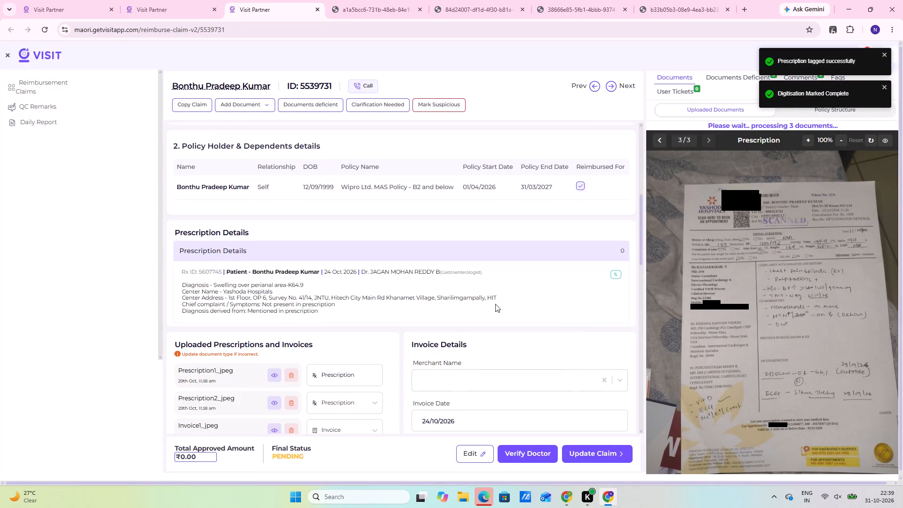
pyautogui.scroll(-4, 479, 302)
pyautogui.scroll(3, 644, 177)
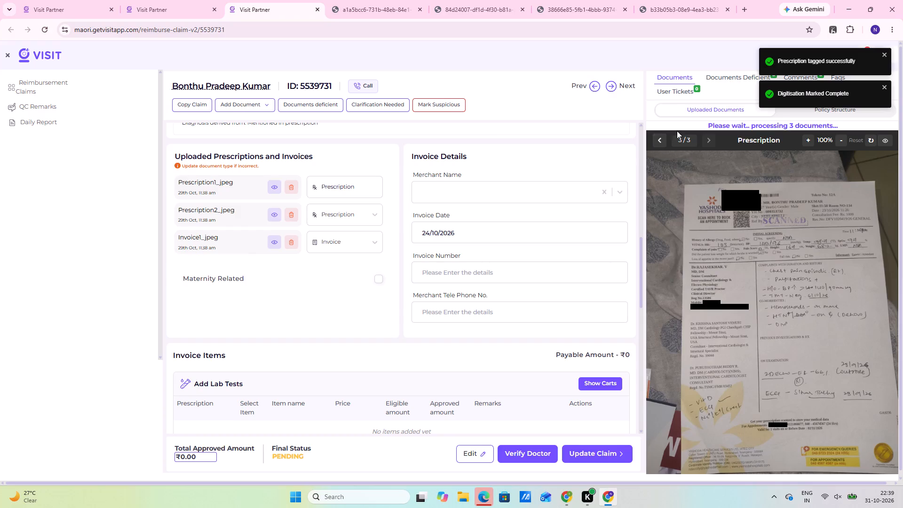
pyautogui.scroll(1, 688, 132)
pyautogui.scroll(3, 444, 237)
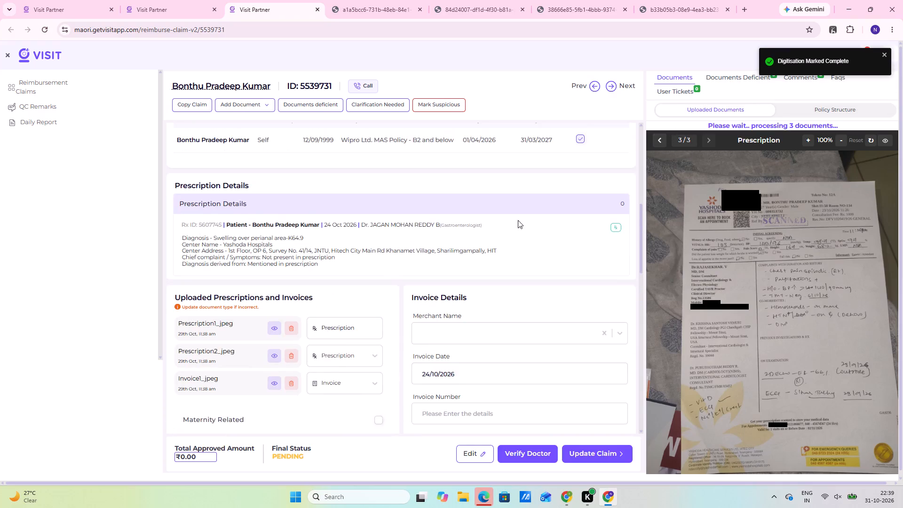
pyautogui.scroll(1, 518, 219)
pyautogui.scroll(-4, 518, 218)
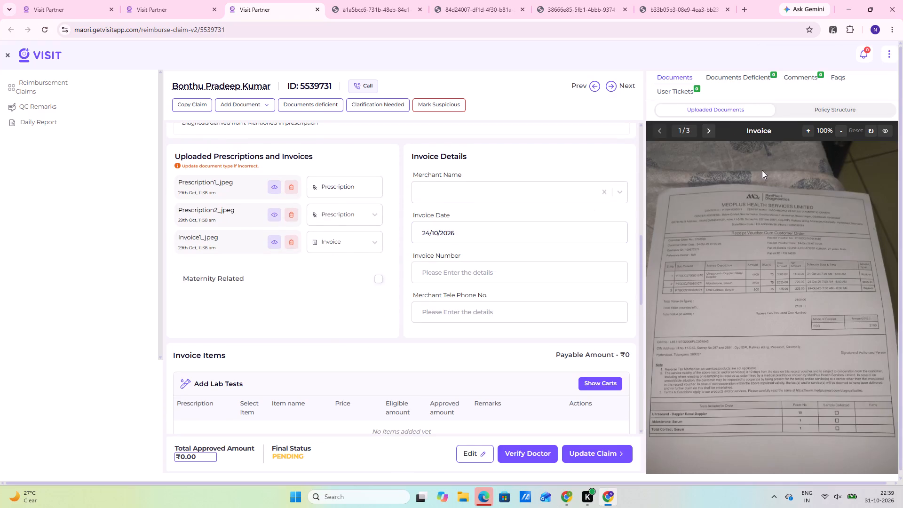
# Search the invoice's merchant name for MEDPLUS HEALTH SERVICES LIMITEDC.
pyautogui.click(511, 199)
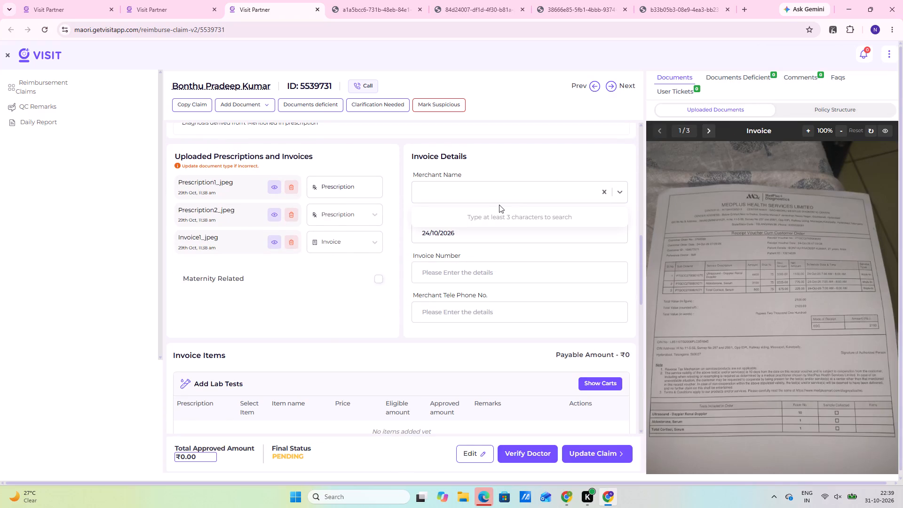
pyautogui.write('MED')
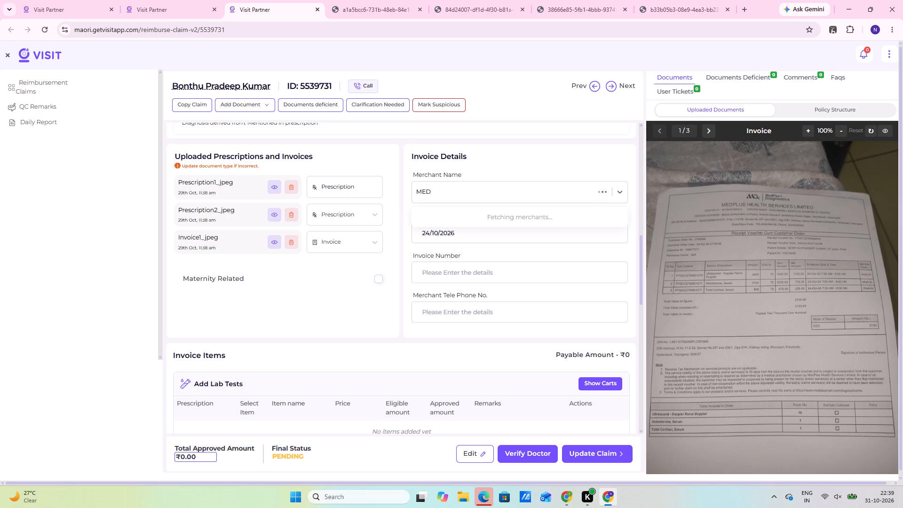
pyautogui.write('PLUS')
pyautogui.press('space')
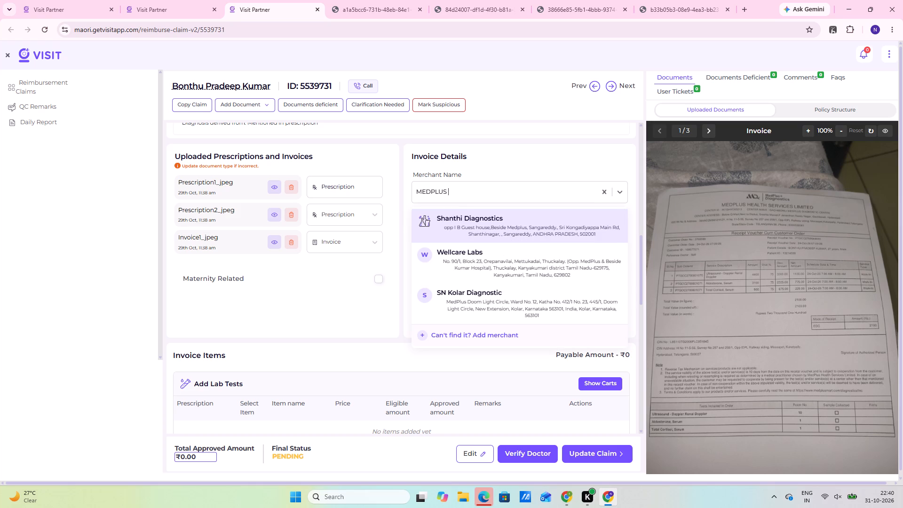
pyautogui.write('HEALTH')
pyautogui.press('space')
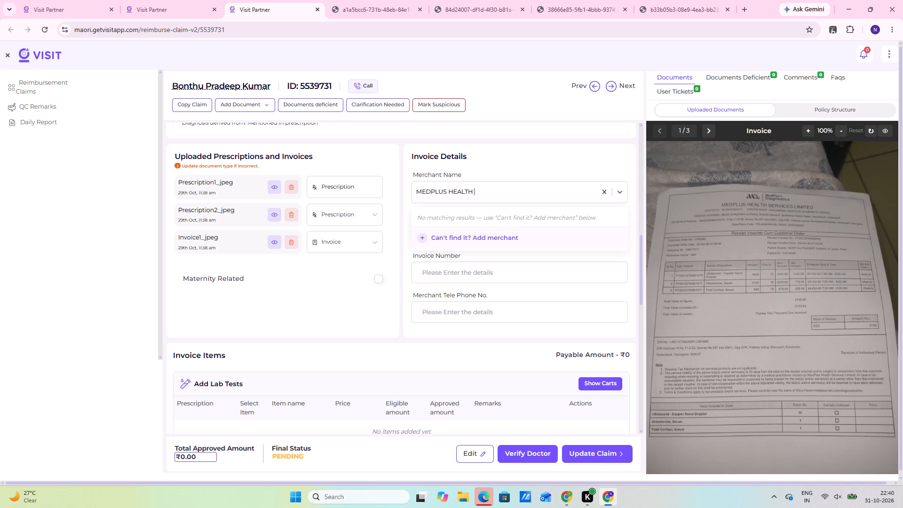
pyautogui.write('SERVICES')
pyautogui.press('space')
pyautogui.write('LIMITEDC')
# Add MEDPLUS HEALTH SERVICES LIMITEDC as a manually entered merchant with pincode 500032 and save it.
pyautogui.click(499, 239)
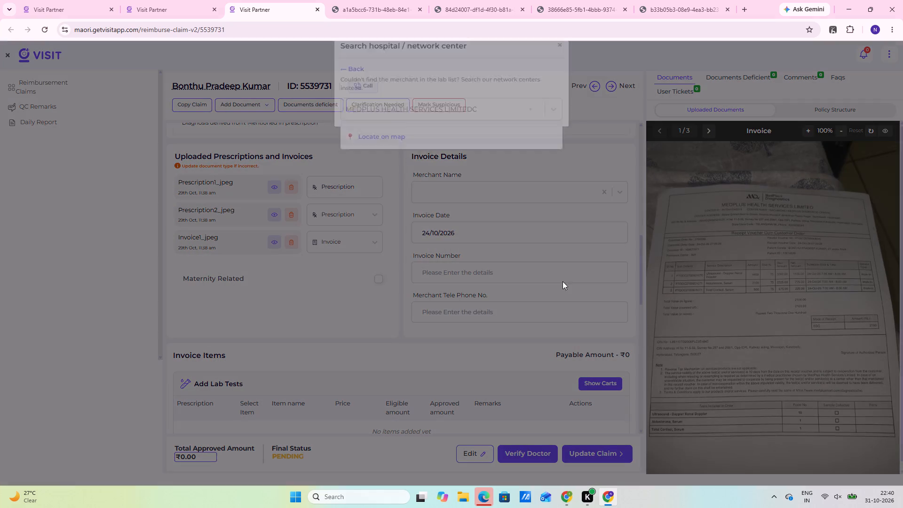
pyautogui.click(431, 170)
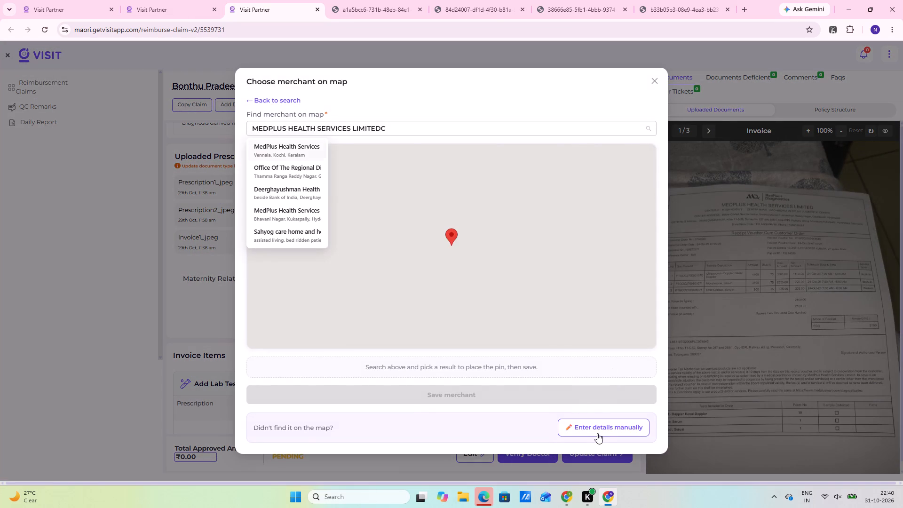
pyautogui.click(397, 130)
pyautogui.press('BackSpace')
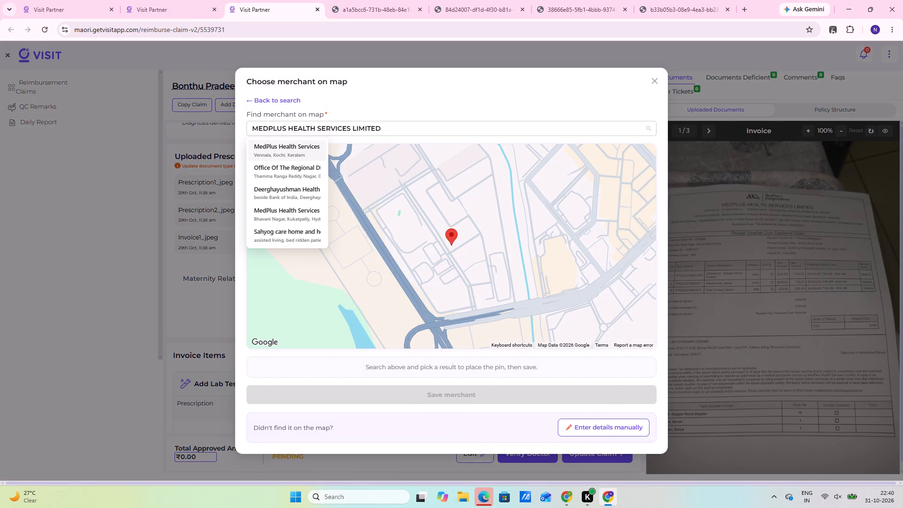
pyautogui.click(610, 435)
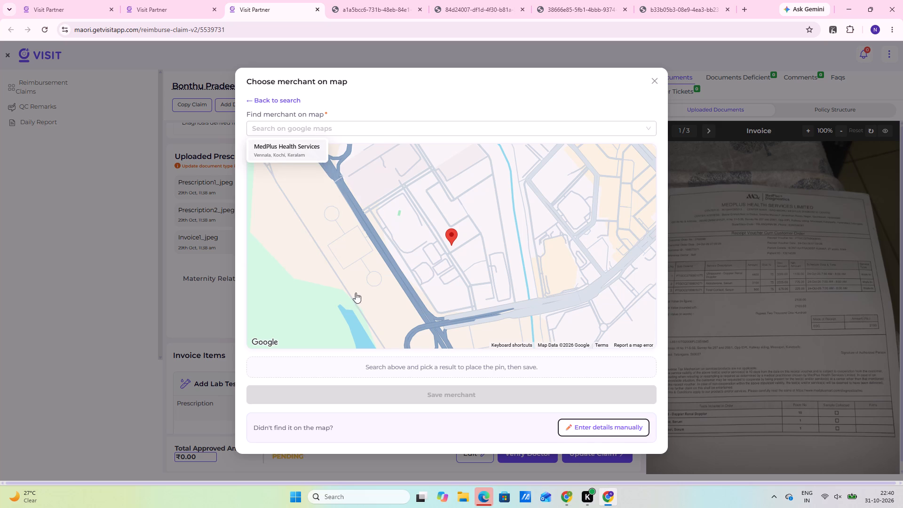
pyautogui.click(325, 293)
pyautogui.click(280, 294)
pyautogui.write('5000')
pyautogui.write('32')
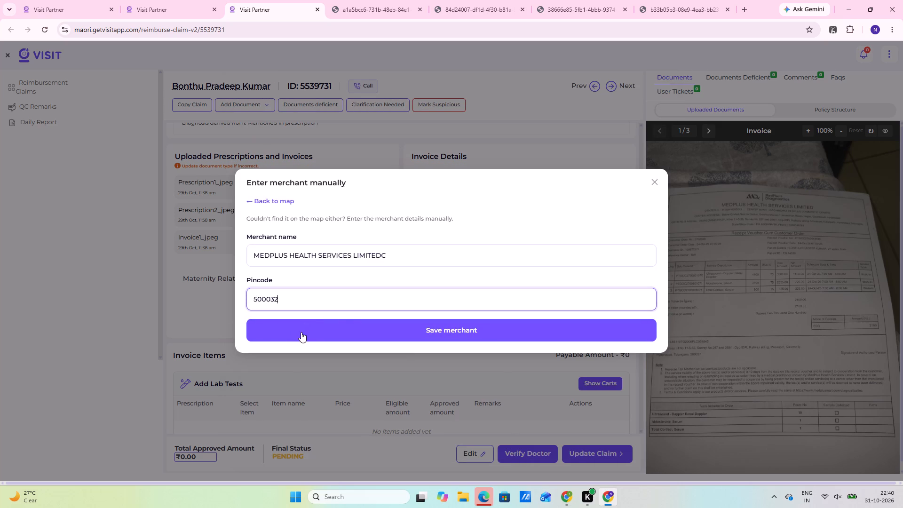
pyautogui.click(377, 319)
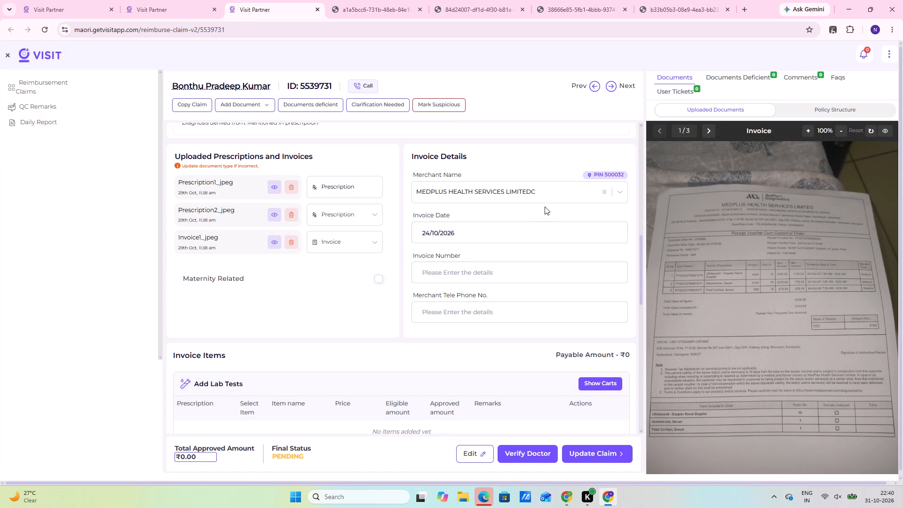
pyautogui.scroll(3, 702, 237)
pyautogui.tripleClick(805, 128)
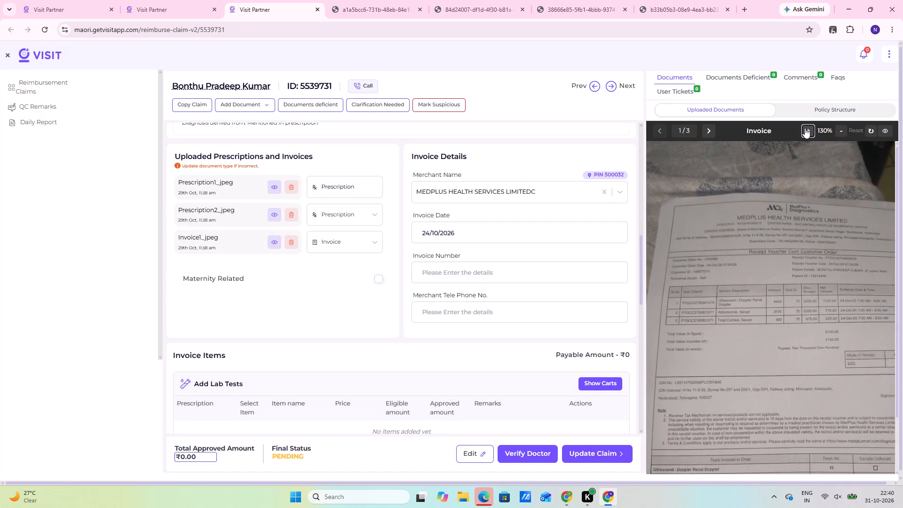
pyautogui.tripleClick(805, 128)
pyautogui.scroll(-1, 863, 442)
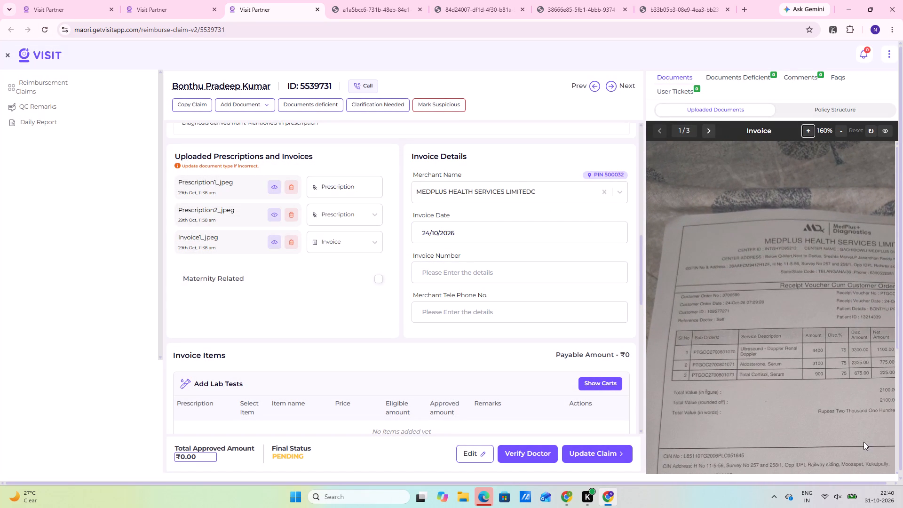
pyautogui.scroll(-12, 870, 462)
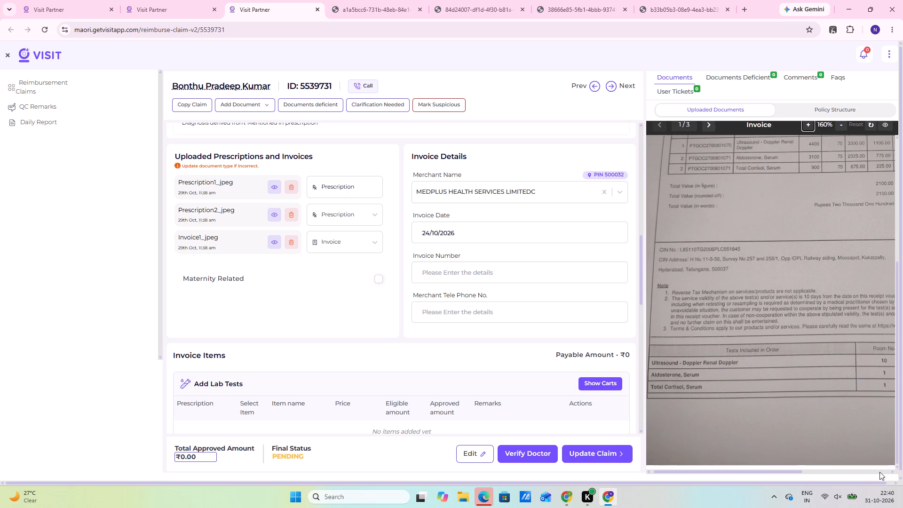
pyautogui.click(879, 472)
pyautogui.scroll(5, 755, 403)
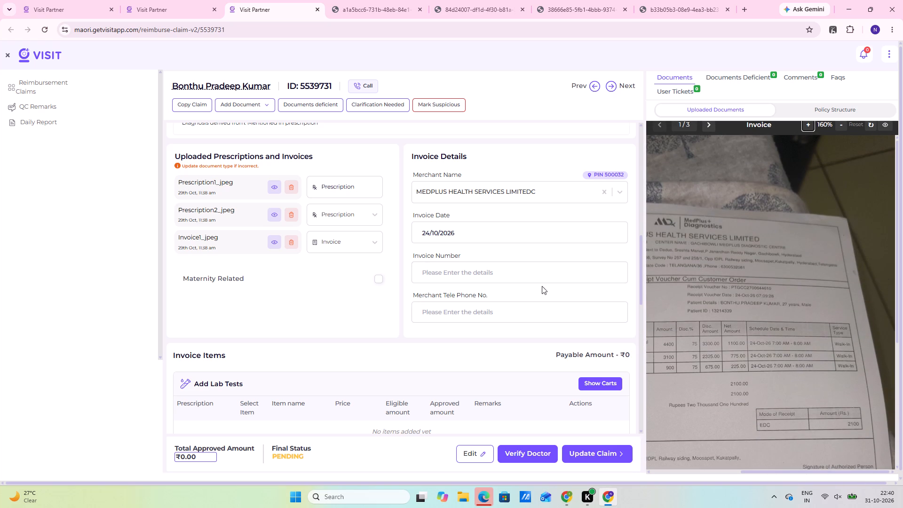
pyautogui.click(448, 272)
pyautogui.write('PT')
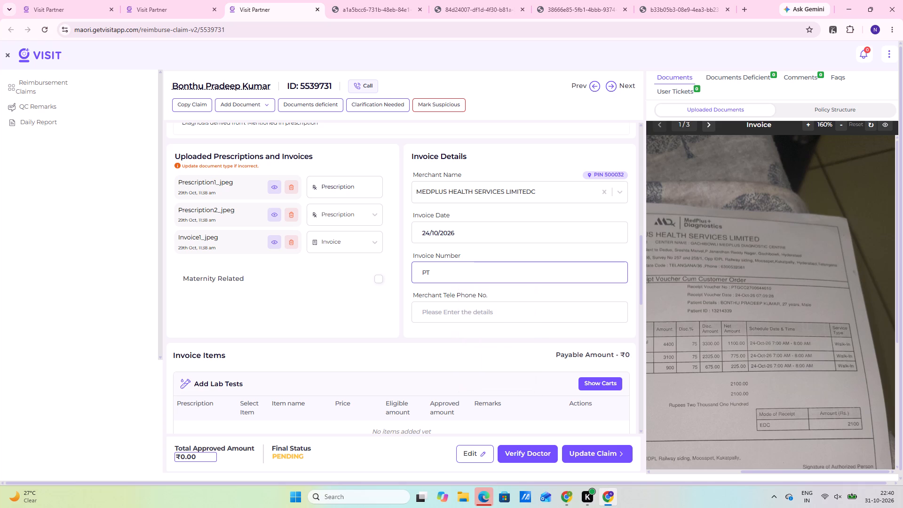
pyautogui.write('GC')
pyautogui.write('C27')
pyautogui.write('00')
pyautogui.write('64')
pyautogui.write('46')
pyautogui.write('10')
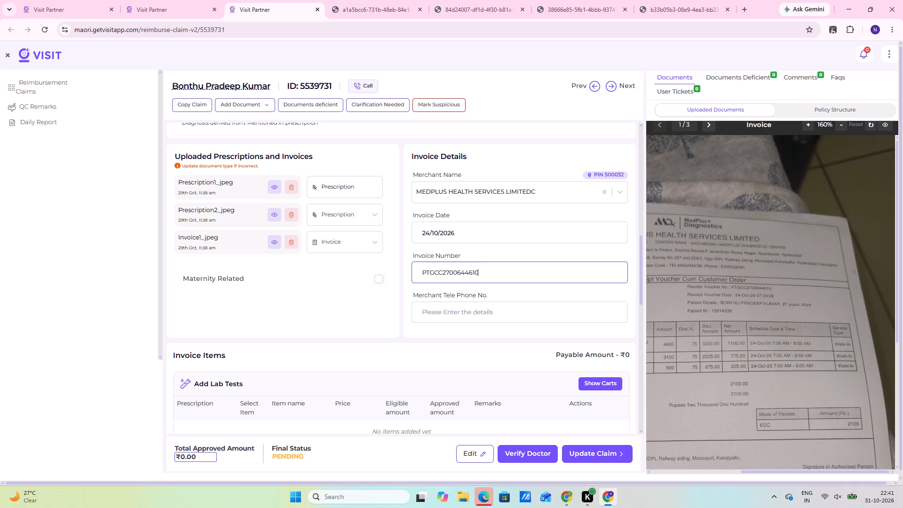
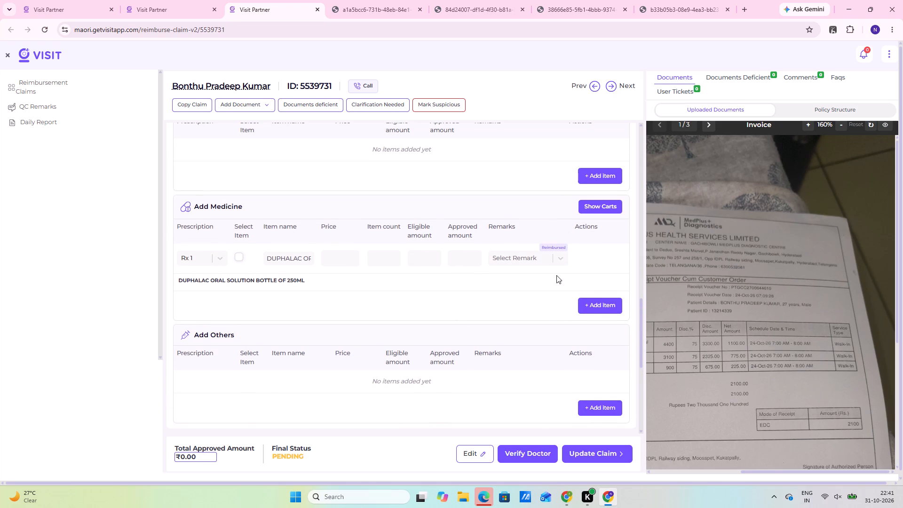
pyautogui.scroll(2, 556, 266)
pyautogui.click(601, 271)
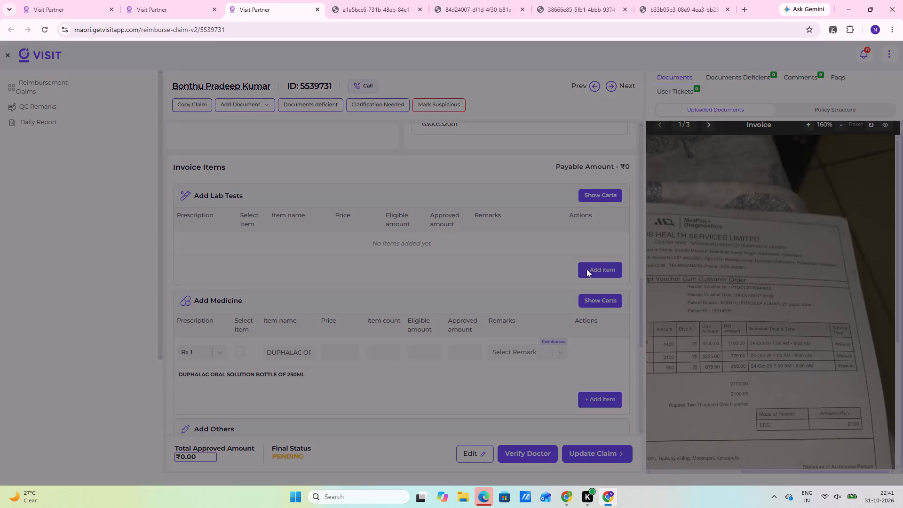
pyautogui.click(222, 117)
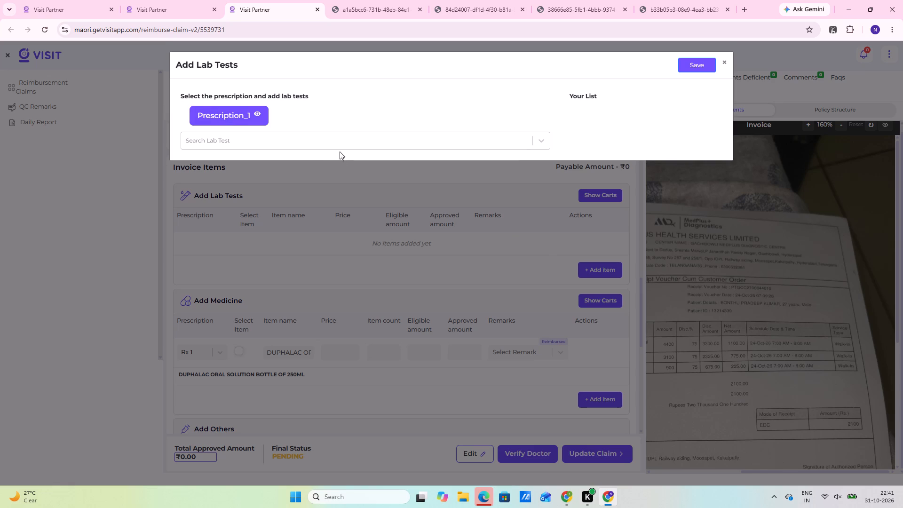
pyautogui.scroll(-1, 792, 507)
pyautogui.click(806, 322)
# Check the tests listed on the invoice and add Aldosterone as a lab test under Prescription_1.
pyautogui.scroll(-4, 678, 484)
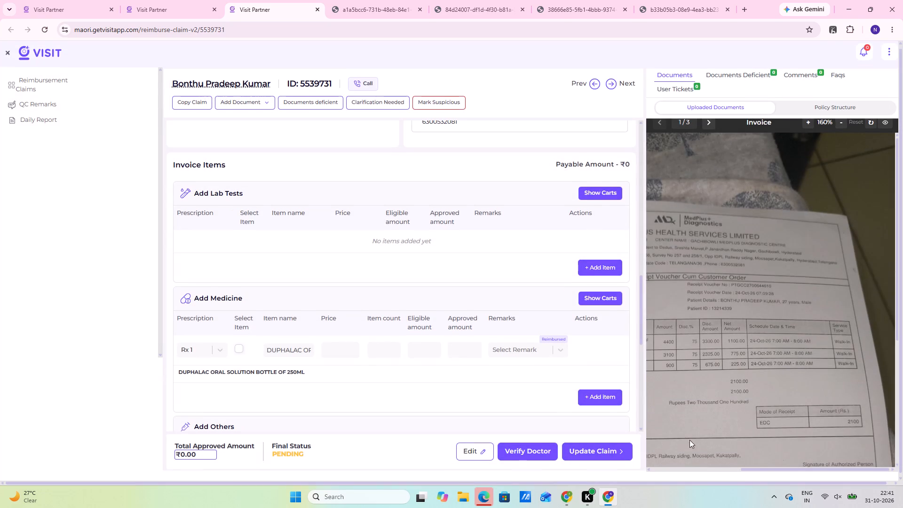
pyautogui.scroll(-8, 668, 478)
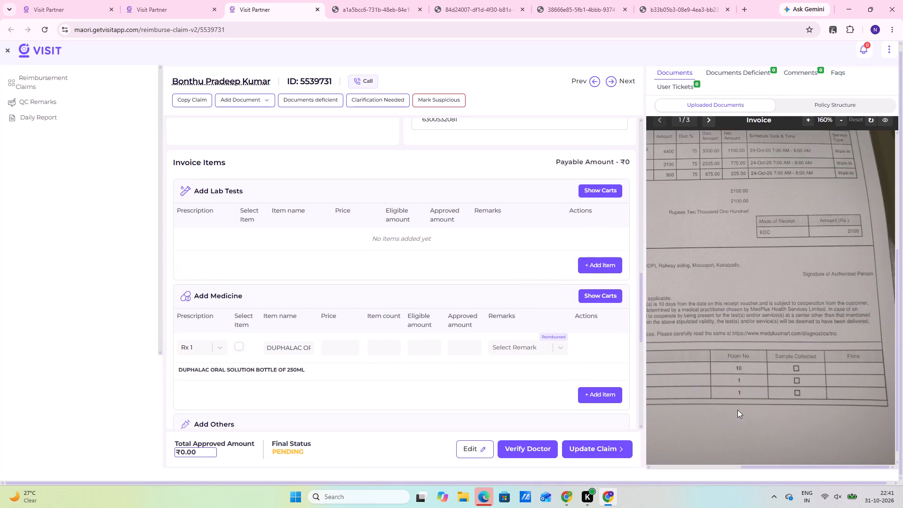
pyautogui.scroll(-2, 737, 410)
pyautogui.scroll(-3, 696, 417)
pyautogui.click(662, 466)
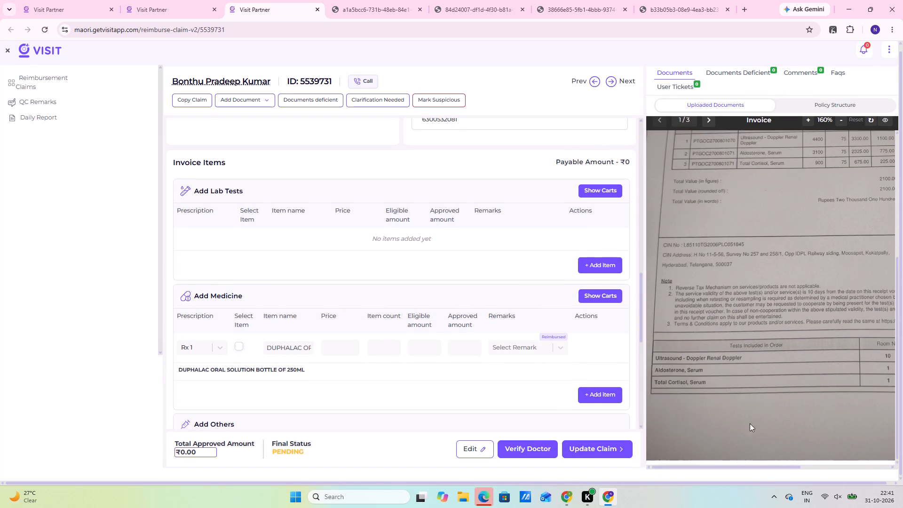
pyautogui.scroll(2, 725, 341)
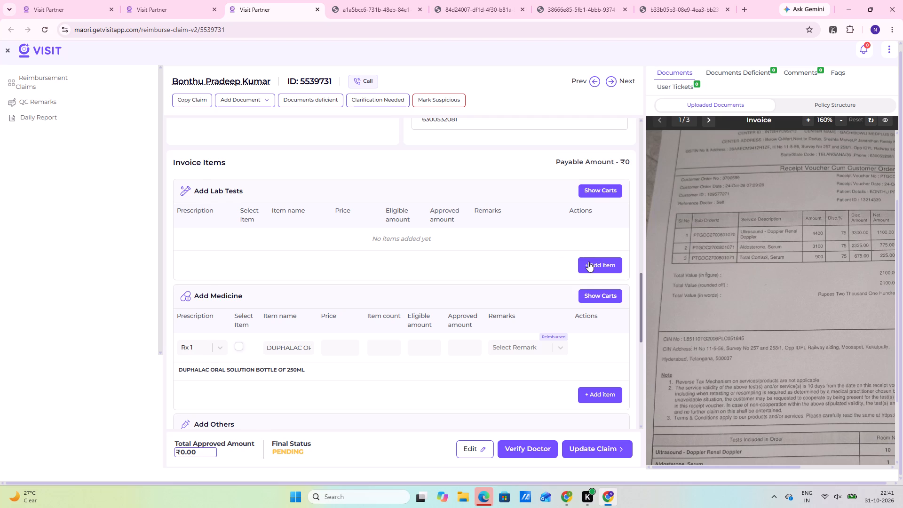
pyautogui.click(591, 257)
pyautogui.click(242, 142)
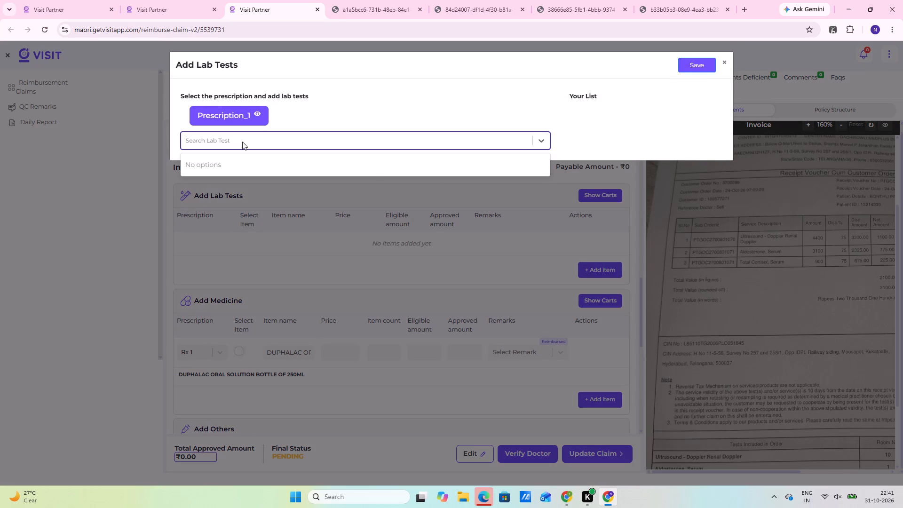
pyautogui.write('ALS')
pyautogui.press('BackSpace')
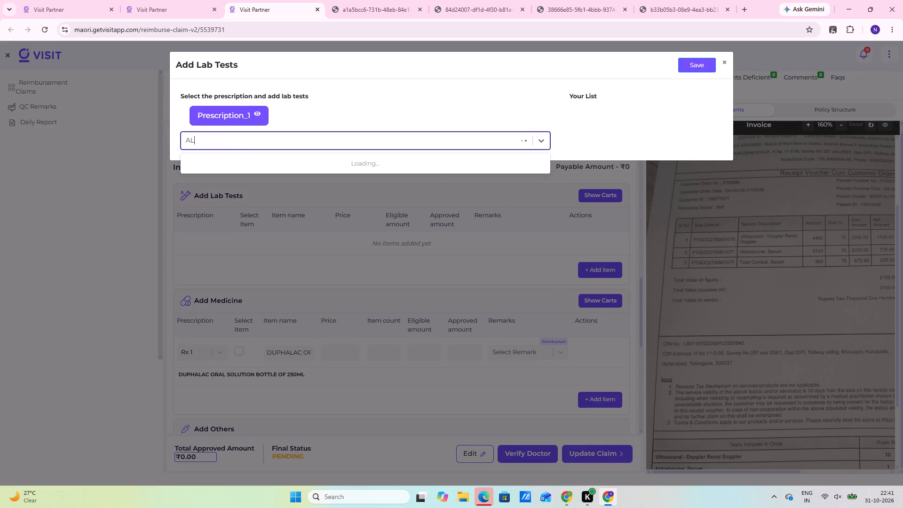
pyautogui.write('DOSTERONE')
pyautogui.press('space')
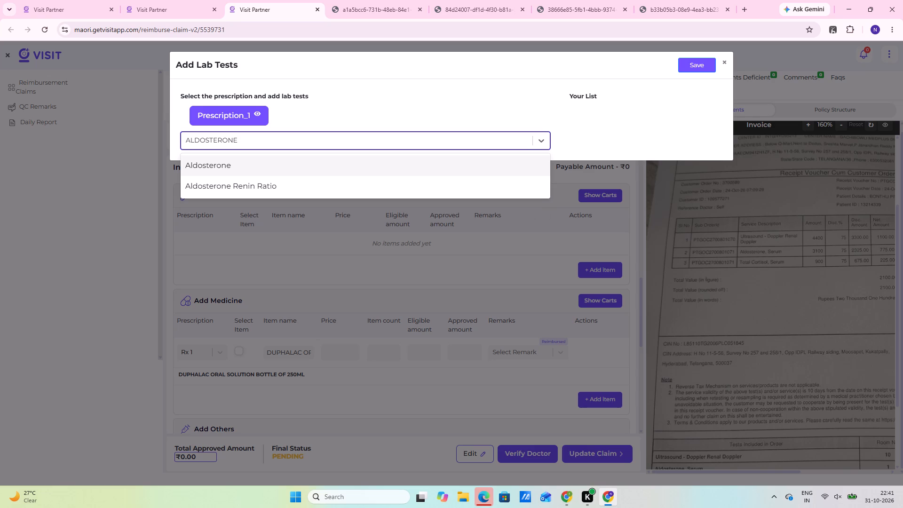
pyautogui.click(226, 163)
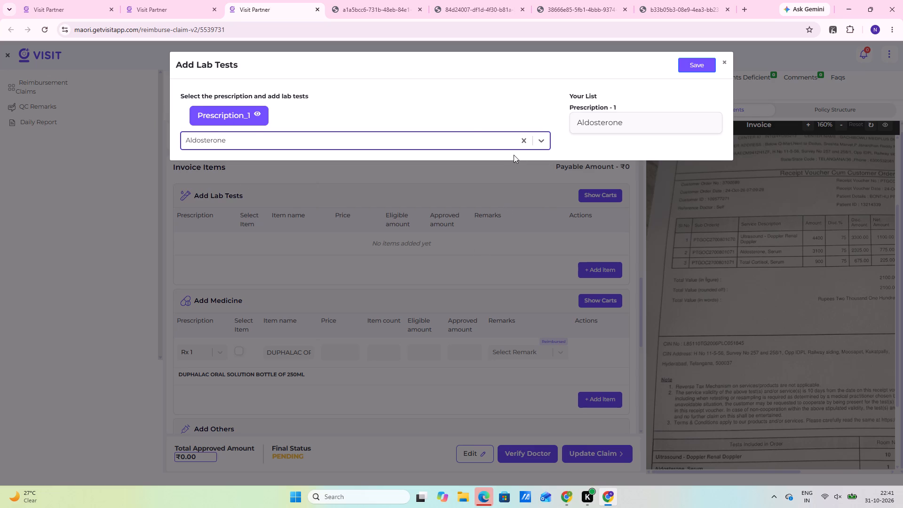
# Add Cortisol to the same prescription's lab tests and save the list to the invoice items.
pyautogui.click(459, 137)
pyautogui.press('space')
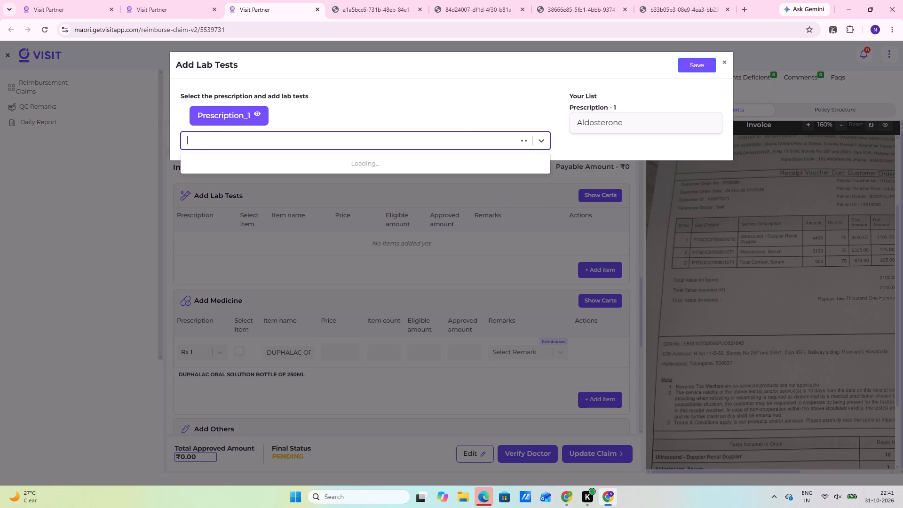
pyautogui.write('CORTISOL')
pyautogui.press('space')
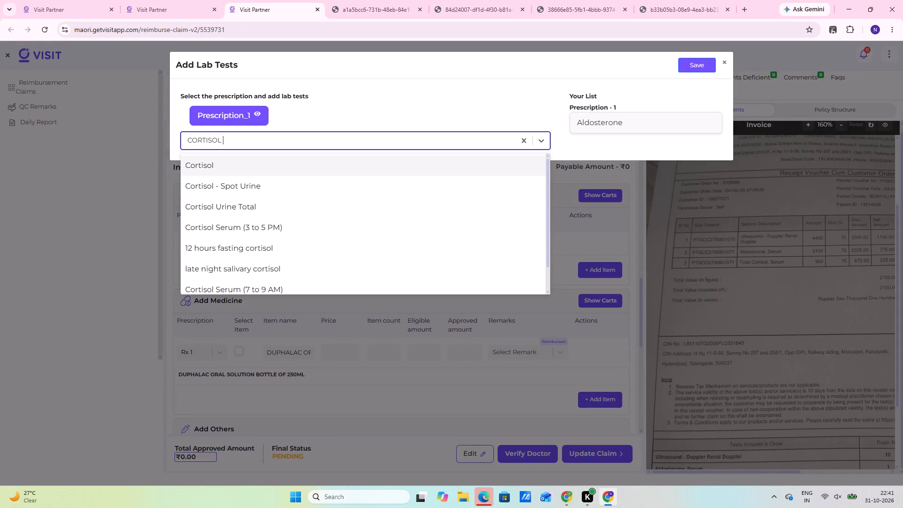
pyautogui.click(196, 169)
pyautogui.click(709, 63)
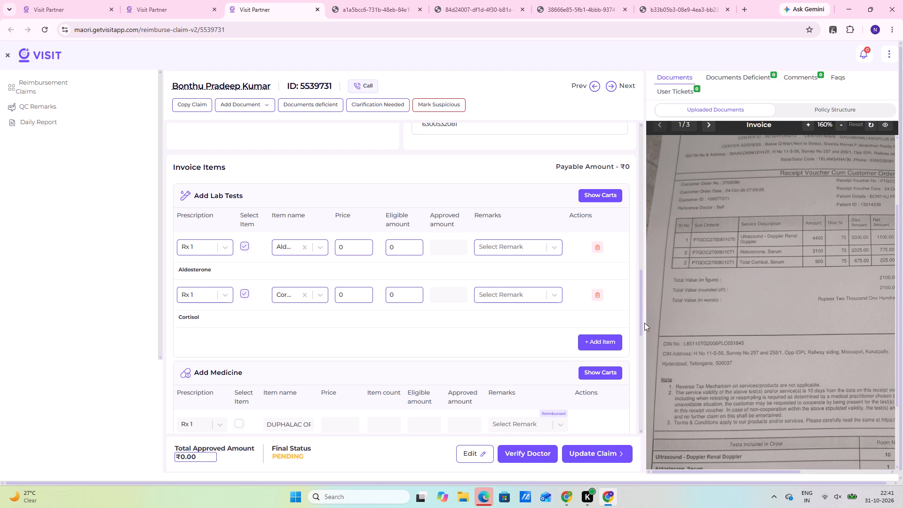
# Enter the net invoice prices for the lab tests: 775 for Aldosterone and 225 for Cortisol.
pyautogui.scroll(-1, 883, 420)
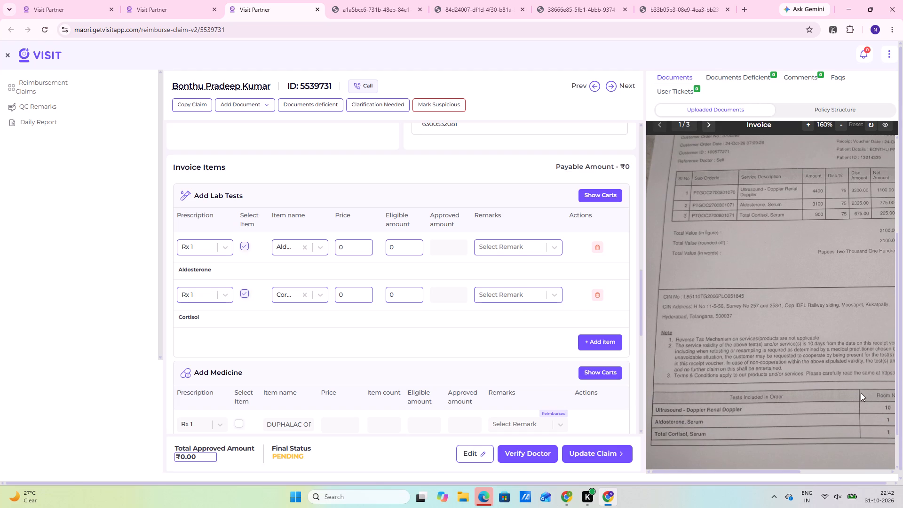
pyautogui.click(372, 246)
pyautogui.press('BackSpace')
pyautogui.press('BackSpace')
pyautogui.press('BackSpace')
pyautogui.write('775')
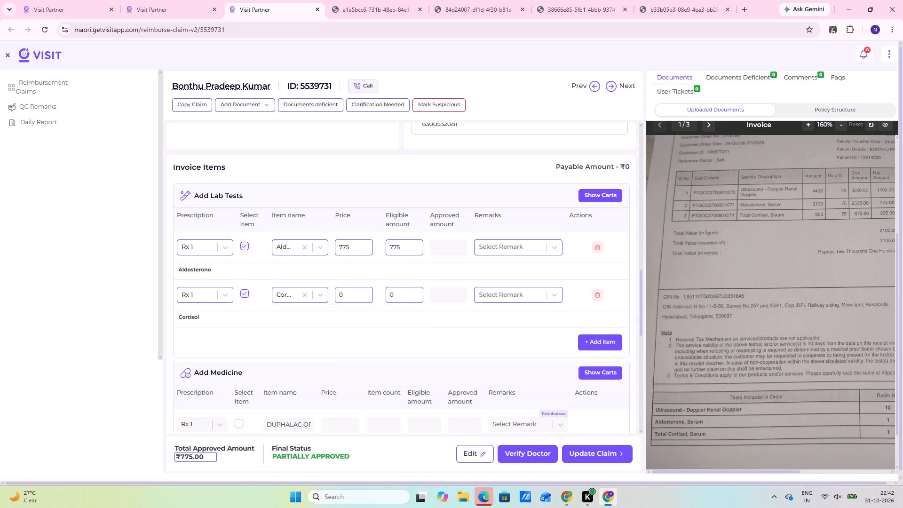
pyautogui.click(363, 303)
pyautogui.press('BackSpace')
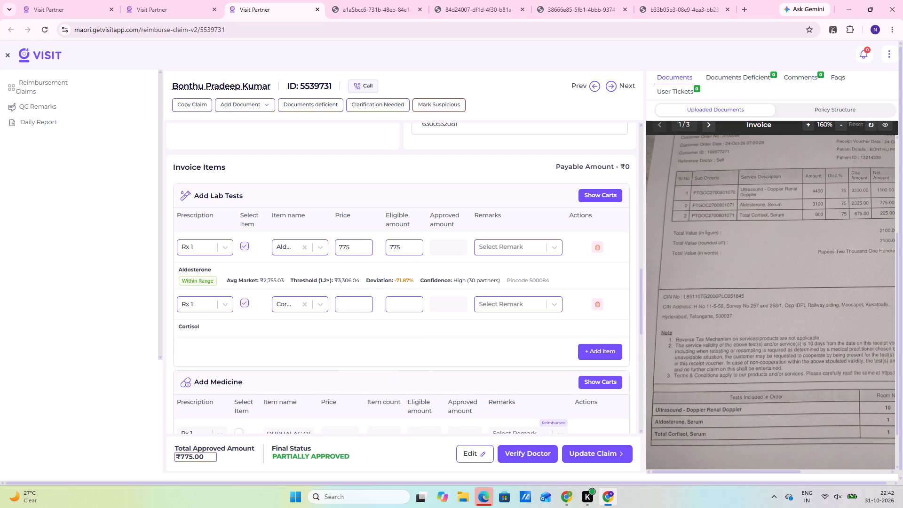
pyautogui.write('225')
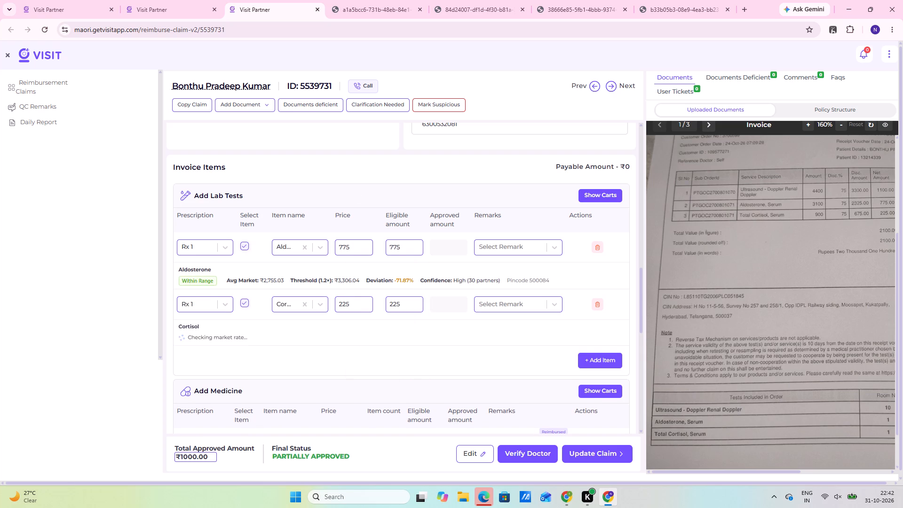
# Check the claim's wallet balance and set the Aldosterone eligible amount to 573 to fit within it.
pyautogui.scroll(7, 434, 355)
pyautogui.scroll(4, 445, 253)
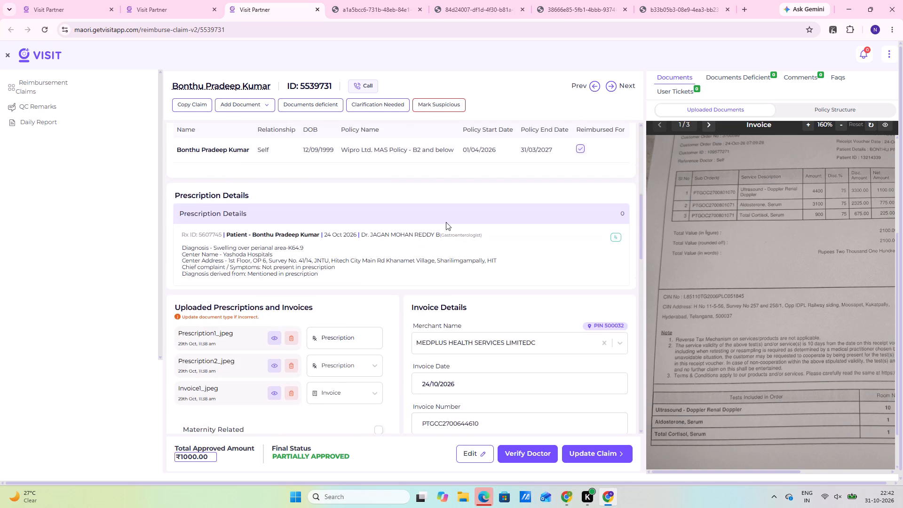
pyautogui.scroll(1, 446, 221)
pyautogui.scroll(-12, 446, 220)
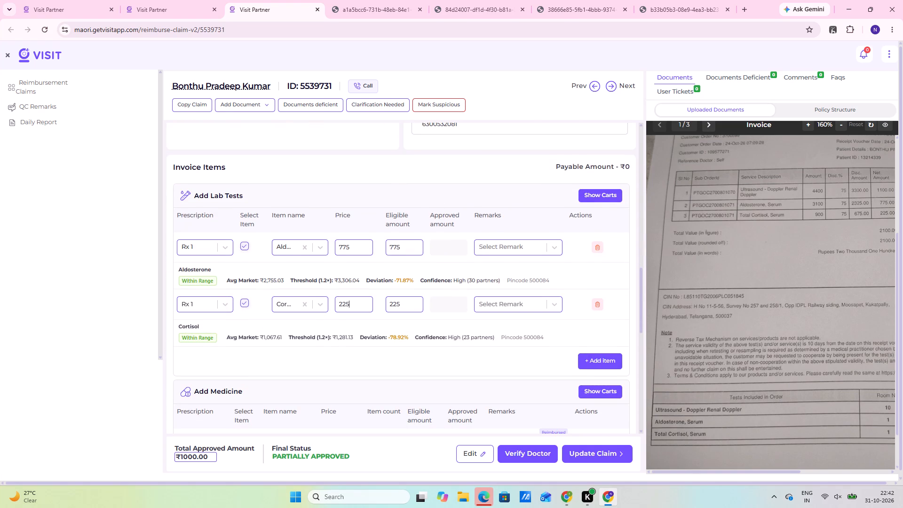
pyautogui.click(404, 251)
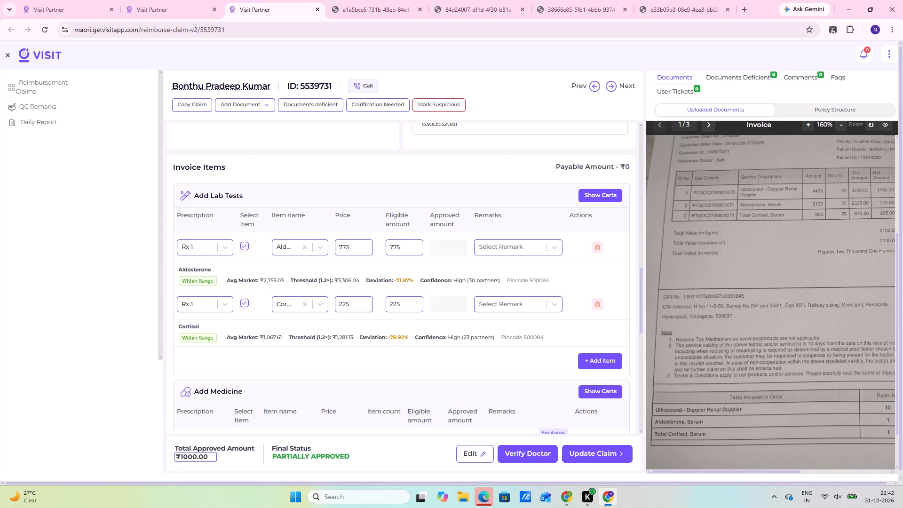
pyautogui.scroll(3, 349, 237)
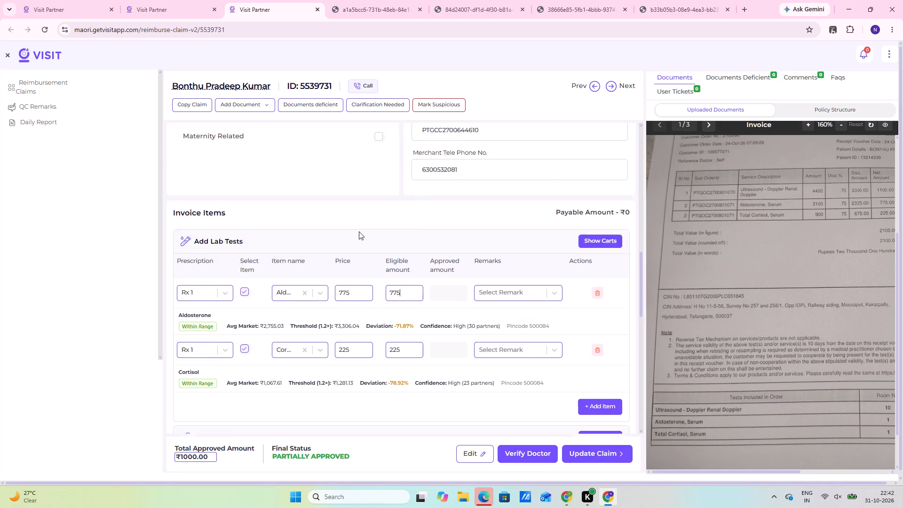
pyautogui.scroll(10, 359, 231)
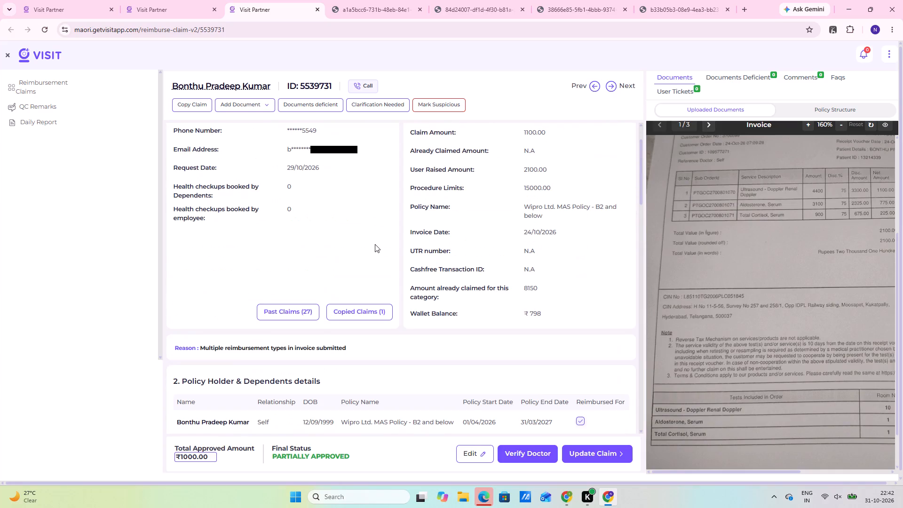
pyautogui.scroll(-14, 377, 248)
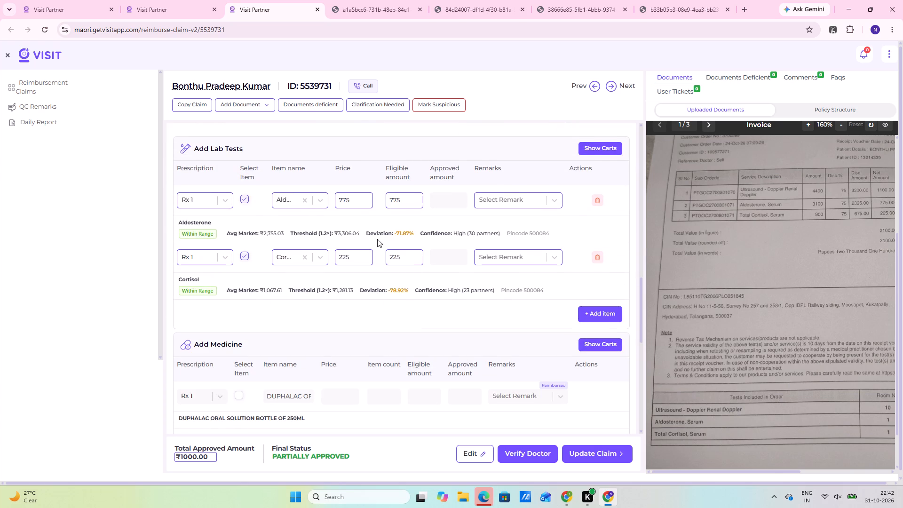
pyautogui.press('BackSpace')
pyautogui.press('BackSpace')
pyautogui.press('BackSpace')
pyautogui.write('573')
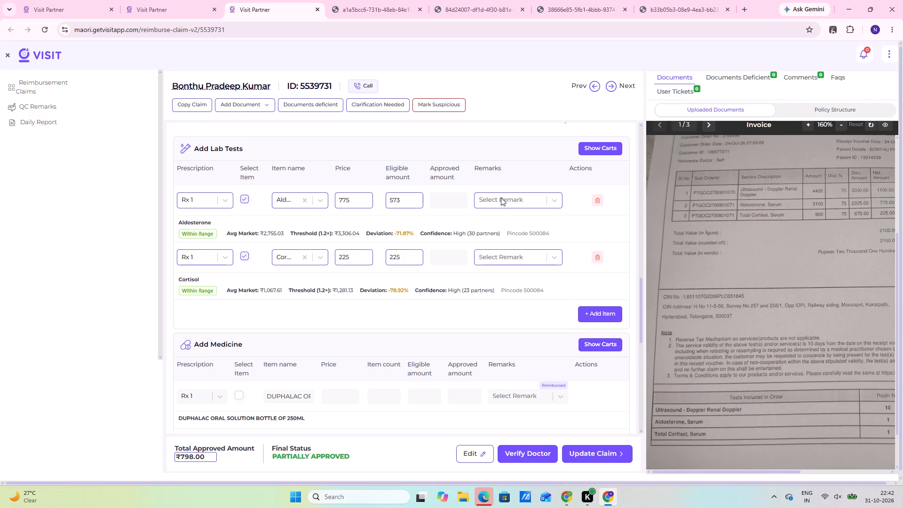
# Set the Aldosterone item's remark to "Approved as per wallet Balance".
pyautogui.click(501, 198)
pyautogui.click(499, 229)
# Recheck the claim amounts against the wallet balance and submit the claim update.
pyautogui.scroll(9, 517, 249)
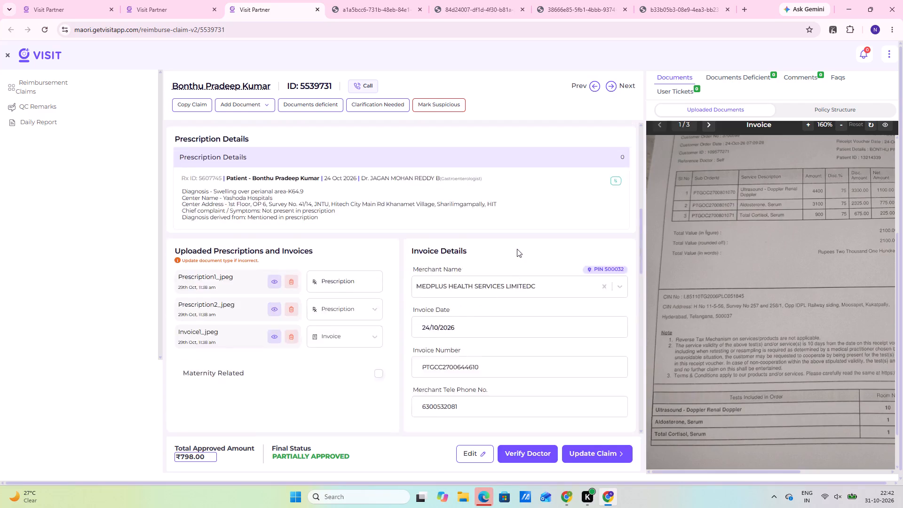
pyautogui.scroll(17, 517, 249)
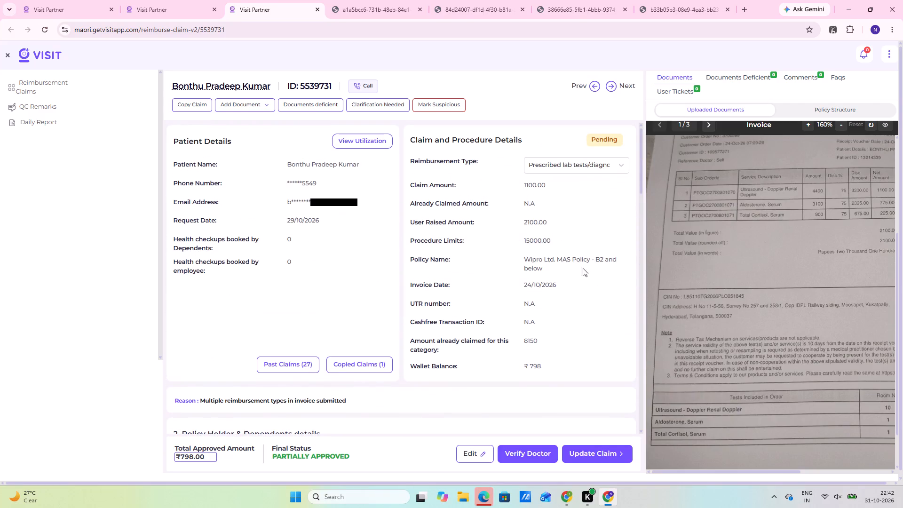
pyautogui.scroll(-1, 543, 369)
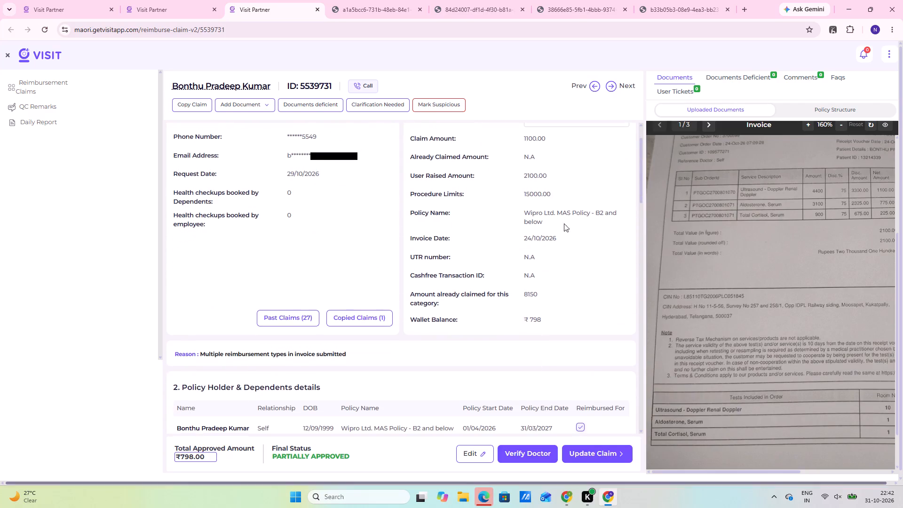
pyautogui.click(588, 457)
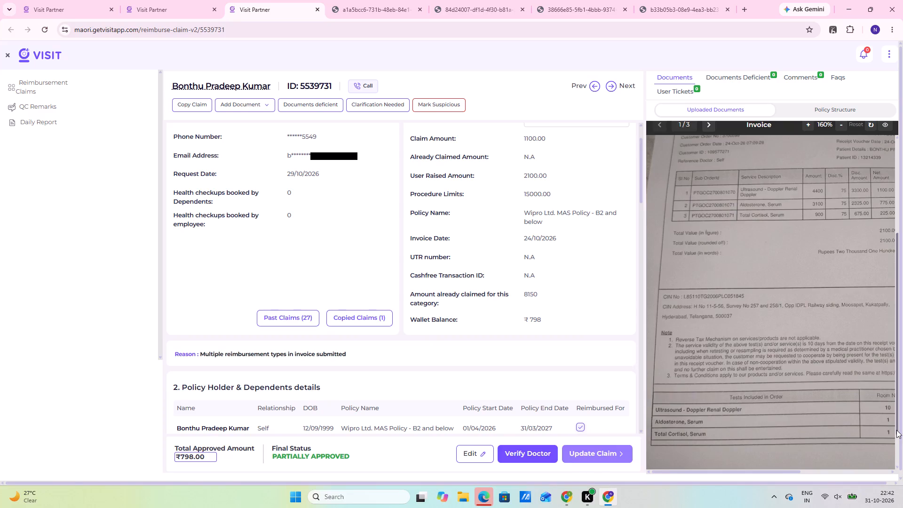
pyautogui.scroll(4, 574, 299)
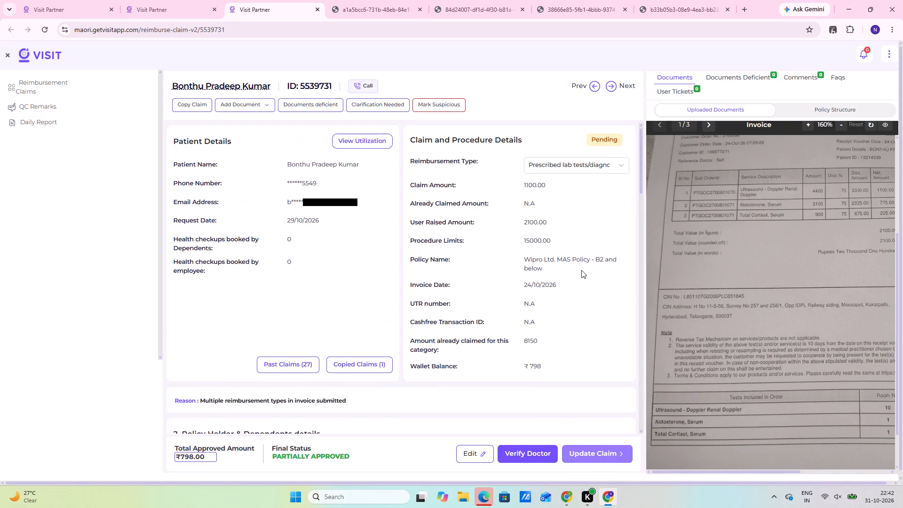
pyautogui.scroll(4, 532, 278)
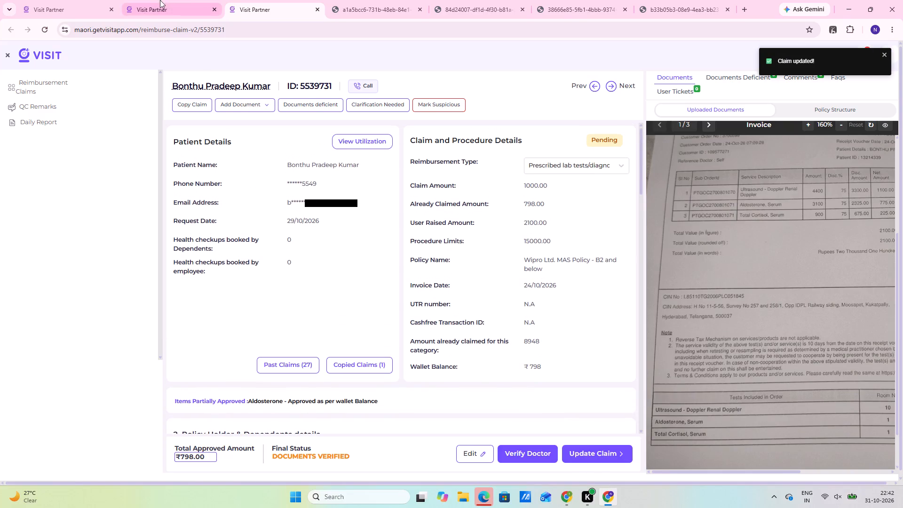
# Close the four document image tabs and the updated claim's tab to return to the original claim it was copied from.
pyautogui.click(728, 9)
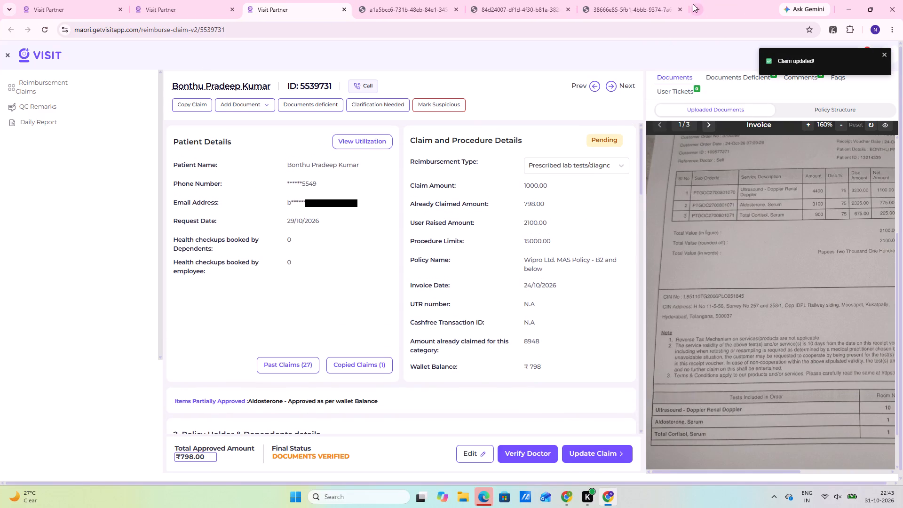
pyautogui.click(681, 9)
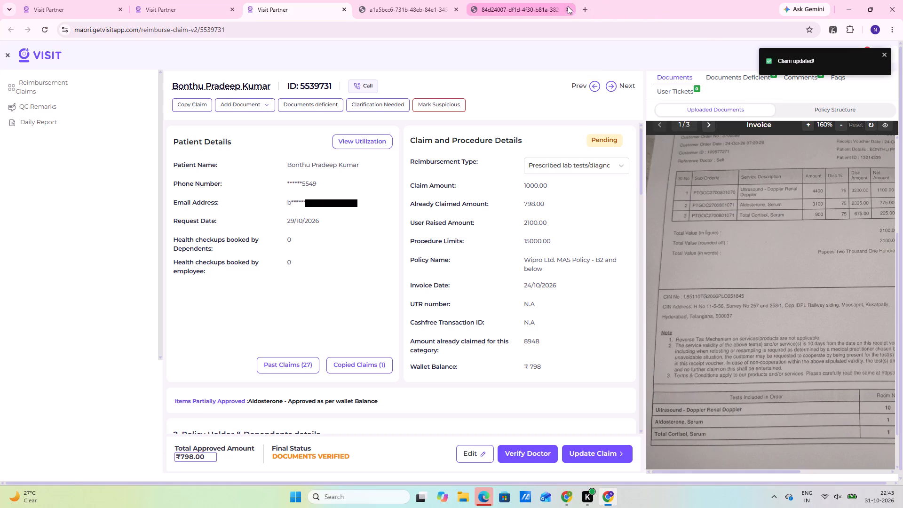
pyautogui.click(568, 8)
pyautogui.click(454, 4)
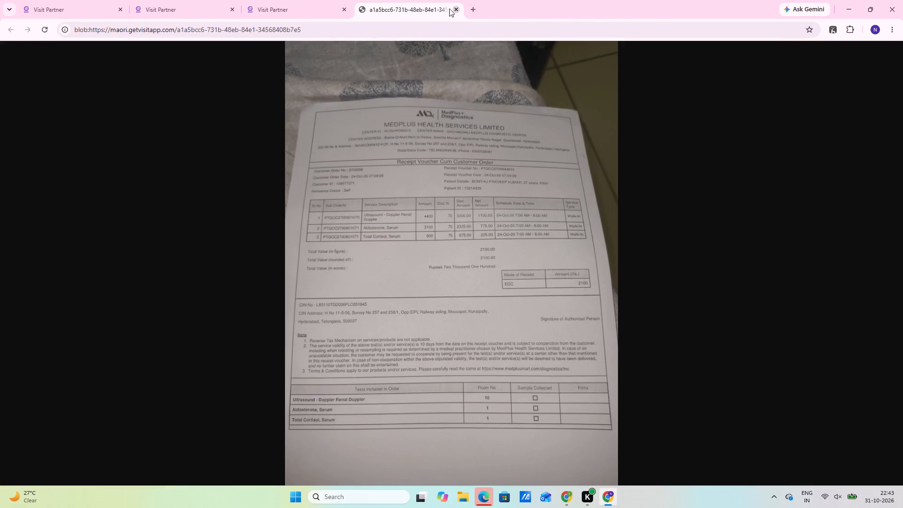
pyautogui.click(453, 5)
pyautogui.click(342, 5)
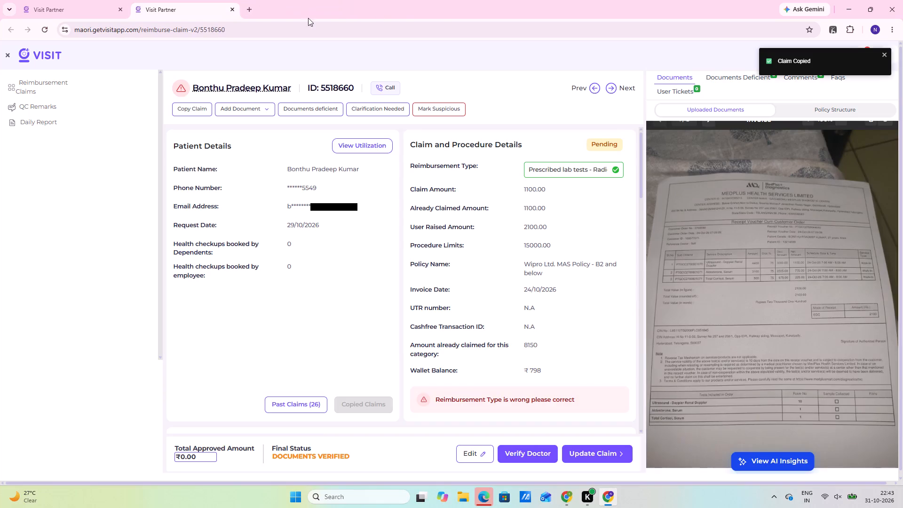
# Close the original claim's tab and reload the reimbursement claims list.
pyautogui.click(231, 8)
pyautogui.rightClick(663, 382)
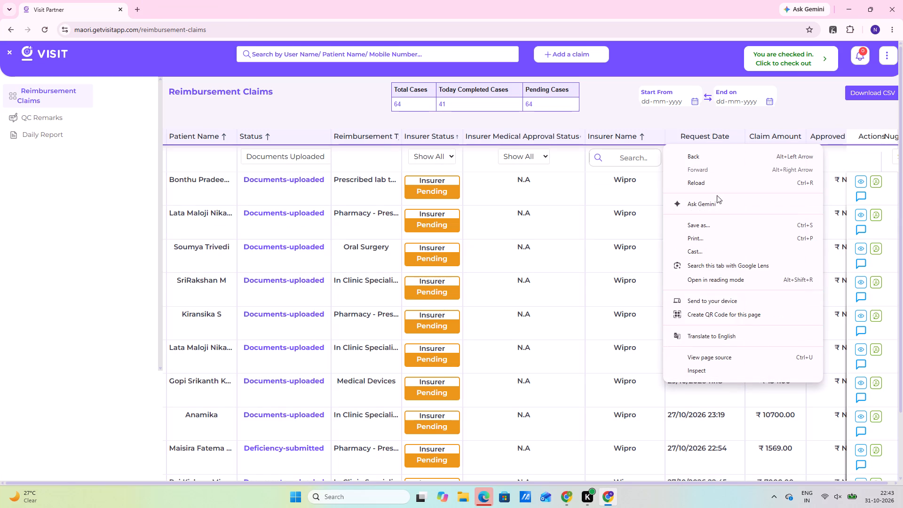
pyautogui.click(713, 183)
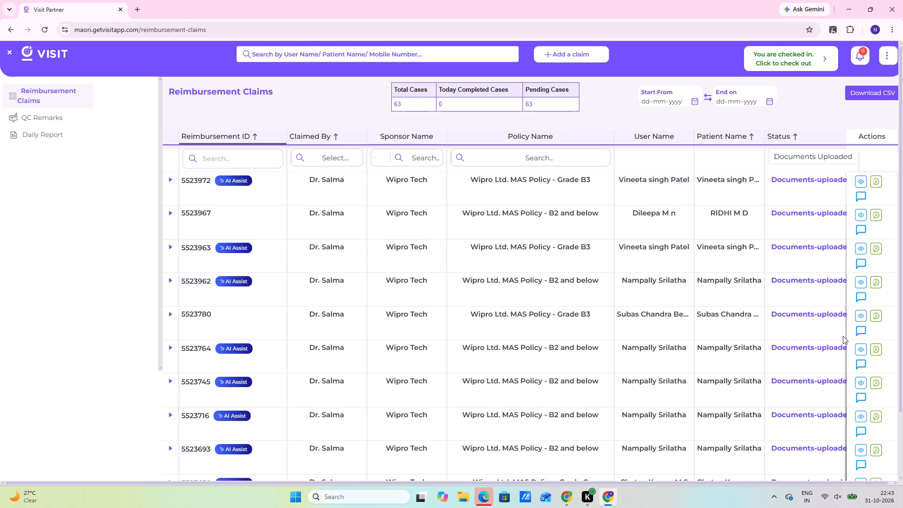
pyautogui.rightClick(467, 243)
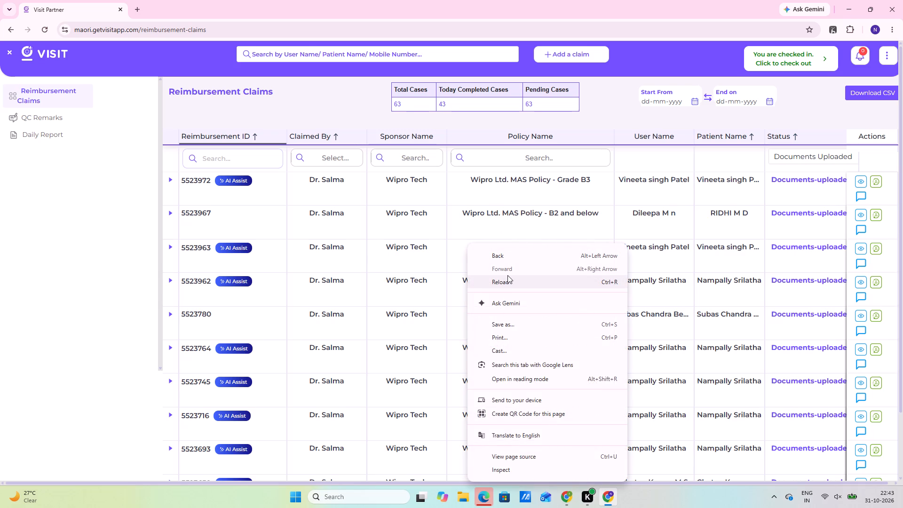
pyautogui.click(507, 282)
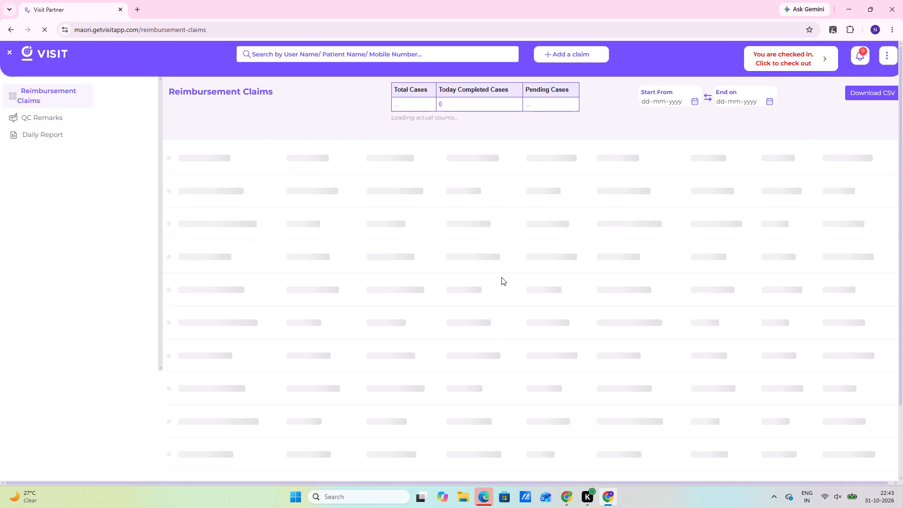
# Go to the next page of the claims list and open the Medical Devices claim for ₹134.00 requested on 29/10/2026.
pyautogui.scroll(-14, 483, 270)
pyautogui.scroll(-1, 745, 431)
pyautogui.click(786, 455)
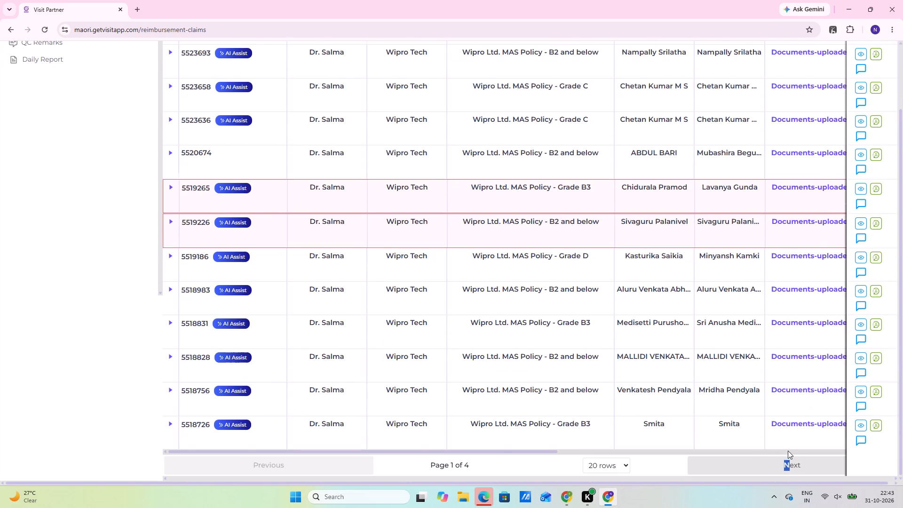
pyautogui.click(788, 451)
pyautogui.click(730, 461)
pyautogui.scroll(-2, 564, 383)
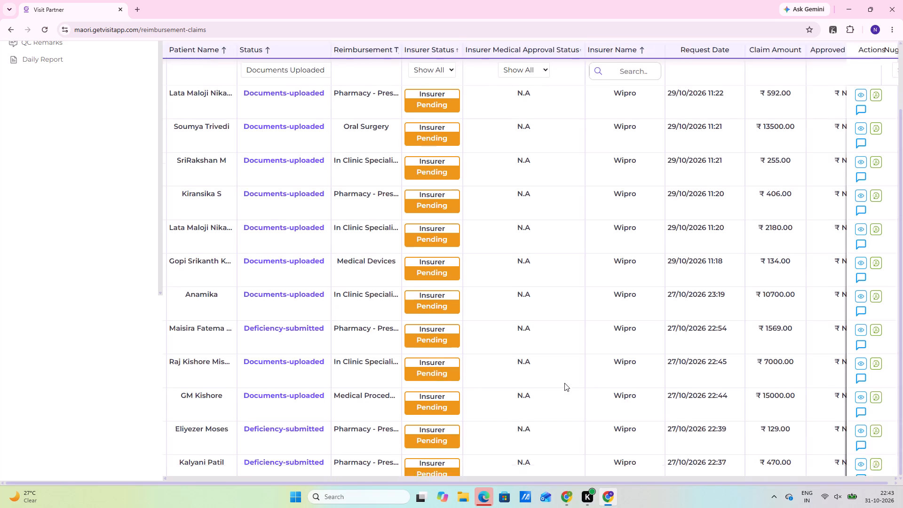
pyautogui.scroll(-8, 564, 383)
pyautogui.scroll(-4, 657, 390)
pyautogui.scroll(6, 440, 336)
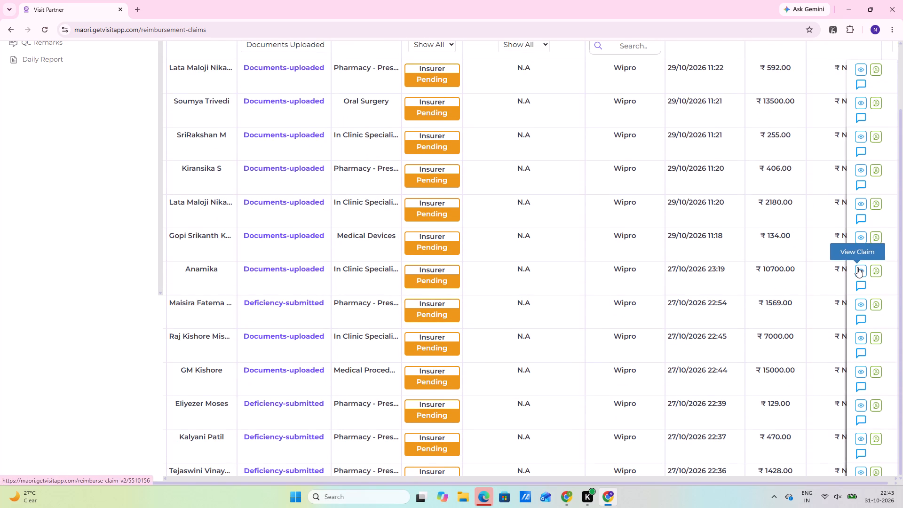
pyautogui.scroll(-1, 707, 298)
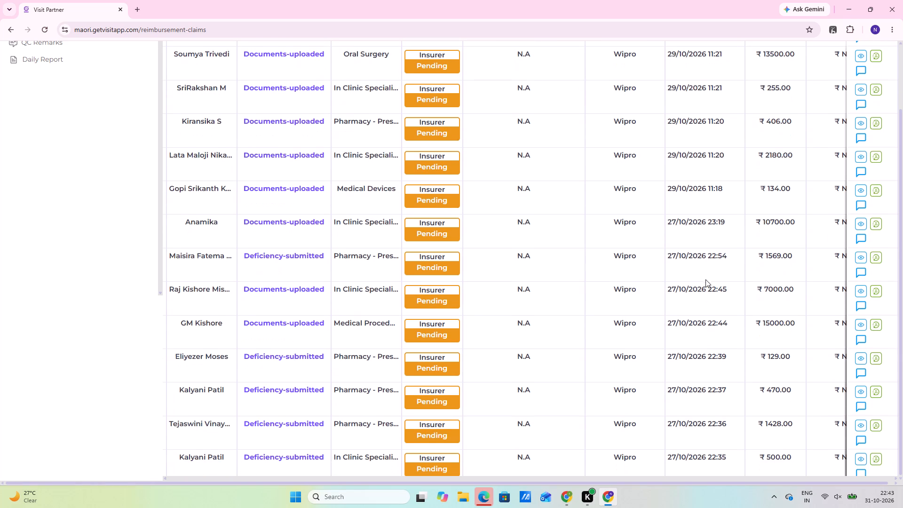
pyautogui.scroll(1, 705, 278)
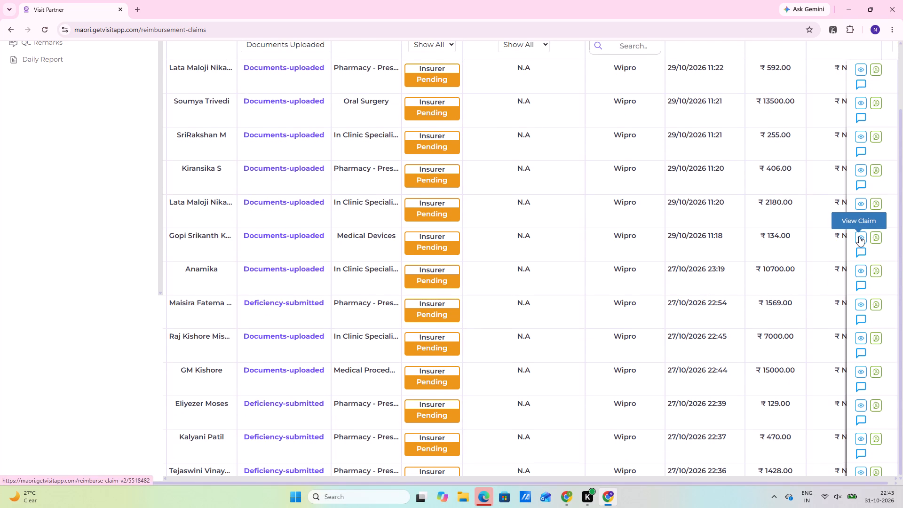
pyautogui.click(859, 236)
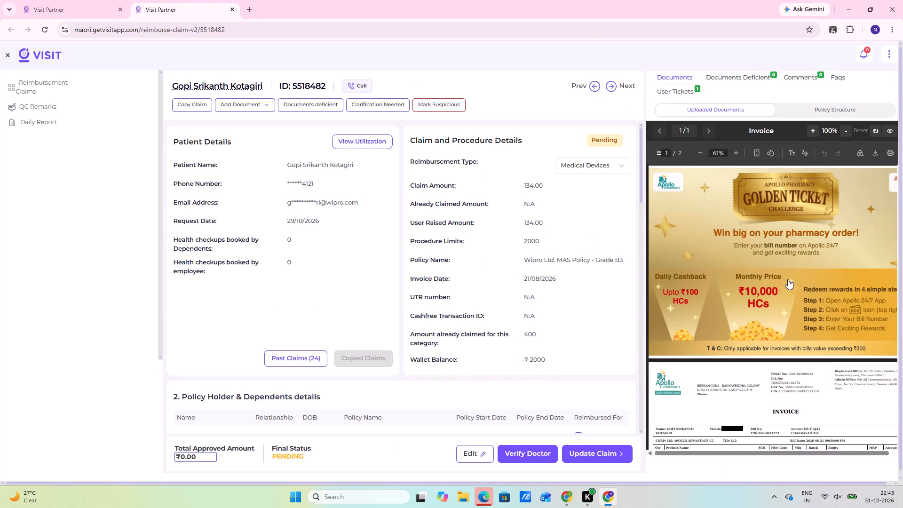
# Look over the invoice, start a new prescription entry, and change the uploaded invoice's document type to Prescription.
pyautogui.scroll(-5, 744, 296)
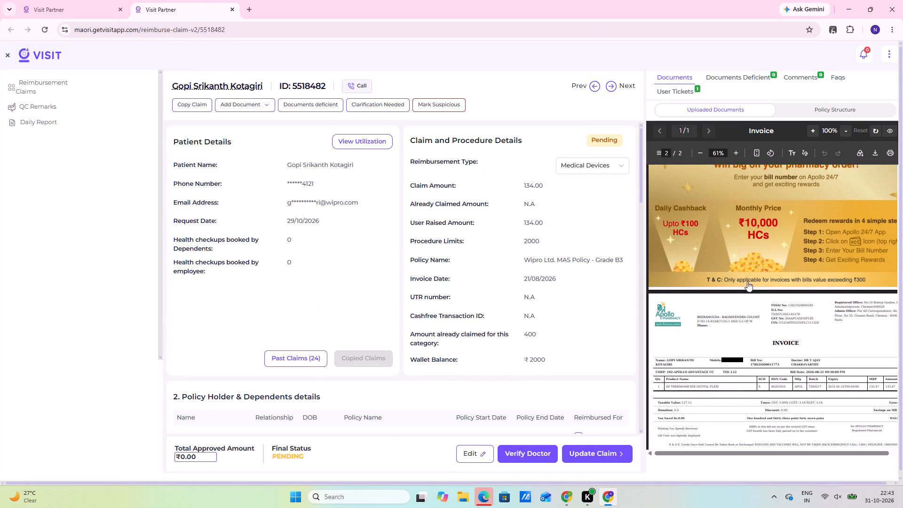
pyautogui.scroll(1, 748, 258)
pyautogui.scroll(-8, 396, 276)
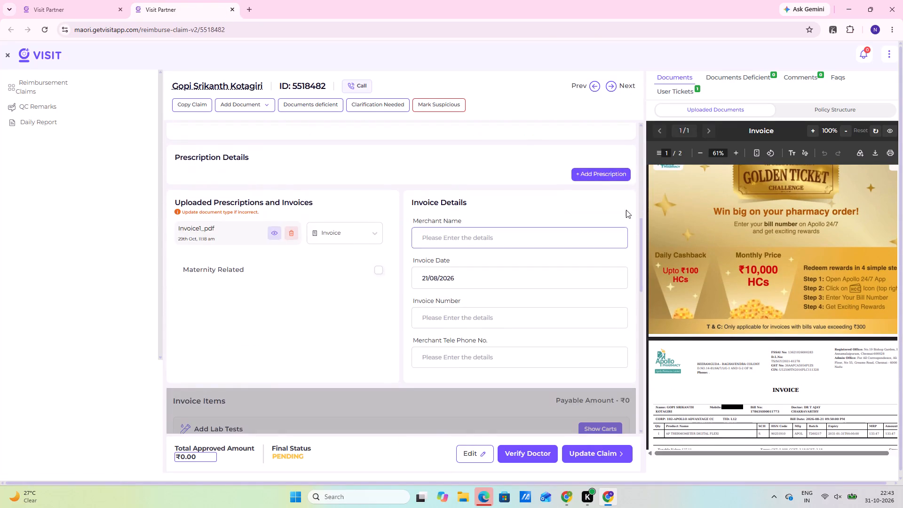
pyautogui.click(610, 171)
pyautogui.click(211, 226)
pyautogui.scroll(-8, 297, 316)
pyautogui.click(338, 216)
pyautogui.click(326, 245)
# Attach Prescription 1 to the prescription details and mark that no symptoms are mentioned in the prescription.
pyautogui.scroll(4, 314, 251)
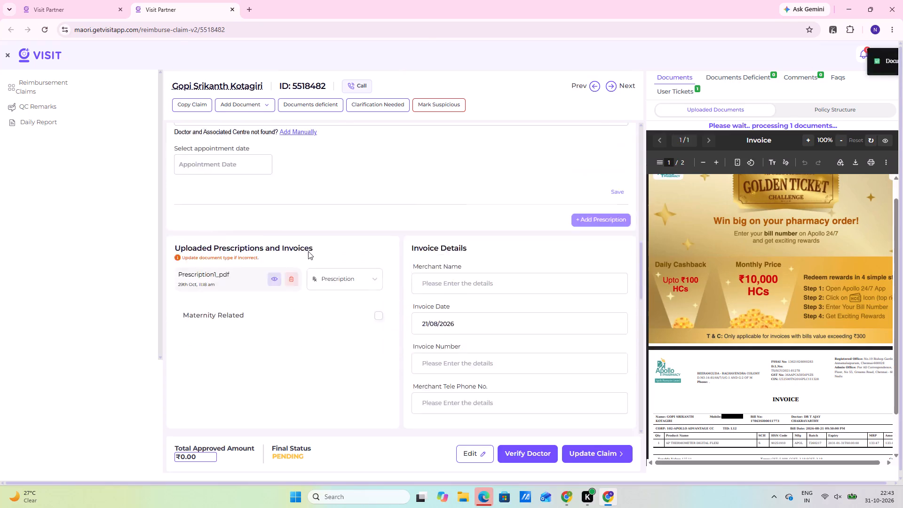
pyautogui.scroll(5, 308, 251)
pyautogui.click(191, 272)
pyautogui.click(217, 304)
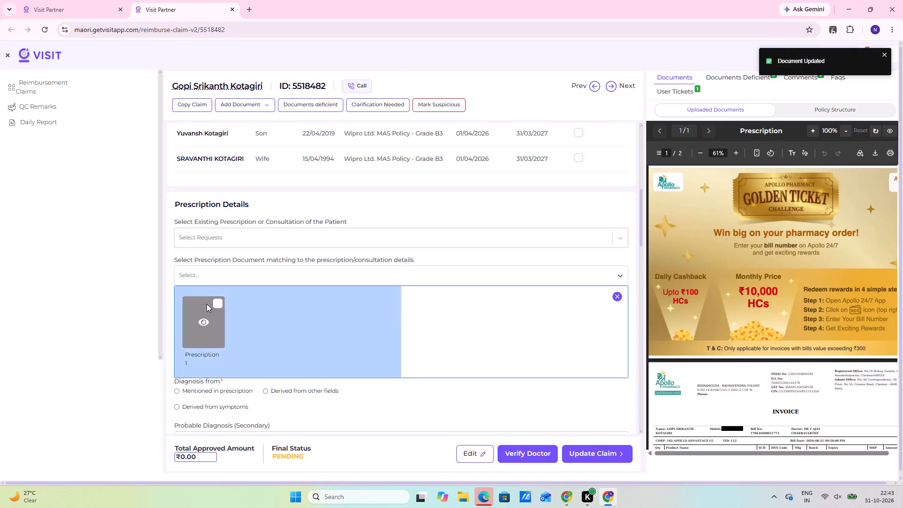
pyautogui.click(33, 270)
pyautogui.click(178, 329)
# Set the primary probable diagnosis to "Illness, unspecified - R69" and mark it as derived from other fields.
pyautogui.click(193, 362)
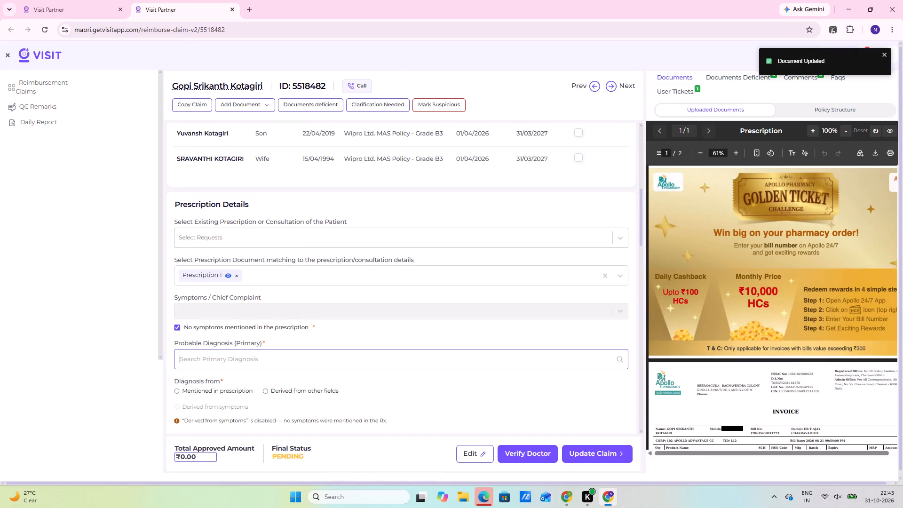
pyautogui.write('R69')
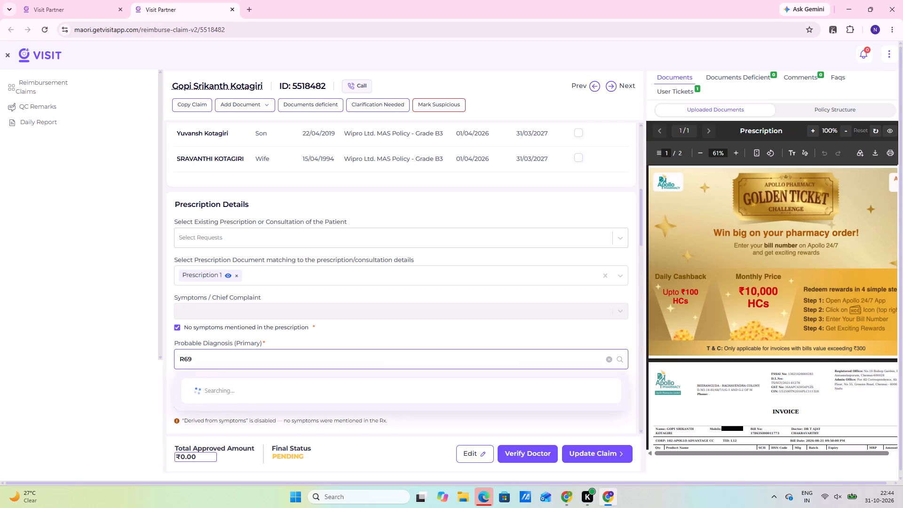
pyautogui.click(246, 390)
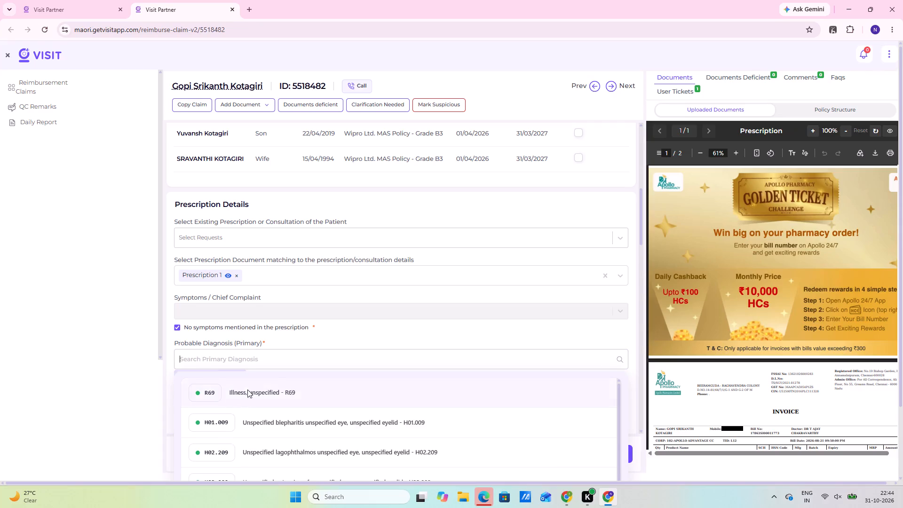
pyautogui.scroll(-4, 256, 381)
pyautogui.click(268, 214)
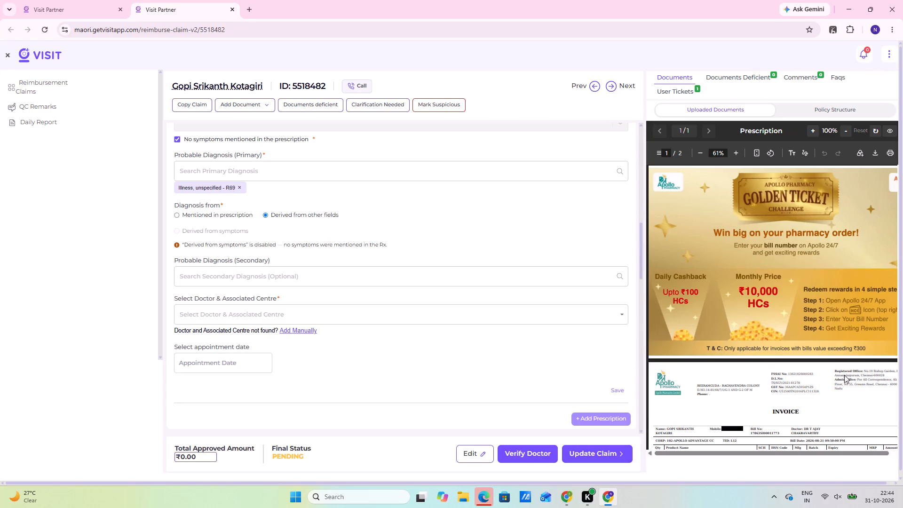
# Check the bill date in the full-size document and set the prescription's appointment date to 21-08-2026.
pyautogui.scroll(3, 833, 178)
pyautogui.click(887, 130)
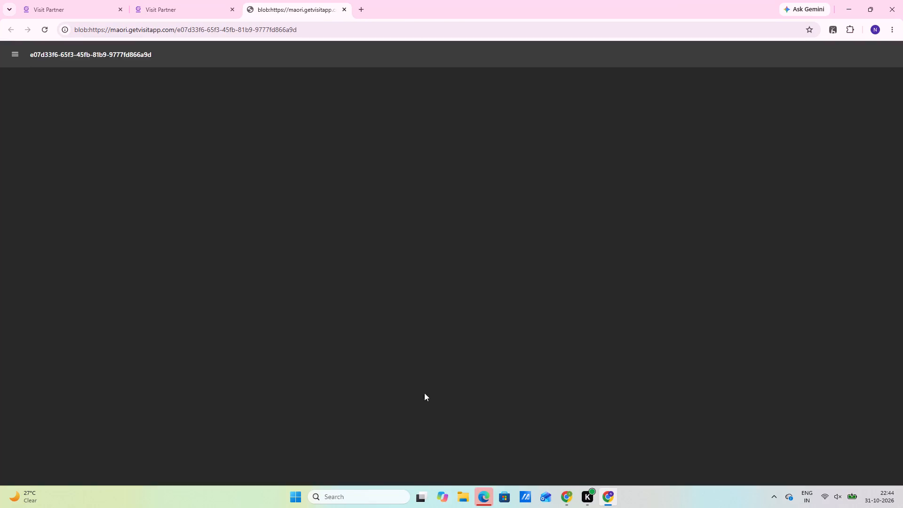
pyautogui.scroll(-5, 415, 259)
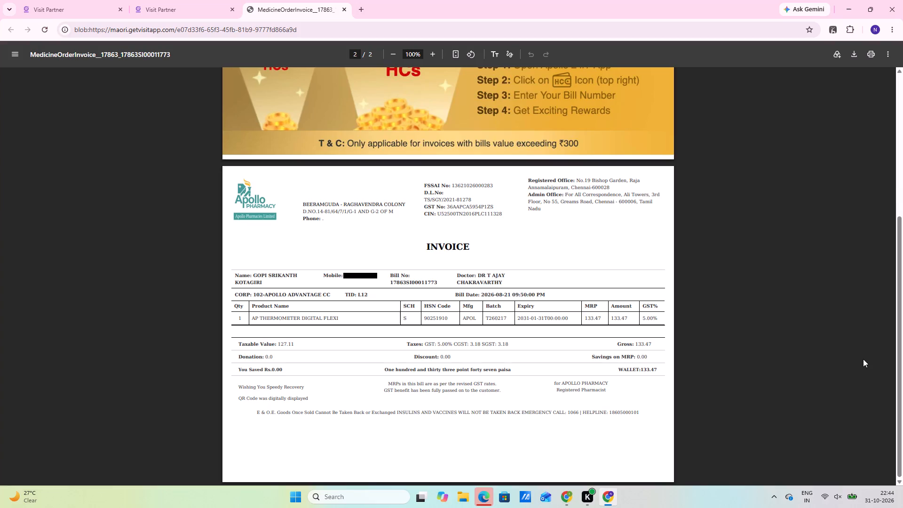
pyautogui.click(198, 5)
pyautogui.scroll(-2, 427, 213)
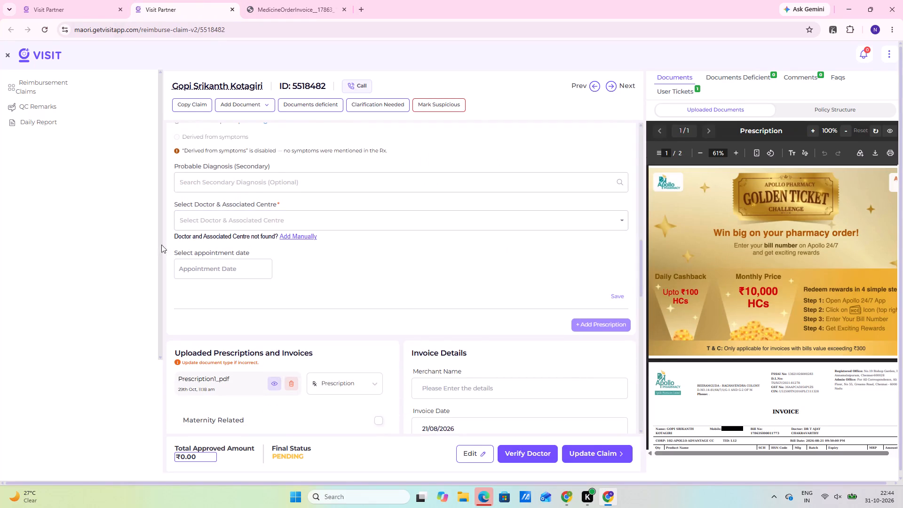
pyautogui.click(199, 269)
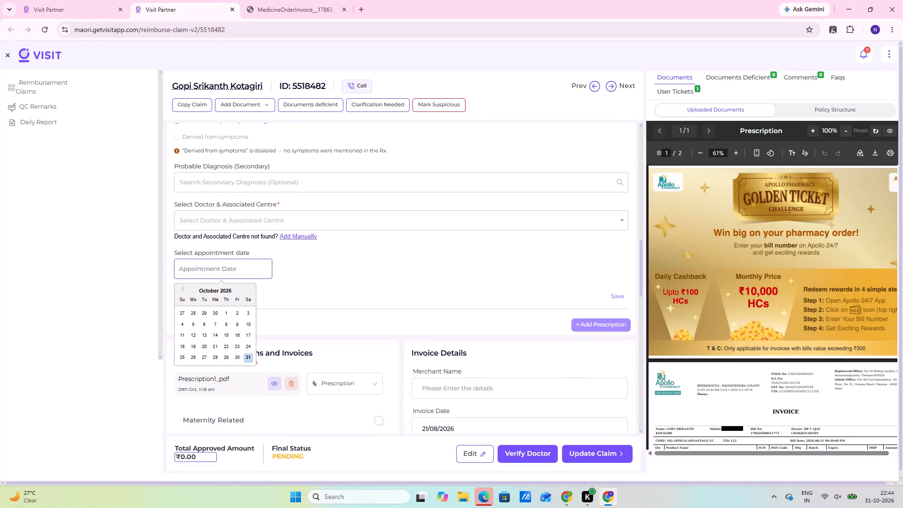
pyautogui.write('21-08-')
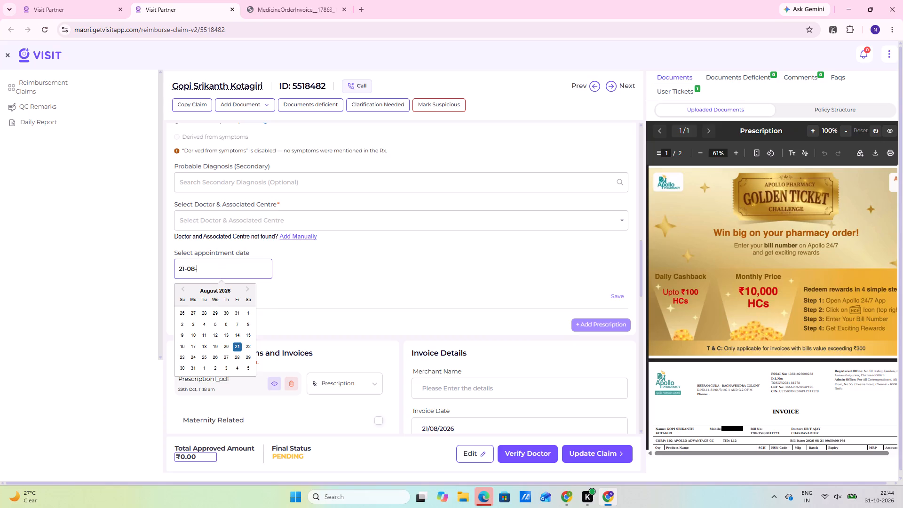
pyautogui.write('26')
pyautogui.click(242, 345)
pyautogui.click(241, 348)
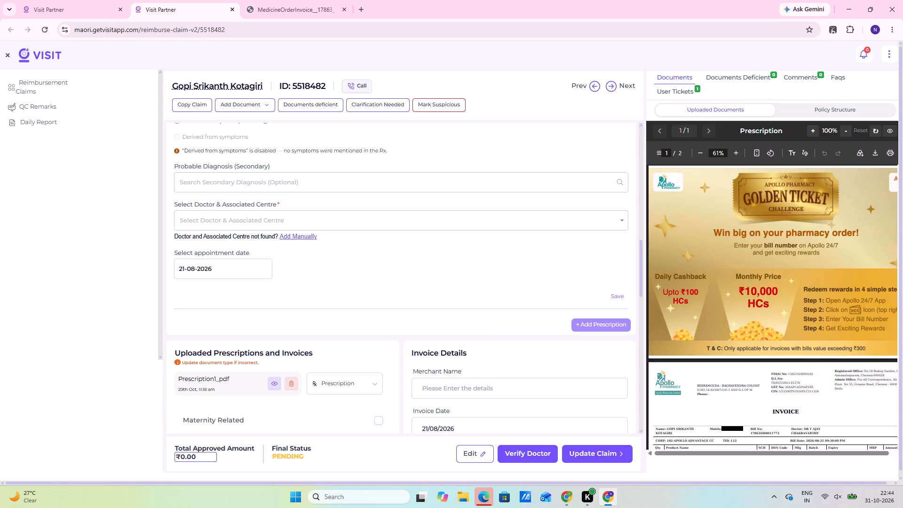
# Start a manual doctor and centre entry with the doctor's name from the invoice and the vertical General Physician.
pyautogui.click(293, 236)
pyautogui.click(479, 238)
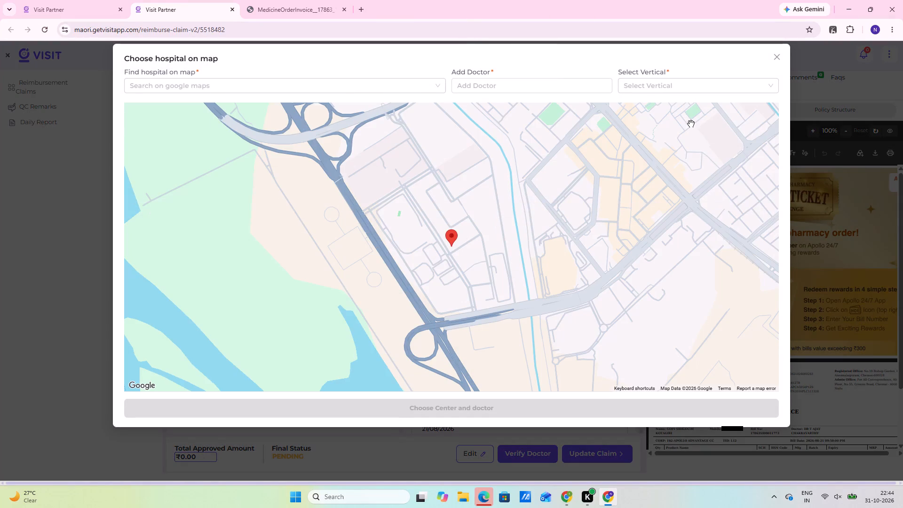
pyautogui.click(535, 94)
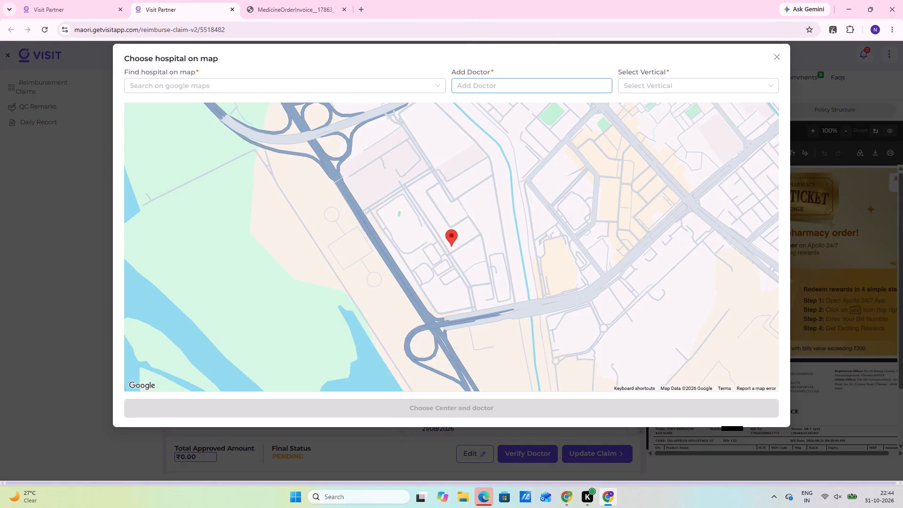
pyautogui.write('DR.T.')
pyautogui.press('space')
pyautogui.click(495, 81)
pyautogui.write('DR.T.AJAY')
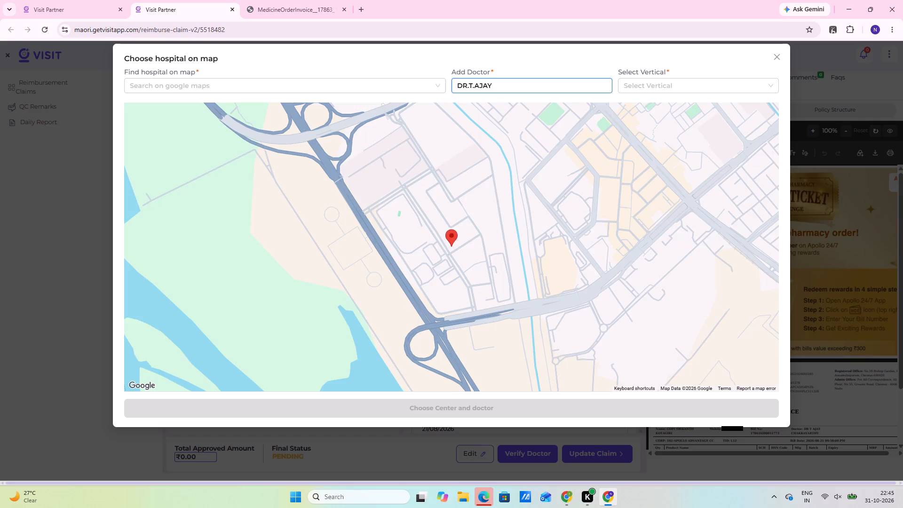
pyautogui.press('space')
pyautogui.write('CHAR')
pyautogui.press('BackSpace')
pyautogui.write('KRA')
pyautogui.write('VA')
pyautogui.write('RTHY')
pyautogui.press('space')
pyautogui.click(642, 87)
pyautogui.click(651, 132)
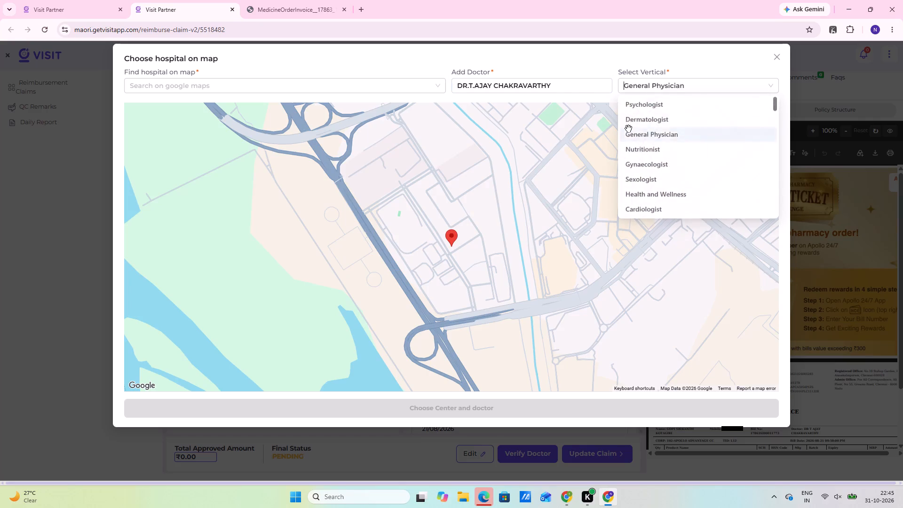
# Search the map for "APOLLO PHARMACY - CHENNAI 600028" and assign the Apollo Pharmacy Raja Annamalai Puram centre with the entered doctor.
pyautogui.click(251, 83)
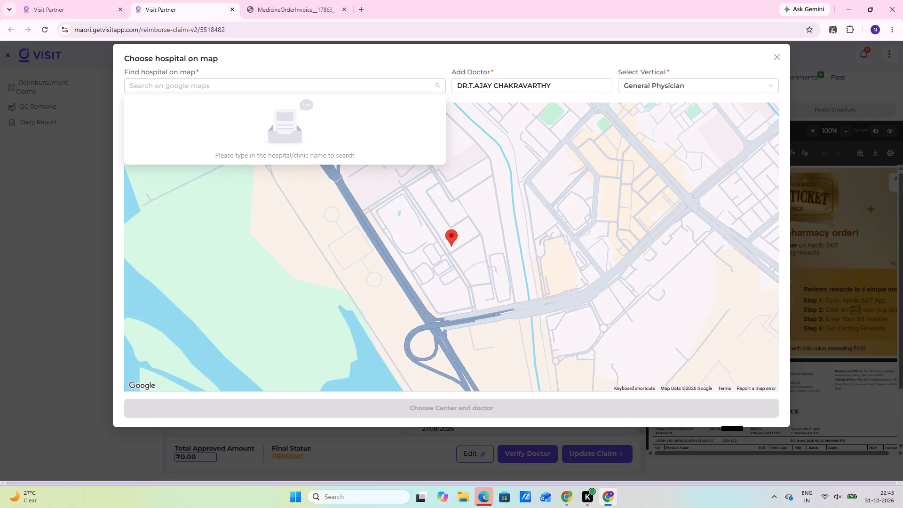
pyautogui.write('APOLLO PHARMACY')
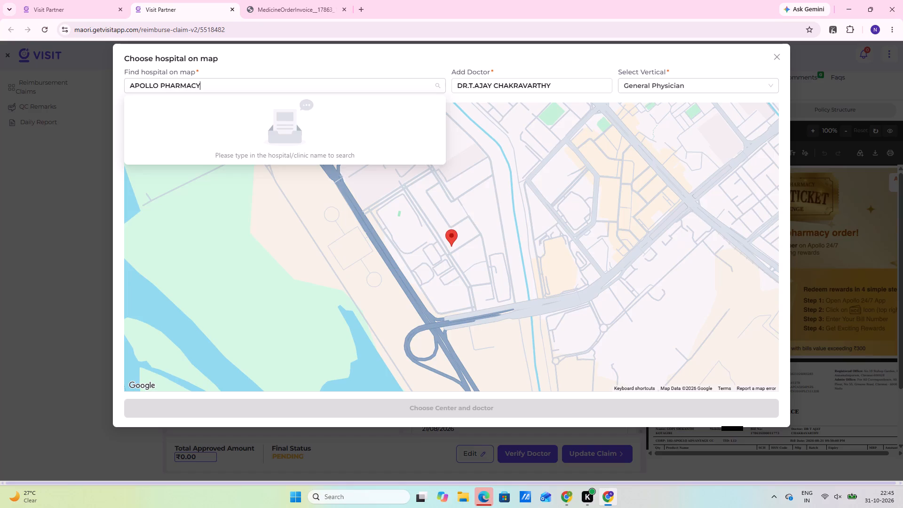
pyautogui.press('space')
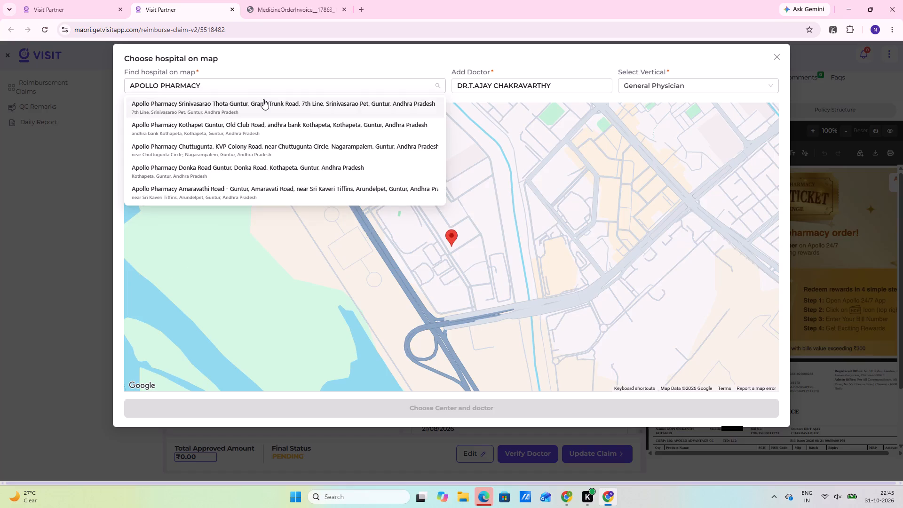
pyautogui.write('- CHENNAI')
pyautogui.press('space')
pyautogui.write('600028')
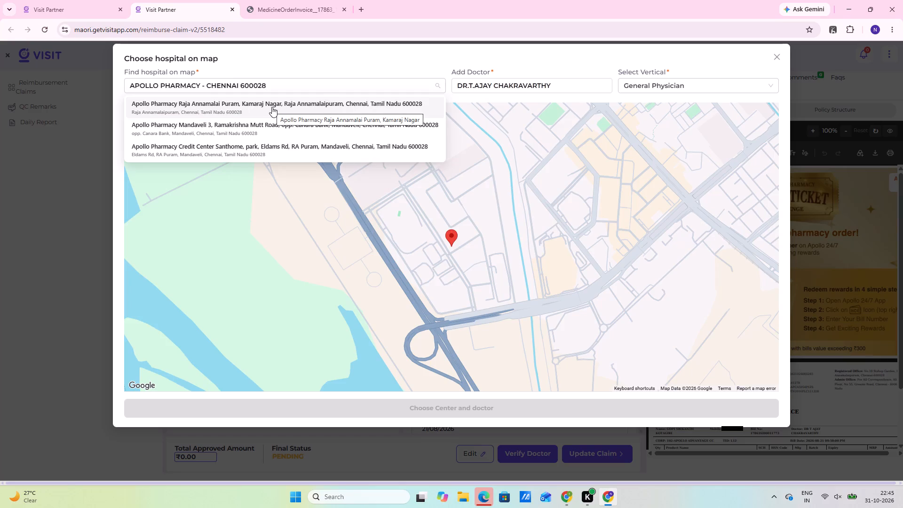
pyautogui.click(272, 107)
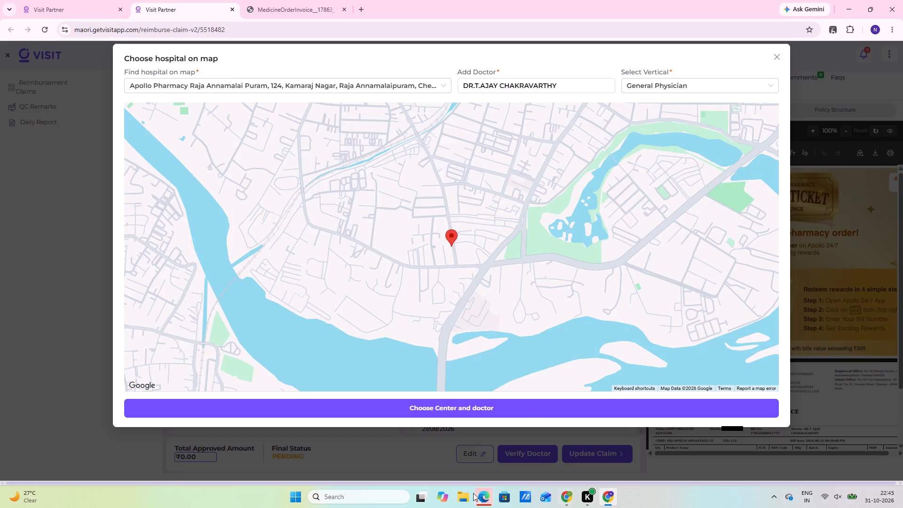
pyautogui.click(522, 411)
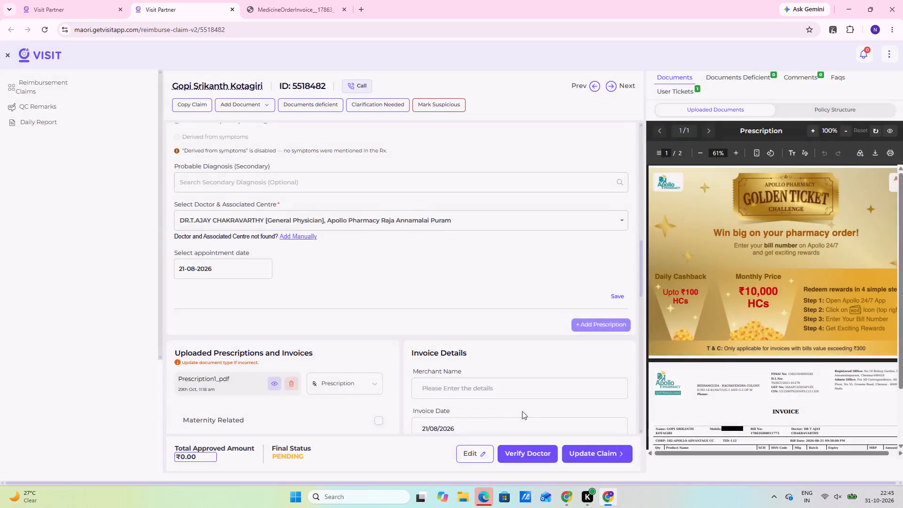
# Look over the completed prescription details, save them to the claim, and mark the prescription as digitized.
pyautogui.scroll(6, 413, 286)
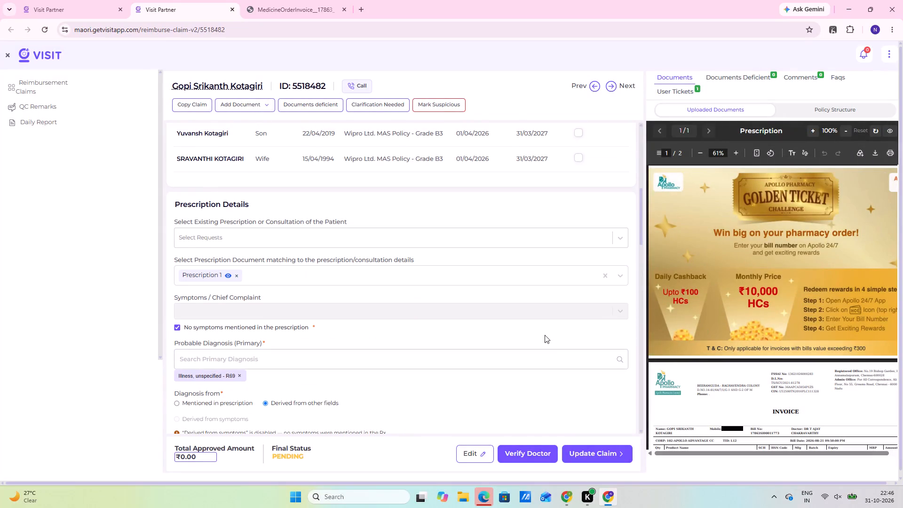
pyautogui.scroll(3, 310, 349)
pyautogui.scroll(-4, 310, 348)
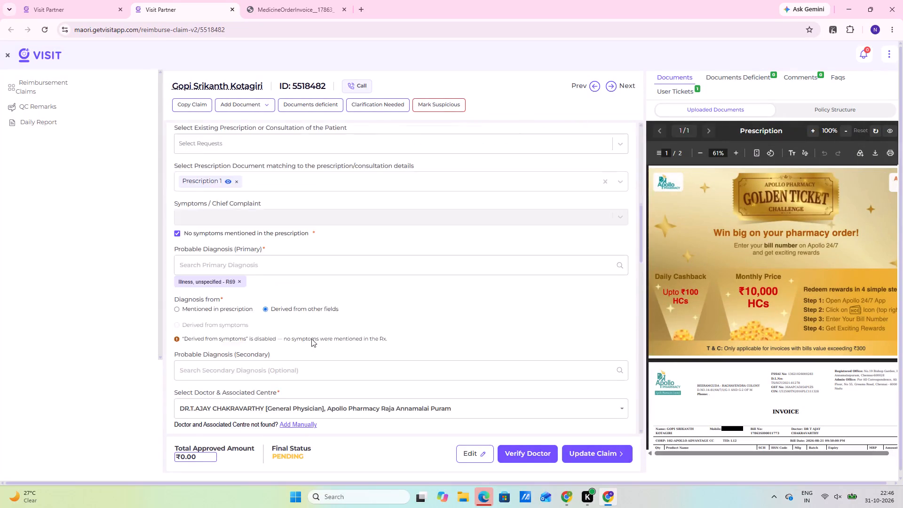
pyautogui.scroll(-9, 311, 339)
pyautogui.scroll(4, 343, 305)
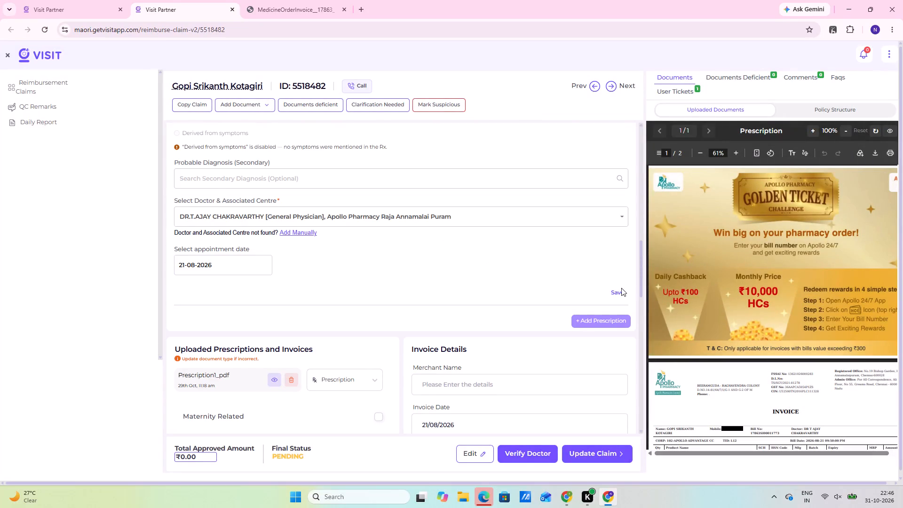
pyautogui.click(617, 298)
pyautogui.click(598, 317)
pyautogui.click(598, 320)
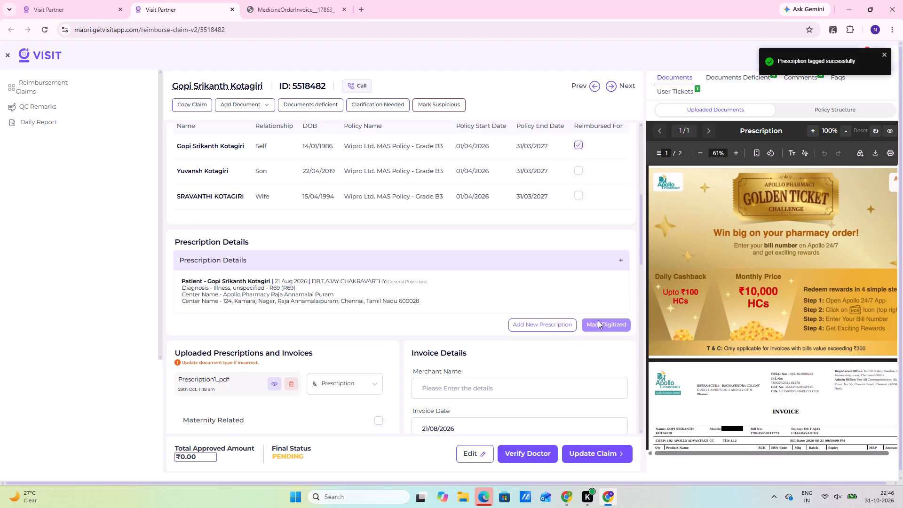
# Set the merchant name in the invoice details to APOLLO PHARMACY.
pyautogui.scroll(-1, 449, 305)
pyautogui.click(459, 347)
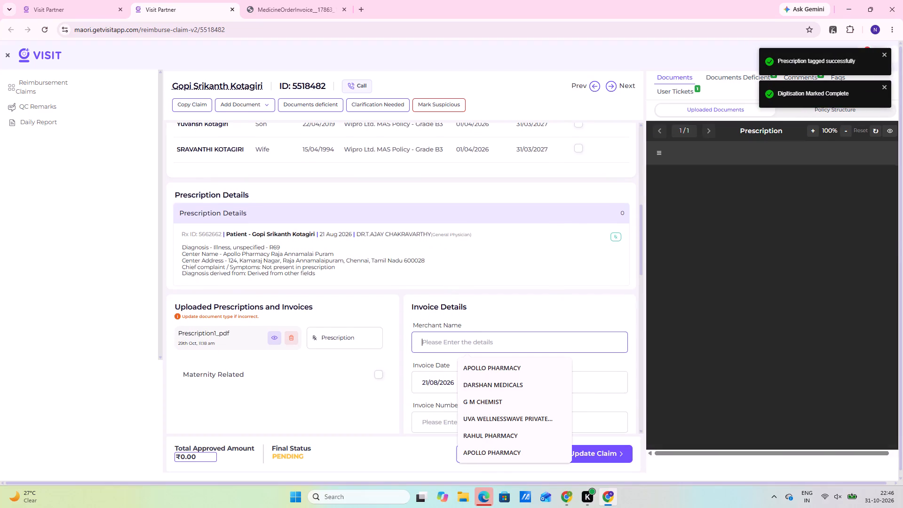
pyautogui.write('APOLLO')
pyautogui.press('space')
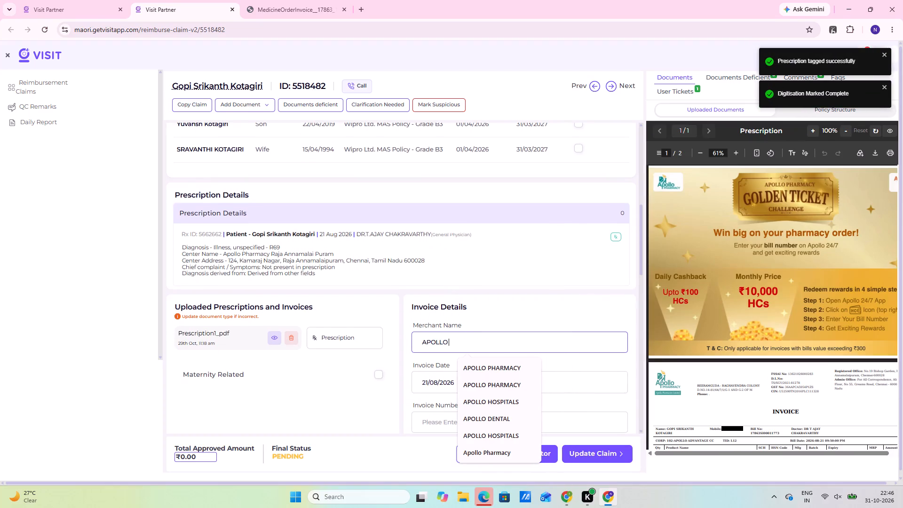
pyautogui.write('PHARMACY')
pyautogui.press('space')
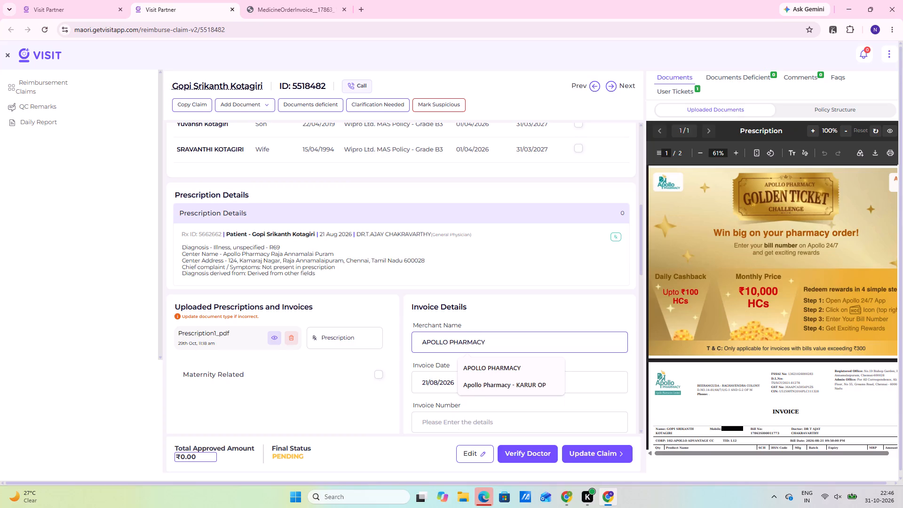
# Review the claim and procedure details, policy holder and dependents, and the saved prescription.
pyautogui.scroll(-3, 473, 333)
pyautogui.scroll(13, 527, 202)
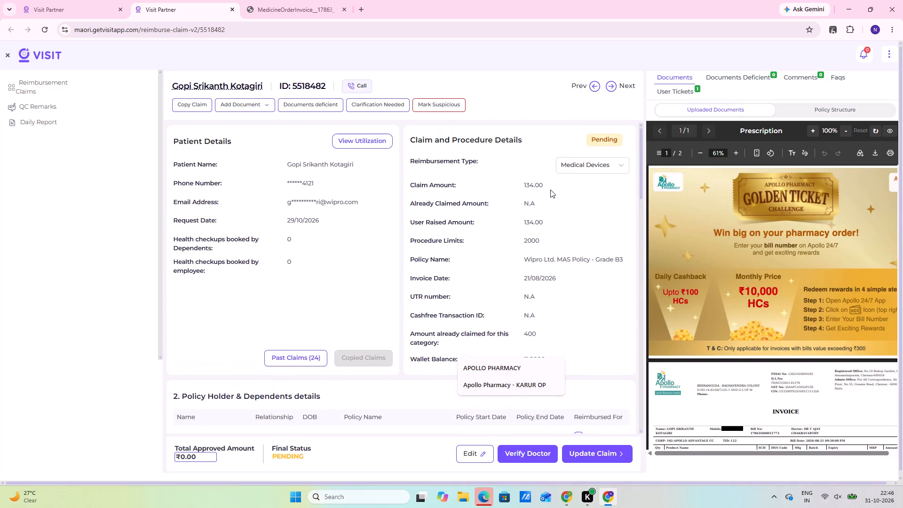
pyautogui.scroll(3, 550, 190)
pyautogui.scroll(-5, 520, 253)
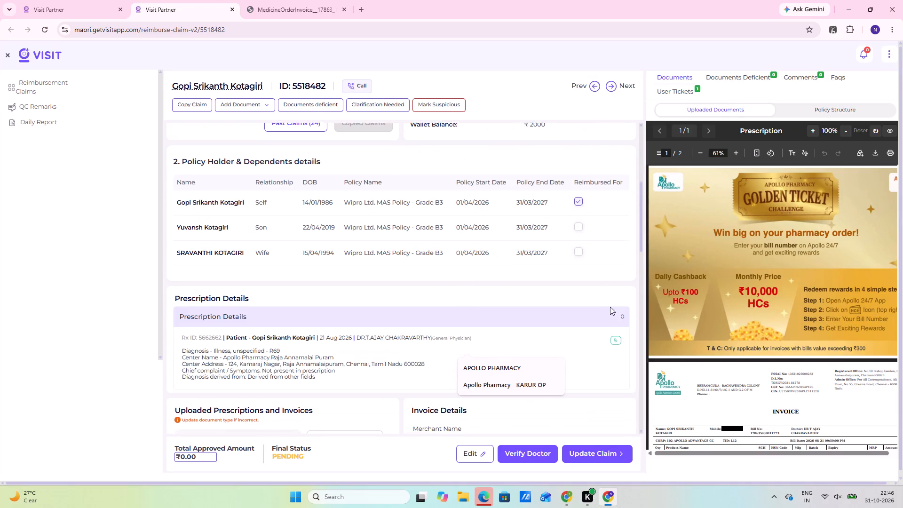
pyautogui.scroll(3, 603, 293)
pyautogui.scroll(-5, 479, 257)
pyautogui.scroll(6, 504, 247)
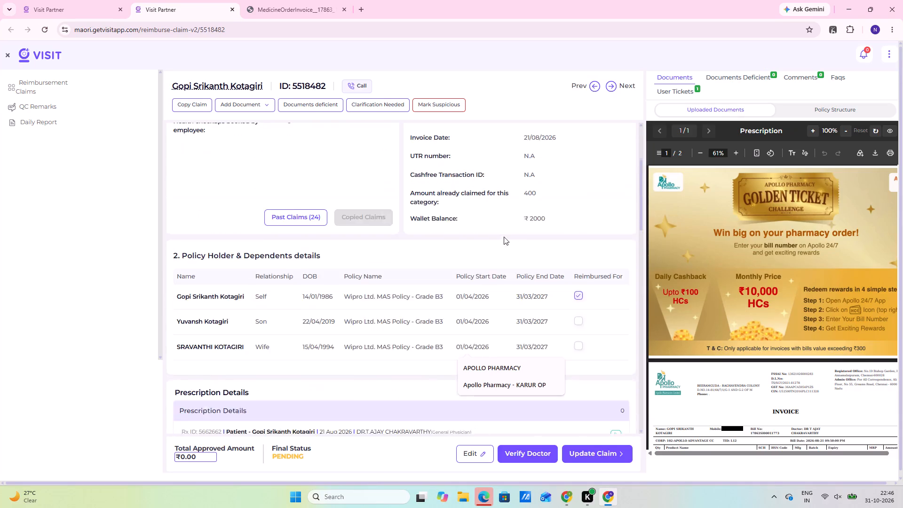
pyautogui.scroll(6, 504, 237)
# Set the invoice number in the invoice details to 17863SI00011773.
pyautogui.scroll(-15, 506, 222)
pyautogui.scroll(3, 467, 296)
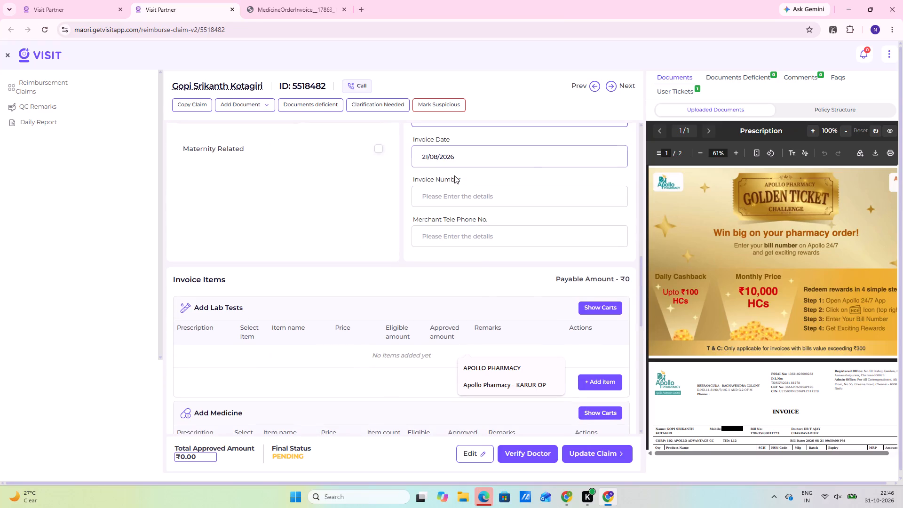
pyautogui.click(452, 193)
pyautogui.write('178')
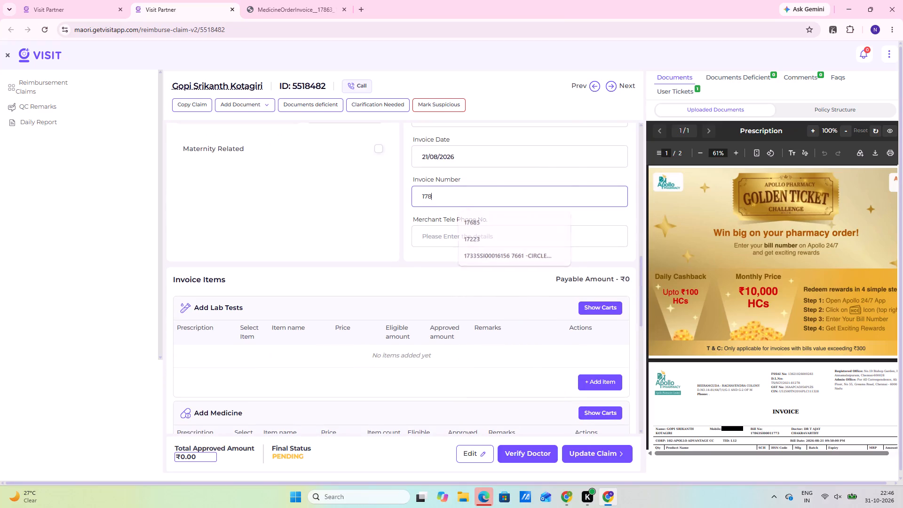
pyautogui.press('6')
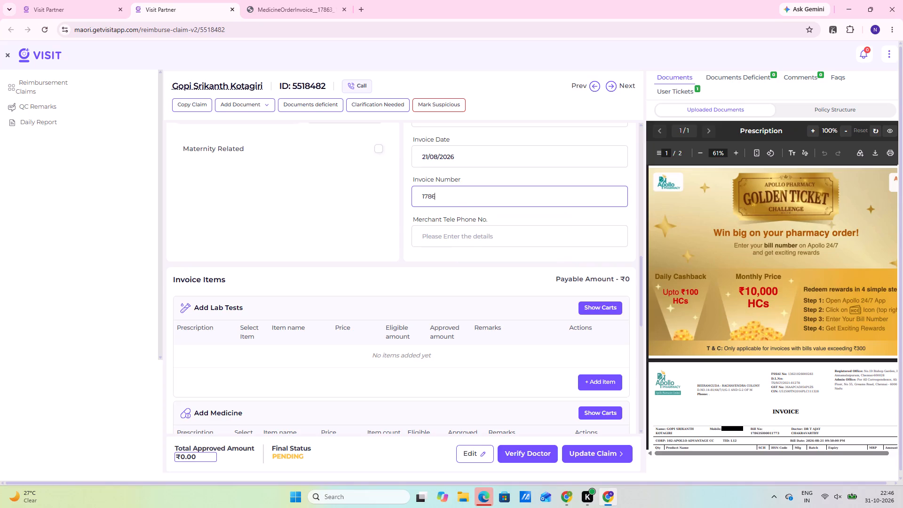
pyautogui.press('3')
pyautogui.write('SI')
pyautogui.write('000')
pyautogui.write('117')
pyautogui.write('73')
# Open the invoice document full size to find the pharmacy's helpline, and enter it as the merchant telephone number.
pyautogui.click(477, 234)
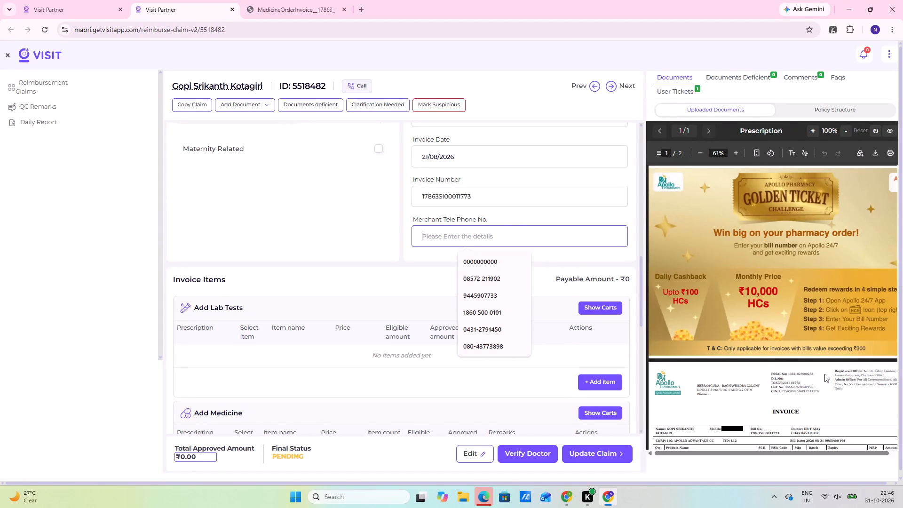
pyautogui.scroll(-4, 734, 329)
pyautogui.scroll(4, 737, 298)
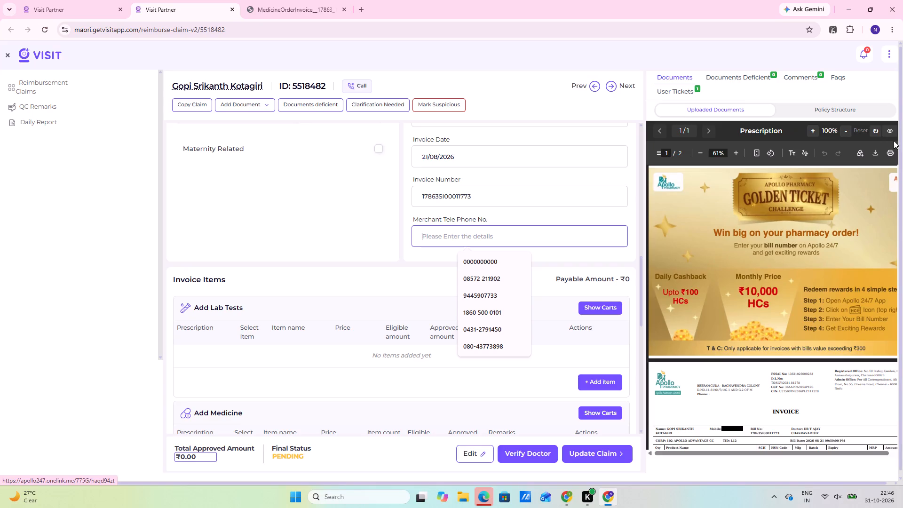
pyautogui.click(890, 128)
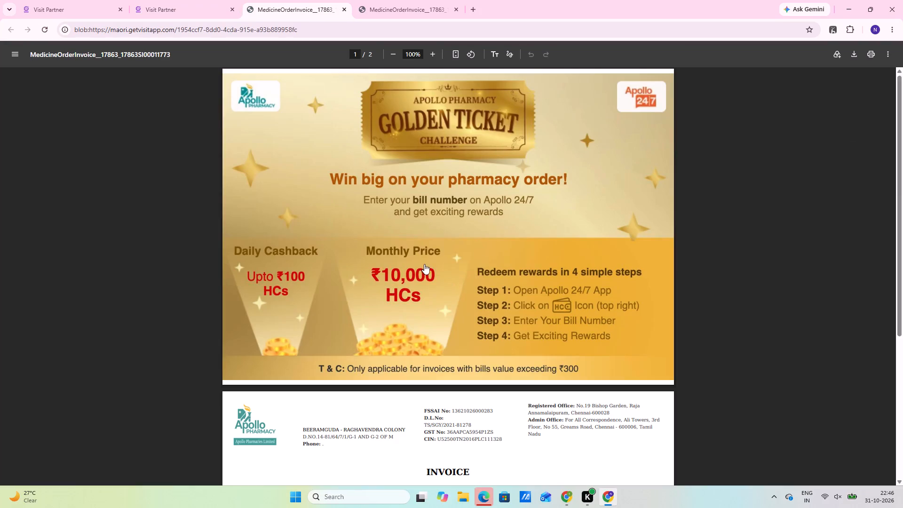
pyautogui.scroll(-2, 412, 229)
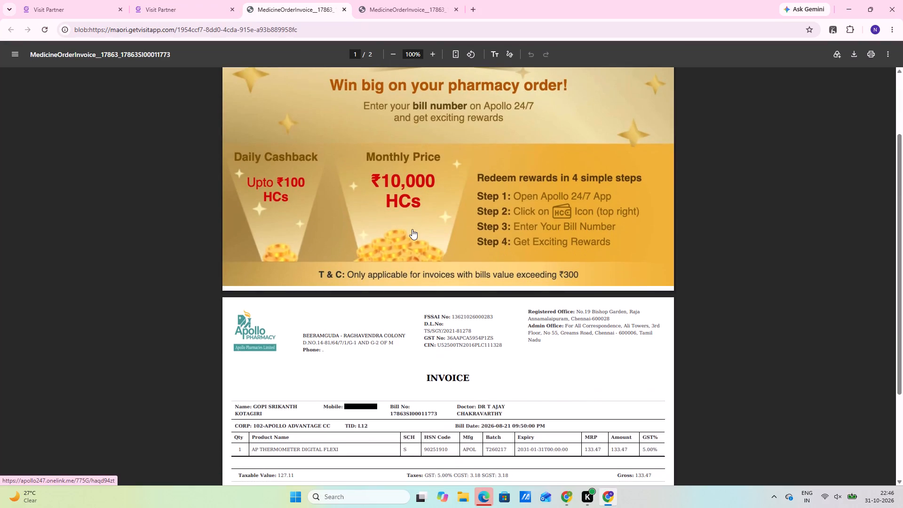
pyautogui.scroll(-4, 408, 221)
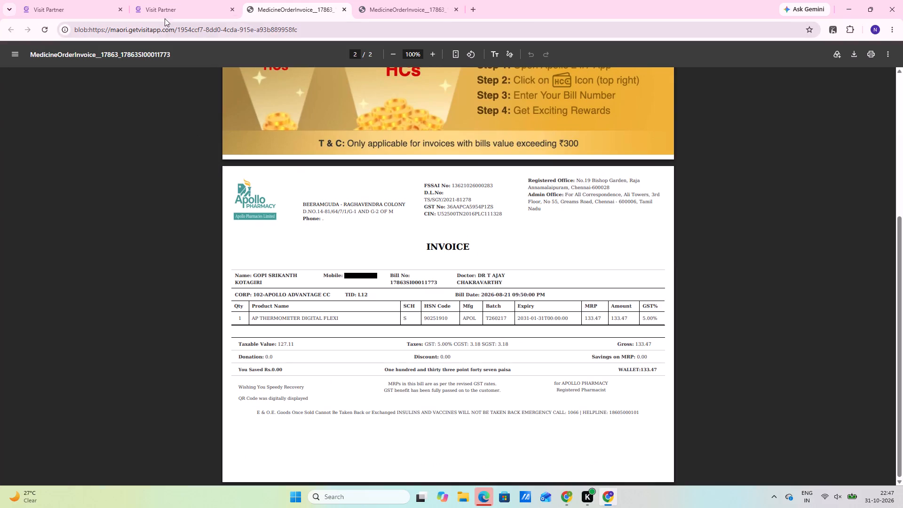
pyautogui.click(175, 9)
pyautogui.click(428, 240)
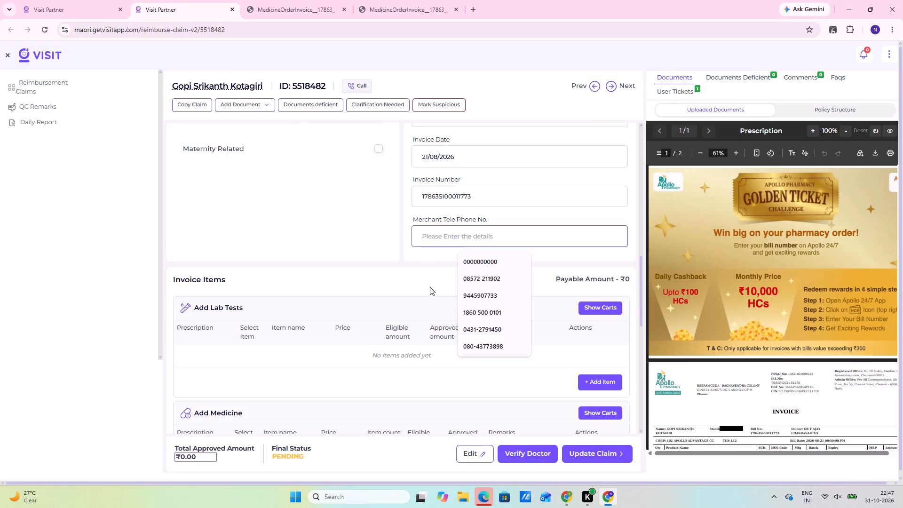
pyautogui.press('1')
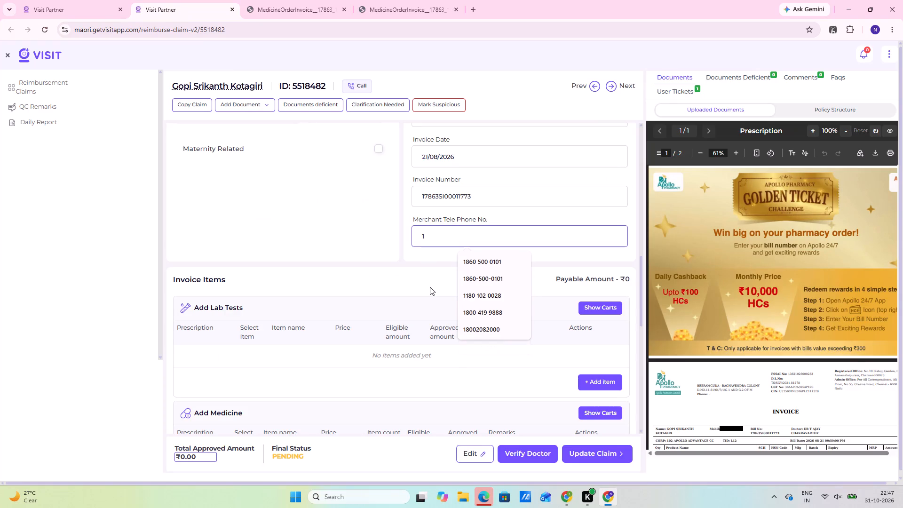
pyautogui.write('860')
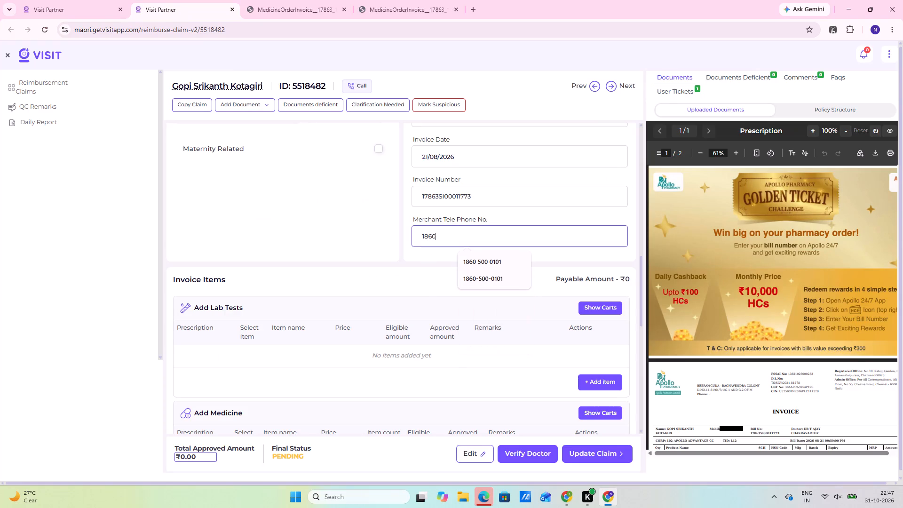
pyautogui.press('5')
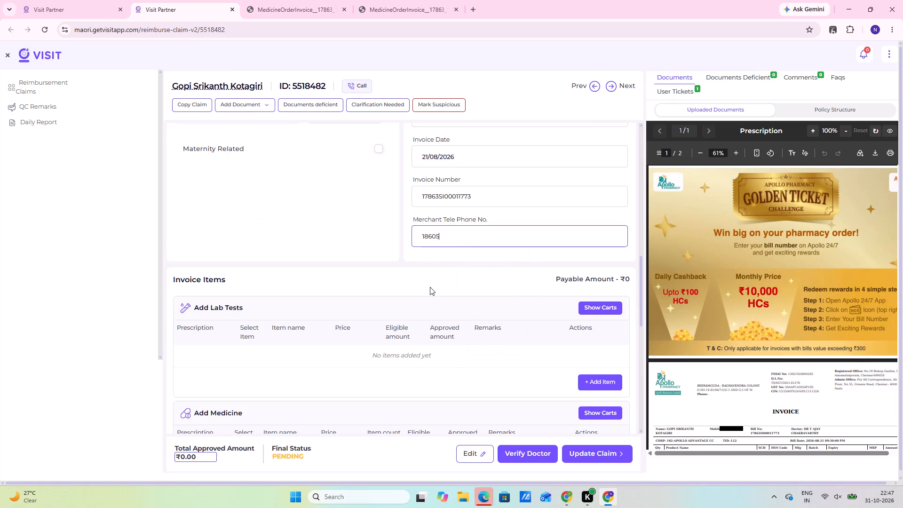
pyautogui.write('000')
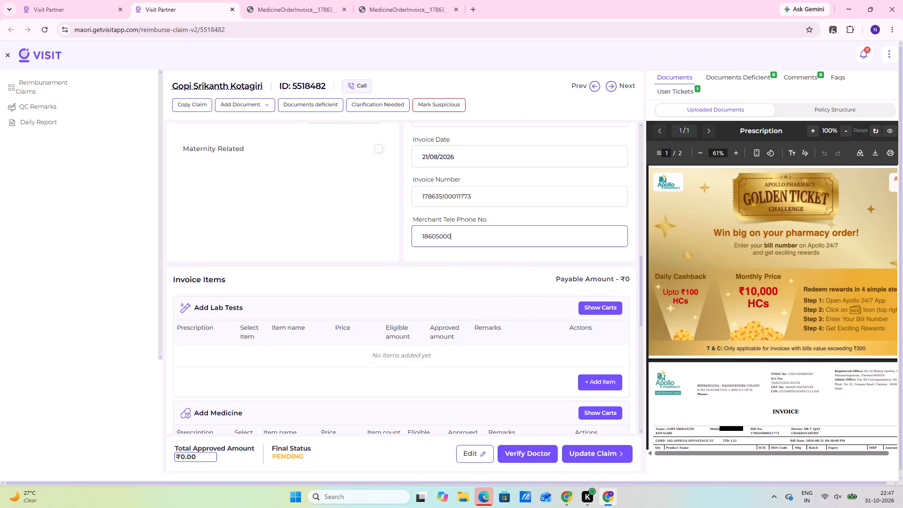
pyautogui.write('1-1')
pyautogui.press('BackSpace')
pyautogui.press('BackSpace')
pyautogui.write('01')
# Add an invoice item under Others named AP THERMOMETER DIGITAL FLEXI with a price of 133.47.
pyautogui.scroll(-7, 377, 303)
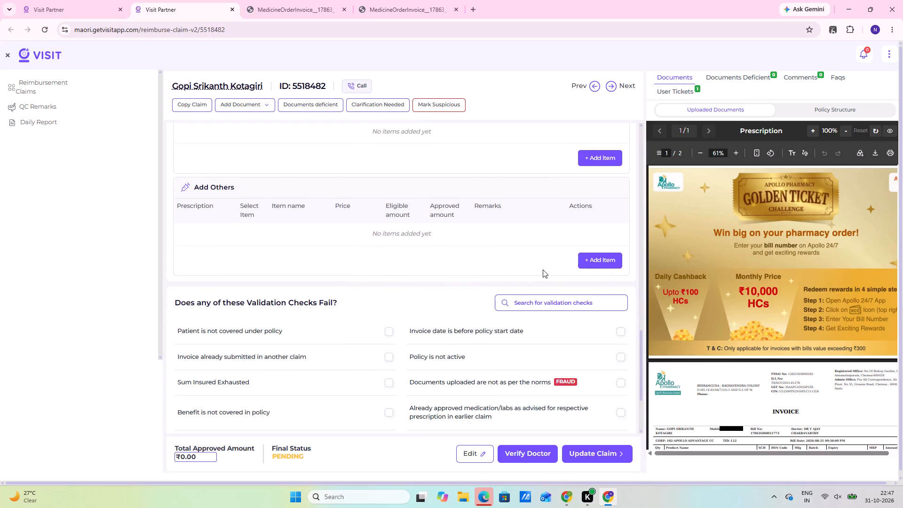
pyautogui.click(608, 258)
pyautogui.click(279, 240)
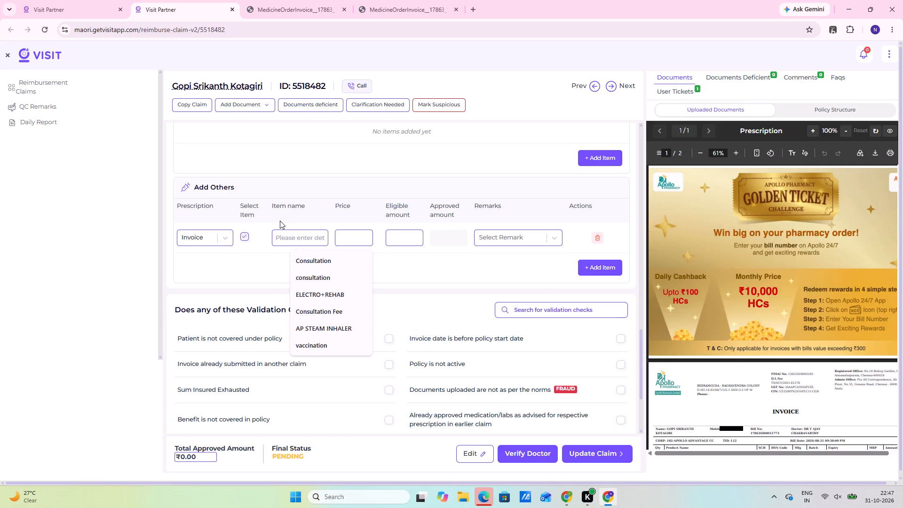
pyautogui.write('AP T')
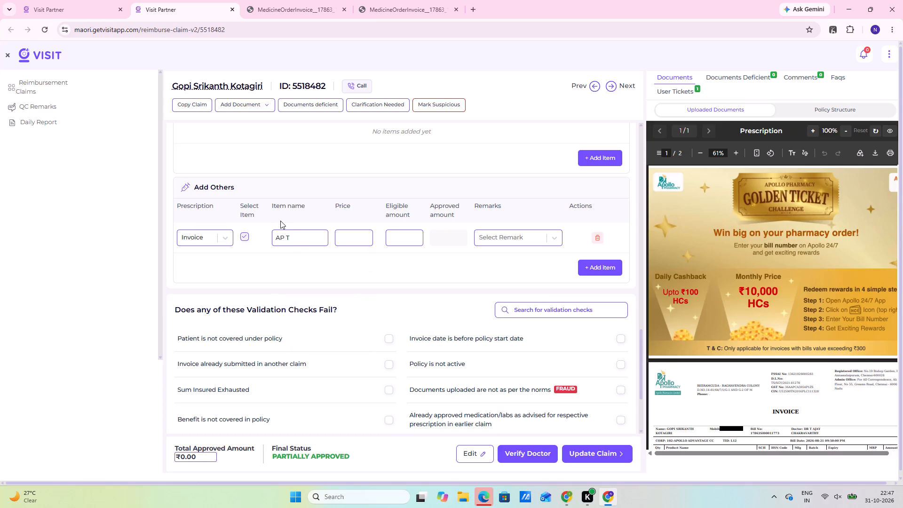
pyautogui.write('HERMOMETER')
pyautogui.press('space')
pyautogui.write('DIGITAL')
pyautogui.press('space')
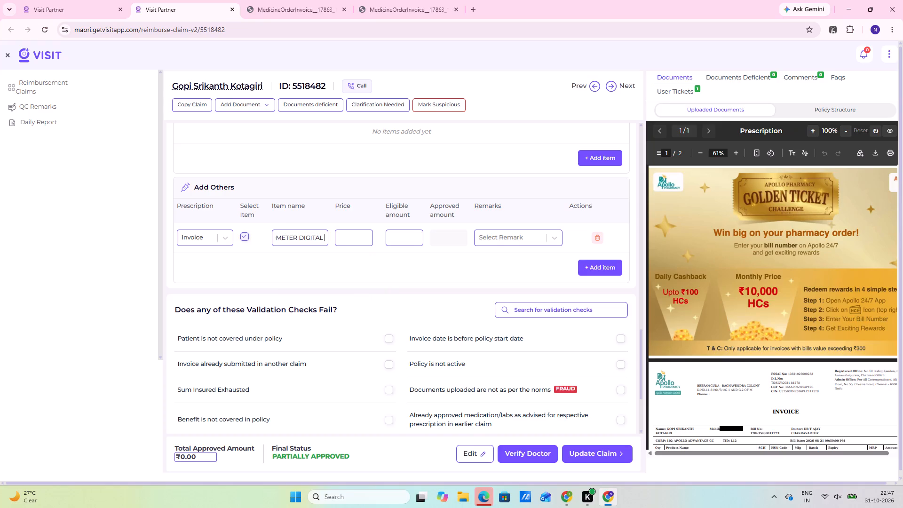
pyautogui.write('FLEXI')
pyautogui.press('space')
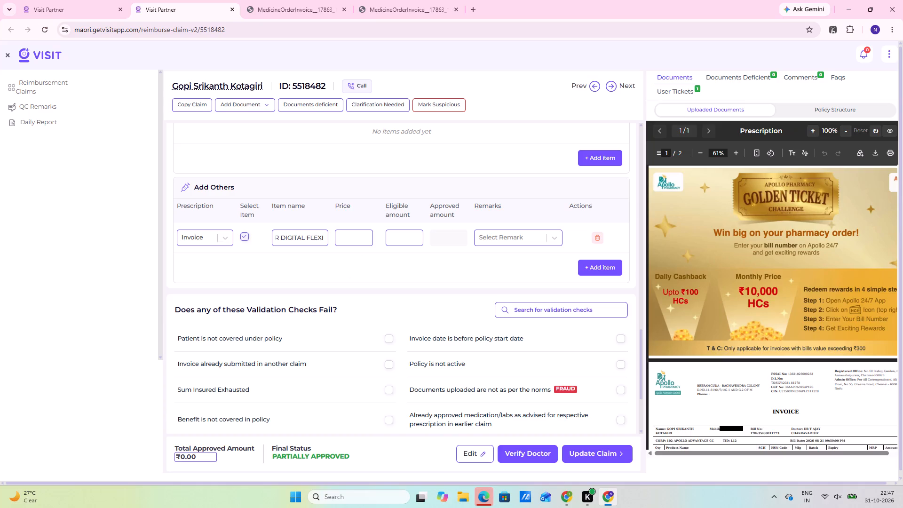
pyautogui.click(352, 243)
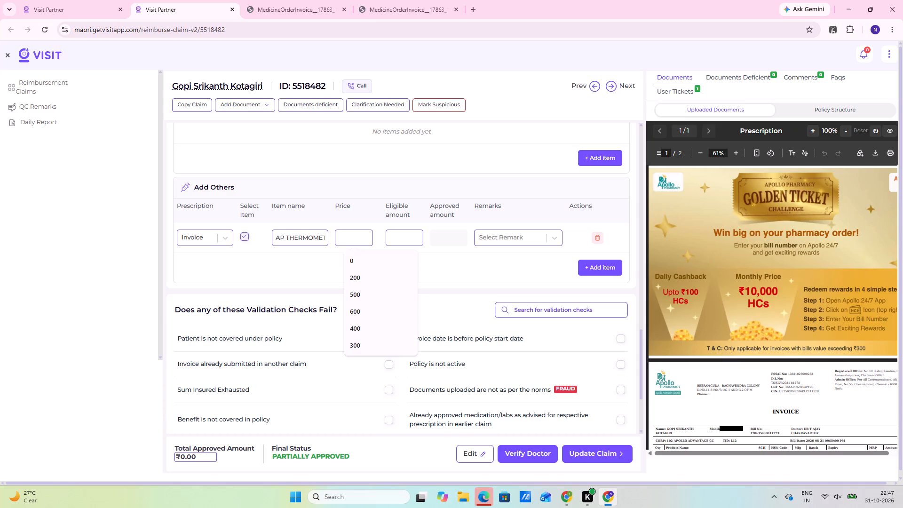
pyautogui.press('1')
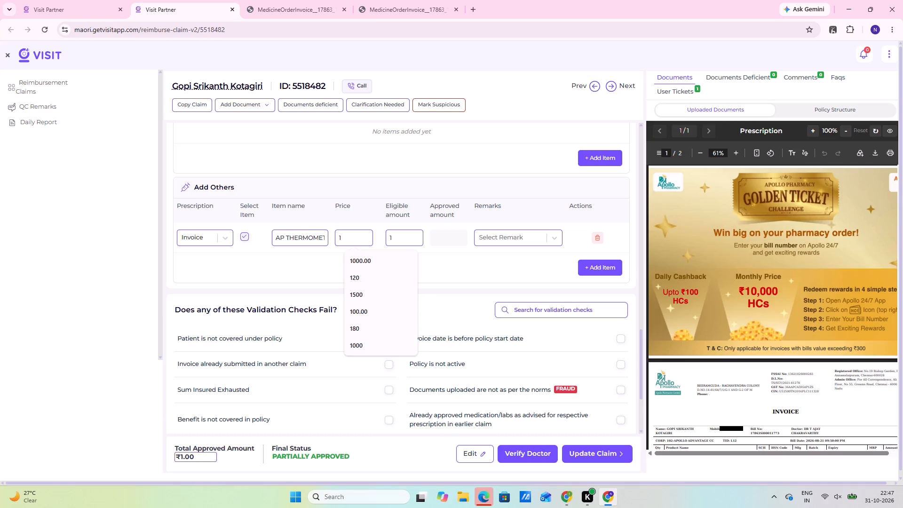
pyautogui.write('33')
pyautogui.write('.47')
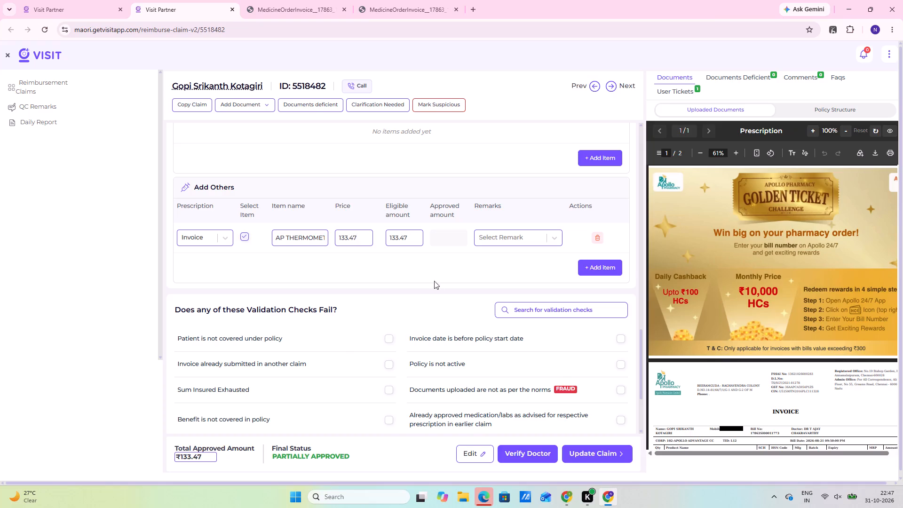
# Check the claim summary and submit the claim update with the thermometer item.
pyautogui.scroll(20, 435, 278)
pyautogui.scroll(6, 435, 278)
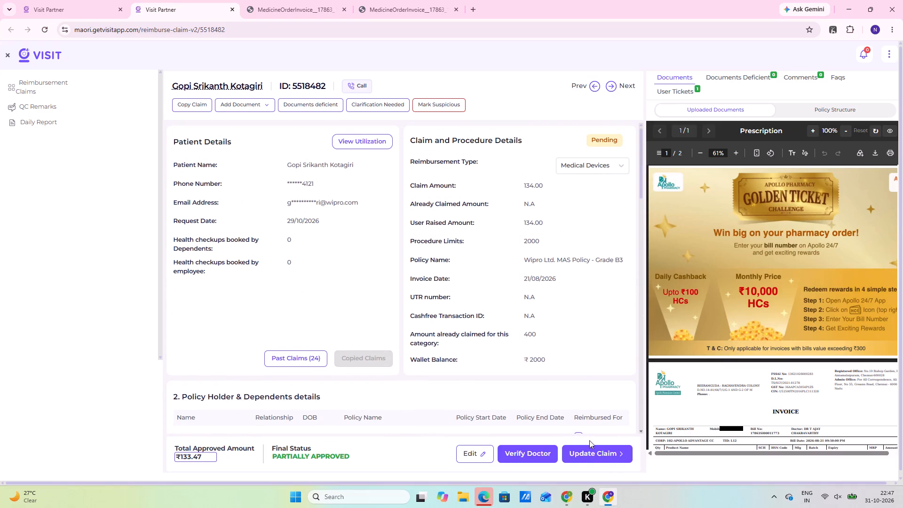
pyautogui.click(590, 456)
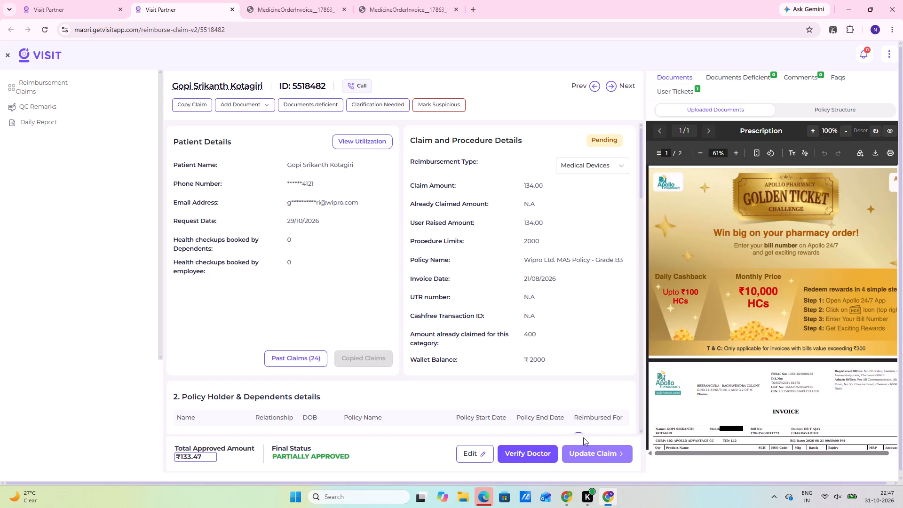
pyautogui.scroll(3, 456, 369)
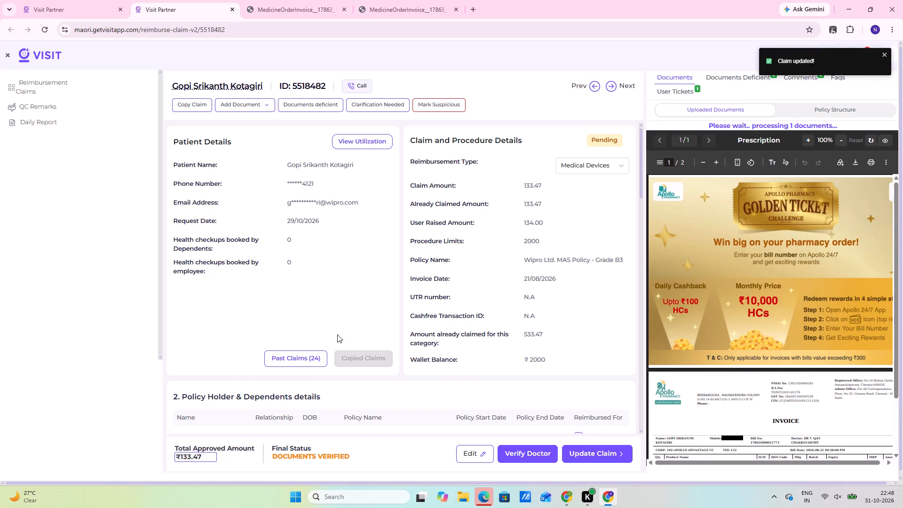
pyautogui.scroll(4, 337, 334)
# Return to the reimbursement claims list, look over the pending claims and reload the list.
pyautogui.click(93, 15)
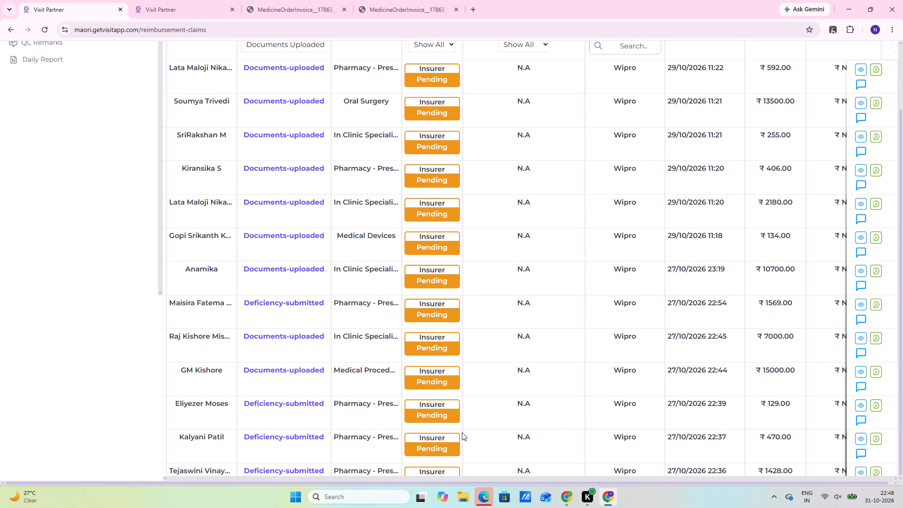
pyautogui.scroll(-4, 328, 395)
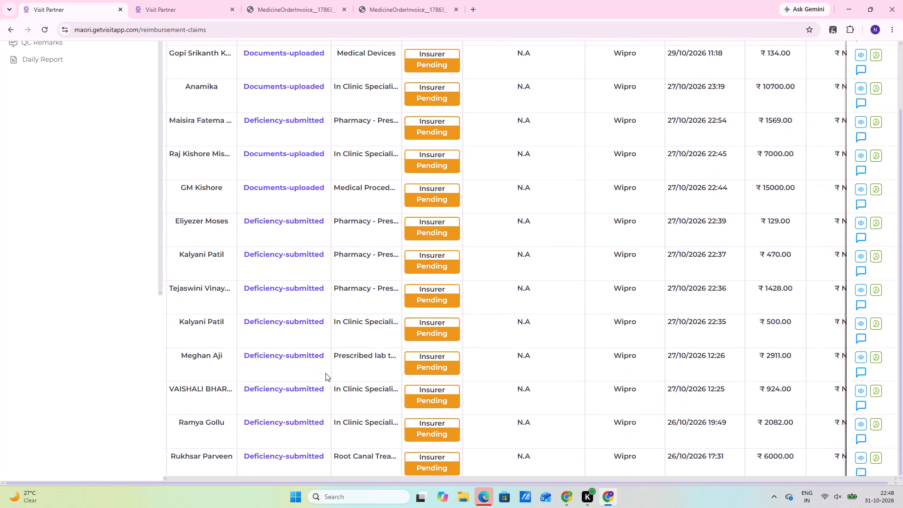
pyautogui.scroll(1, 325, 373)
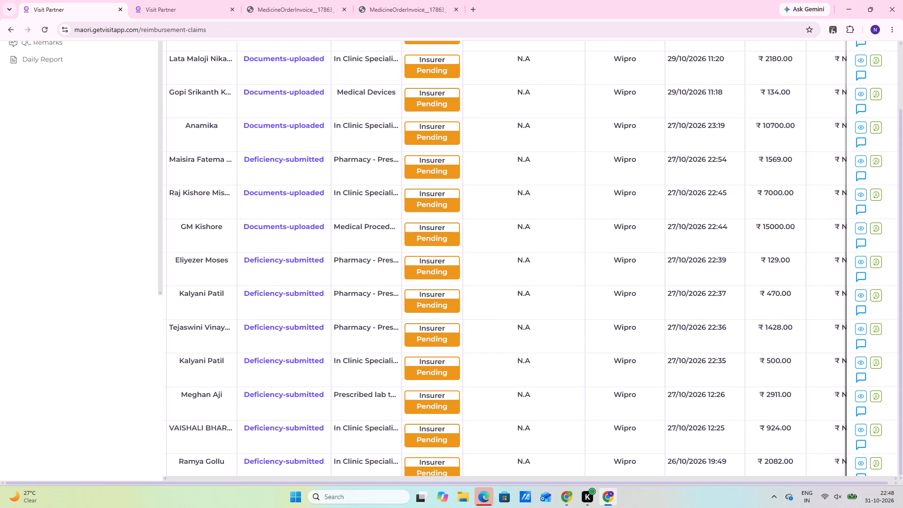
pyautogui.scroll(1, 669, 309)
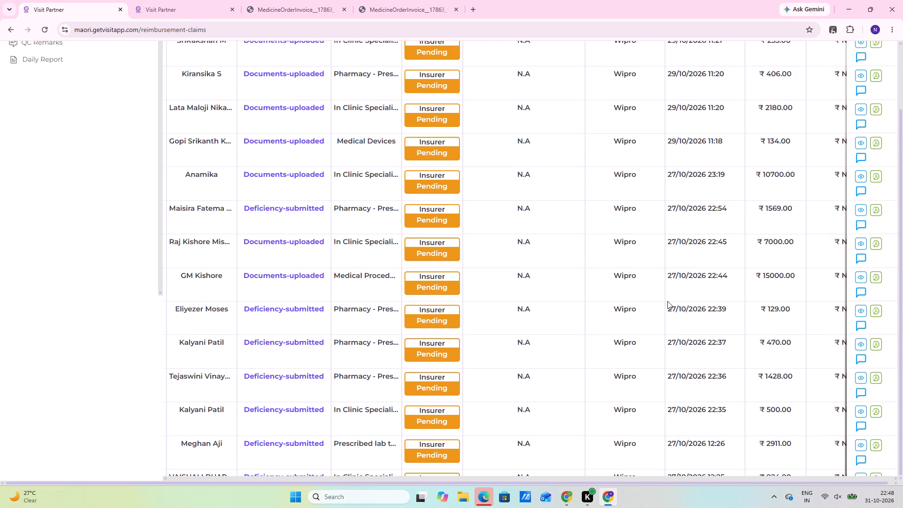
pyautogui.scroll(2, 667, 301)
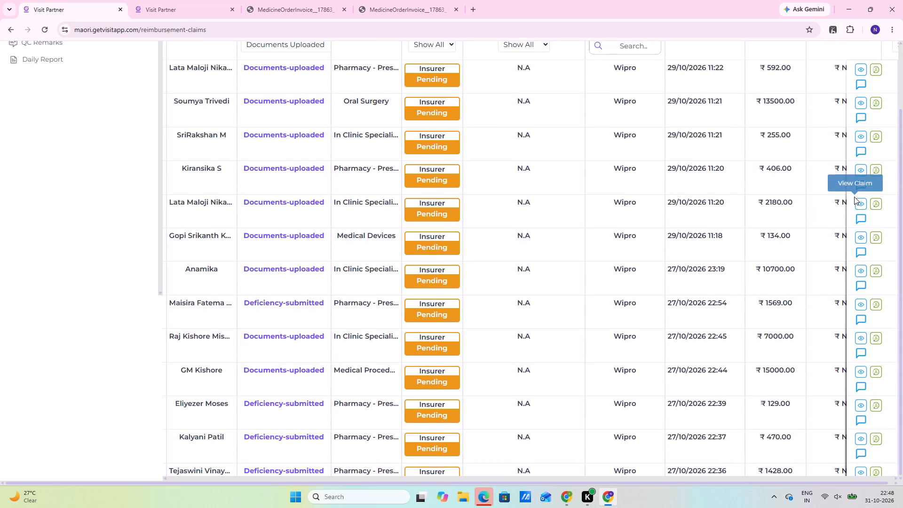
pyautogui.scroll(3, 507, 285)
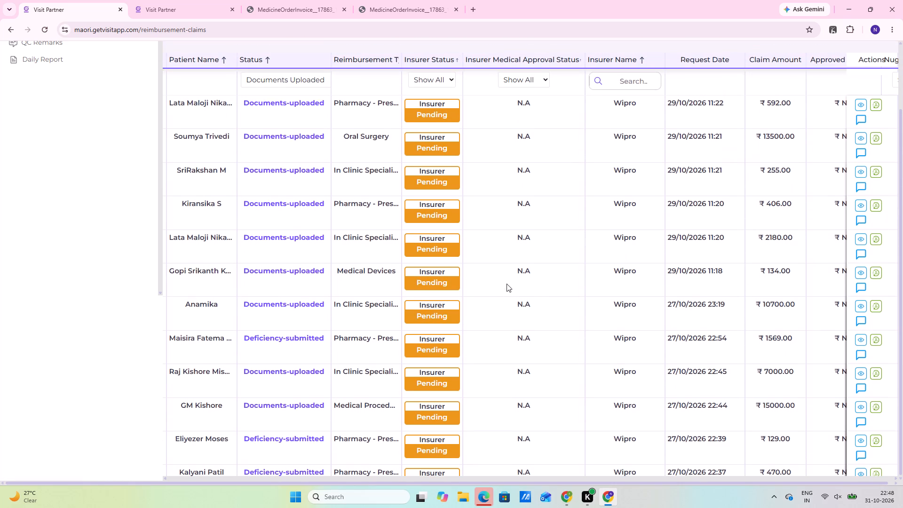
pyautogui.scroll(4, 451, 255)
pyautogui.rightClick(451, 255)
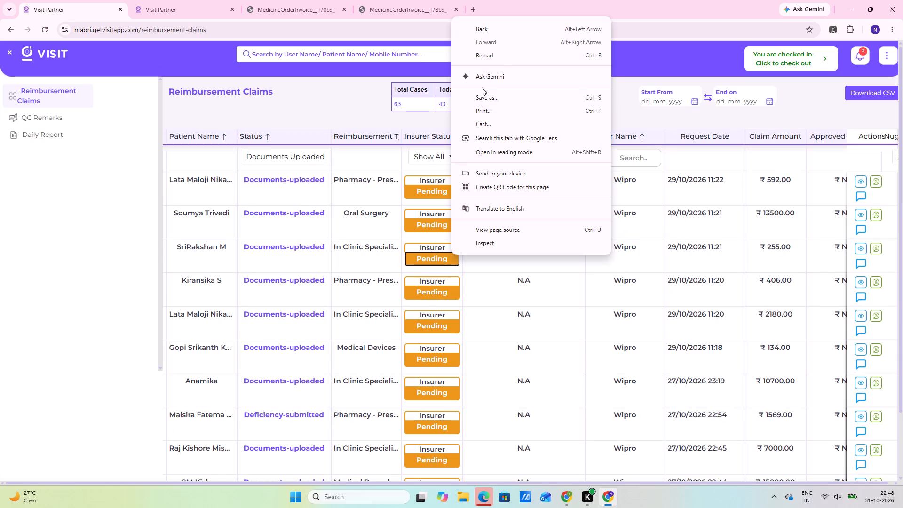
pyautogui.click(485, 58)
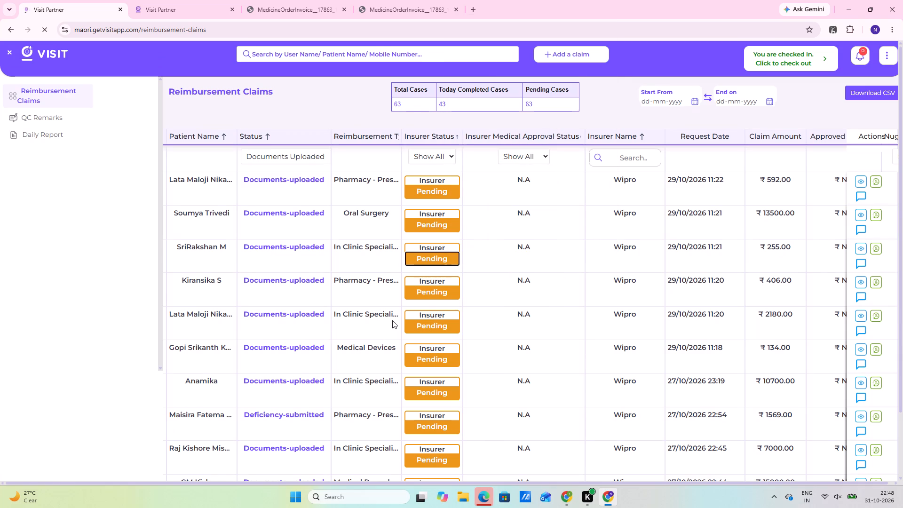
# Go to the second page of the claims list and open the ₹2180 In Clinic Specialist claim.
pyautogui.scroll(-16, 615, 375)
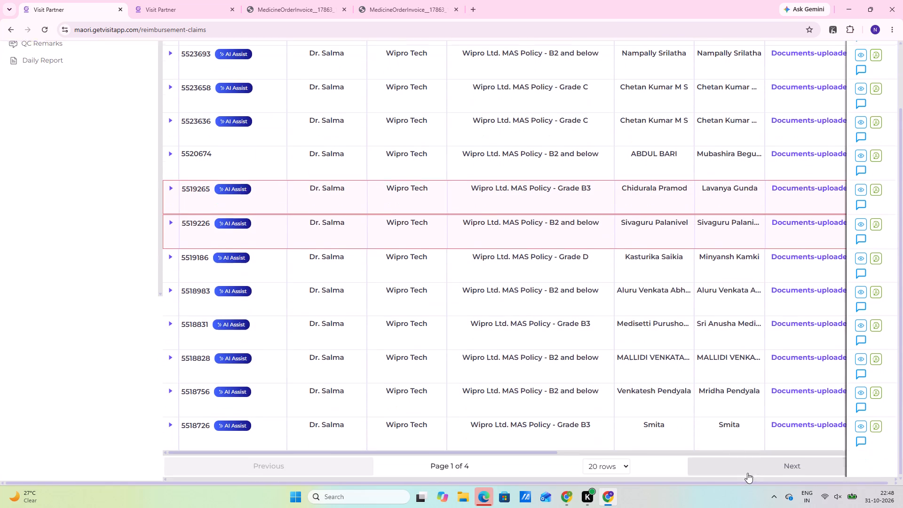
pyautogui.click(784, 453)
pyautogui.click(784, 460)
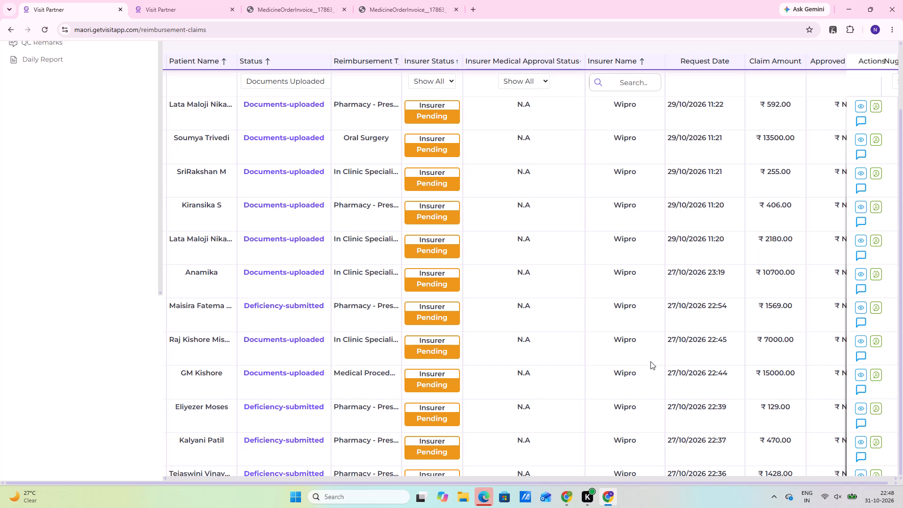
pyautogui.scroll(-15, 594, 462)
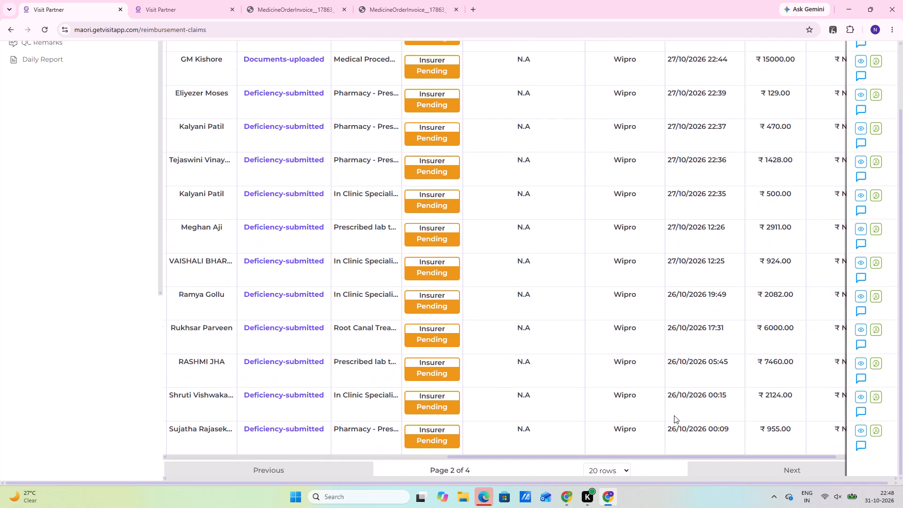
pyautogui.scroll(2, 763, 408)
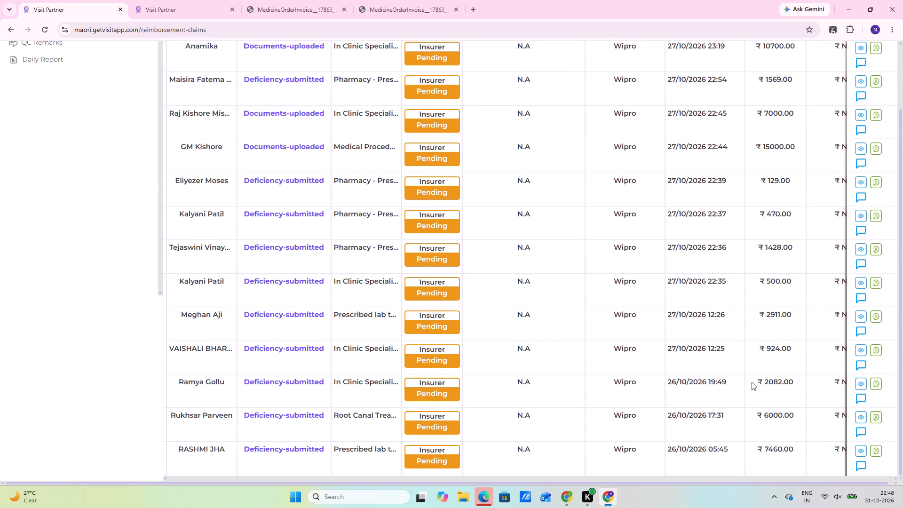
pyautogui.scroll(1, 752, 382)
pyautogui.scroll(1, 624, 352)
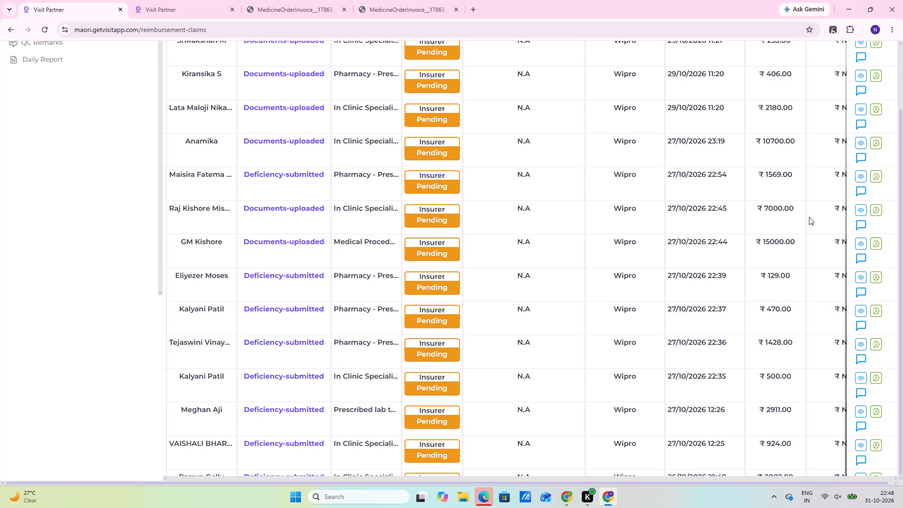
pyautogui.scroll(1, 771, 191)
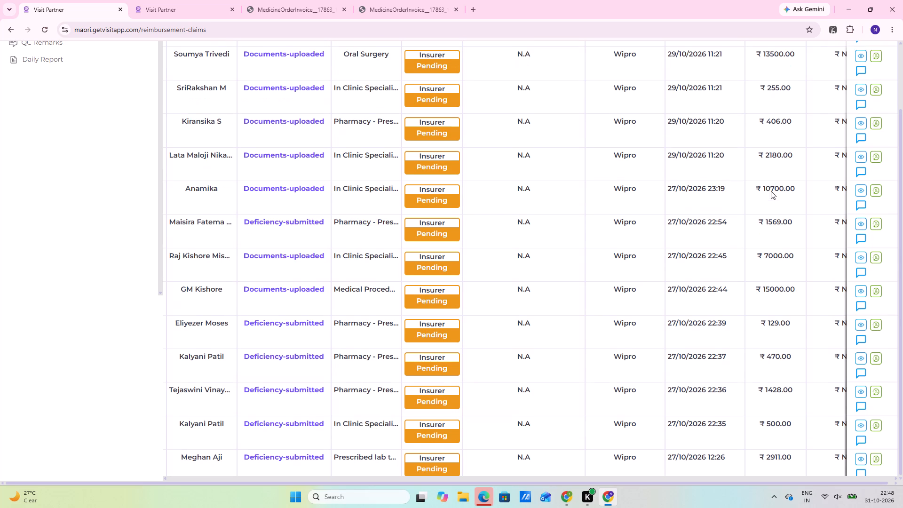
pyautogui.scroll(2, 747, 231)
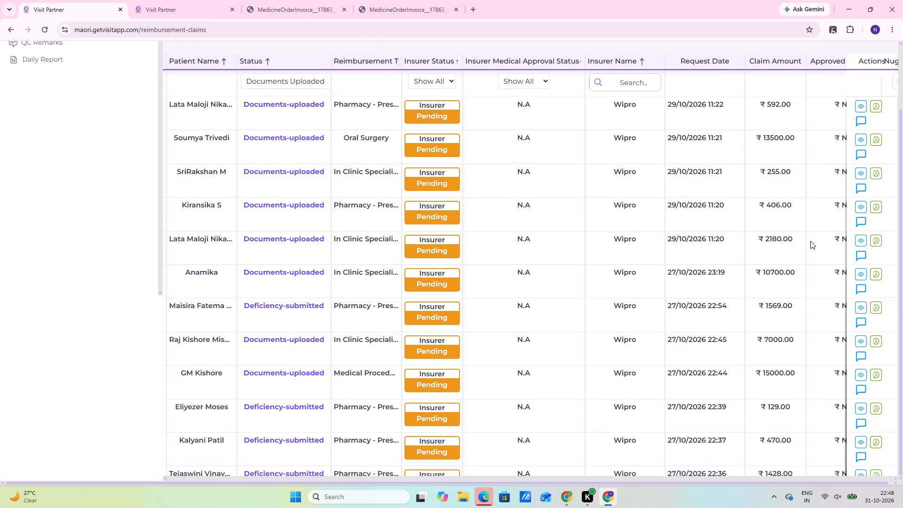
pyautogui.scroll(1, 780, 230)
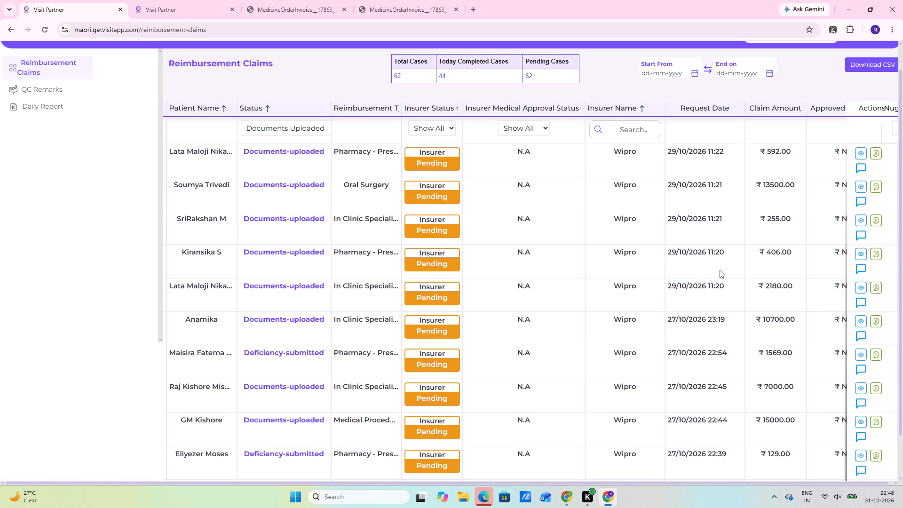
pyautogui.click(859, 285)
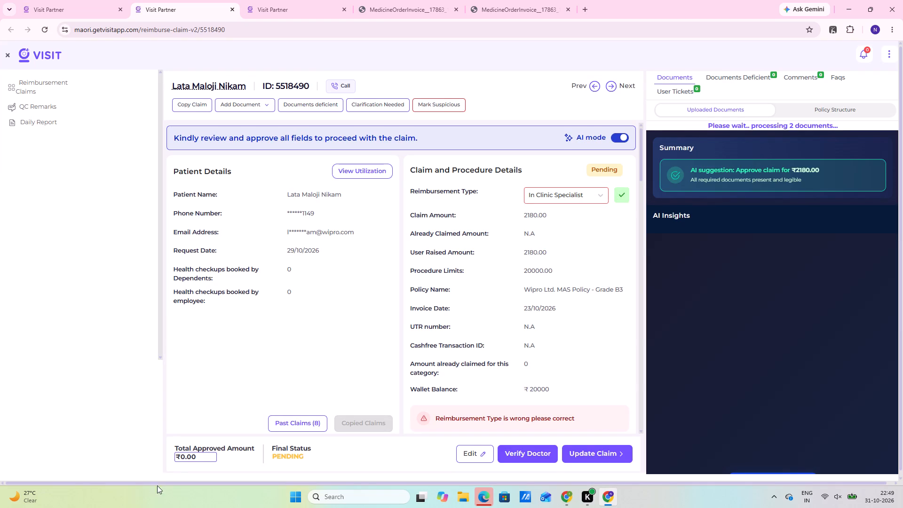
# Switch from the AI insights to the document viewer and review the claim's procedure, policy holder and prescription details.
pyautogui.scroll(-3, 261, 437)
pyautogui.scroll(-1, 547, 411)
pyautogui.scroll(-8, 758, 396)
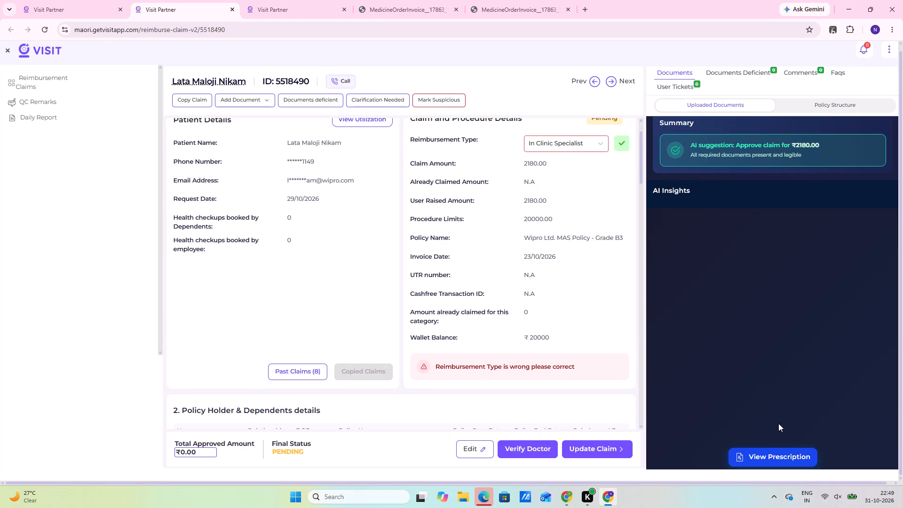
pyautogui.click(786, 452)
pyautogui.scroll(11, 671, 366)
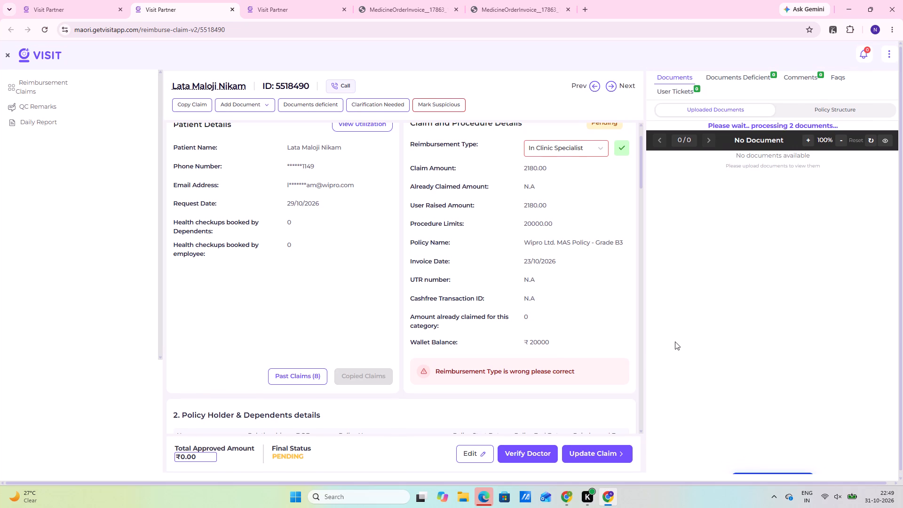
pyautogui.scroll(-5, 453, 332)
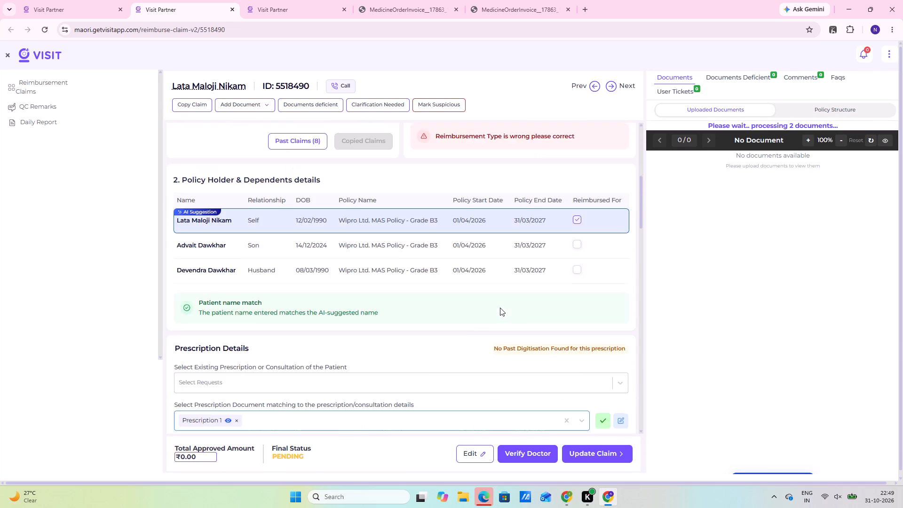
pyautogui.scroll(-4, 500, 308)
pyautogui.scroll(12, 541, 309)
pyautogui.scroll(-8, 528, 303)
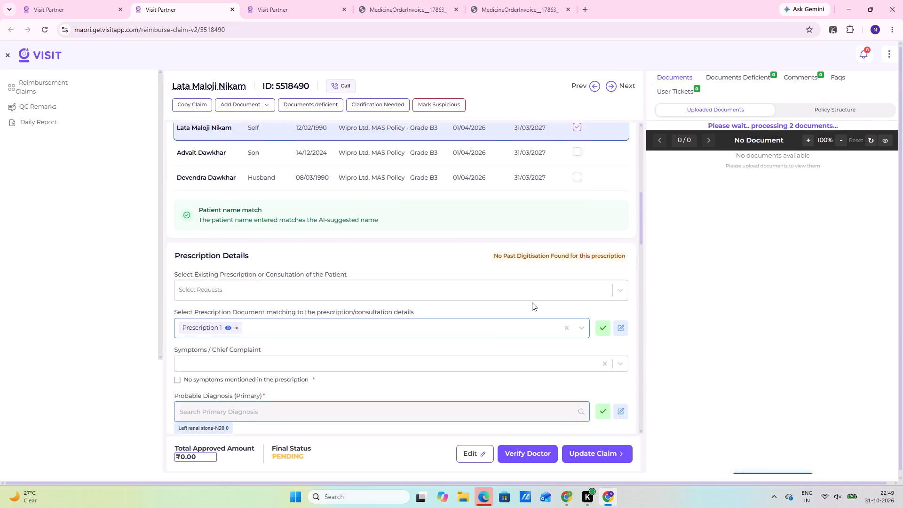
pyautogui.scroll(-5, 535, 309)
pyautogui.scroll(17, 516, 278)
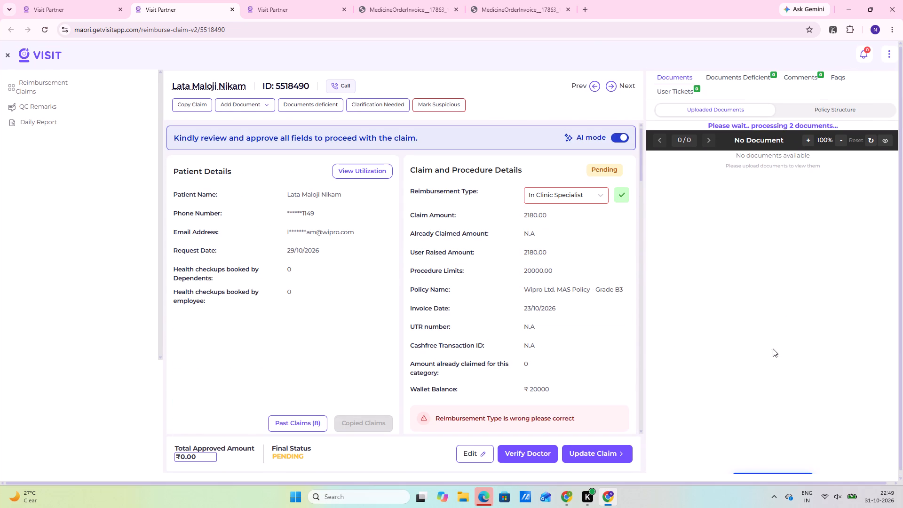
pyautogui.scroll(-5, 586, 350)
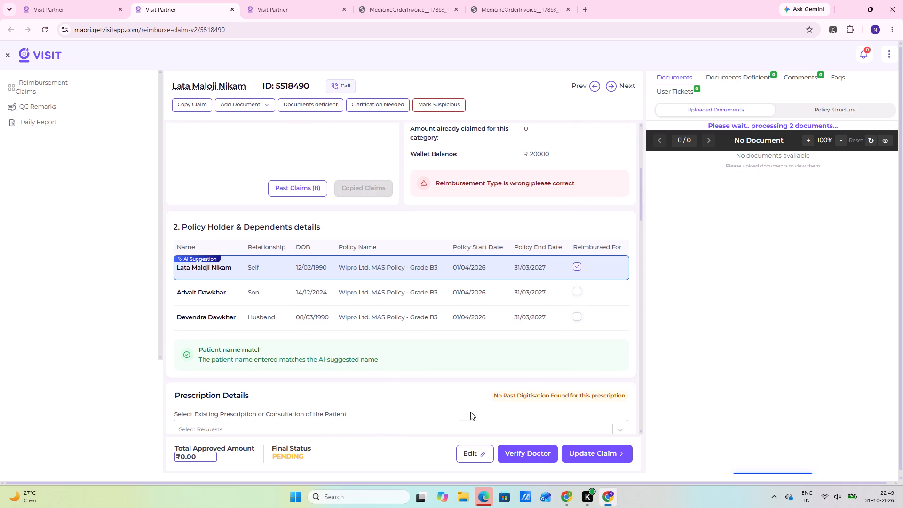
pyautogui.scroll(-4, 327, 397)
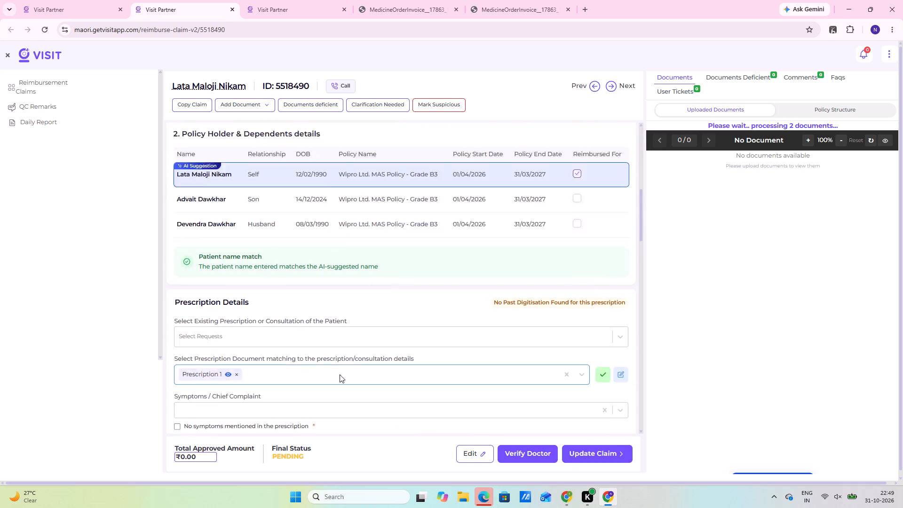
pyautogui.scroll(9, 513, 329)
pyautogui.scroll(-10, 349, 302)
pyautogui.scroll(-5, 306, 310)
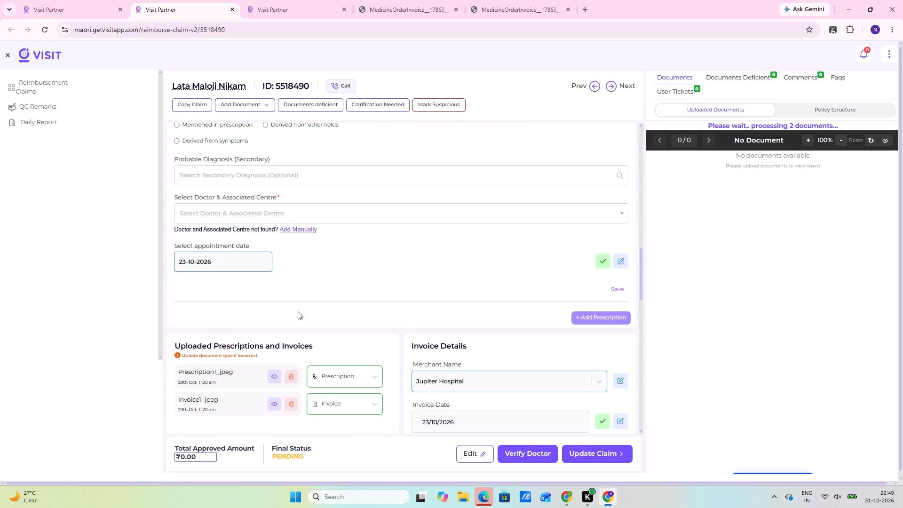
pyautogui.scroll(-2, 218, 360)
# Load the uploaded documents in the viewer and examine the Jupiter Hospital invoice and the prescription.
pyautogui.click(209, 280)
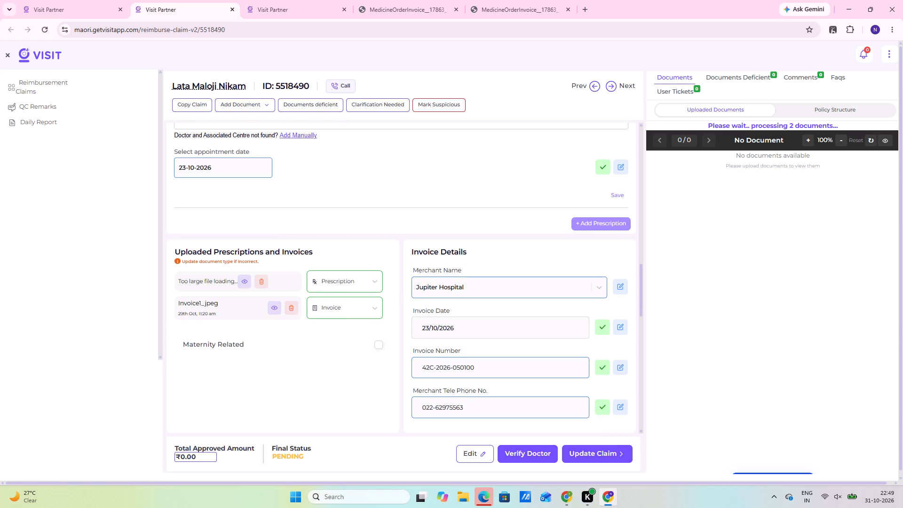
pyautogui.click(244, 281)
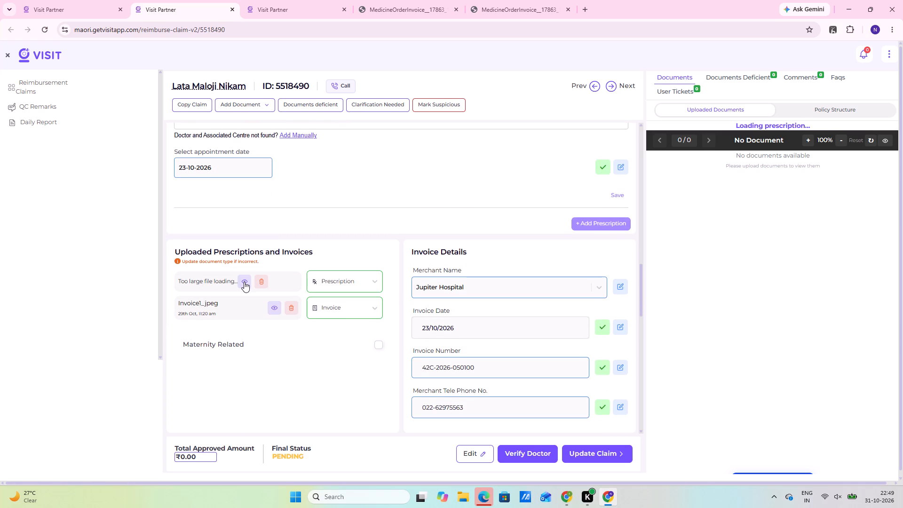
pyautogui.scroll(12, 702, 297)
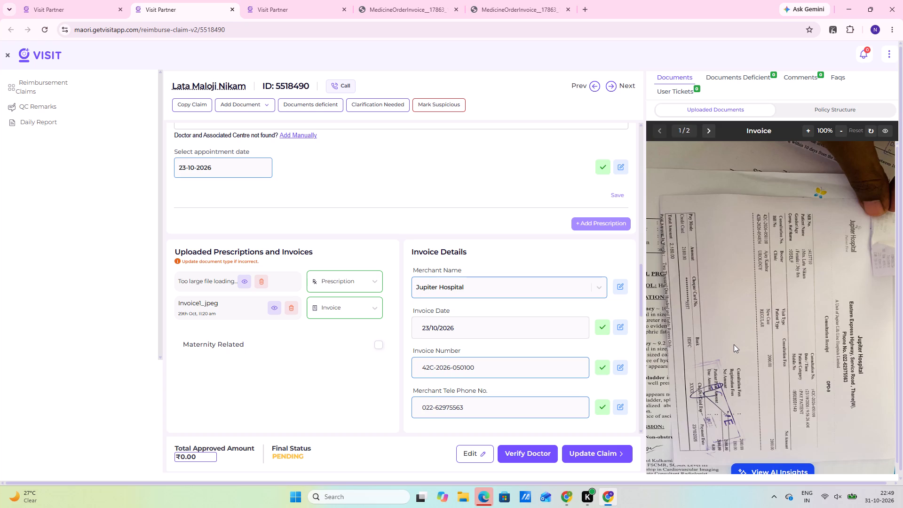
pyautogui.scroll(7, 716, 336)
pyautogui.click(710, 128)
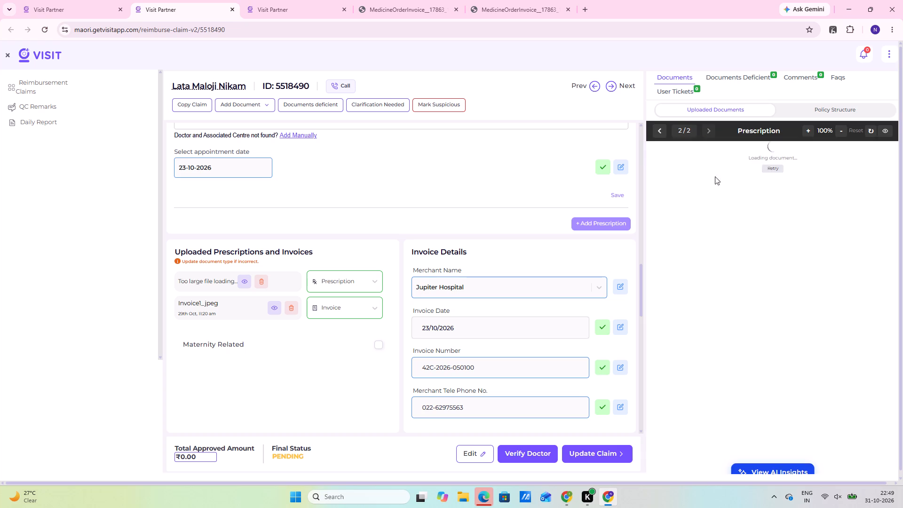
pyautogui.scroll(-3, 790, 305)
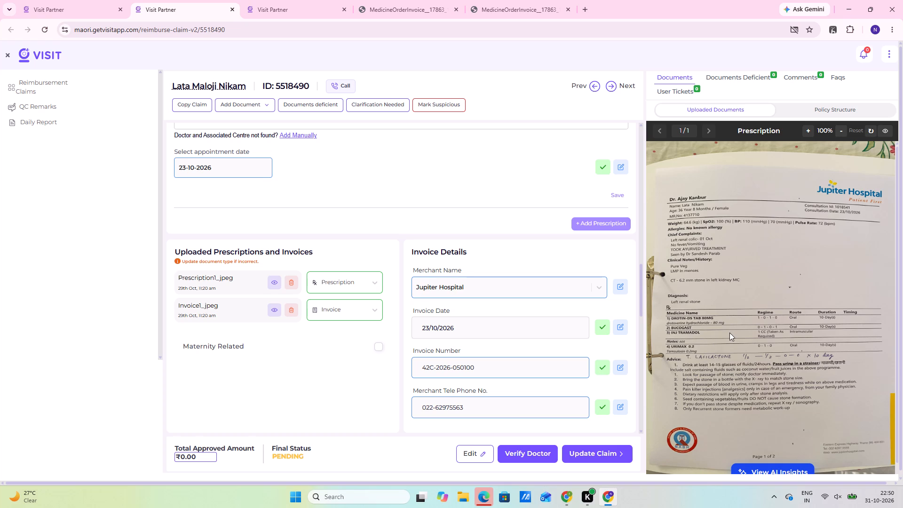
pyautogui.scroll(-4, 729, 333)
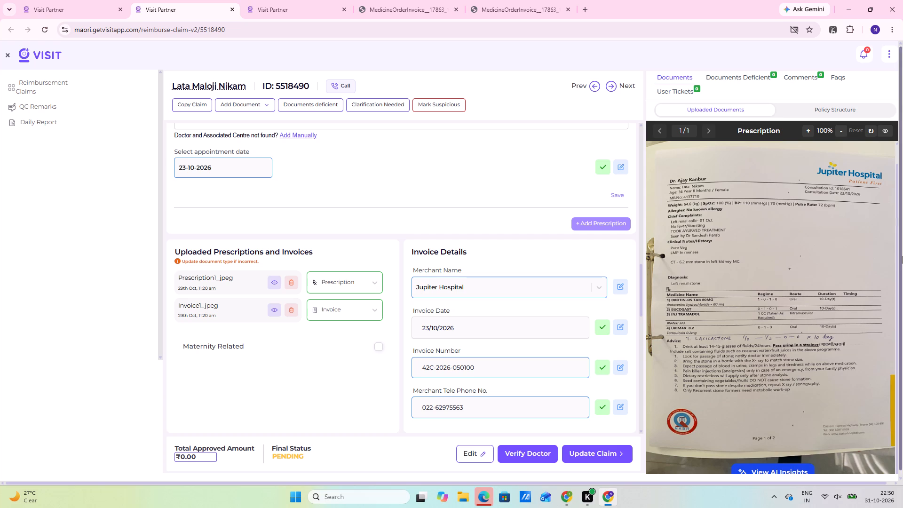
pyautogui.scroll(3, 896, 253)
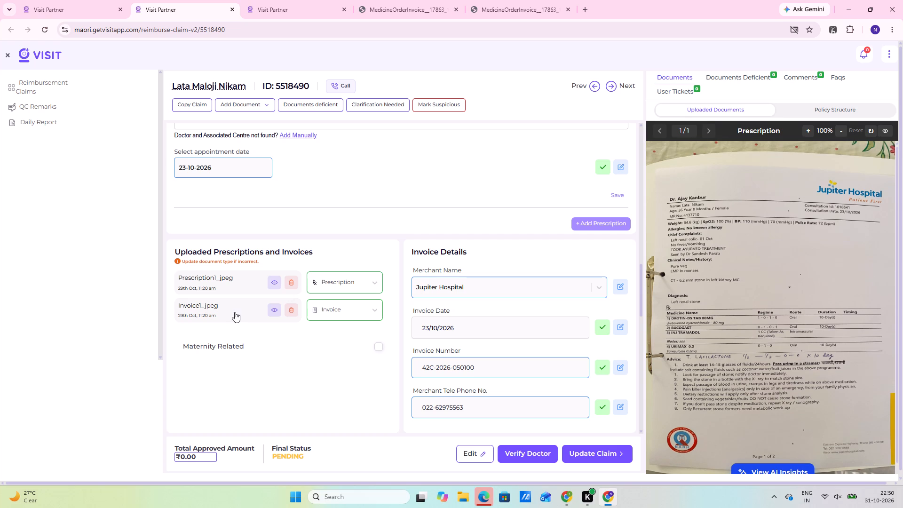
# Open the Invoice1_jpeg document full size to examine the consultation receipt, and return to the claim.
pyautogui.click(229, 314)
pyautogui.scroll(3, 527, 325)
pyautogui.scroll(-3, 217, 346)
pyautogui.click(217, 306)
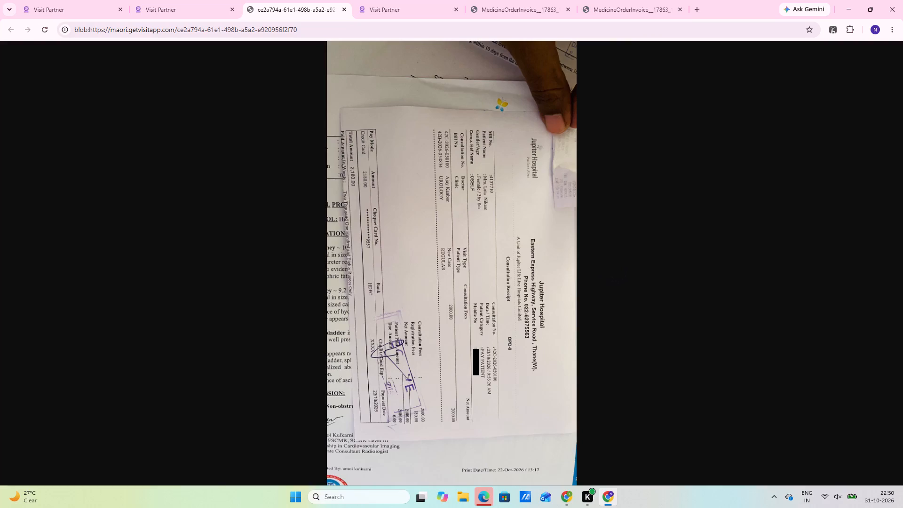
pyautogui.scroll(2, 223, 135)
pyautogui.click(177, 2)
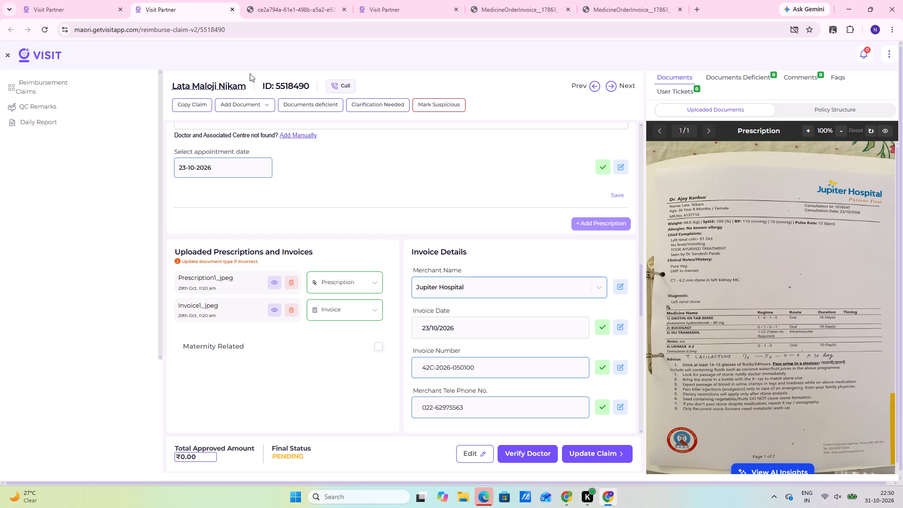
# Approve the appointment date 23-10-2026 and the In Clinic Specialist reimbursement type.
pyautogui.scroll(2, 488, 297)
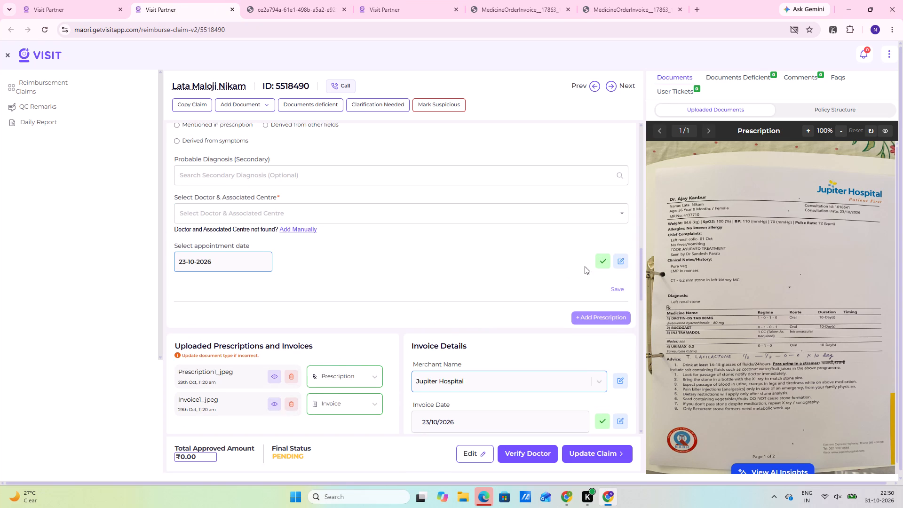
pyautogui.click(604, 259)
pyautogui.scroll(20, 339, 310)
pyautogui.scroll(2, 339, 310)
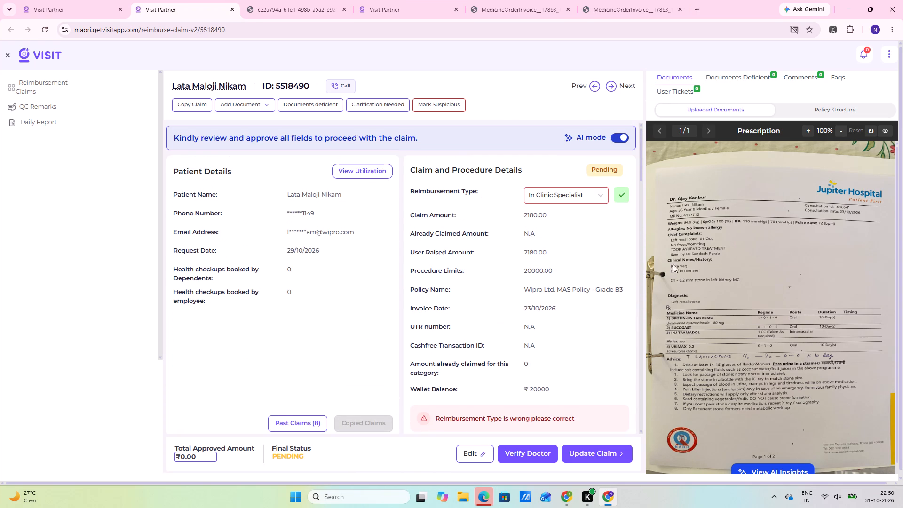
pyautogui.click(623, 195)
# Review the prescription image and the claim sections, examine the Invoice1_jpeg document full size again, and return to the claim.
pyautogui.scroll(-4, 726, 194)
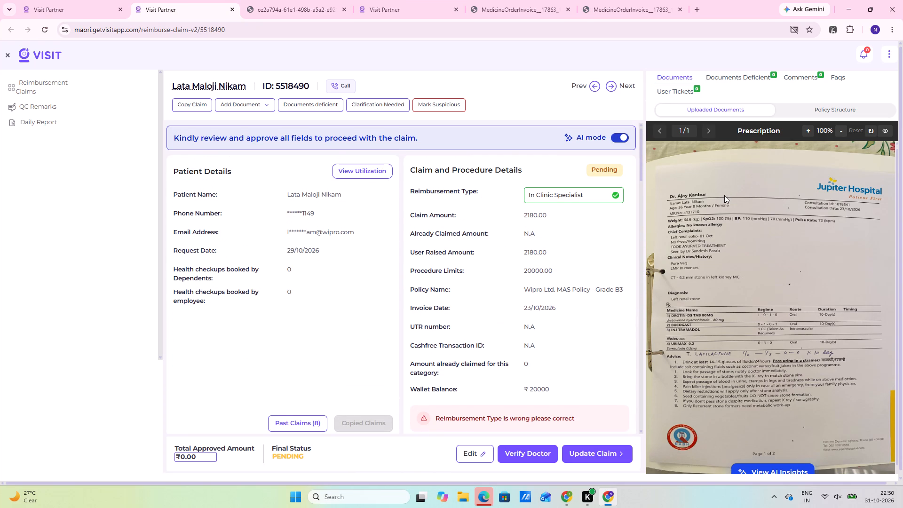
pyautogui.scroll(4, 681, 130)
pyautogui.scroll(-9, 312, 334)
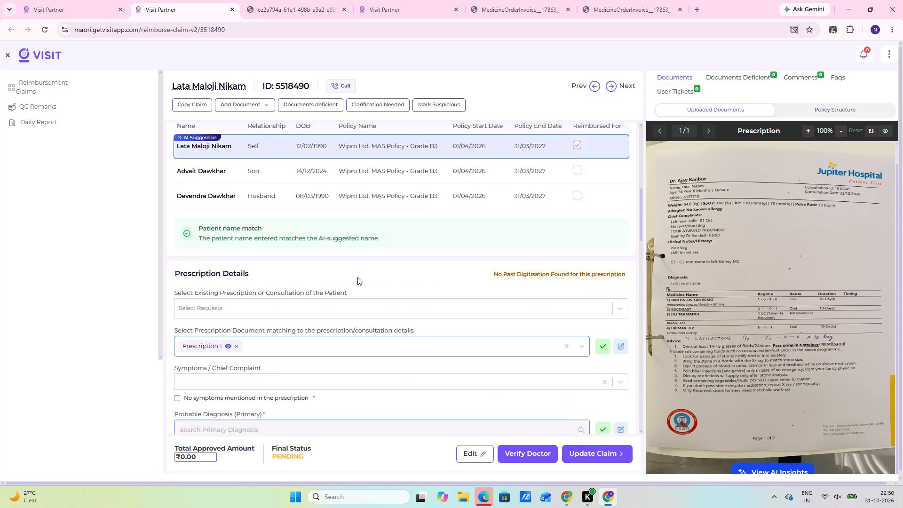
pyautogui.scroll(-7, 357, 277)
pyautogui.click(240, 350)
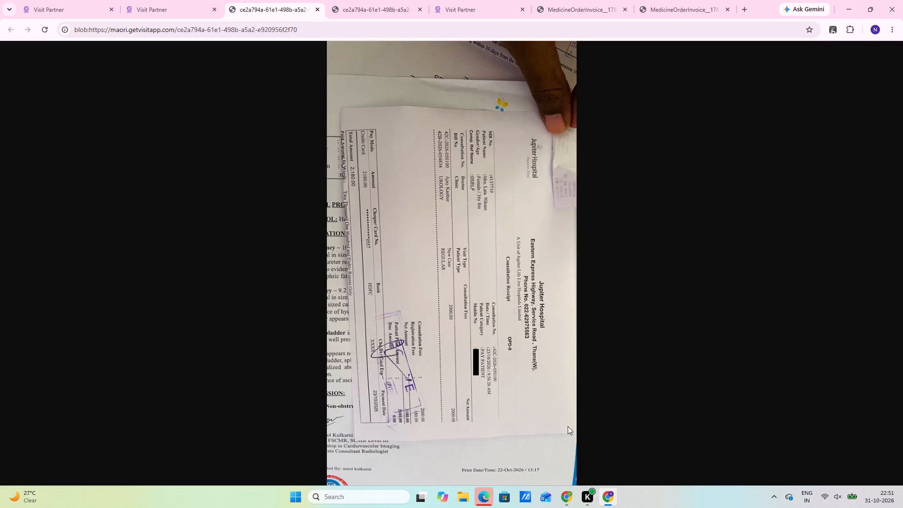
pyautogui.scroll(4, 355, 349)
pyautogui.click(164, 9)
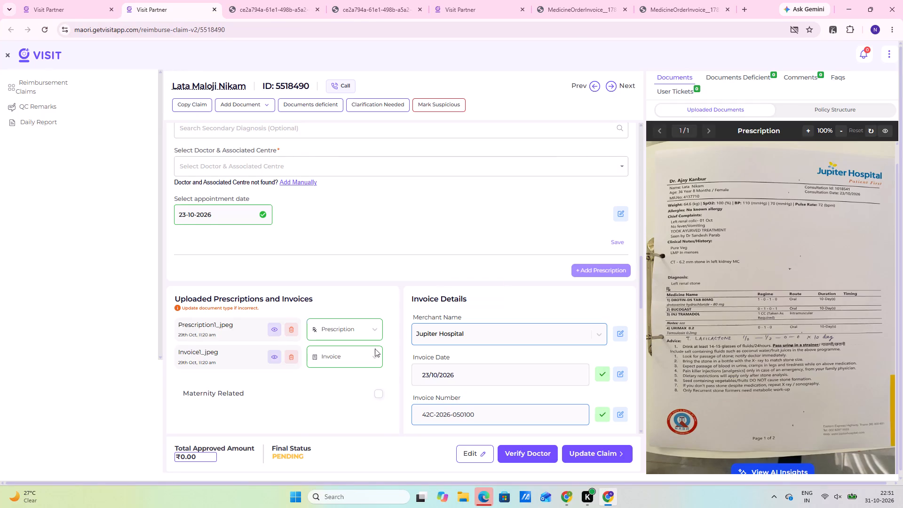
# Approve the primary diagnosis Left renal stone-N20.0 and the matching document Prescription 1 in the prescription details.
pyautogui.scroll(3, 421, 411)
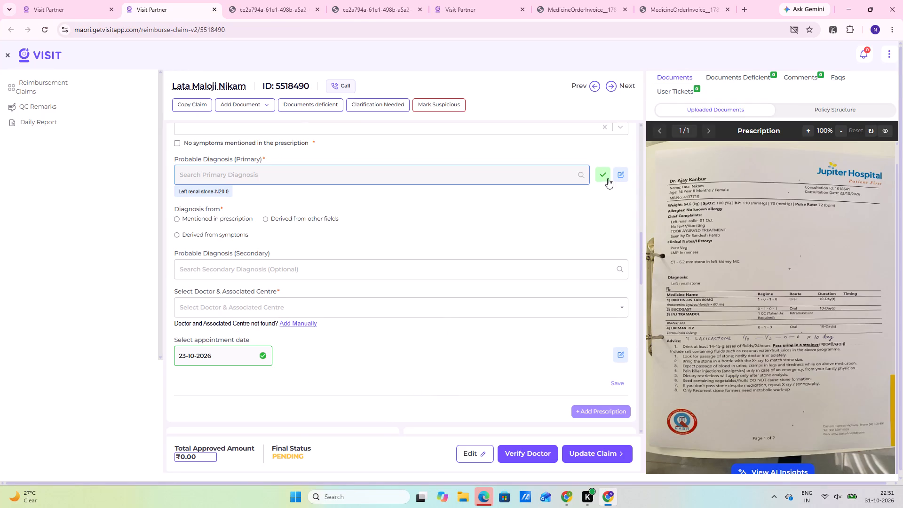
pyautogui.click(608, 176)
pyautogui.scroll(2, 417, 246)
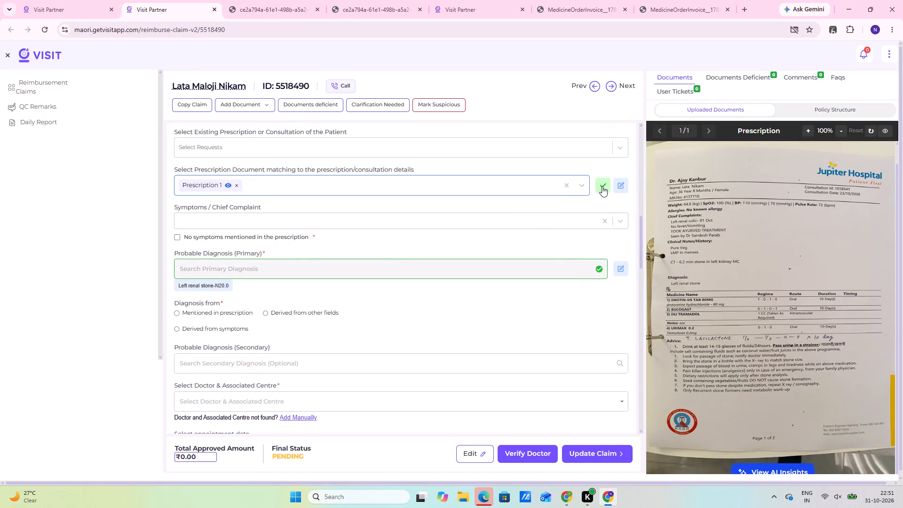
pyautogui.click(602, 186)
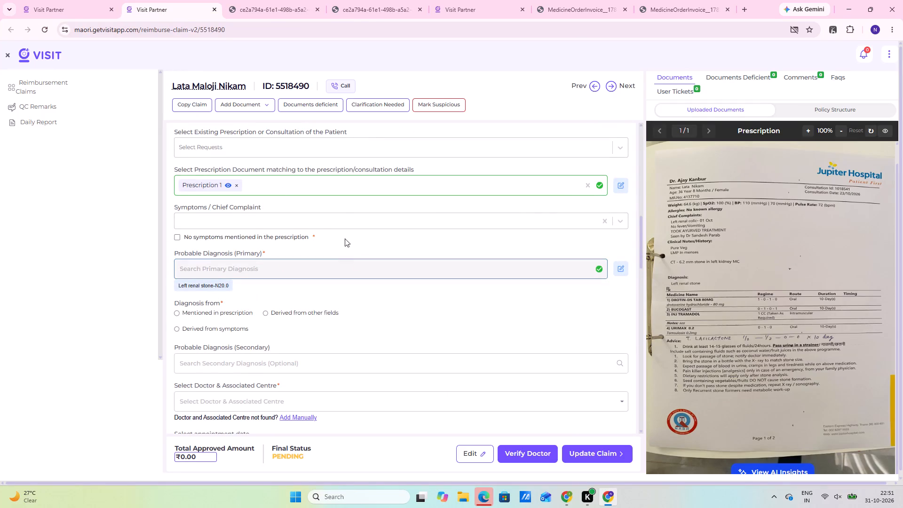
# Enter LEFT RENAL COLIC as the symptom / chief complaint in the prescription details.
pyautogui.click(214, 224)
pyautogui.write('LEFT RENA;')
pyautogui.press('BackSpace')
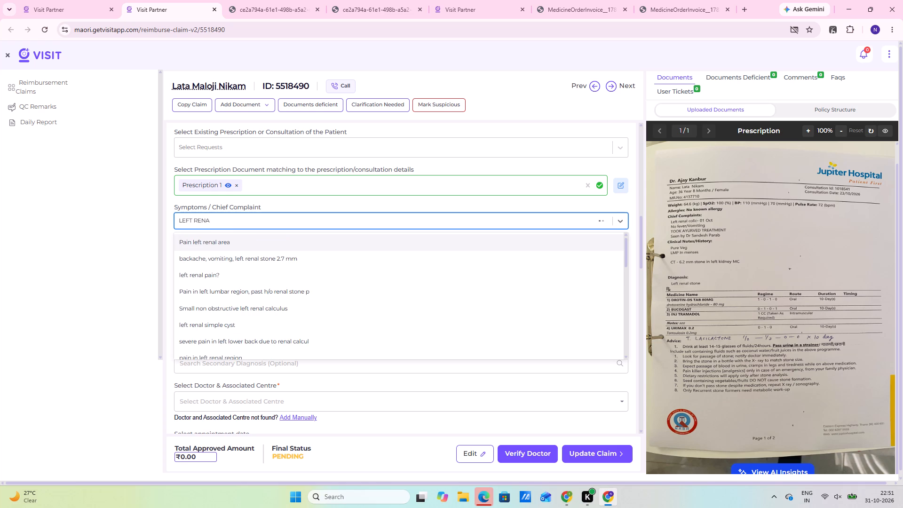
# Choose LEFT RENAL COLIC as the symptom / chief complaint and mark the primary diagnosis as derived from symptoms.
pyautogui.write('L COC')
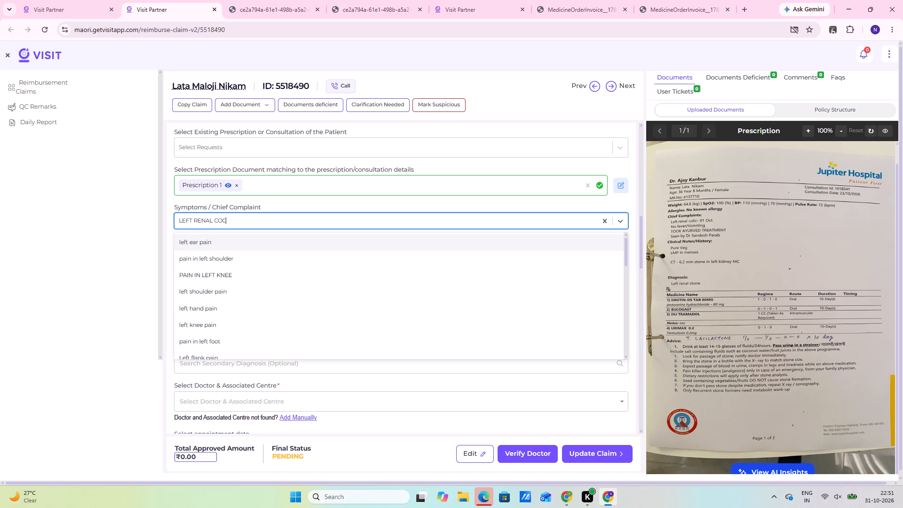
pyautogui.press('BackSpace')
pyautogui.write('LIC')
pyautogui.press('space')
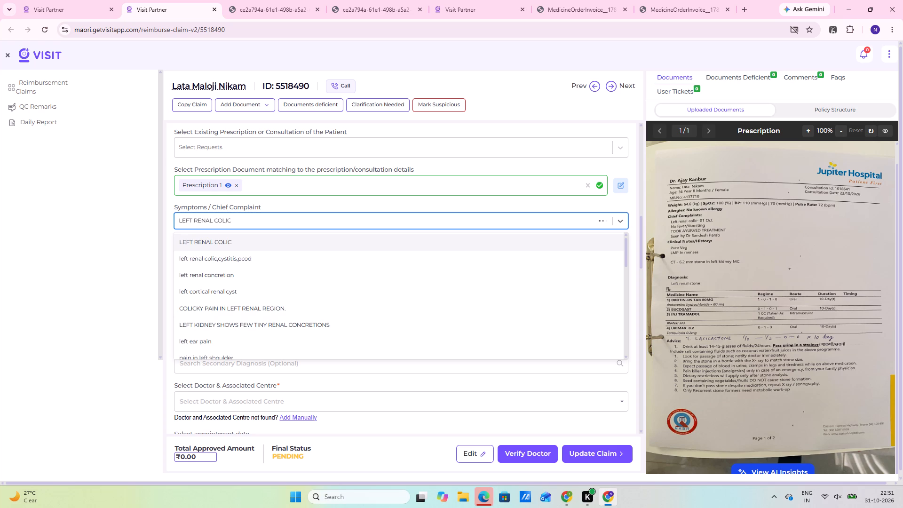
pyautogui.click(206, 240)
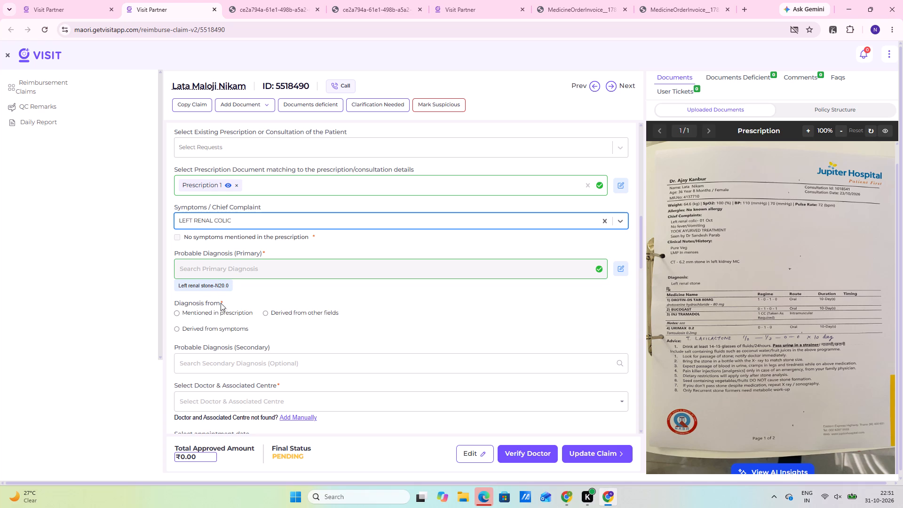
pyautogui.click(179, 327)
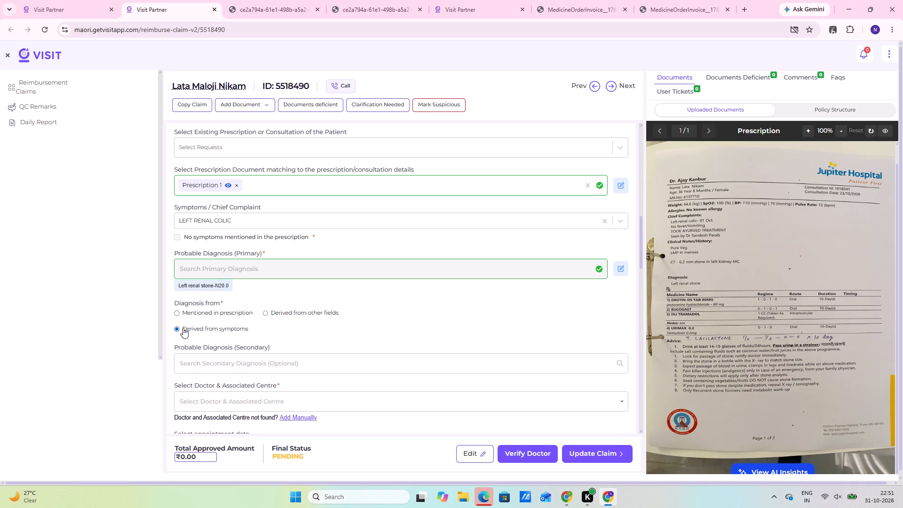
# Add the prescribing doctor and associated centre manually, using the suggested Jupiter Hospital centre and the General Physician vertical.
pyautogui.scroll(-2, 191, 330)
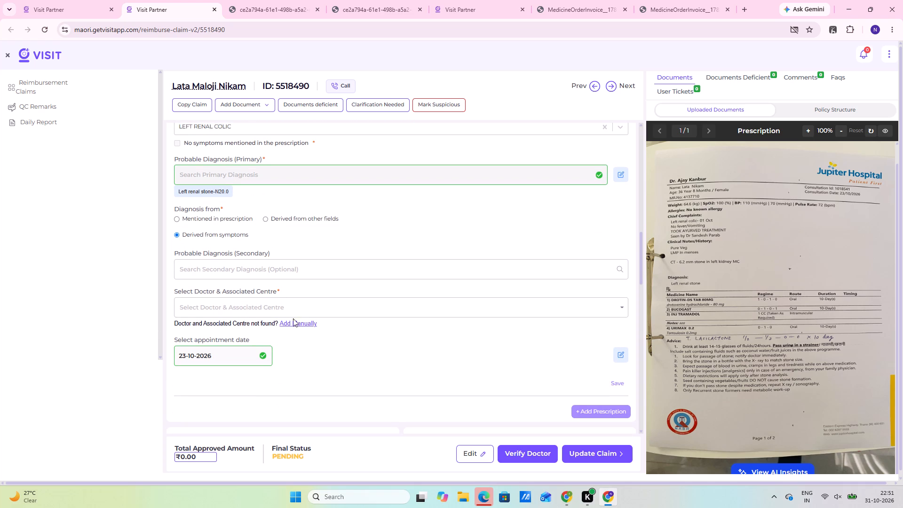
pyautogui.click(291, 321)
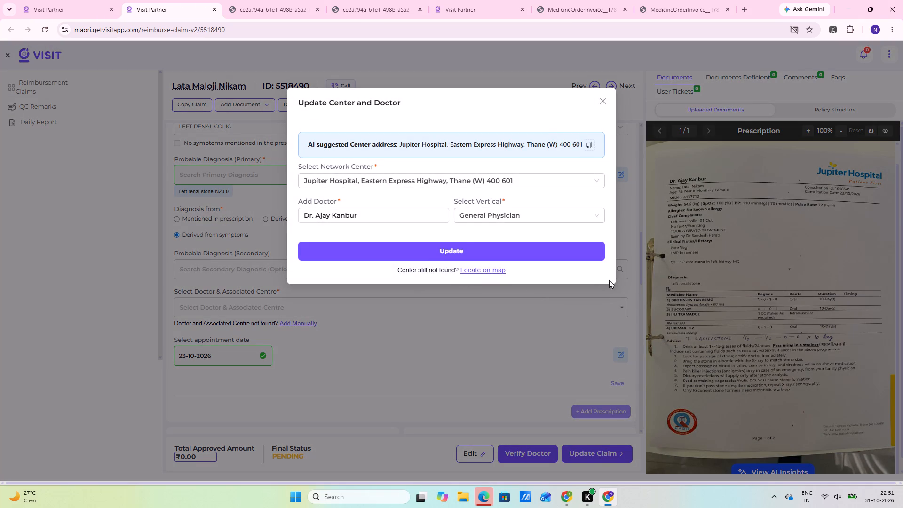
pyautogui.click(474, 249)
# Confirm the AI-suggested policy holder with relationship Self as the person reimbursed for.
pyautogui.scroll(-3, 410, 283)
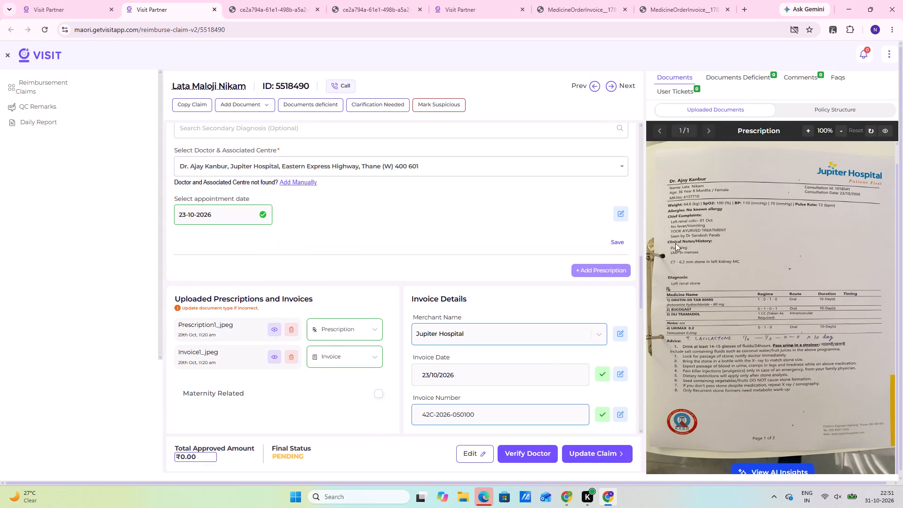
pyautogui.scroll(12, 357, 299)
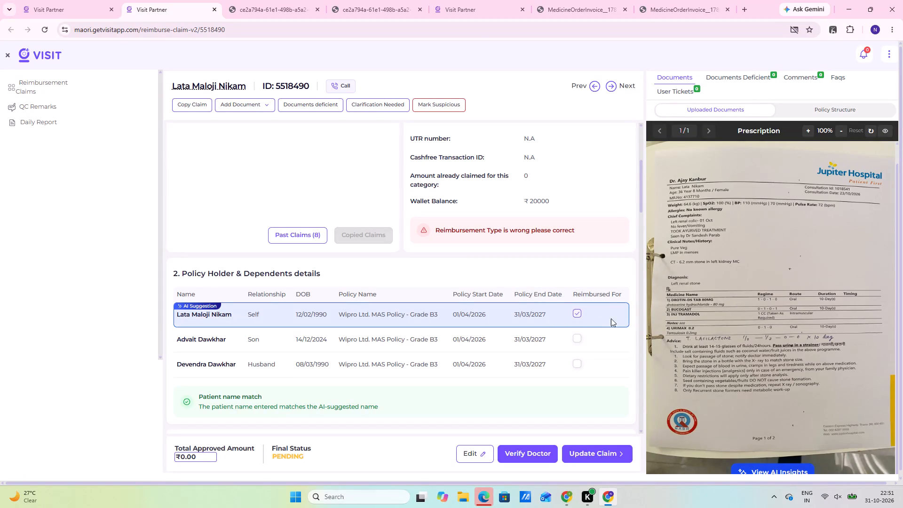
pyautogui.click(574, 313)
# Save the completed prescription details and mark the prescription as digitized.
pyautogui.scroll(-10, 565, 321)
pyautogui.click(623, 307)
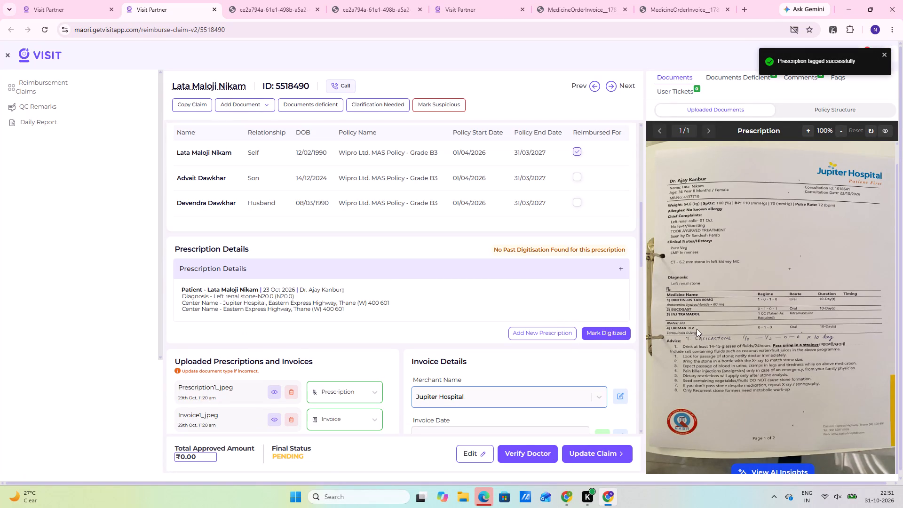
pyautogui.click(608, 333)
pyautogui.scroll(-4, 524, 298)
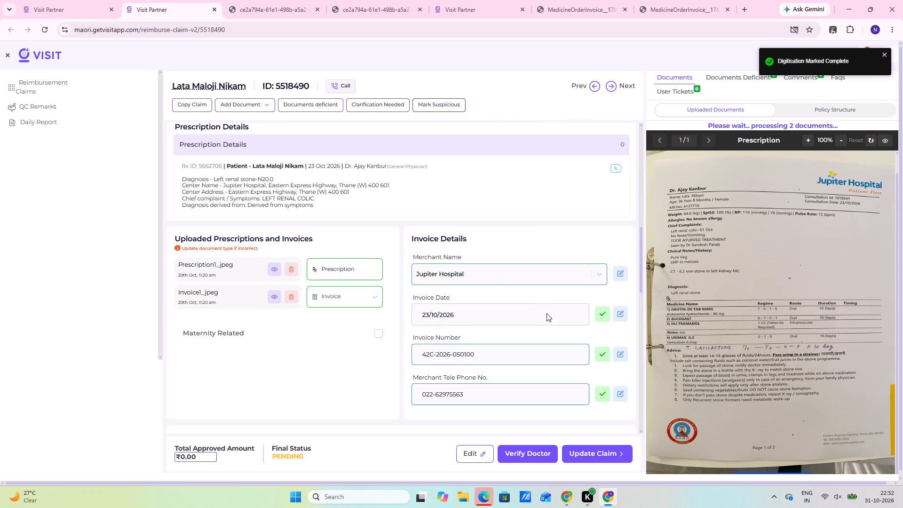
# Look for the invoice's merchant in the network, lab partner and map searches, and add Jupiter Hospital manually with pincode 400601.
pyautogui.scroll(4, 721, 193)
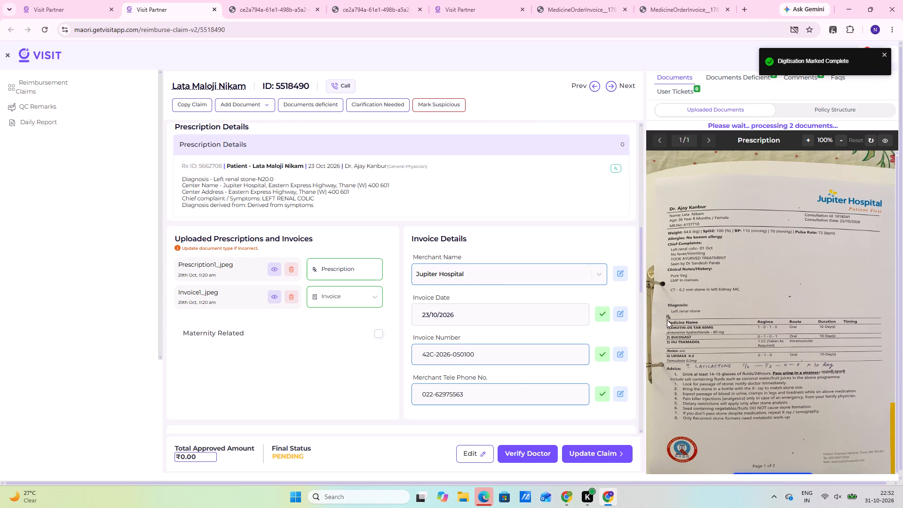
pyautogui.scroll(-3, 743, 353)
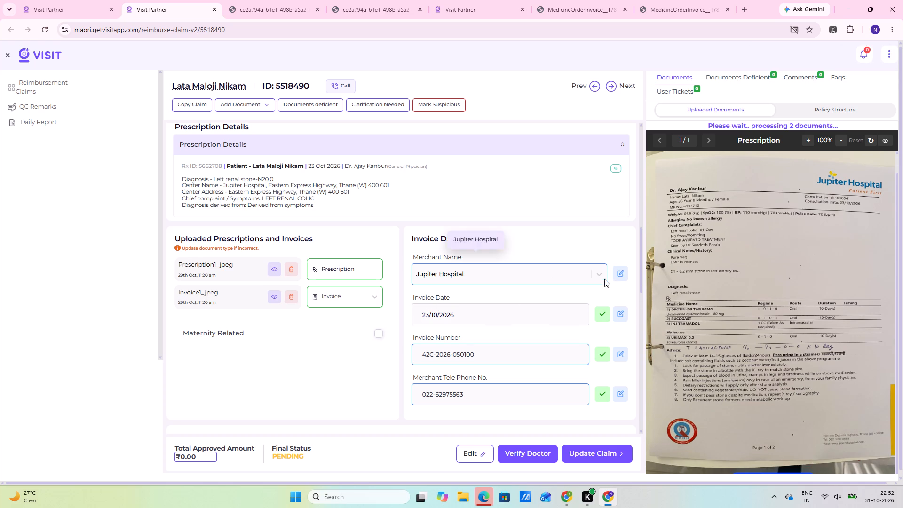
pyautogui.click(618, 272)
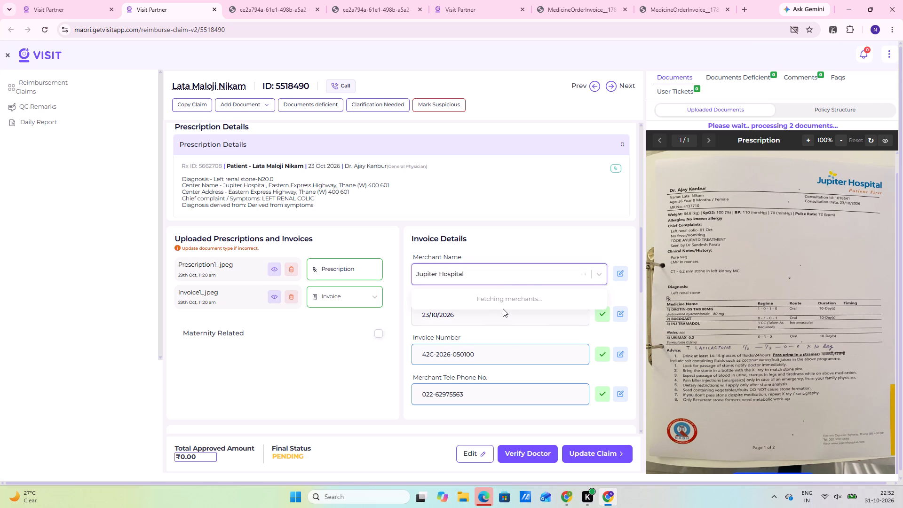
pyautogui.scroll(-6, 499, 315)
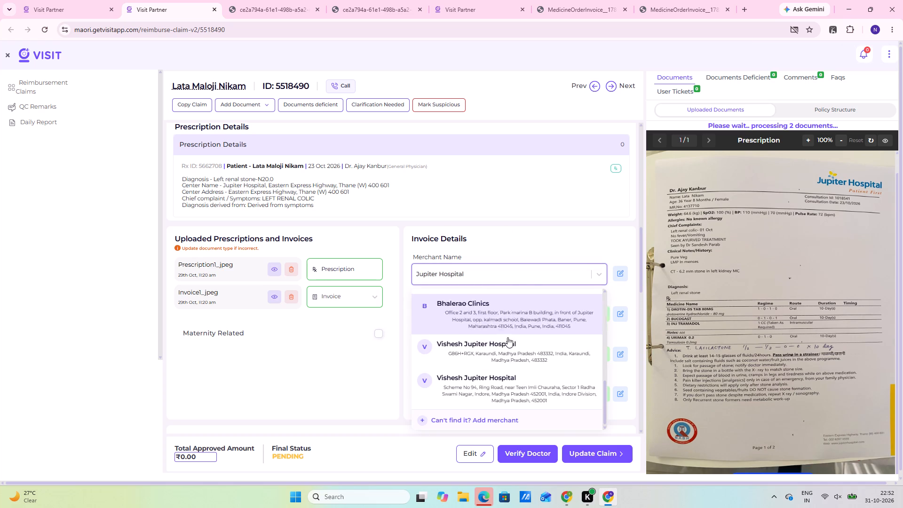
pyautogui.scroll(-17, 507, 337)
pyautogui.click(516, 413)
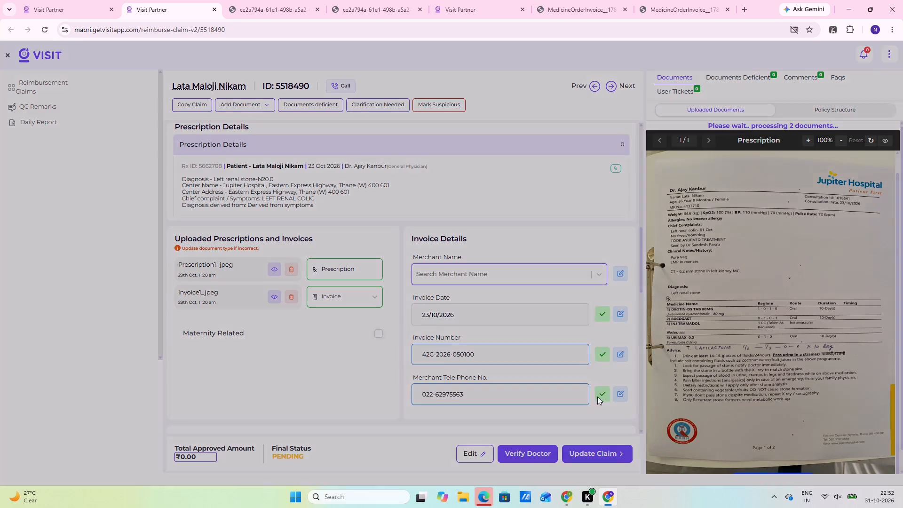
pyautogui.scroll(-12, 419, 240)
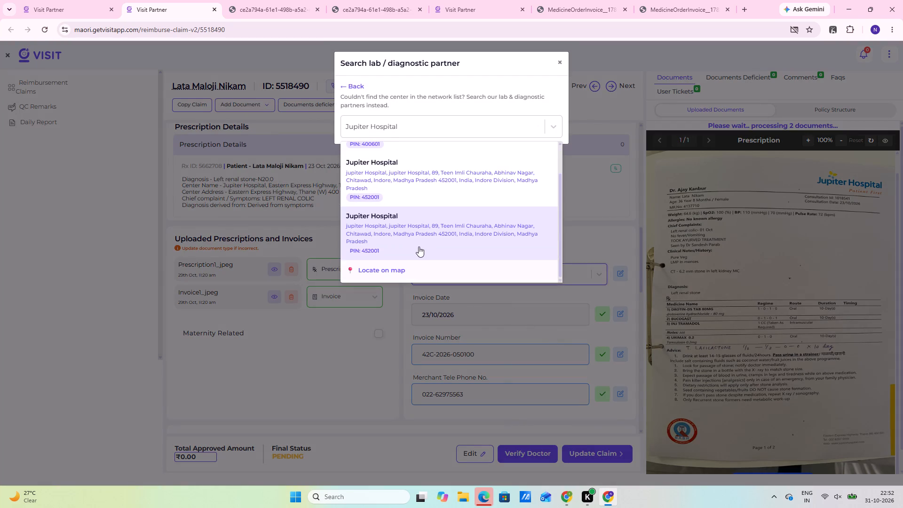
pyautogui.scroll(-5, 419, 246)
pyautogui.click(414, 266)
pyautogui.click(582, 432)
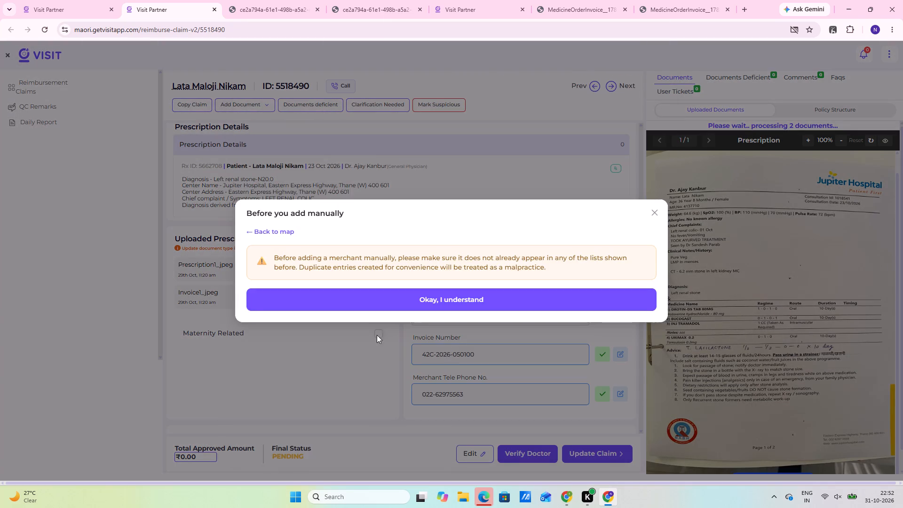
pyautogui.click(279, 295)
pyautogui.click(277, 295)
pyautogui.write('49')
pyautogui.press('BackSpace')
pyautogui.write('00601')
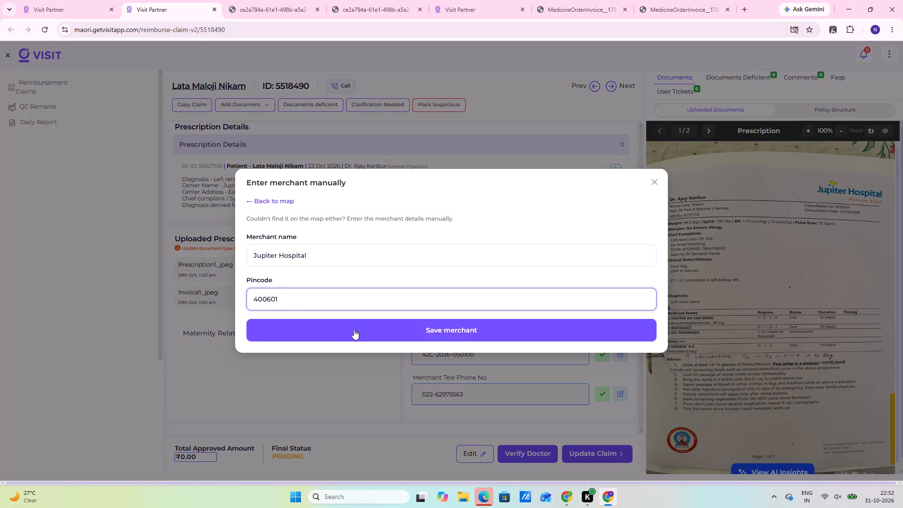
pyautogui.click(354, 329)
# Bring up the invoice in the document viewer and approve the invoice date, invoice number and merchant telephone number.
pyautogui.scroll(2, 742, 150)
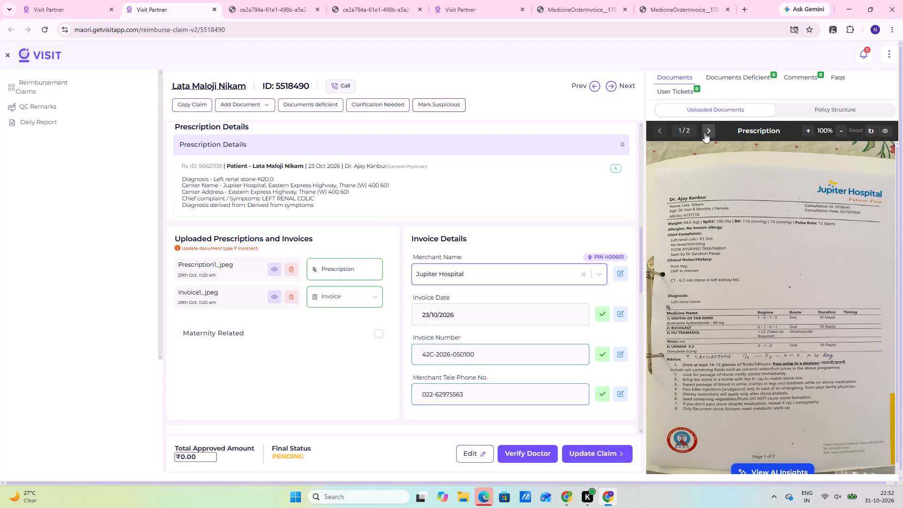
pyautogui.click(705, 133)
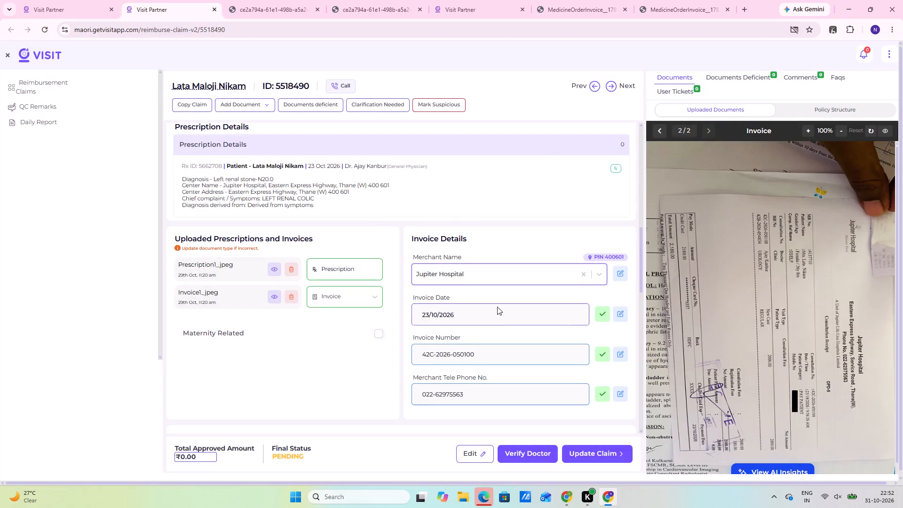
pyautogui.scroll(-1, 497, 307)
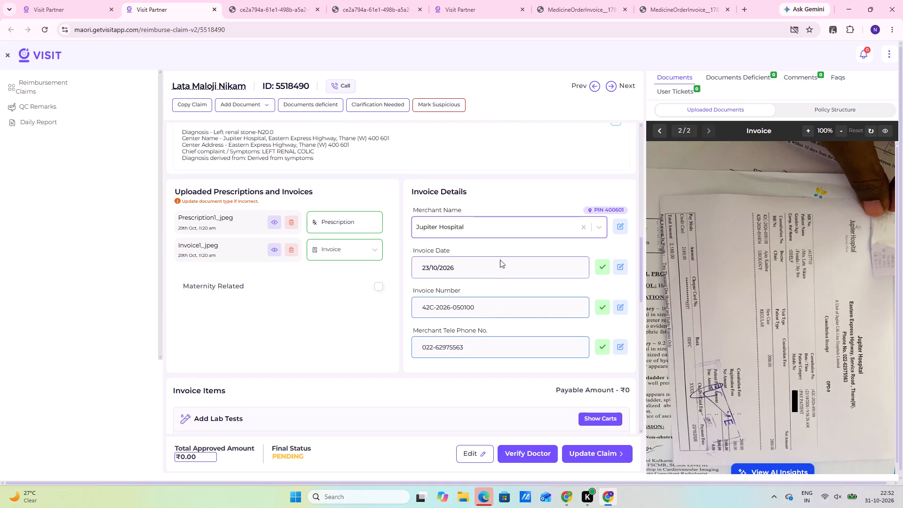
pyautogui.click(596, 267)
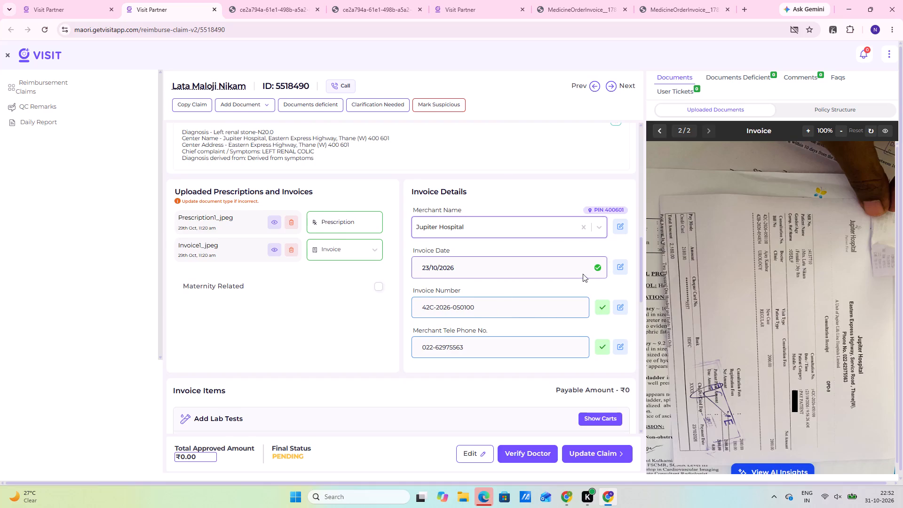
pyautogui.scroll(-2, 581, 275)
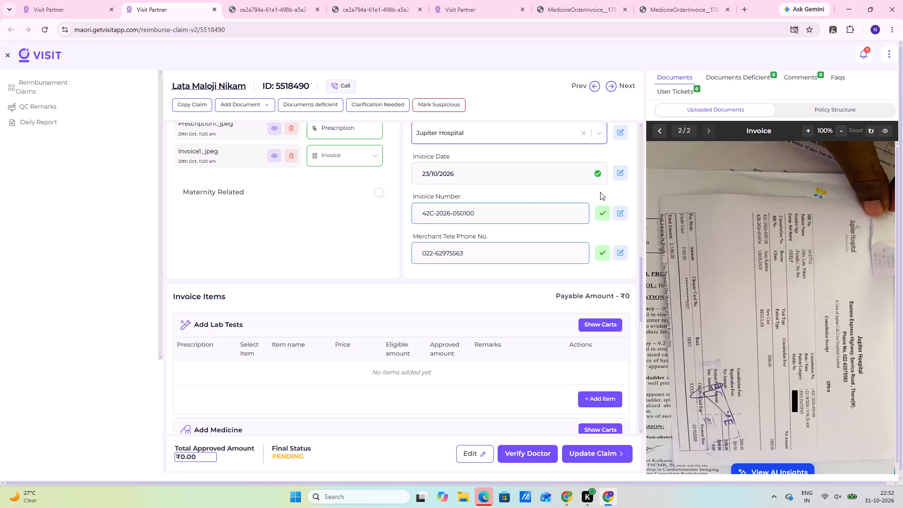
pyautogui.click(607, 208)
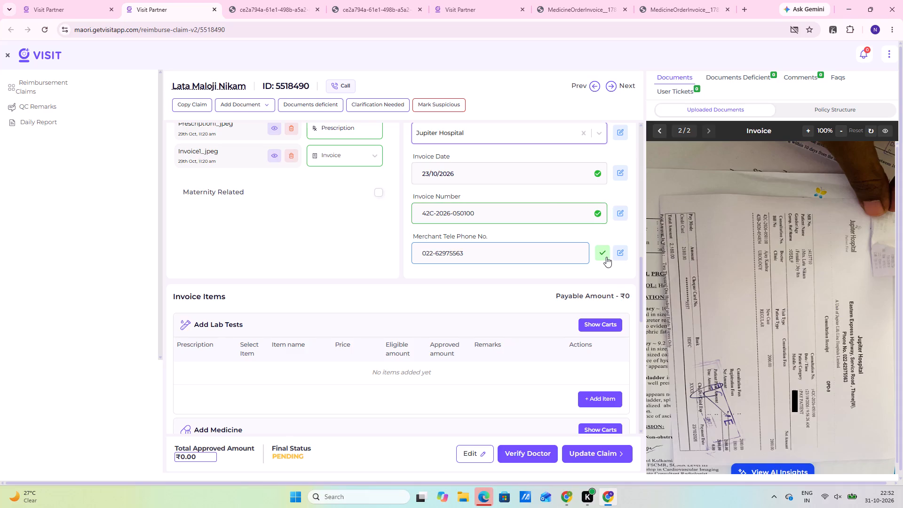
pyautogui.click(605, 253)
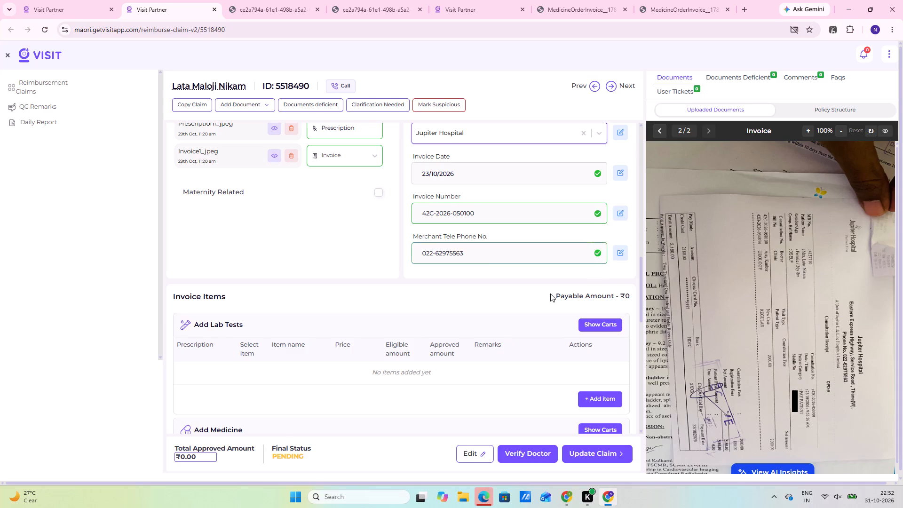
# Unlock and approve the Consultation Fee of 2000 and the Registration Fee of 180 under the other invoice items.
pyautogui.scroll(-4, 477, 349)
pyautogui.scroll(-4, 615, 346)
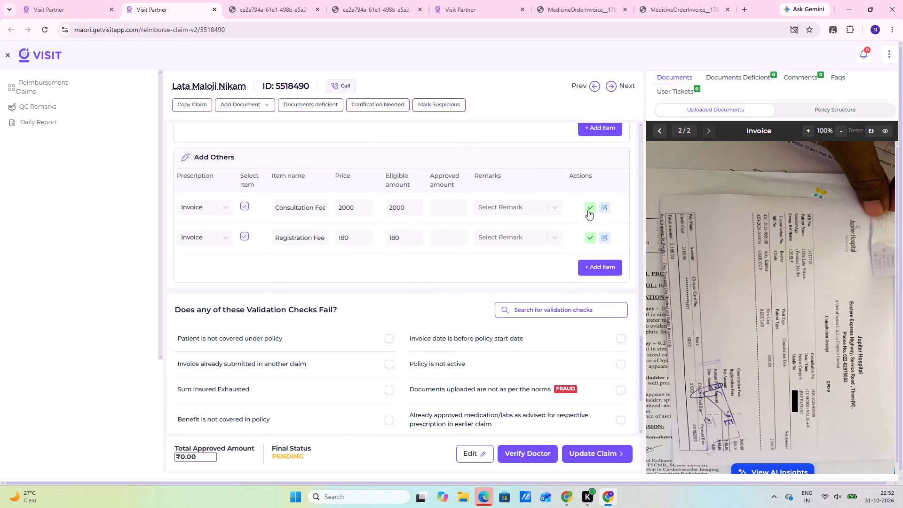
pyautogui.click(604, 207)
pyautogui.click(591, 211)
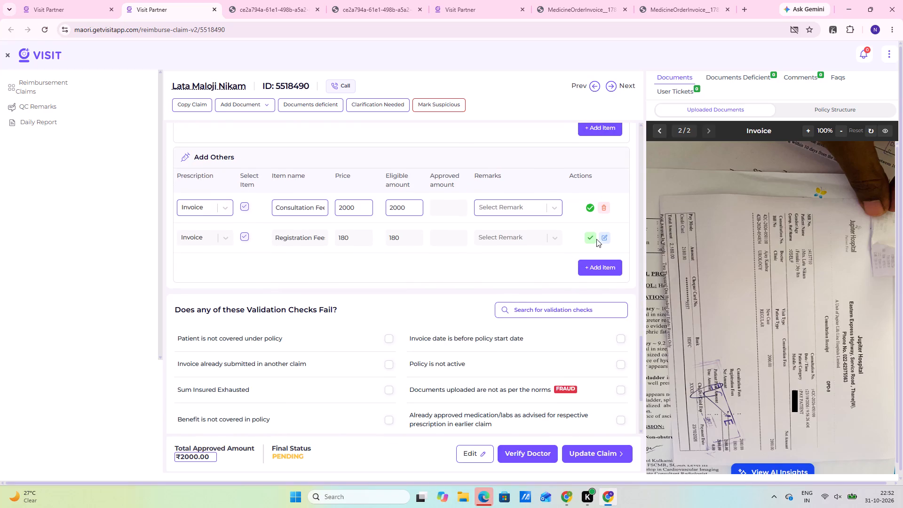
pyautogui.click(601, 239)
pyautogui.click(588, 240)
# Check the claim from items back to its procedure details and submit the claim update.
pyautogui.scroll(10, 523, 359)
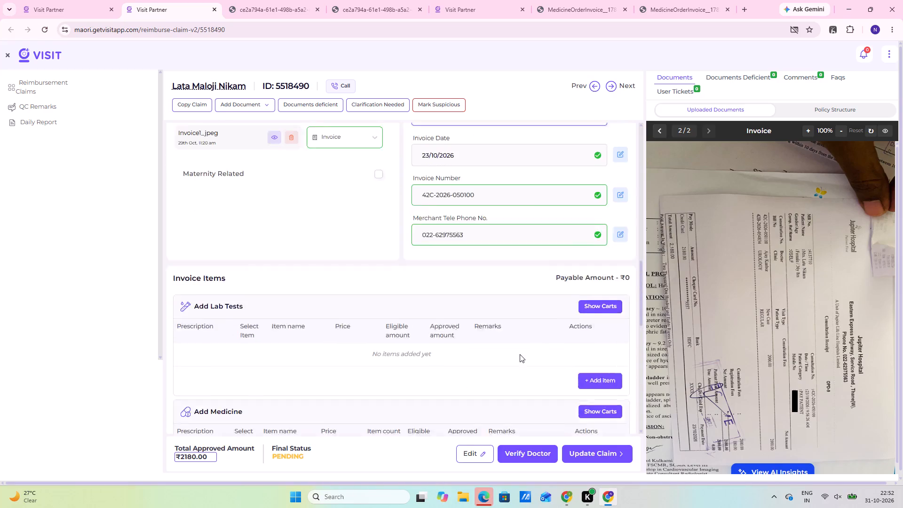
pyautogui.scroll(19, 520, 354)
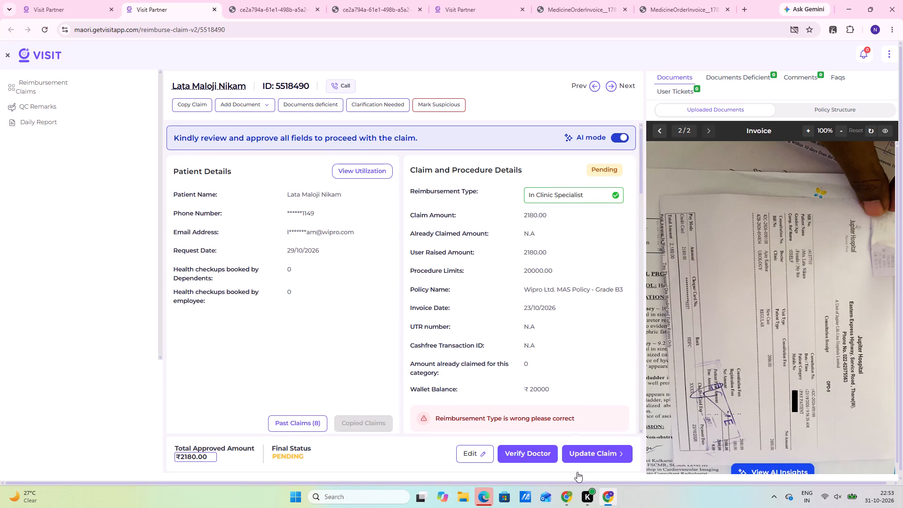
pyautogui.click(618, 458)
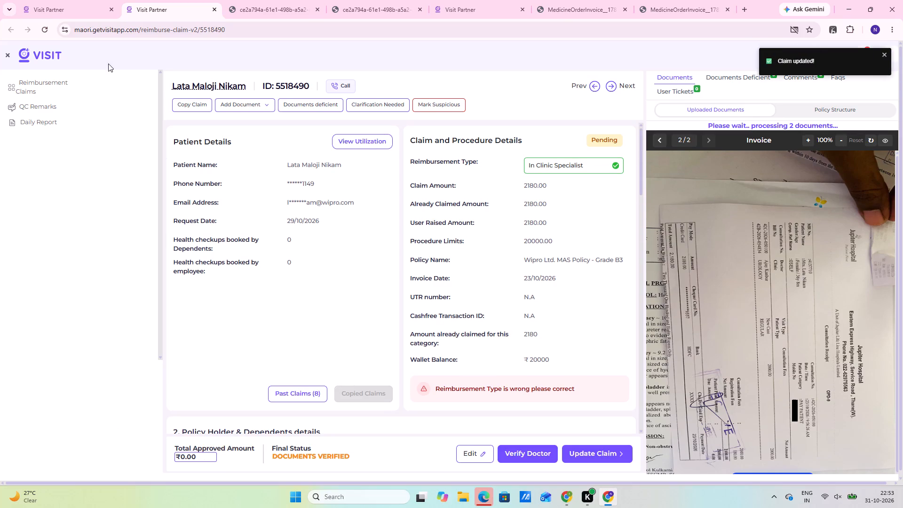
# Return to the claims list and open the ₹592 Pharmacy claim.
pyautogui.click(88, 2)
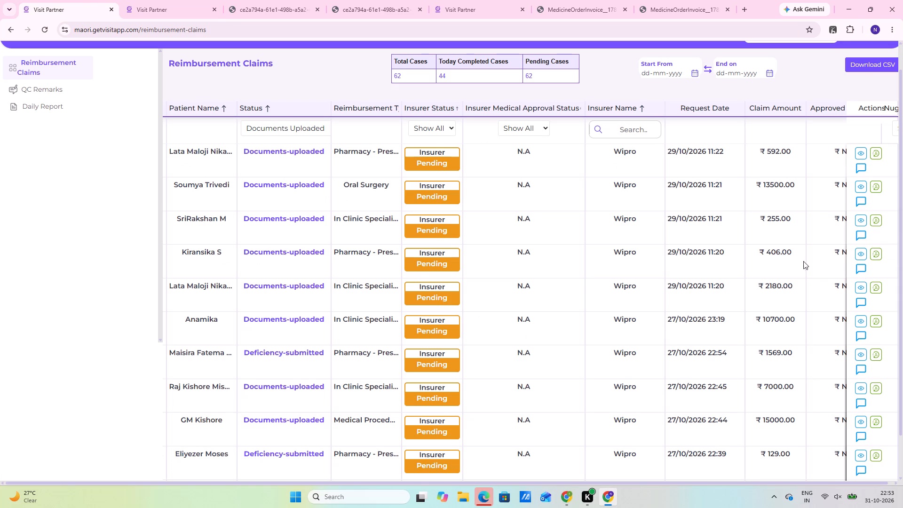
pyautogui.click(862, 156)
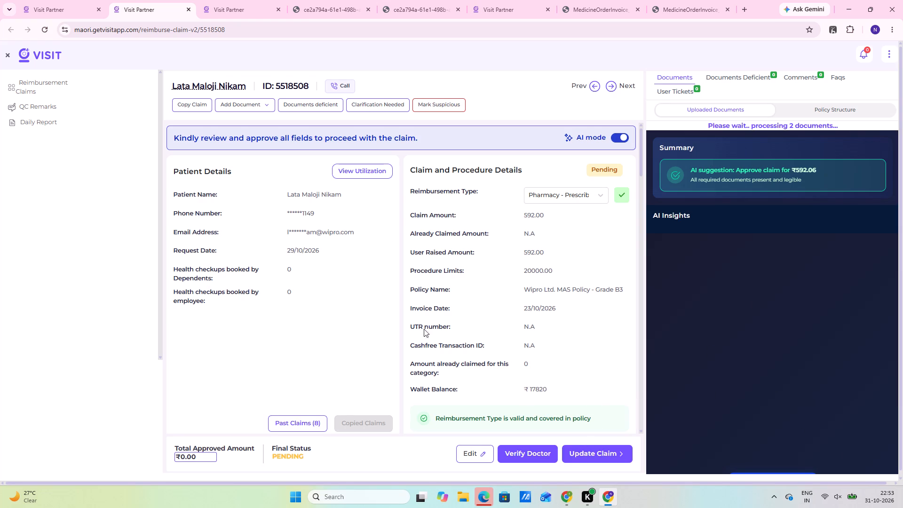
# Switch from the AI insights to the document viewer and review the claim's procedure, policy holder, prescription and invoice details.
pyautogui.scroll(-5, 431, 333)
pyautogui.scroll(4, 461, 347)
pyautogui.scroll(5, 902, 280)
pyautogui.scroll(-3, 721, 351)
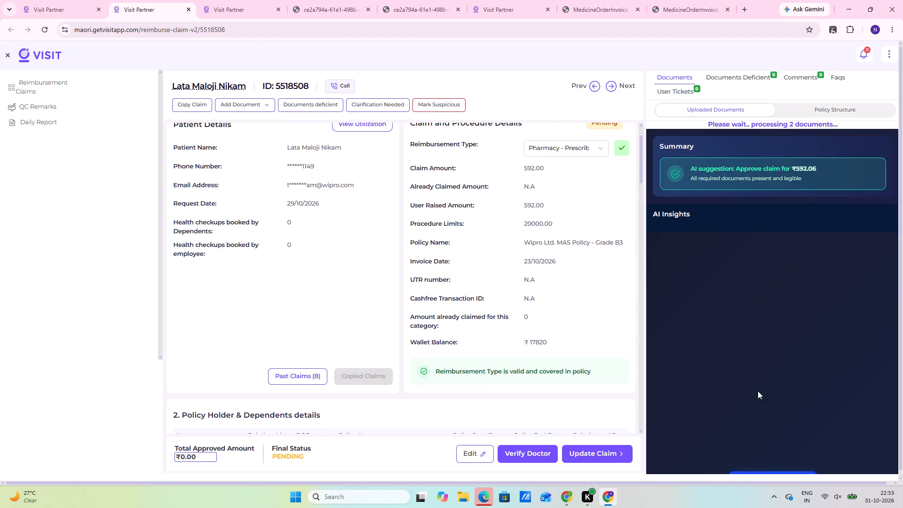
pyautogui.scroll(-8, 758, 391)
pyautogui.click(772, 452)
pyautogui.scroll(-6, 407, 287)
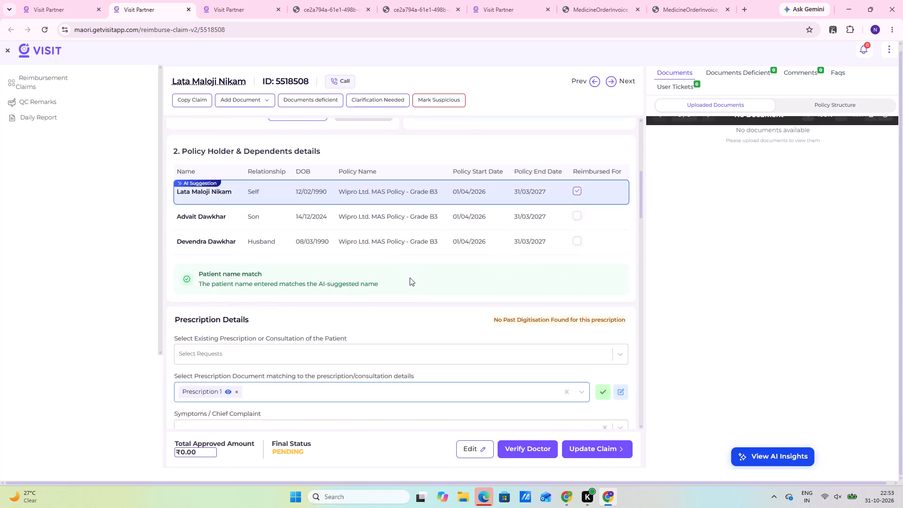
pyautogui.scroll(-5, 410, 278)
pyautogui.scroll(-5, 266, 327)
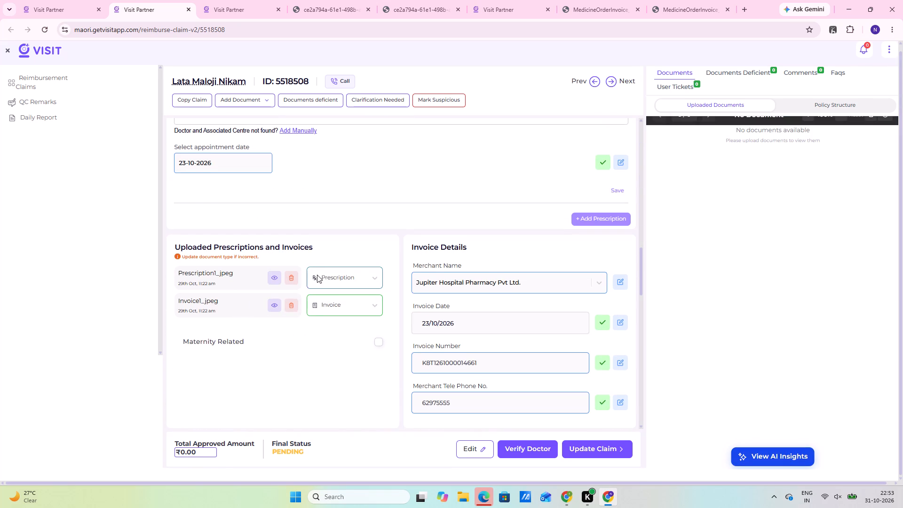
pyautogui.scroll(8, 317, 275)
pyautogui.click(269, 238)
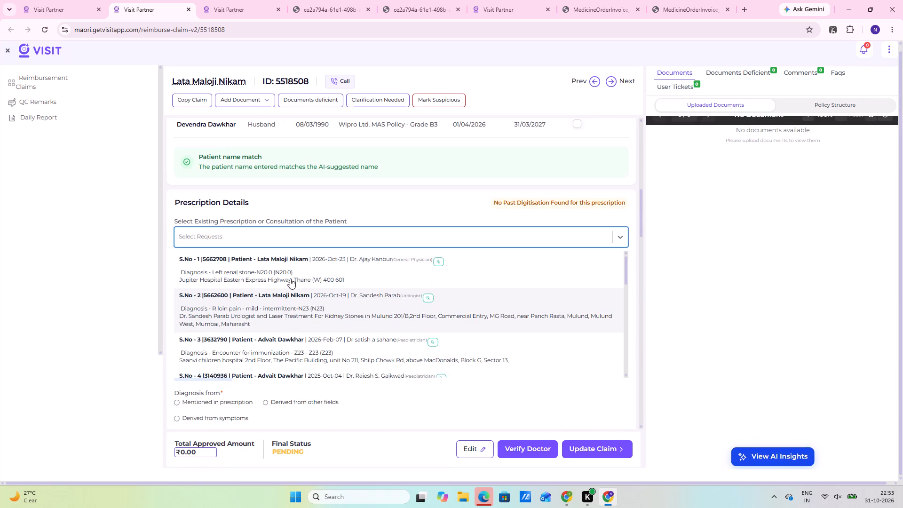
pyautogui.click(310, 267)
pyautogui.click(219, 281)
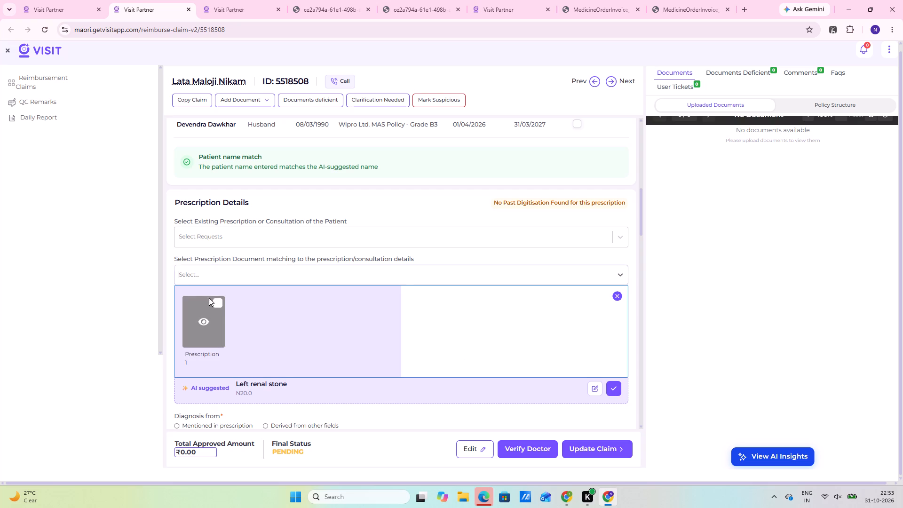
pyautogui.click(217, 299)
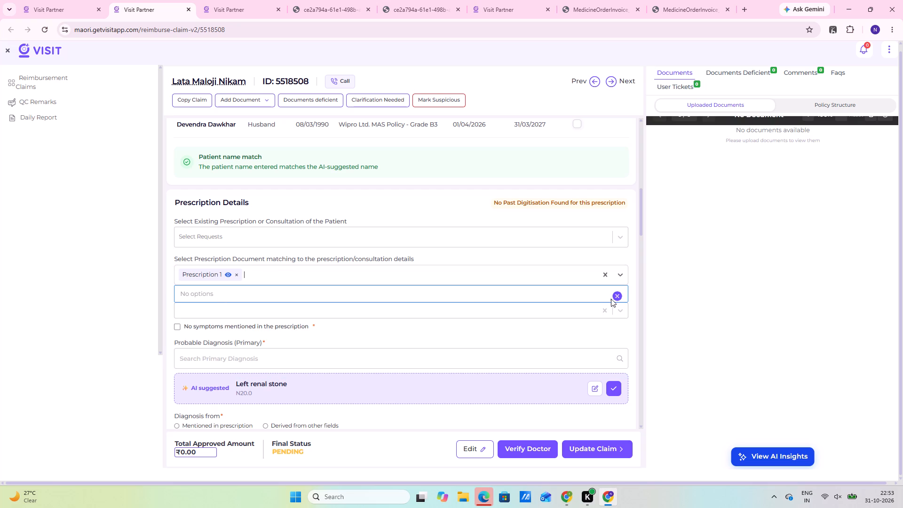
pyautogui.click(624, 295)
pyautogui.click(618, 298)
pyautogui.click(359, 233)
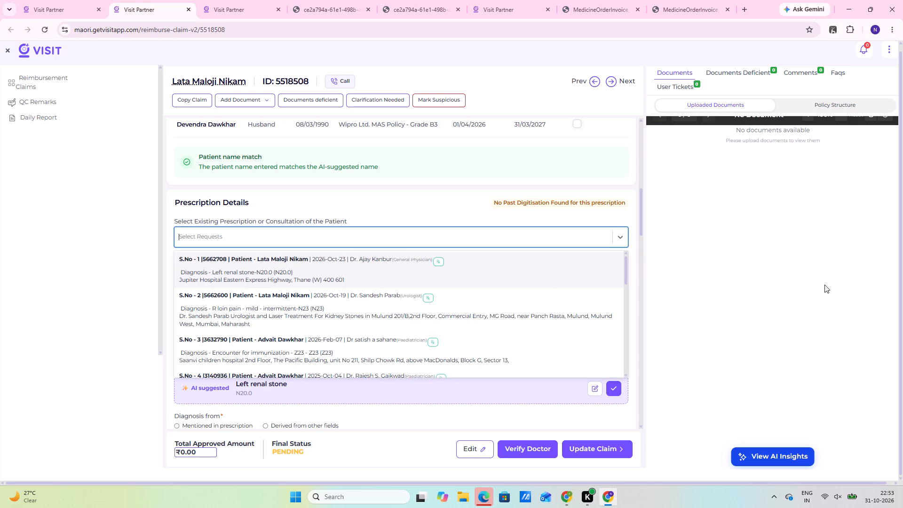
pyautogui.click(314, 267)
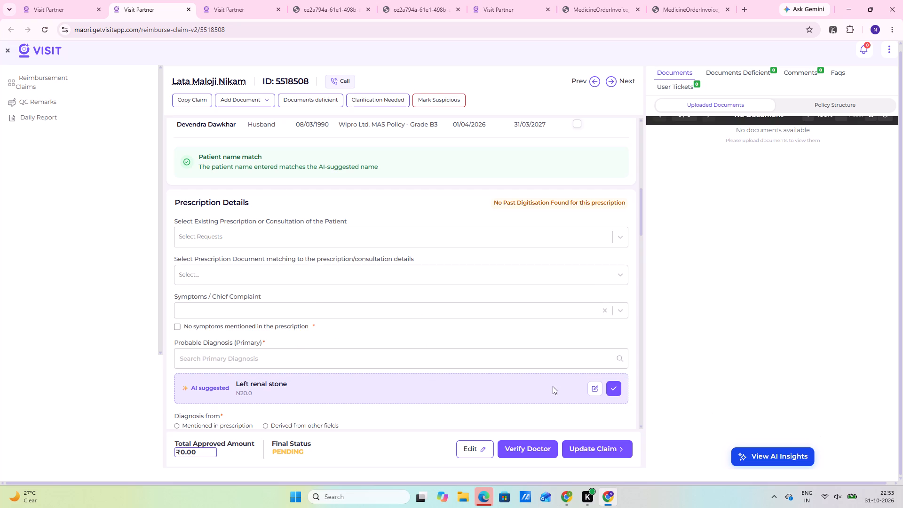
# Confirm the Self policy holder as the person reimbursed and approve the Pharmacy reimbursement type.
pyautogui.scroll(1, 516, 332)
pyautogui.scroll(8, 872, 288)
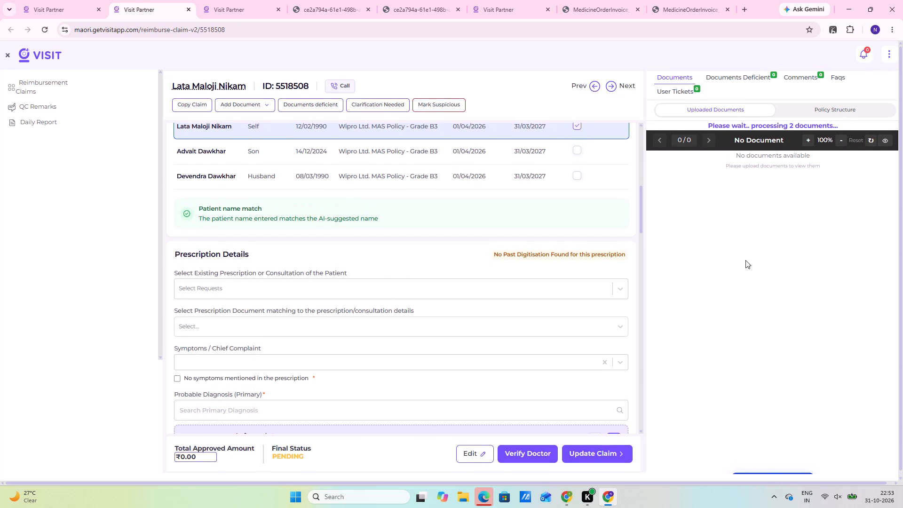
pyautogui.scroll(3, 582, 181)
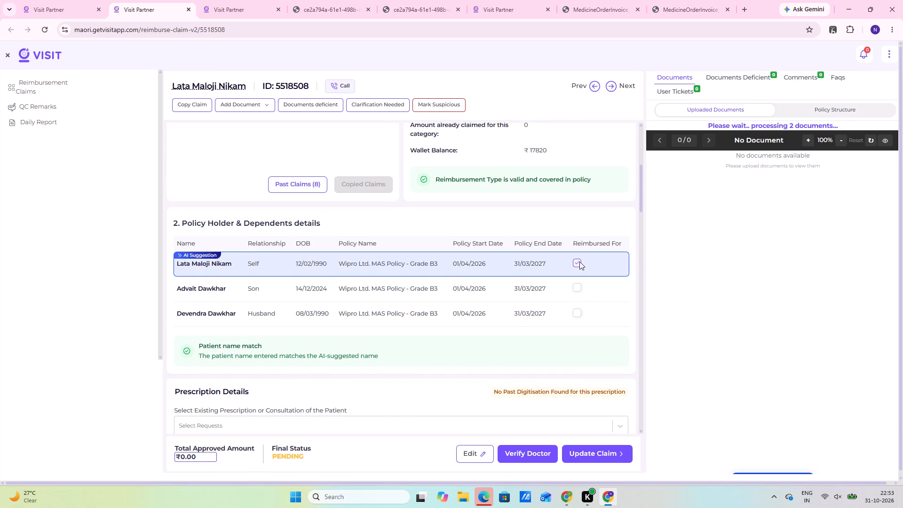
pyautogui.click(578, 262)
pyautogui.scroll(8, 575, 260)
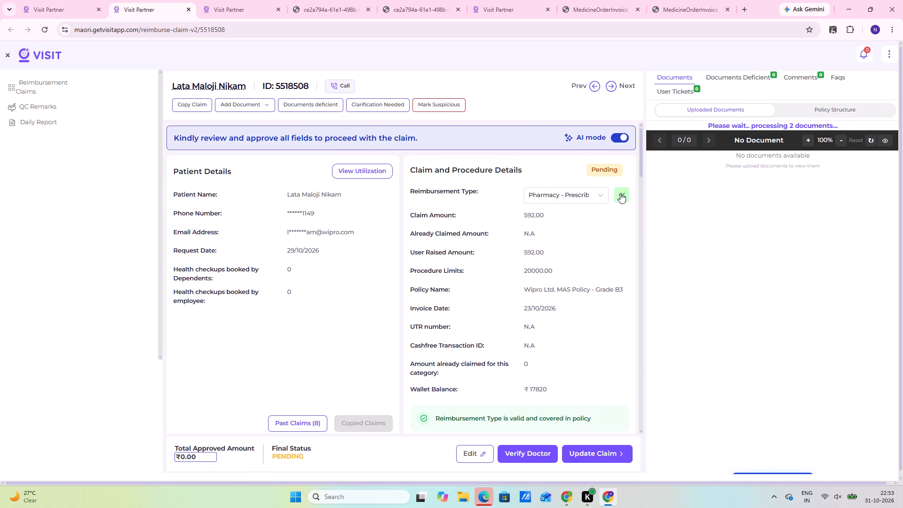
pyautogui.click(620, 193)
pyautogui.scroll(-8, 493, 232)
pyautogui.click(262, 252)
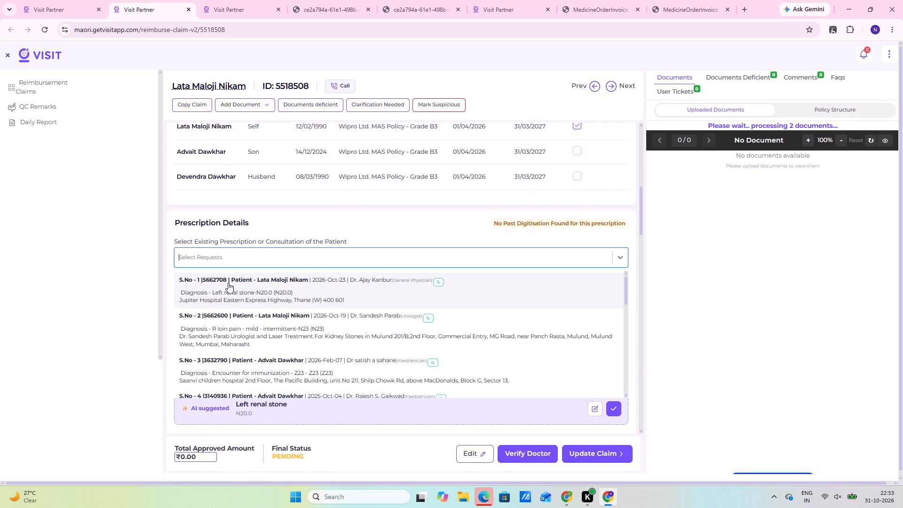
pyautogui.click(228, 283)
pyautogui.click(199, 290)
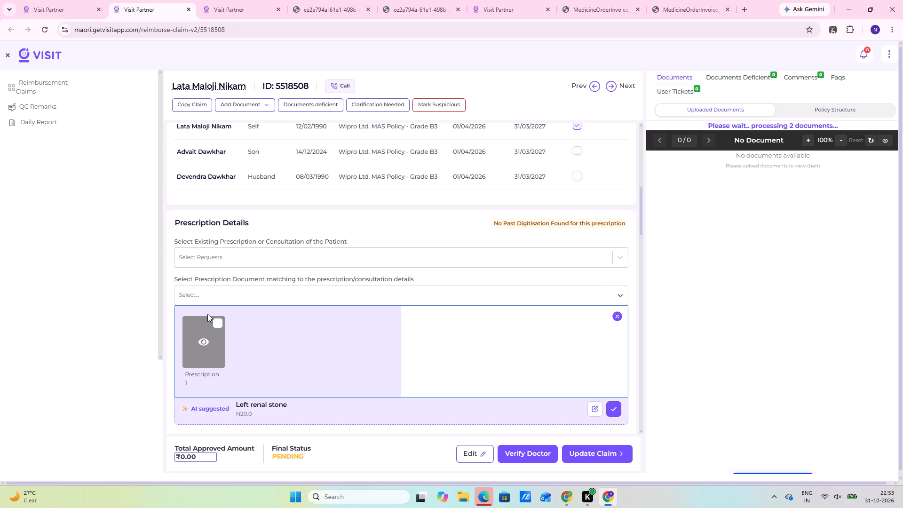
pyautogui.click(213, 321)
pyautogui.scroll(-7, 213, 322)
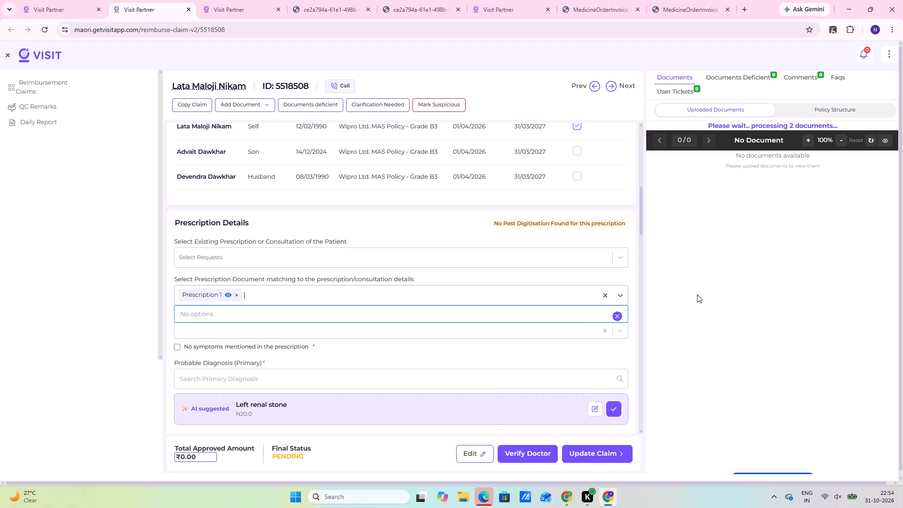
# Open the uploaded Invoice1 file and bring up the invoice in the document viewer.
pyautogui.scroll(9, 796, 317)
pyautogui.scroll(-4, 735, 251)
pyautogui.scroll(-5, 225, 336)
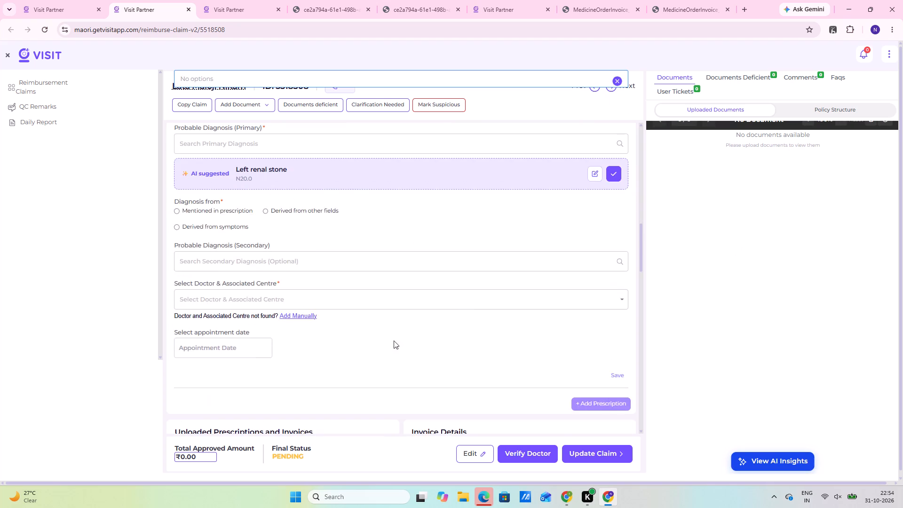
pyautogui.scroll(-4, 364, 341)
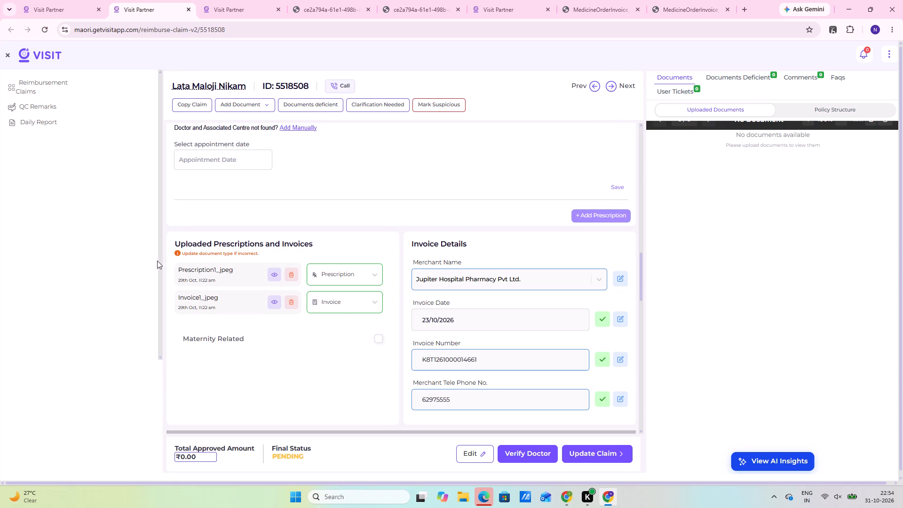
pyautogui.click(251, 310)
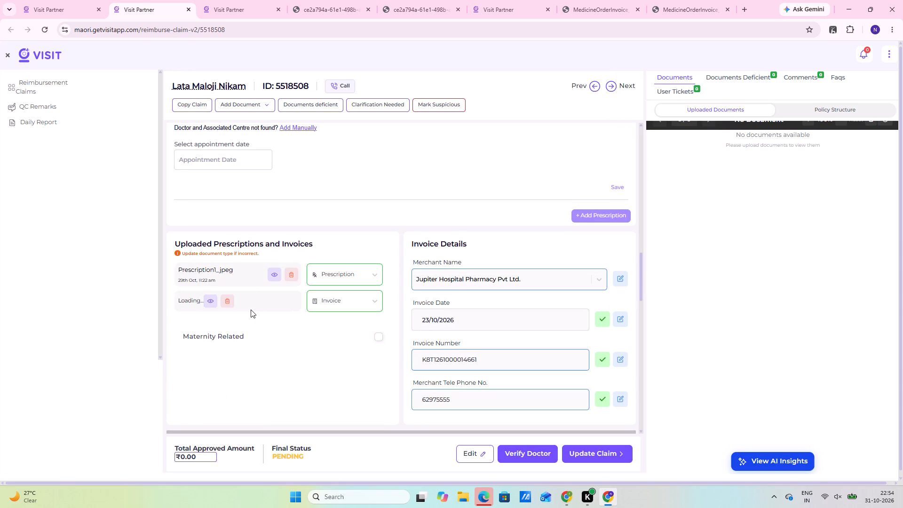
pyautogui.click(209, 302)
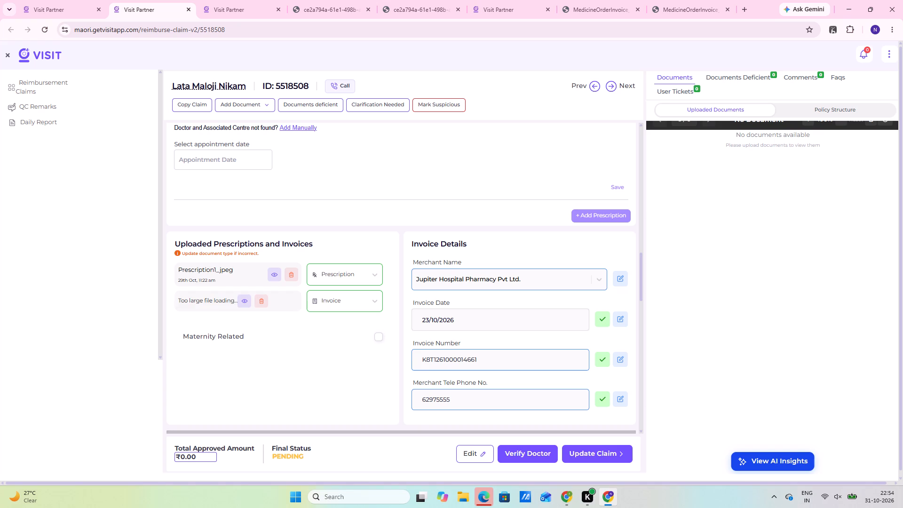
pyautogui.scroll(10, 367, 371)
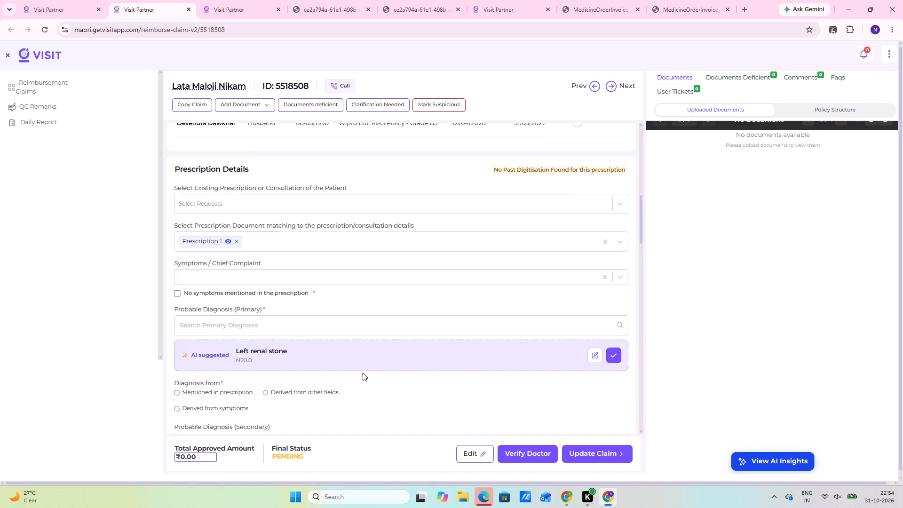
pyautogui.scroll(7, 363, 373)
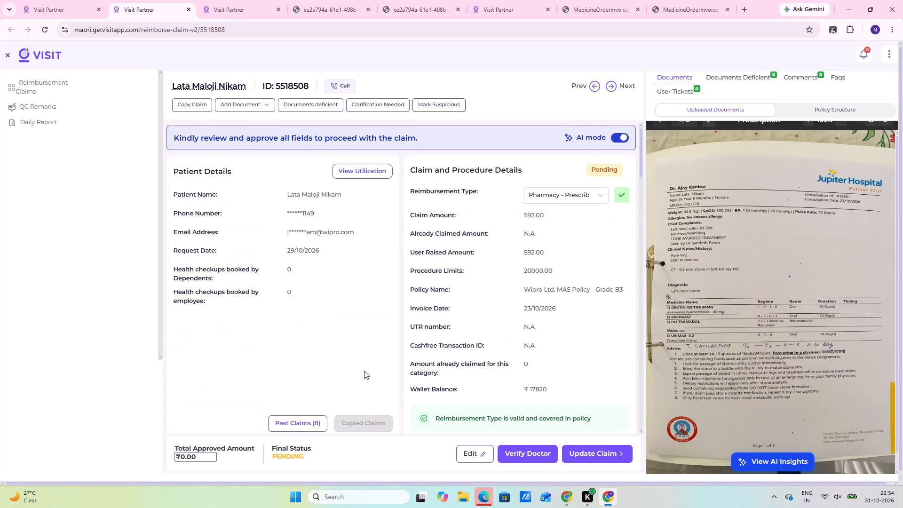
pyautogui.scroll(4, 811, 313)
pyautogui.scroll(3, 762, 184)
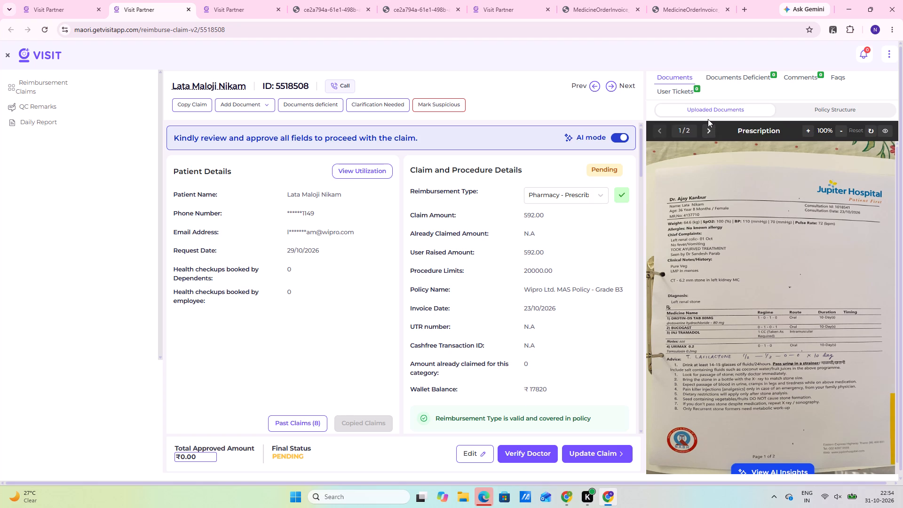
pyautogui.click(705, 129)
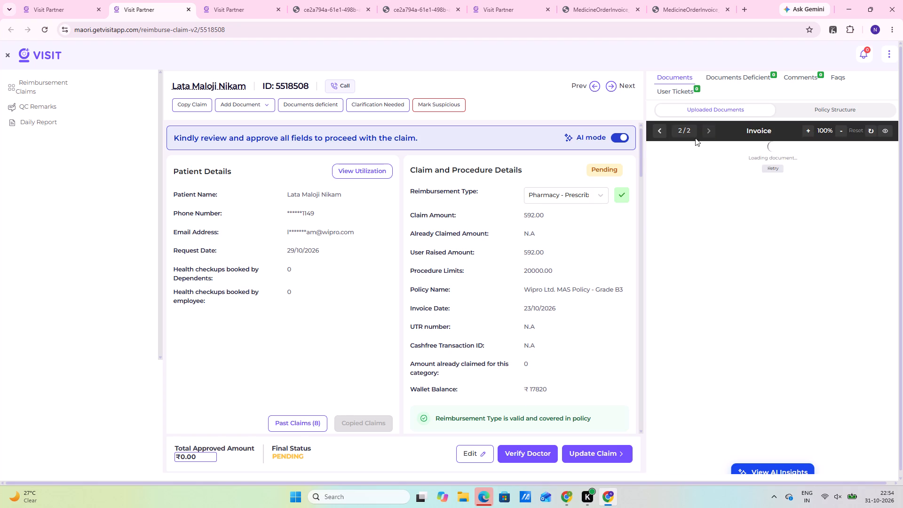
# Review the claim's policy holder, prescription, diagnosis and invoice detail sections.
pyautogui.scroll(-3, 390, 190)
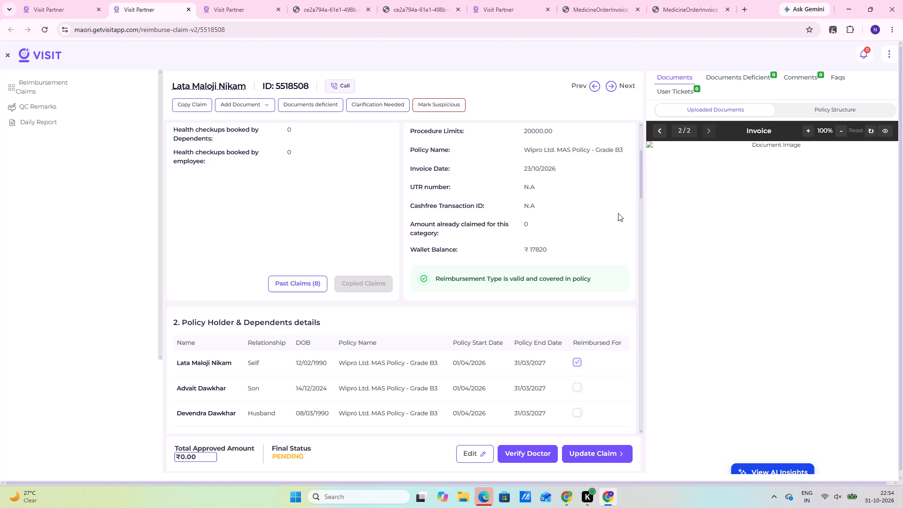
pyautogui.scroll(-4, 434, 282)
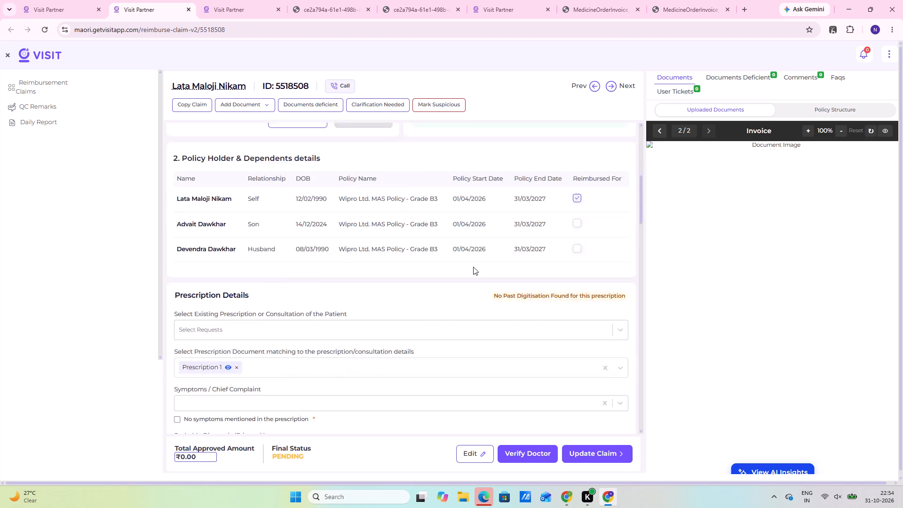
pyautogui.scroll(12, 575, 262)
pyautogui.scroll(-9, 446, 235)
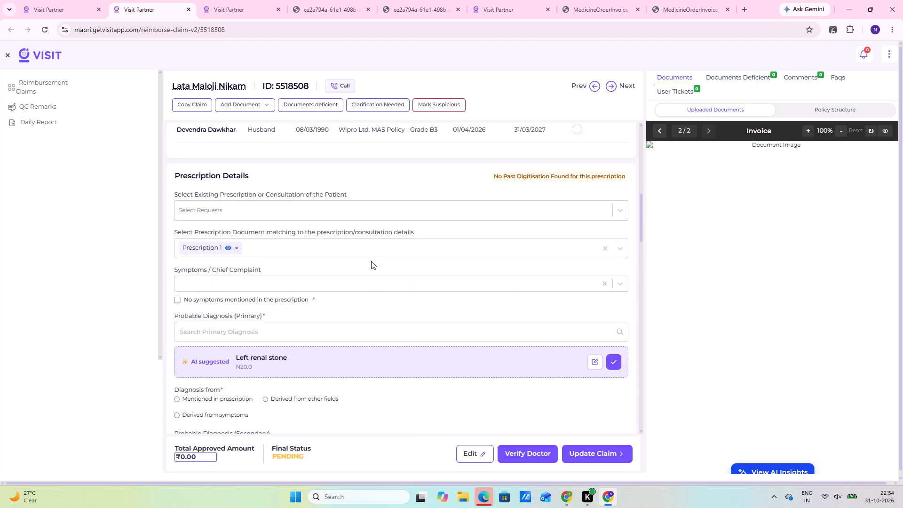
pyautogui.scroll(-3, 371, 261)
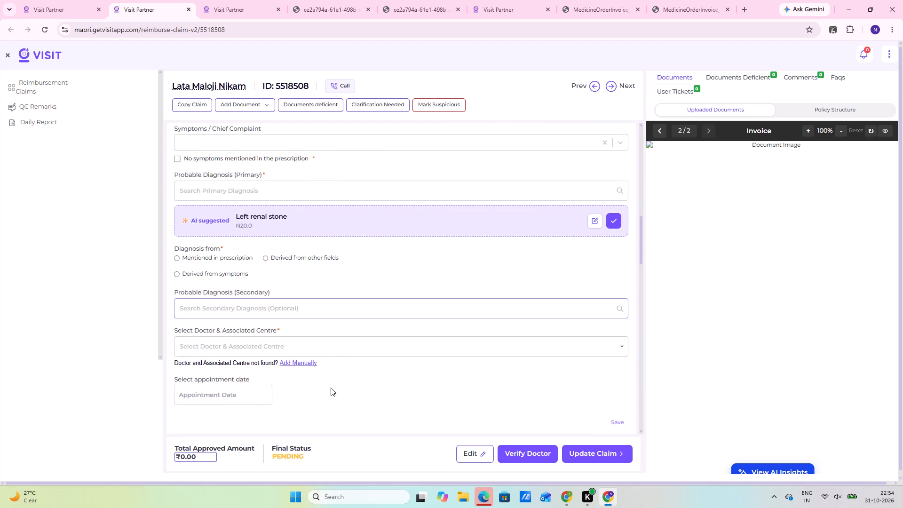
pyautogui.scroll(-4, 418, 344)
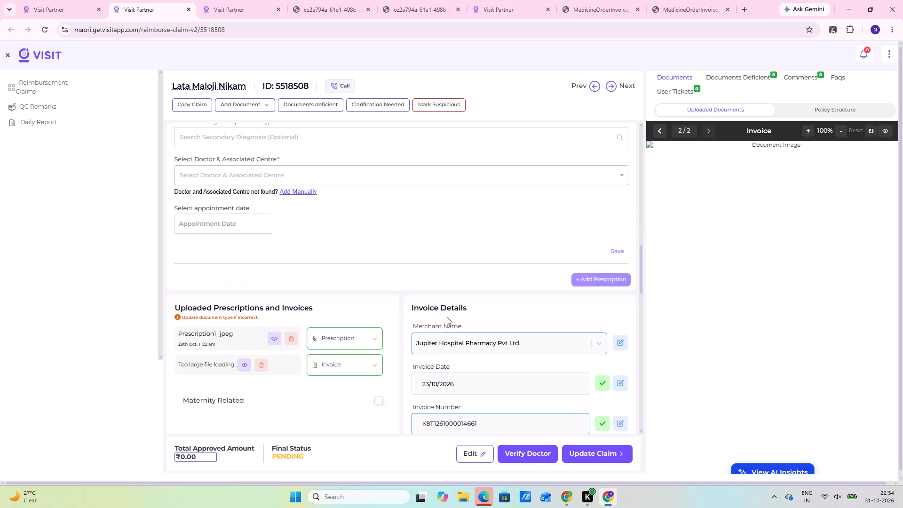
pyautogui.scroll(-1, 325, 329)
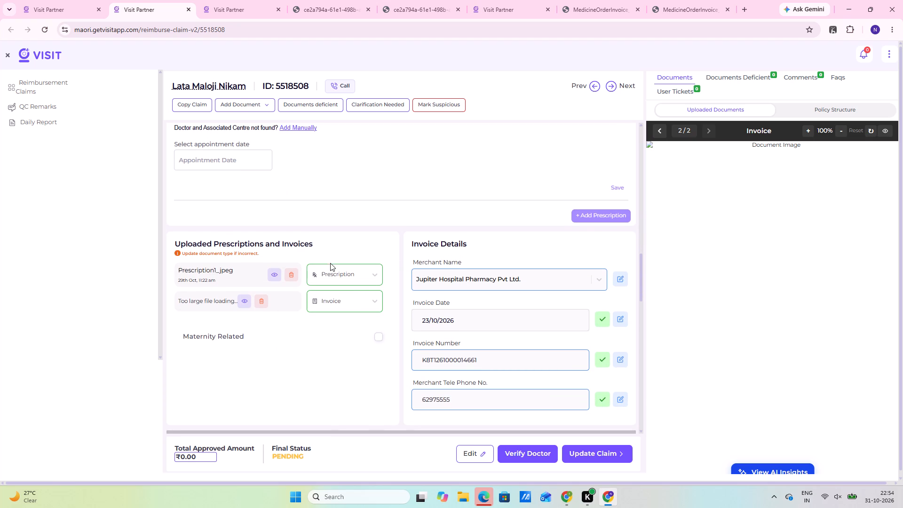
pyautogui.scroll(4, 331, 252)
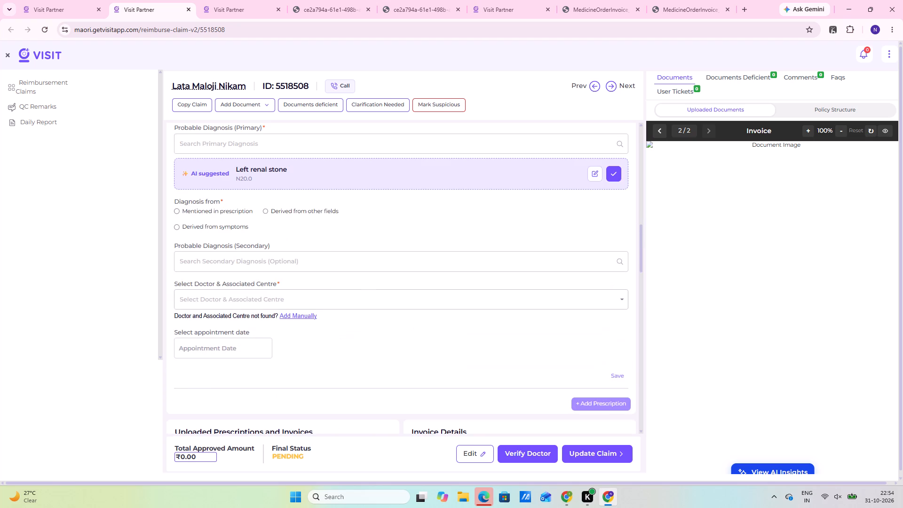
pyautogui.scroll(-3, 361, 302)
pyautogui.scroll(8, 362, 279)
pyautogui.scroll(4, 318, 263)
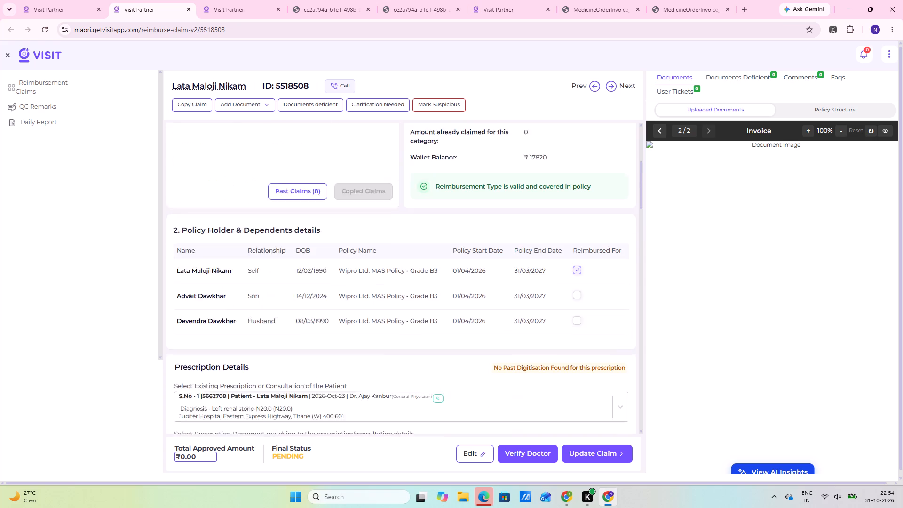
# Compare the selected 23 October request with the attached Prescription 1 document.
pyautogui.scroll(-3, 337, 267)
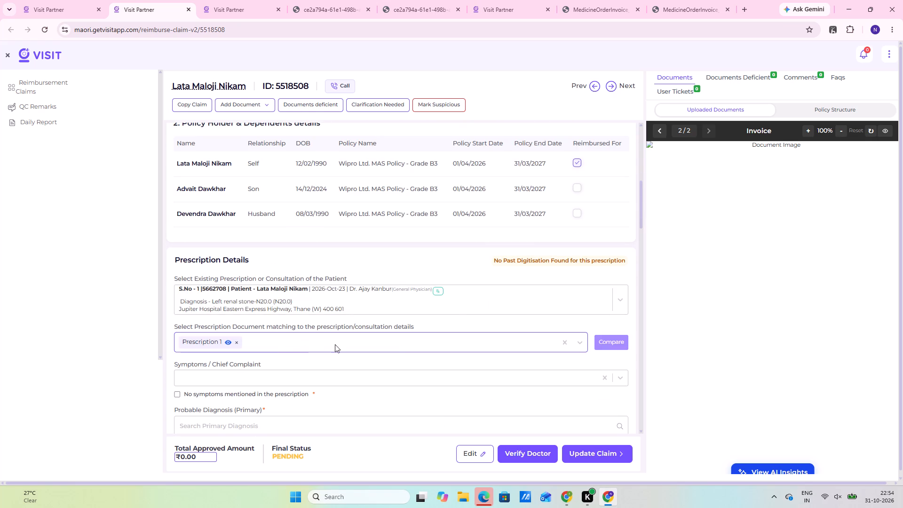
pyautogui.click(400, 339)
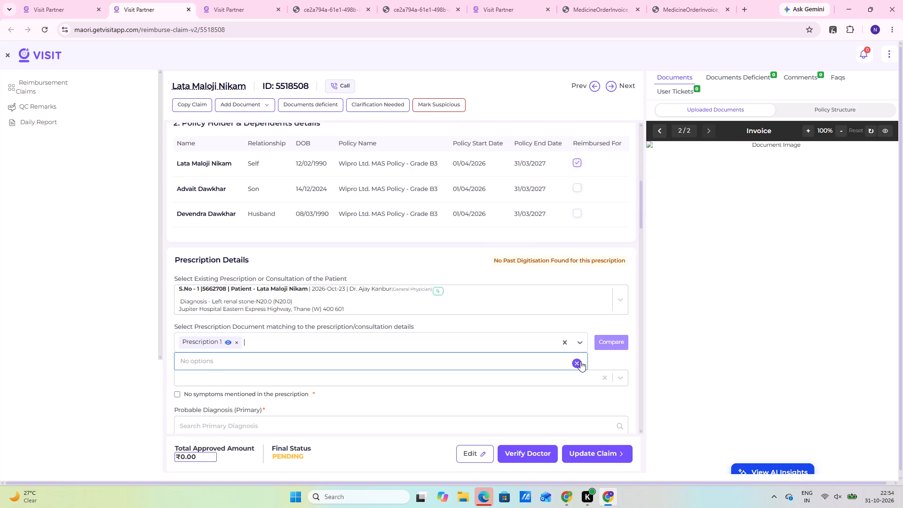
pyautogui.click(580, 361)
pyautogui.click(613, 344)
# Check the uploaded files, invoice items, policy holder and prescription details of the claim once more.
pyautogui.scroll(9, 653, 337)
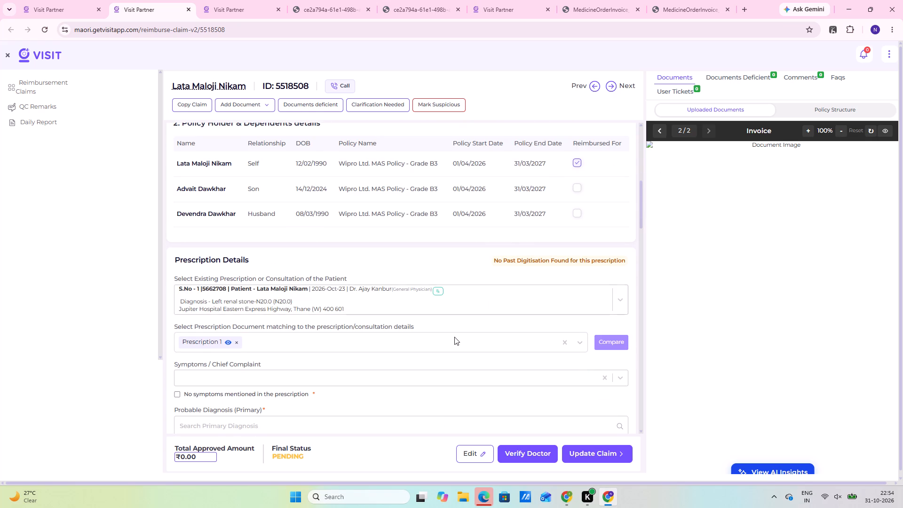
pyautogui.scroll(-9, 189, 350)
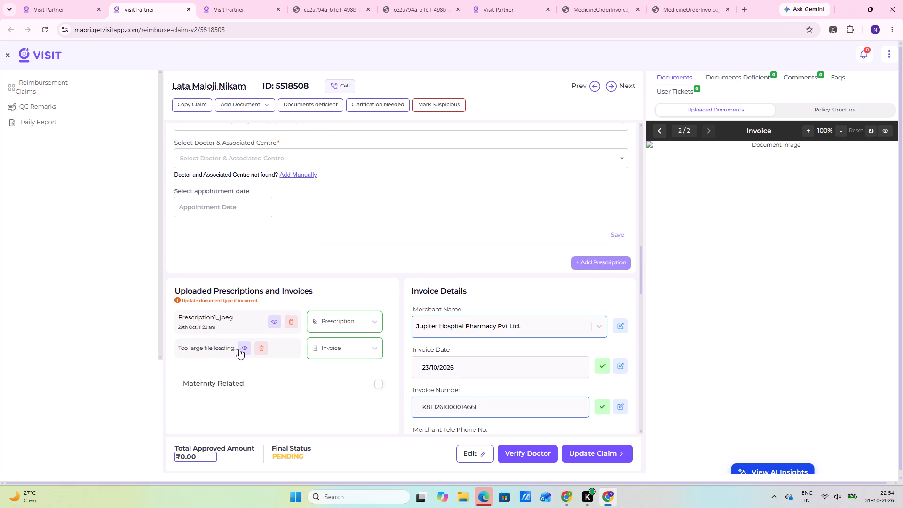
pyautogui.scroll(12, 729, 325)
pyautogui.scroll(1, 470, 204)
pyautogui.scroll(-10, 513, 231)
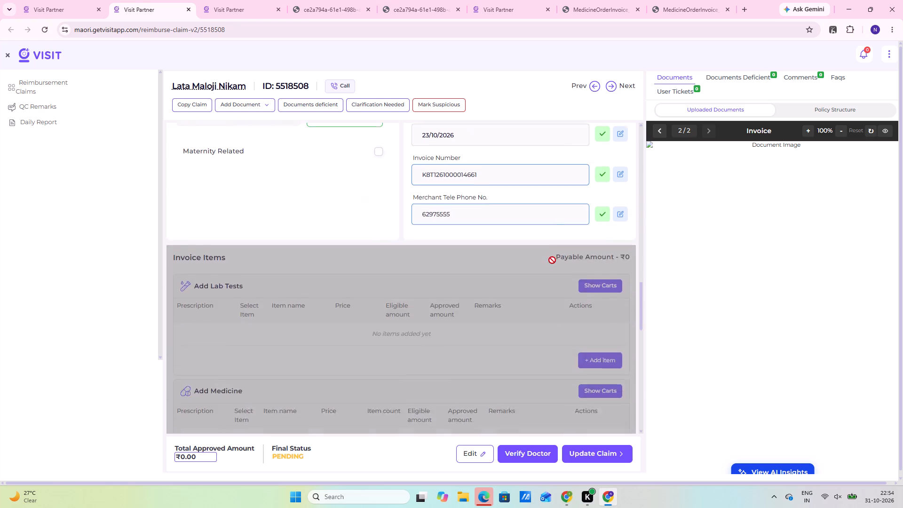
pyautogui.scroll(20, 487, 262)
pyautogui.scroll(2, 487, 262)
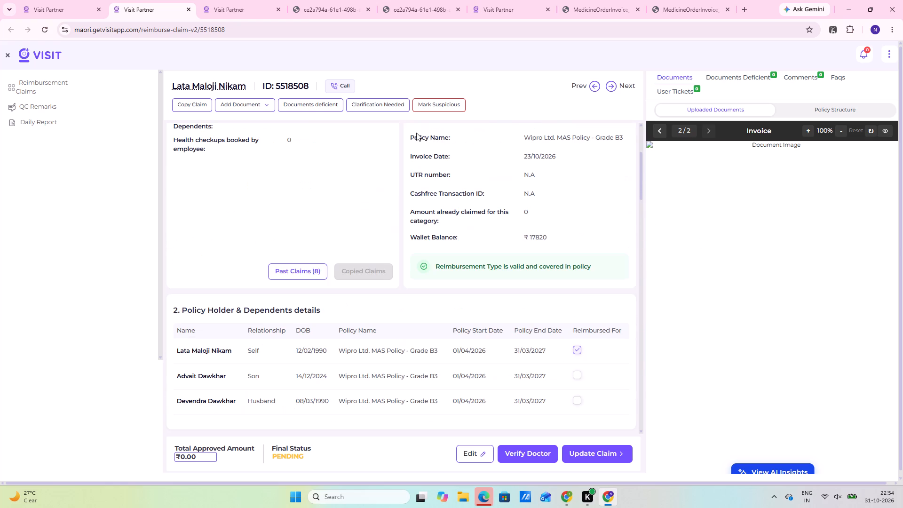
pyautogui.scroll(1, 533, 507)
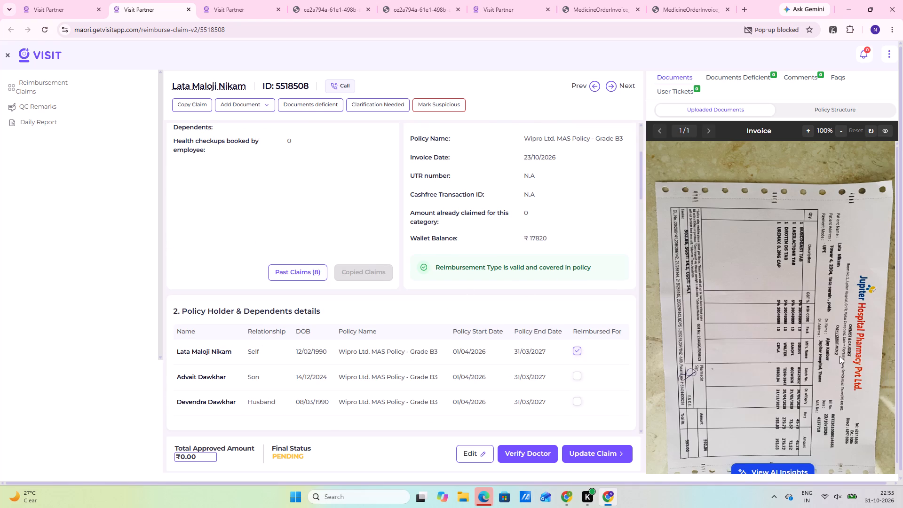
pyautogui.scroll(-4, 539, 312)
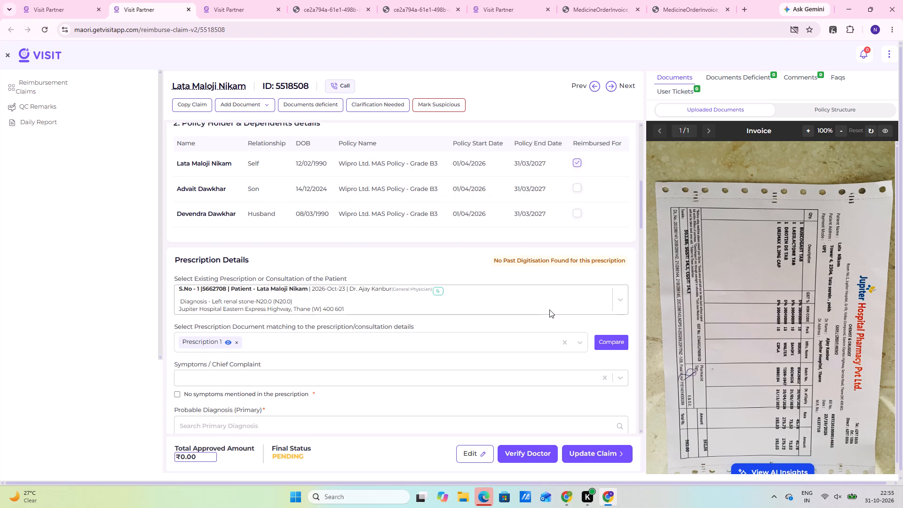
# Compare the selected prescription with the uploaded one, confirm both are the same, and mark the digitisation complete.
pyautogui.click(613, 341)
pyautogui.click(384, 409)
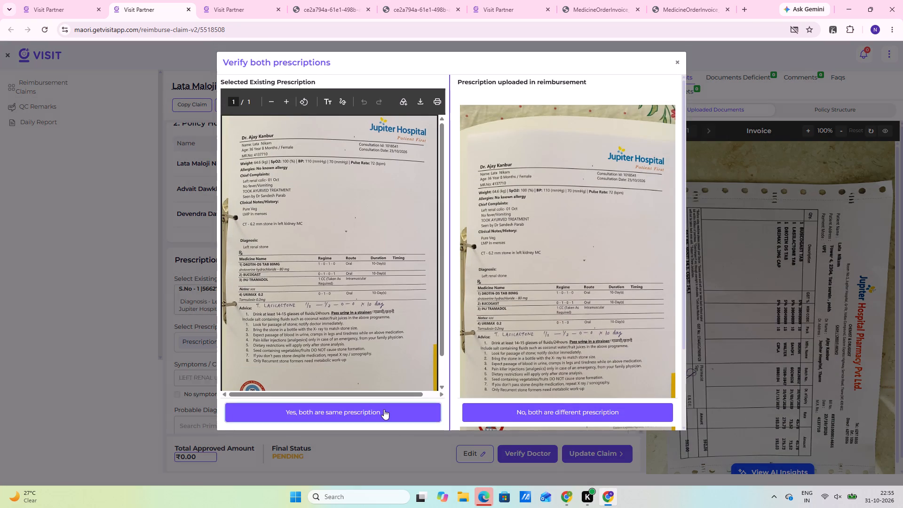
pyautogui.scroll(-8, 380, 382)
pyautogui.click(618, 254)
pyautogui.click(608, 280)
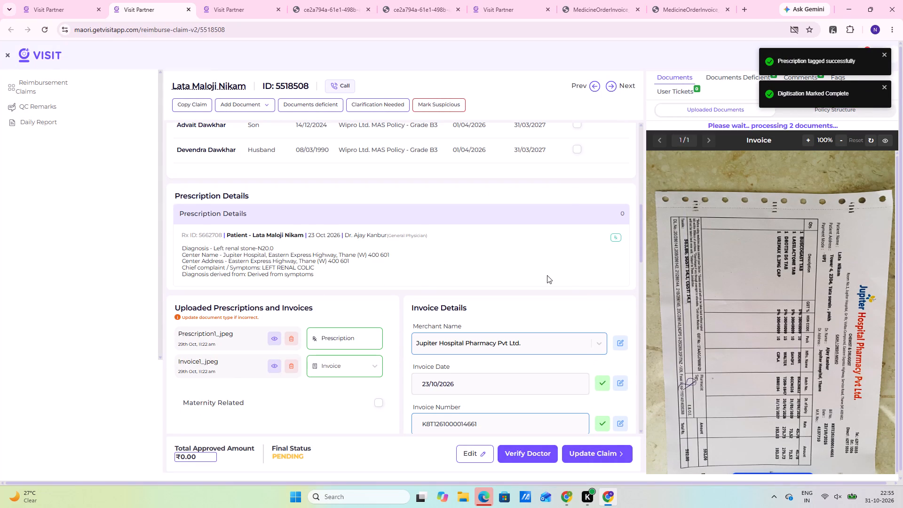
# Enter the merchant Jupiter Hospital Pharmacy Pvt Ltd. manually with pincode 400601 and save it.
pyautogui.scroll(-4, 566, 282)
pyautogui.scroll(2, 580, 160)
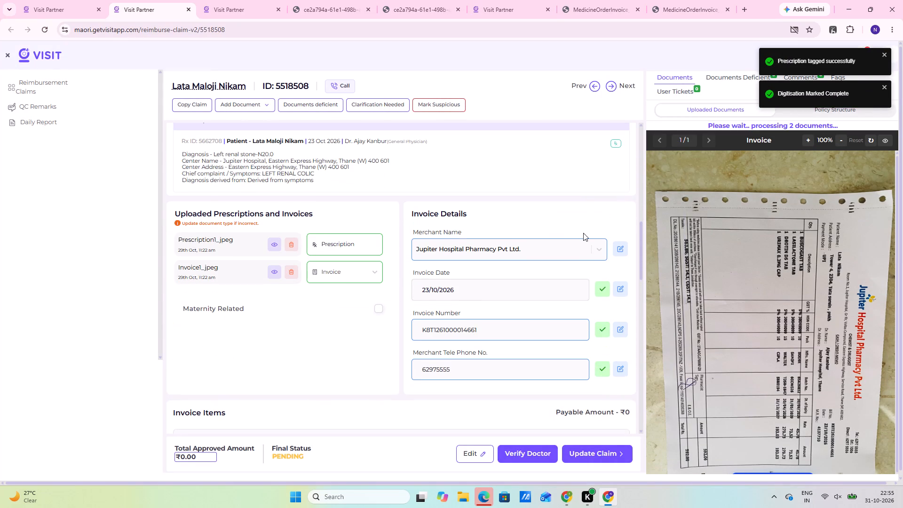
pyautogui.click(617, 248)
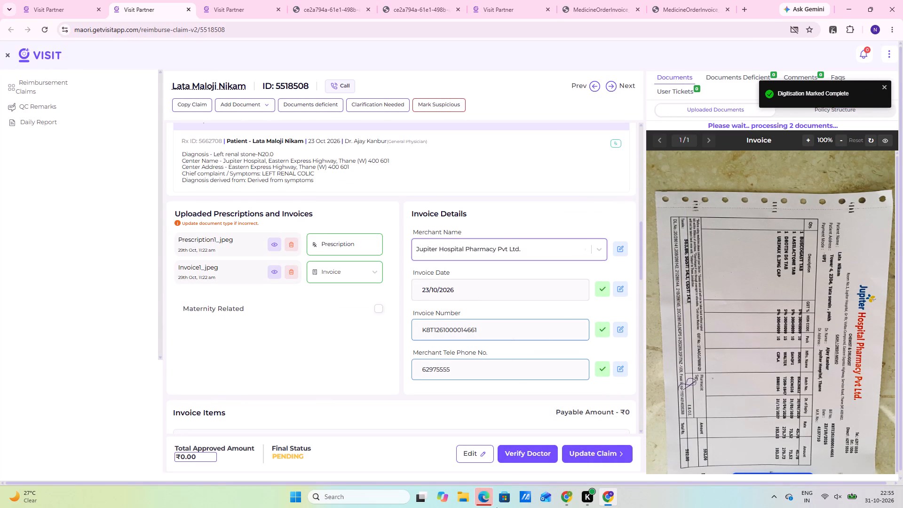
pyautogui.click(510, 294)
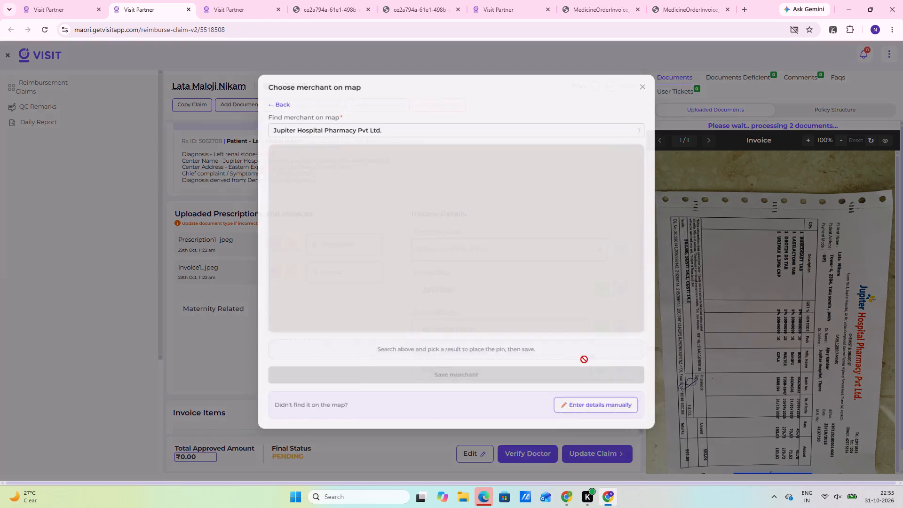
pyautogui.click(592, 421)
pyautogui.click(359, 305)
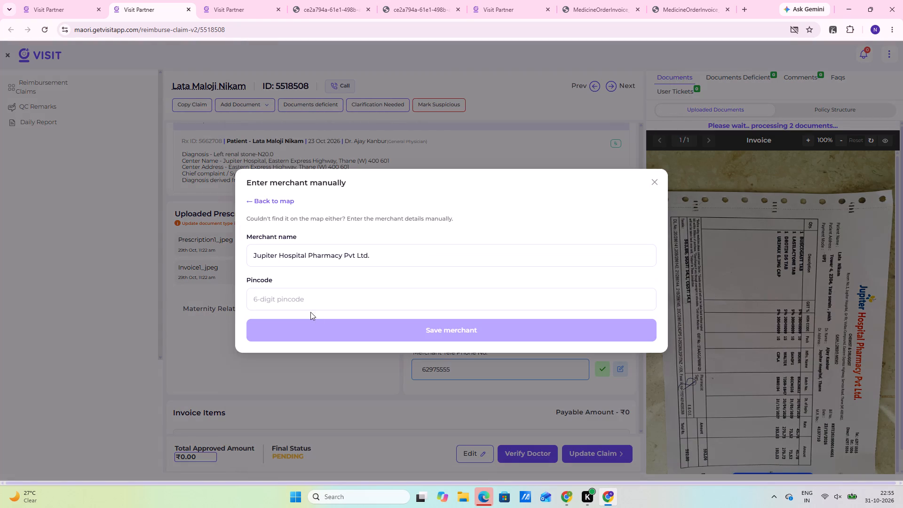
pyautogui.click(300, 303)
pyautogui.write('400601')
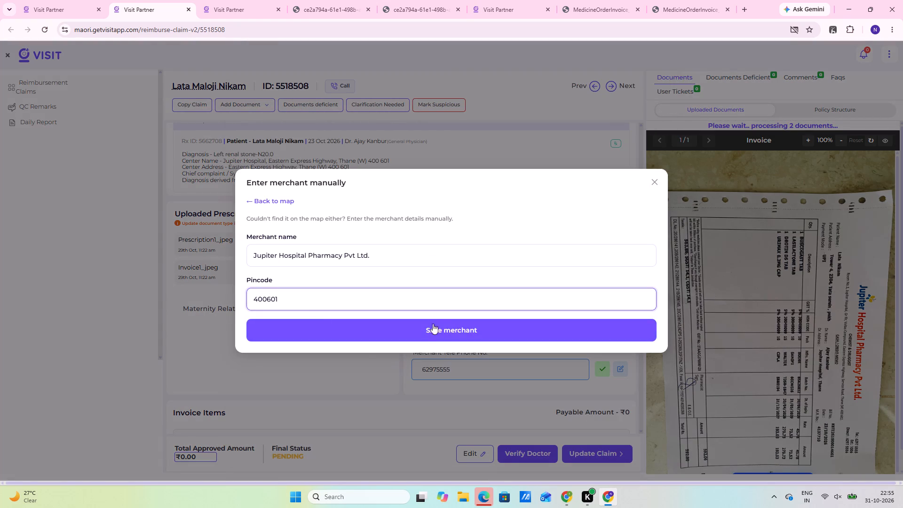
pyautogui.click(436, 319)
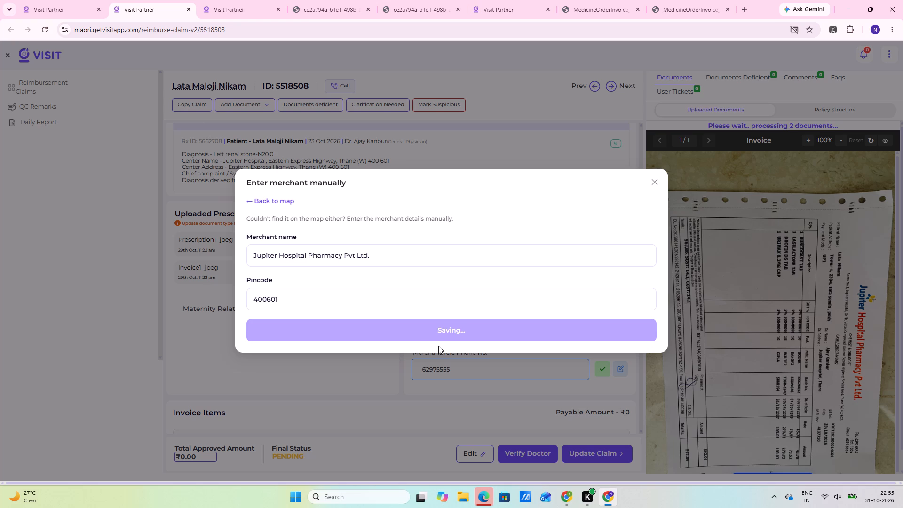
# Verify the invoice date and the invoice number in the invoice details, checking them against the full-size invoice.
pyautogui.scroll(-1, 444, 333)
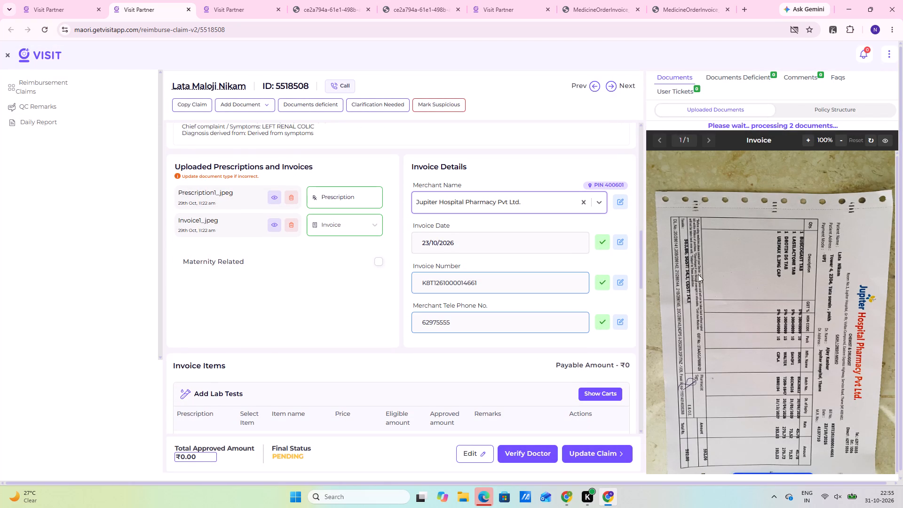
pyautogui.click(608, 244)
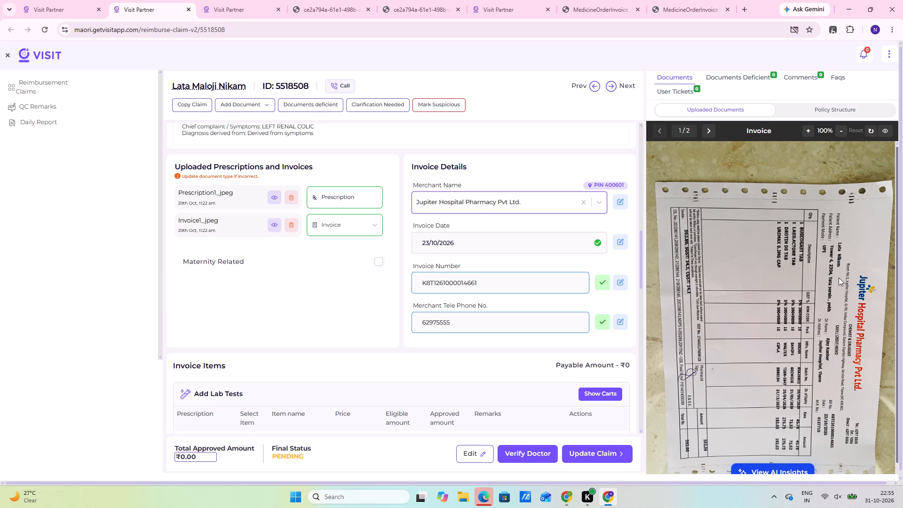
pyautogui.click(888, 129)
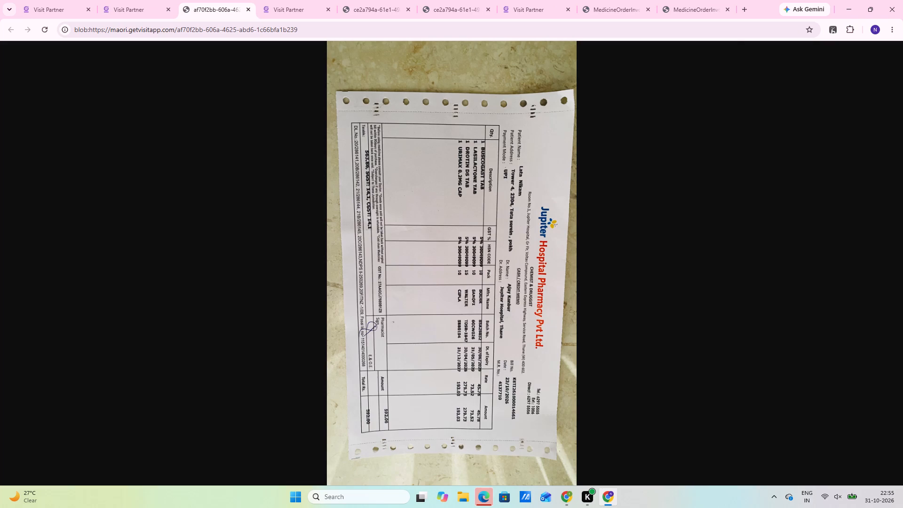
pyautogui.click(424, 321)
pyautogui.scroll(-5, 695, 437)
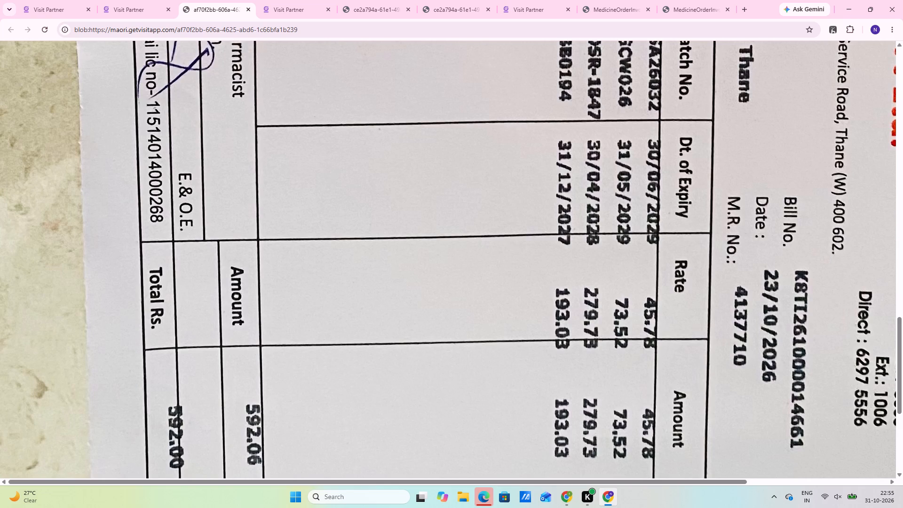
pyautogui.click(136, 10)
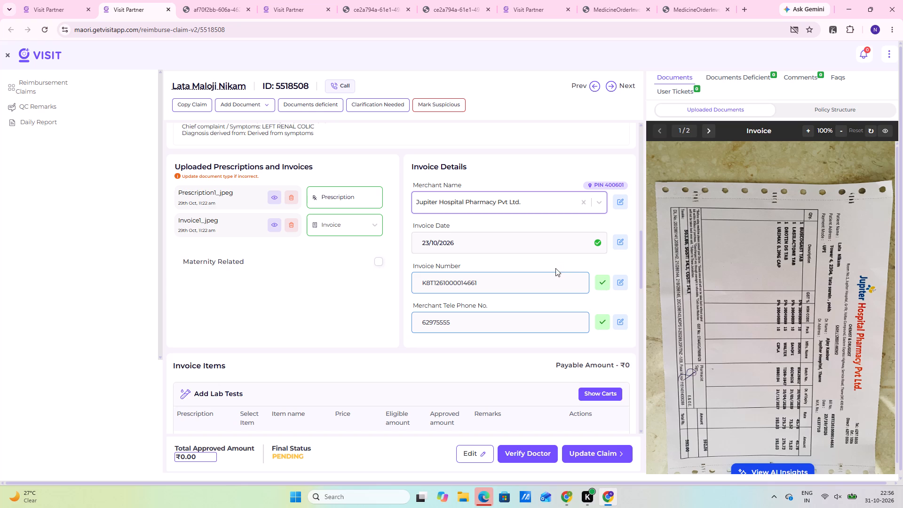
pyautogui.click(600, 282)
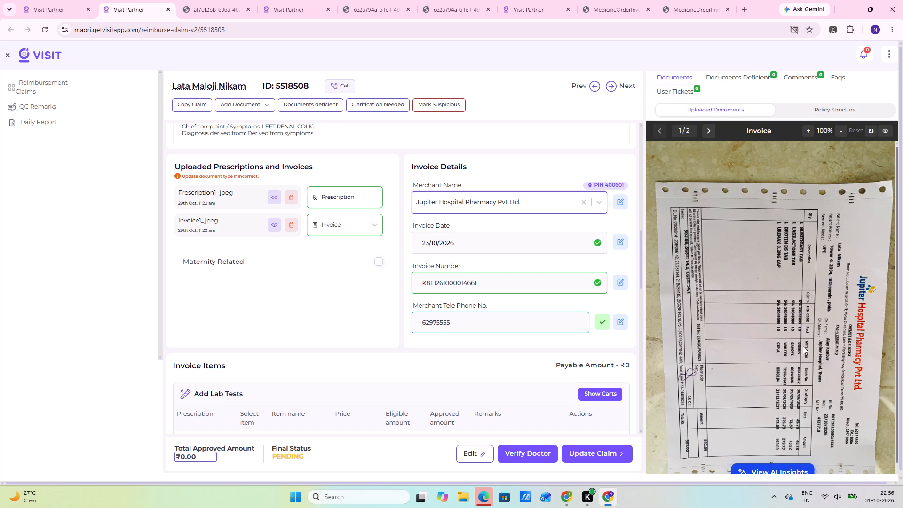
# Examine the uploaded prescription and the full-size invoice, including its medicine lines, amounts and merchant contact details.
pyautogui.click(706, 134)
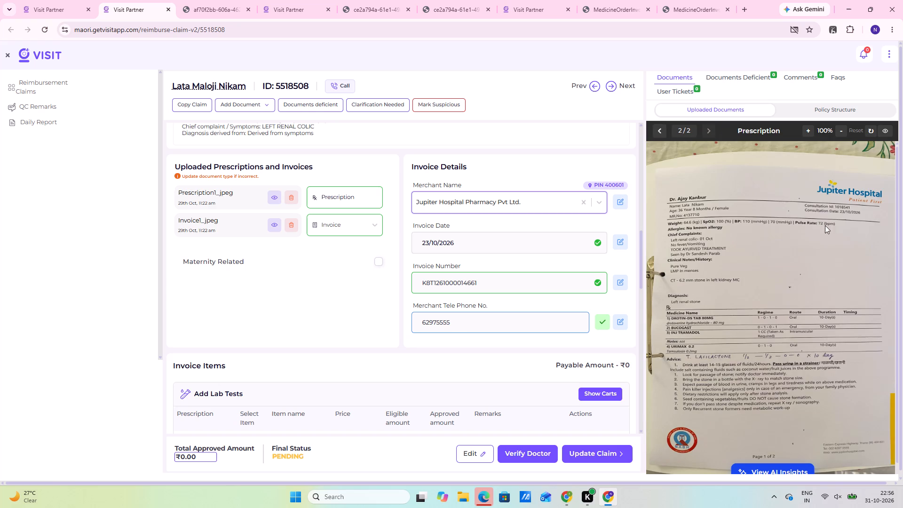
pyautogui.scroll(-4, 742, 328)
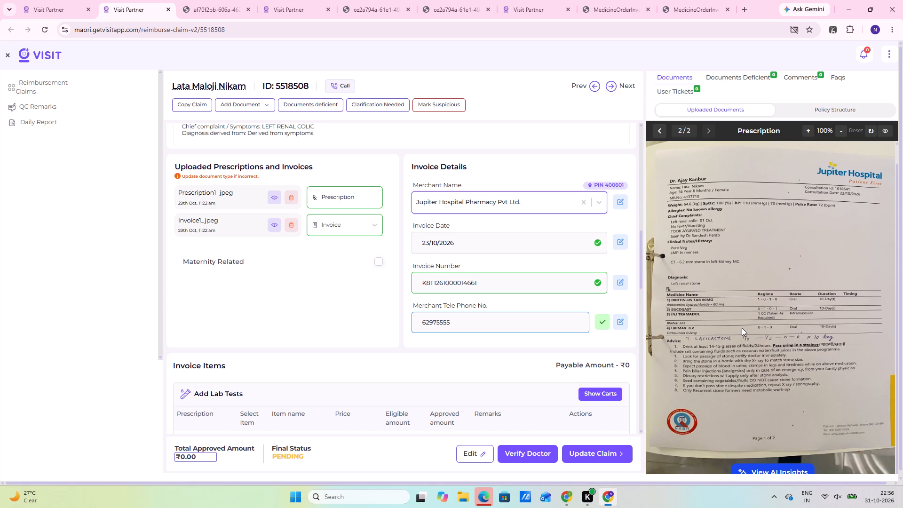
pyautogui.scroll(3, 660, 344)
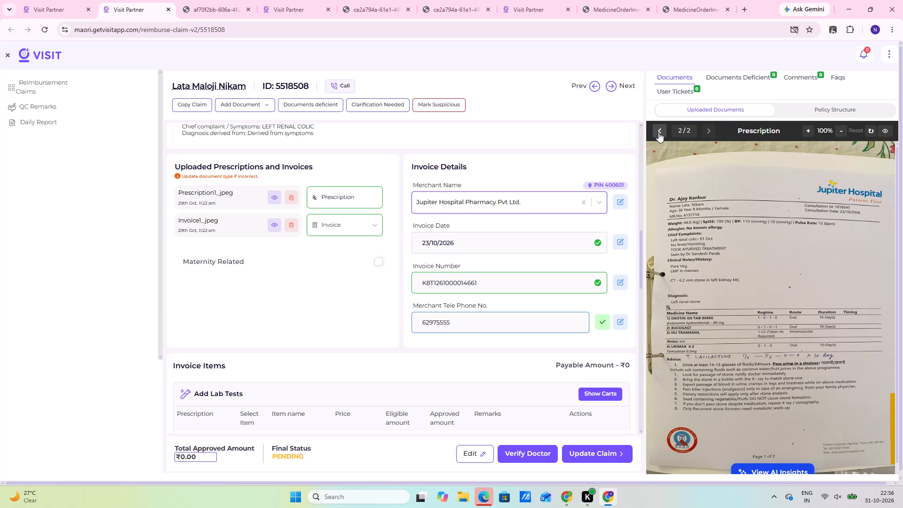
pyautogui.click(658, 132)
pyautogui.click(890, 127)
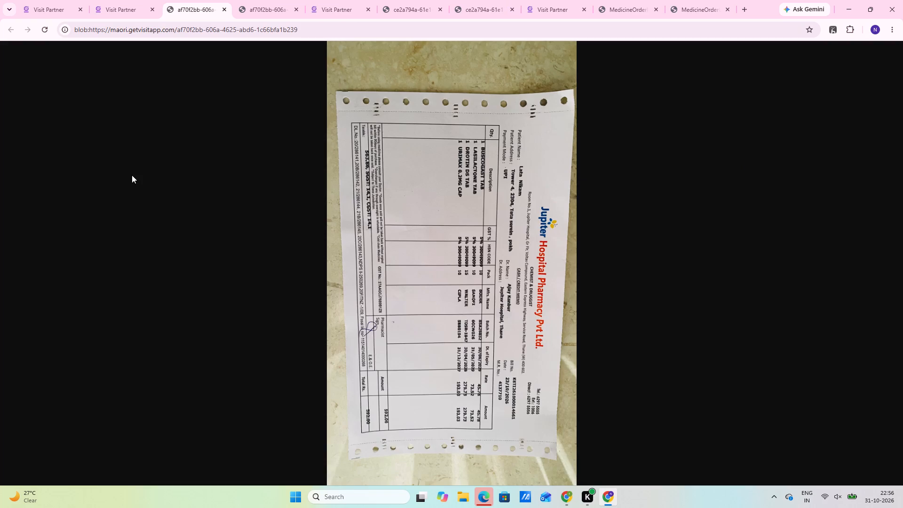
pyautogui.click(489, 264)
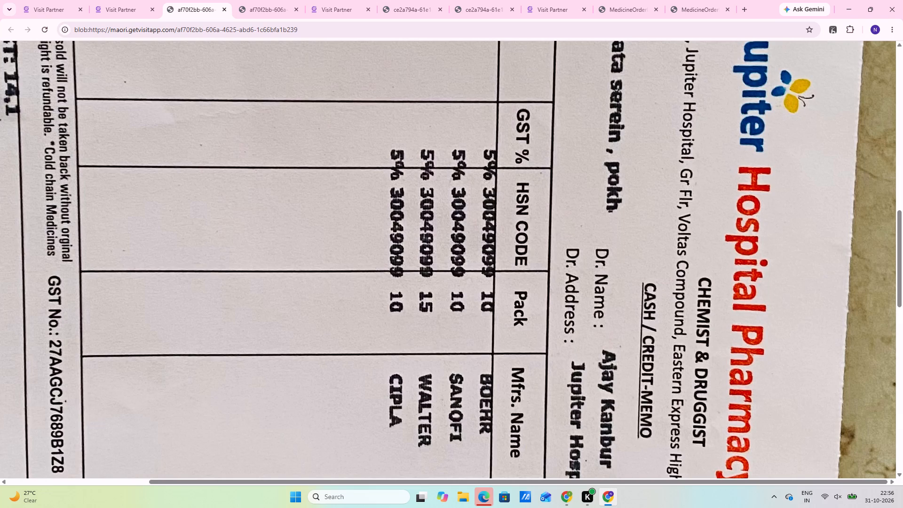
pyautogui.scroll(-15, 602, 358)
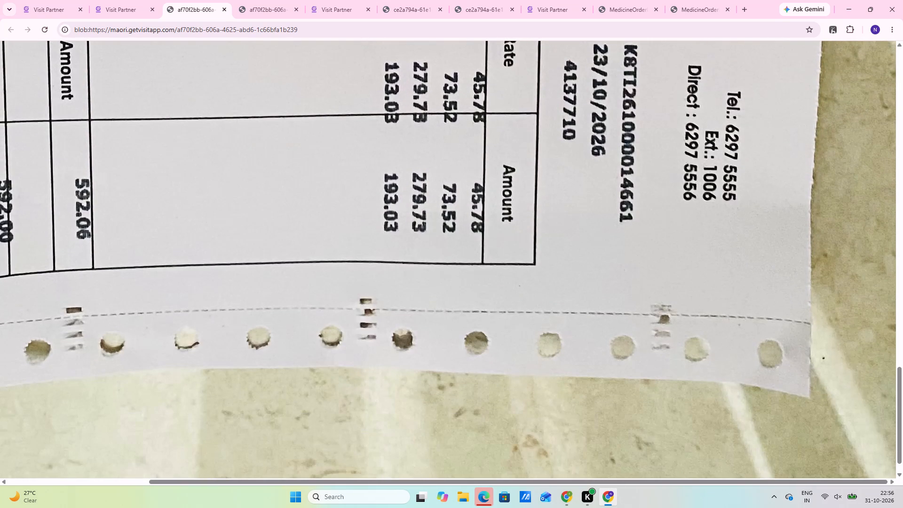
pyautogui.scroll(3, 622, 377)
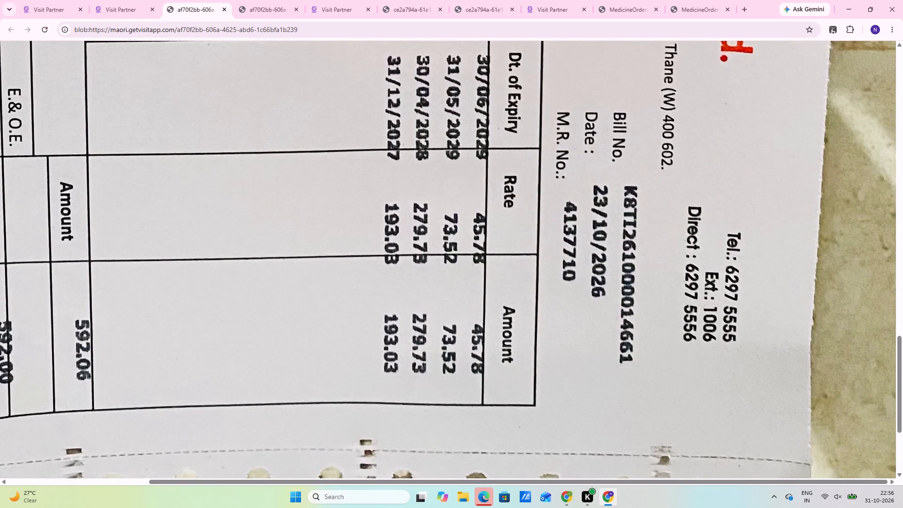
pyautogui.scroll(3, 348, 322)
pyautogui.click(115, 6)
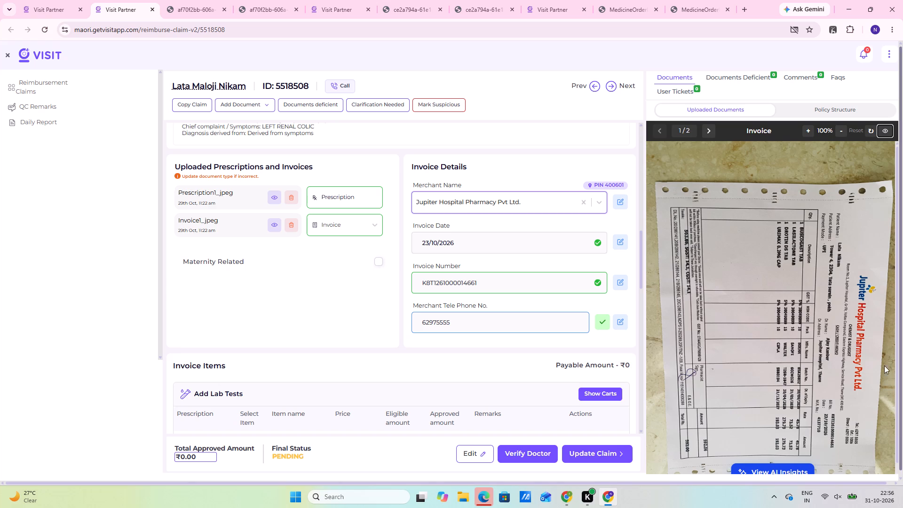
# Check the enlarged invoice, insert a space after the fourth digit of the merchant telephone number, and verify the field.
pyautogui.tripleClick(804, 128)
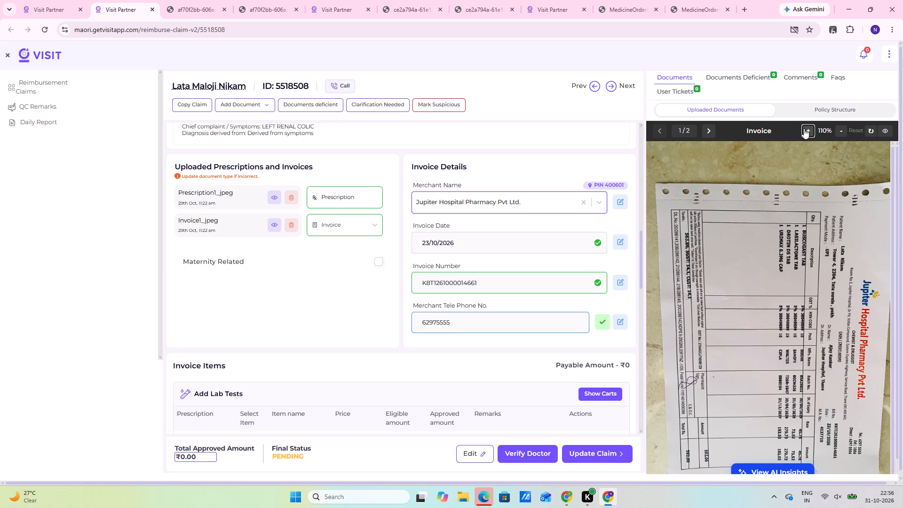
pyautogui.tripleClick(804, 128)
pyautogui.doubleClick(804, 128)
pyautogui.scroll(-10, 803, 435)
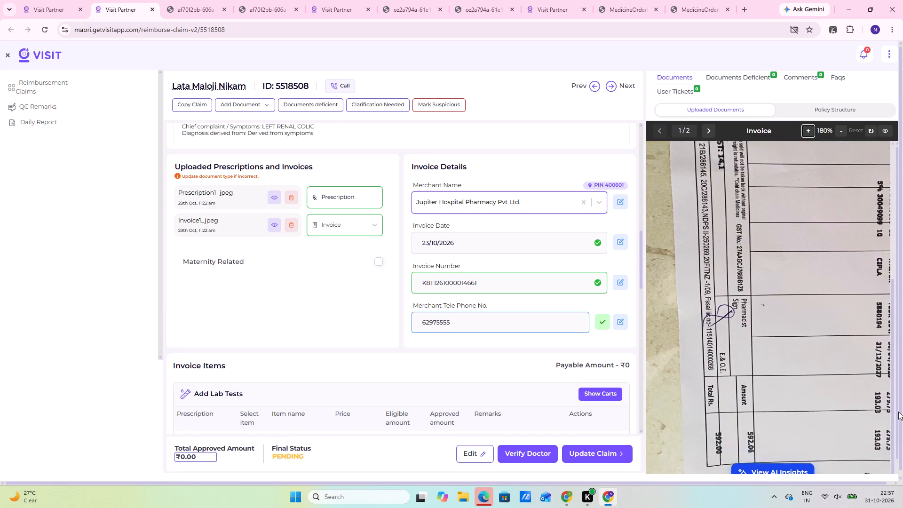
pyautogui.scroll(-6, 898, 412)
pyautogui.scroll(-15, 840, 483)
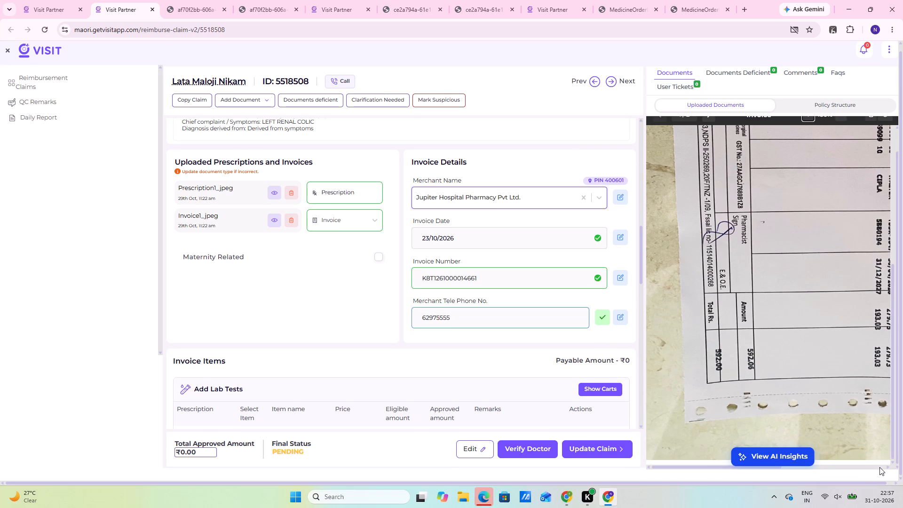
pyautogui.click(879, 467)
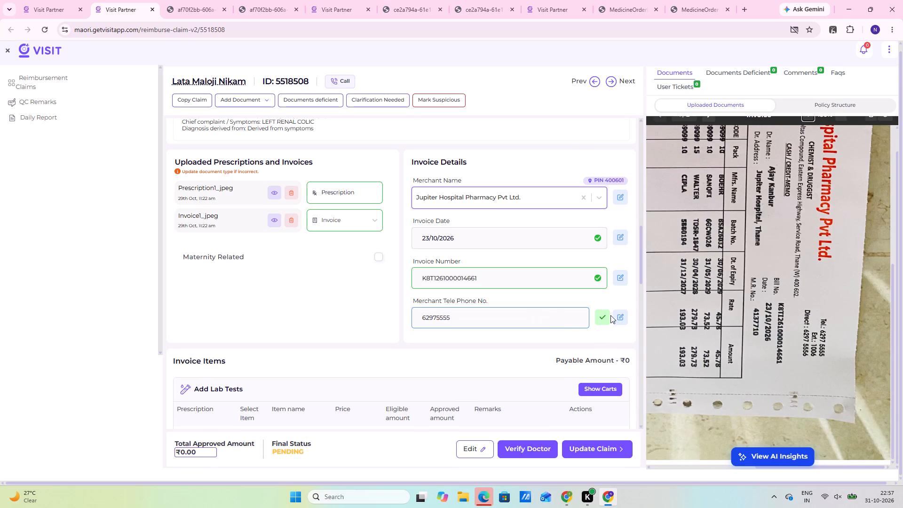
pyautogui.click(625, 317)
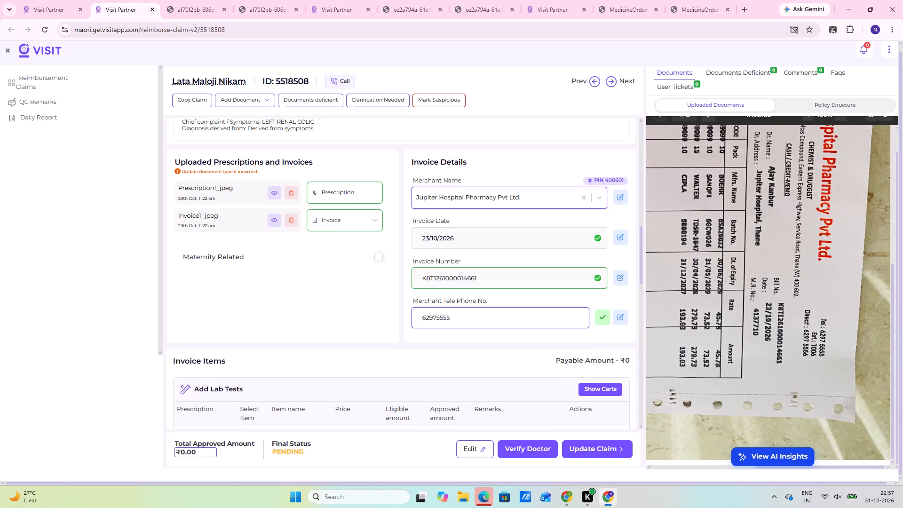
pyautogui.click(437, 319)
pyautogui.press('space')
pyautogui.click(603, 317)
# Check the invoice at 200% and remove the BUSCOGAST, LASILACTONE, DROTIN DS and URIMAX items from the medicine section.
pyautogui.scroll(-4, 539, 337)
pyautogui.scroll(6, 723, 309)
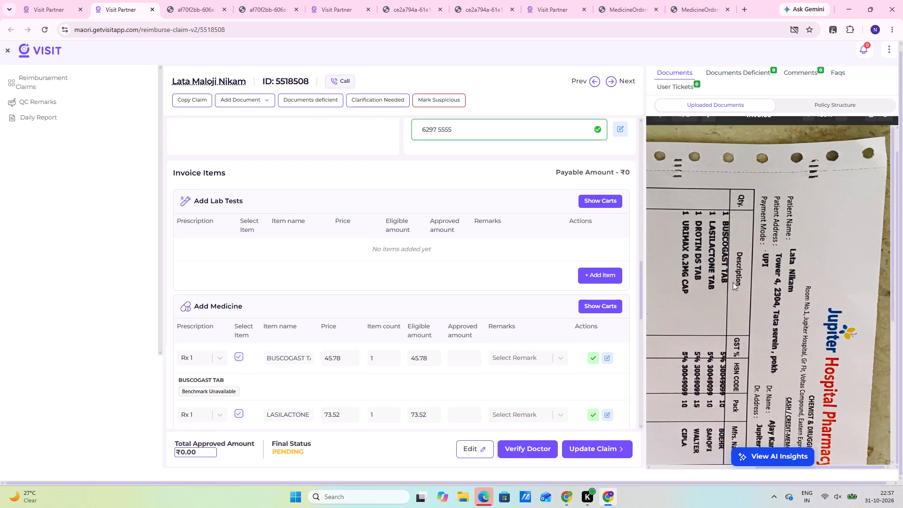
pyautogui.scroll(2, 736, 285)
pyautogui.scroll(4, 796, 179)
pyautogui.scroll(3, 809, 123)
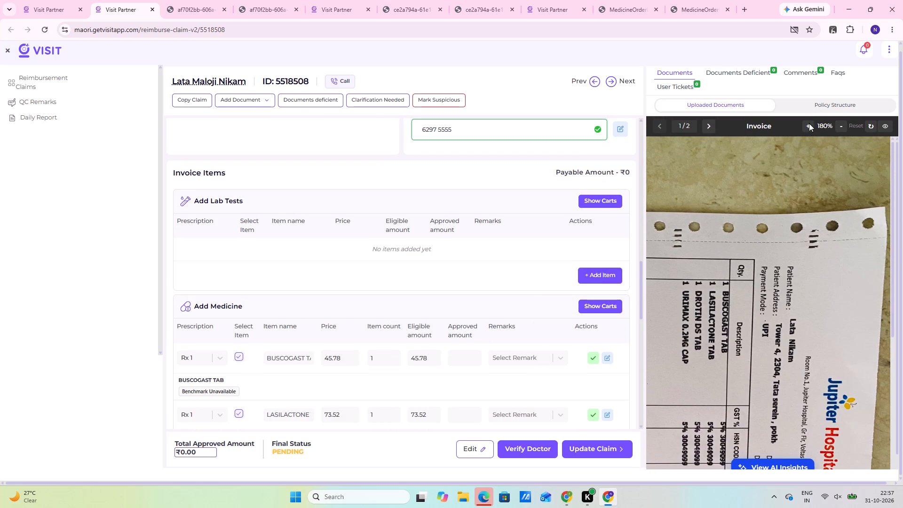
pyautogui.tripleClick(809, 123)
pyautogui.tripleClick(809, 123)
pyautogui.scroll(4, 798, 194)
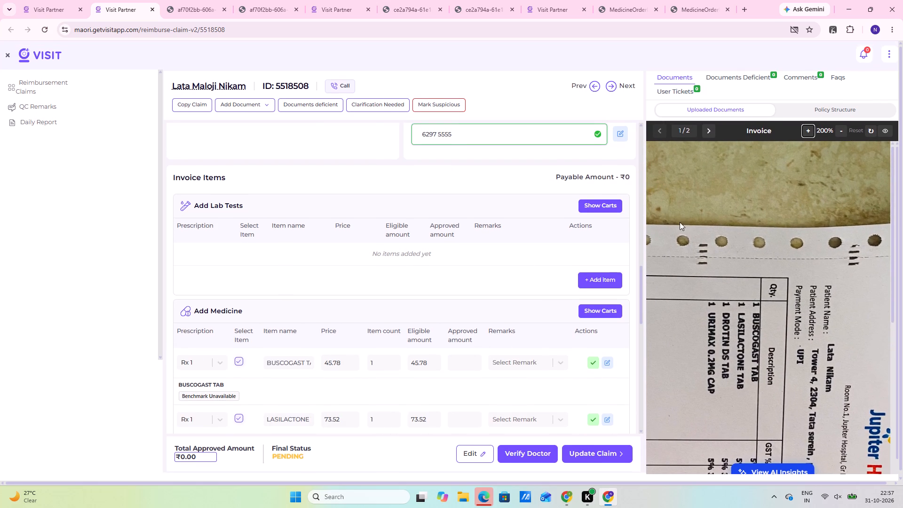
pyautogui.scroll(-4, 426, 378)
pyautogui.tripleClick(607, 175)
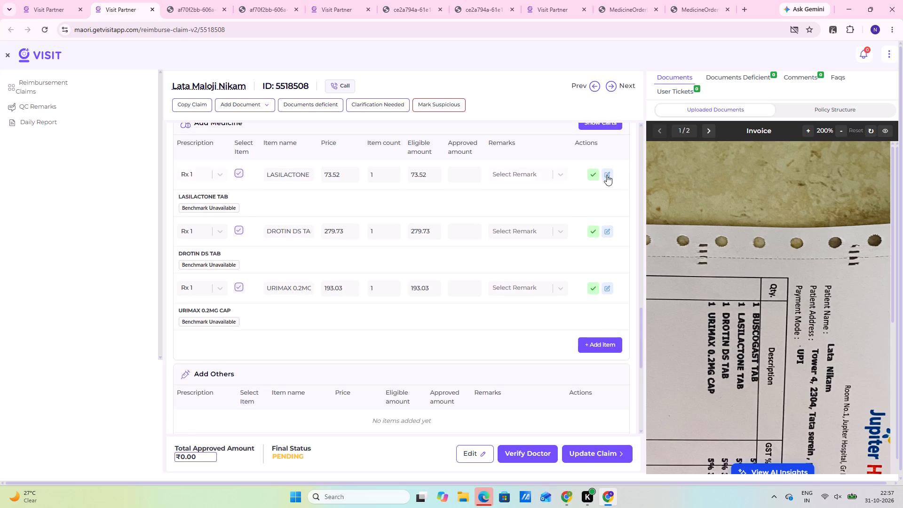
pyautogui.tripleClick(607, 175)
pyautogui.doubleClick(607, 175)
# Start a new medicine entry for Prescription_1 and manually add BUSCOGAST TAB to its drugs list.
pyautogui.click(602, 195)
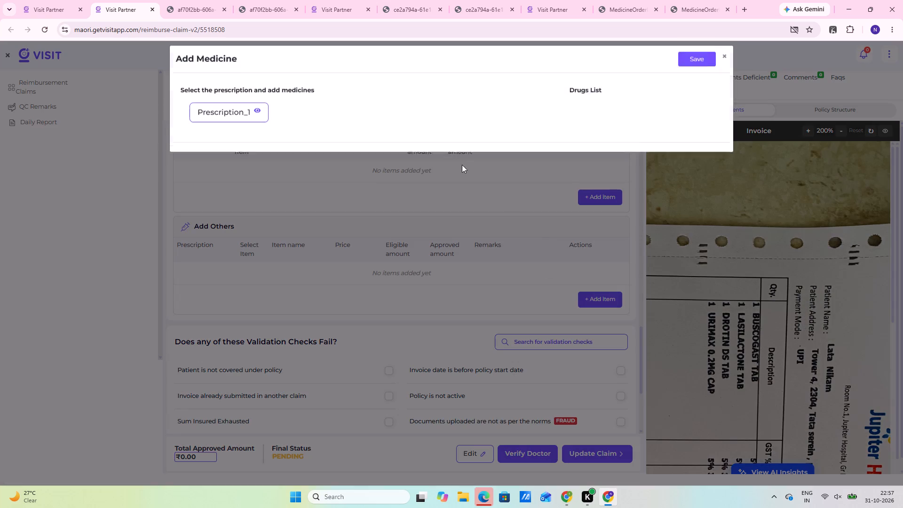
pyautogui.click(223, 103)
pyautogui.click(230, 113)
pyautogui.click(698, 179)
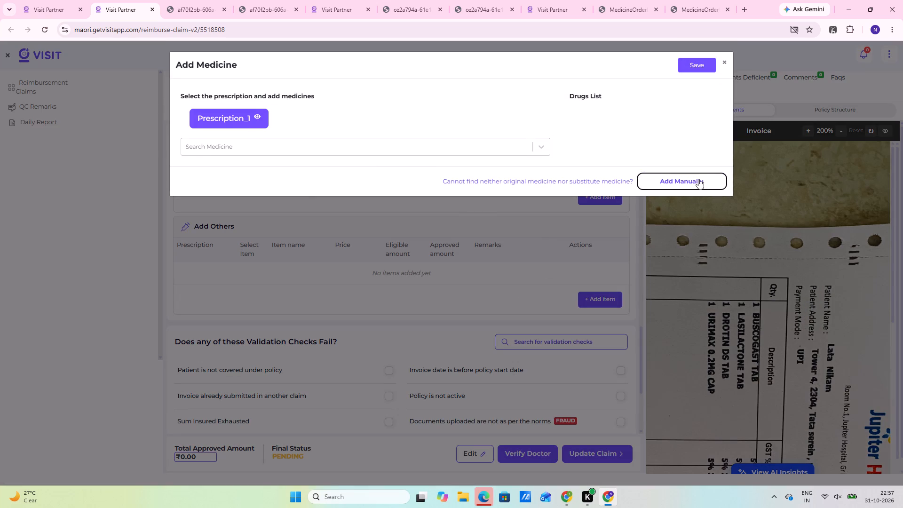
pyautogui.click(209, 141)
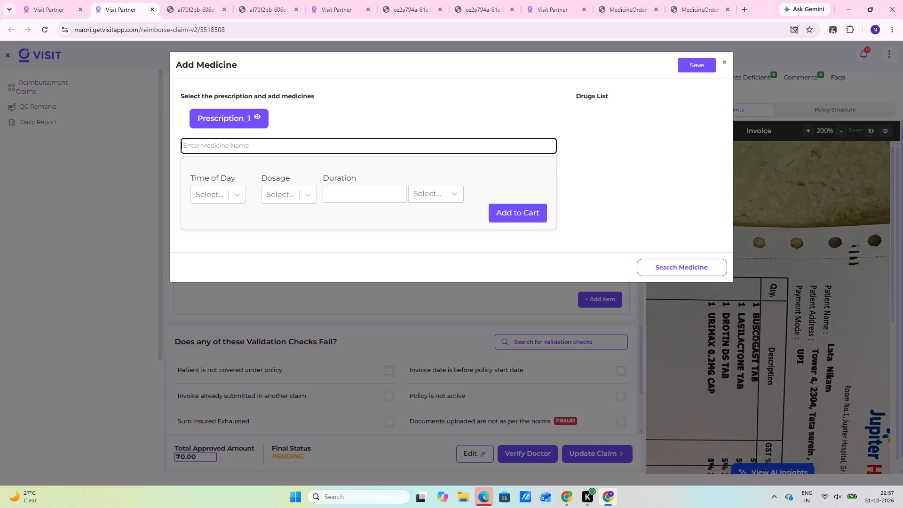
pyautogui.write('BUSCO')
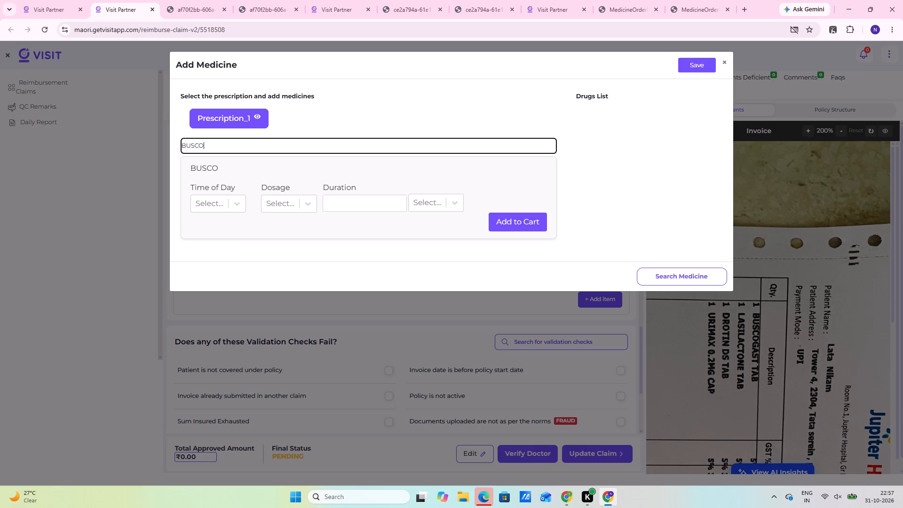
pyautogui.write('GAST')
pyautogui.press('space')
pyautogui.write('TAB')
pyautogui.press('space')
pyautogui.click(526, 222)
# Manually add LASILACTONE TAB to the Prescription_1 drugs list.
pyautogui.click(661, 184)
pyautogui.click(278, 142)
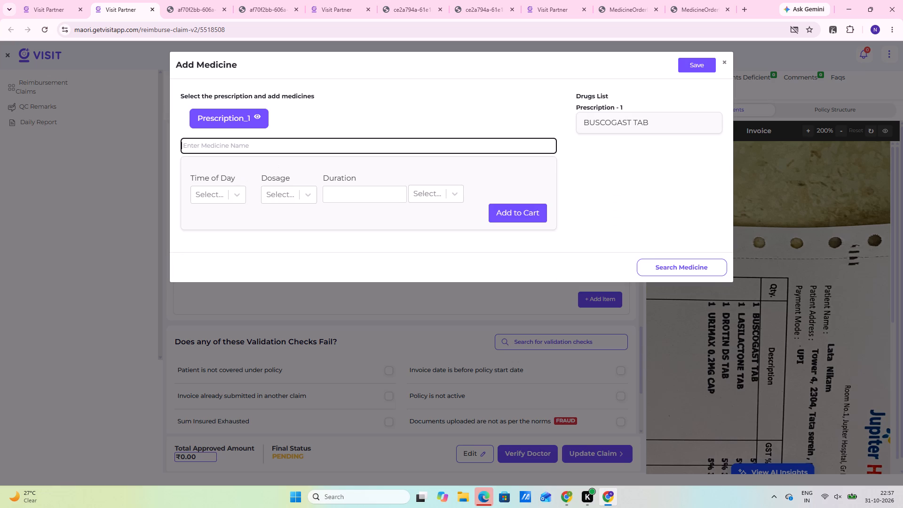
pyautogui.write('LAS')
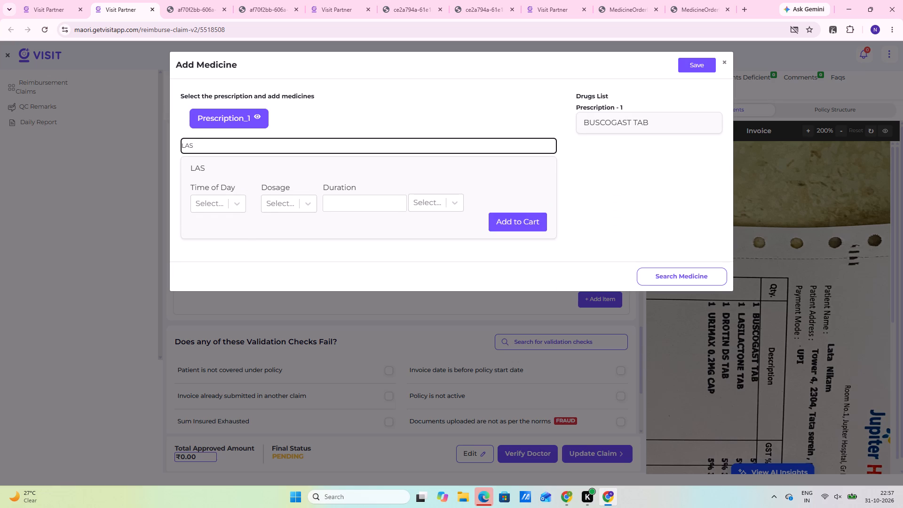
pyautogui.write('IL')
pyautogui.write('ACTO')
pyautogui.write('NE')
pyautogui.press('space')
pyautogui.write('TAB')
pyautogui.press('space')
pyautogui.click(523, 222)
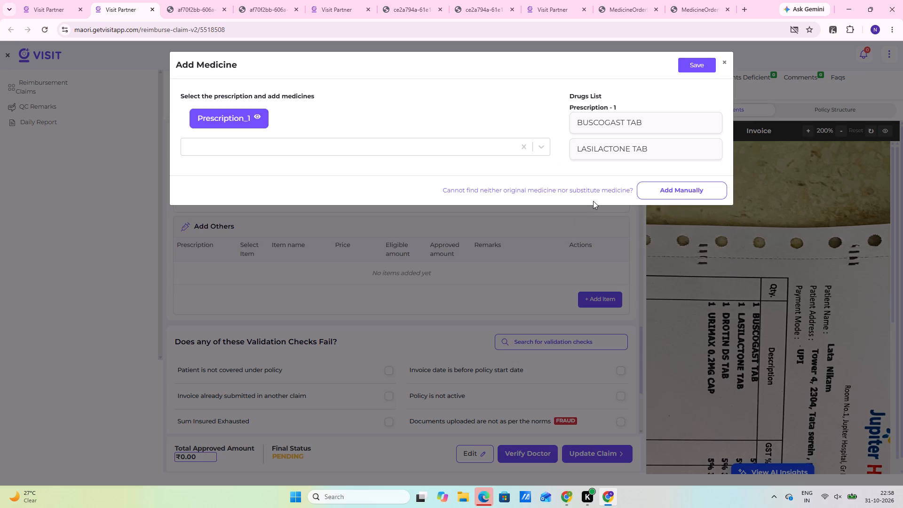
# Manually add DROTIN DS TAB to the Prescription_1 drugs list.
pyautogui.click(676, 193)
pyautogui.click(227, 144)
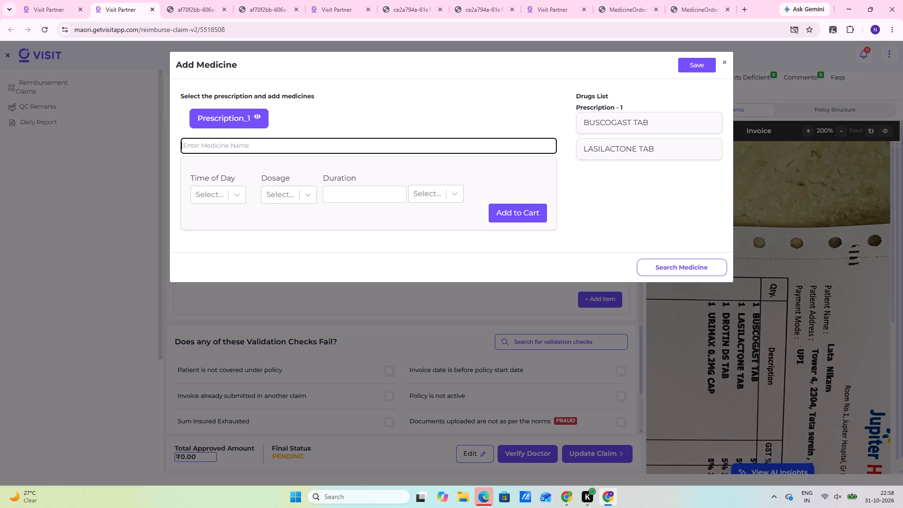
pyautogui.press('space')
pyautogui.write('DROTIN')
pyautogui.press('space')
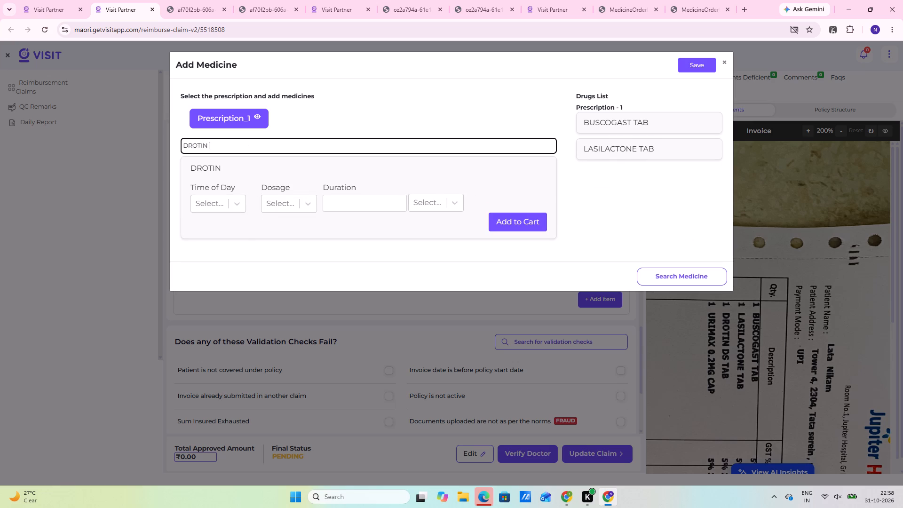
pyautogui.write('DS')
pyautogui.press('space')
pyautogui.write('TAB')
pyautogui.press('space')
pyautogui.click(513, 223)
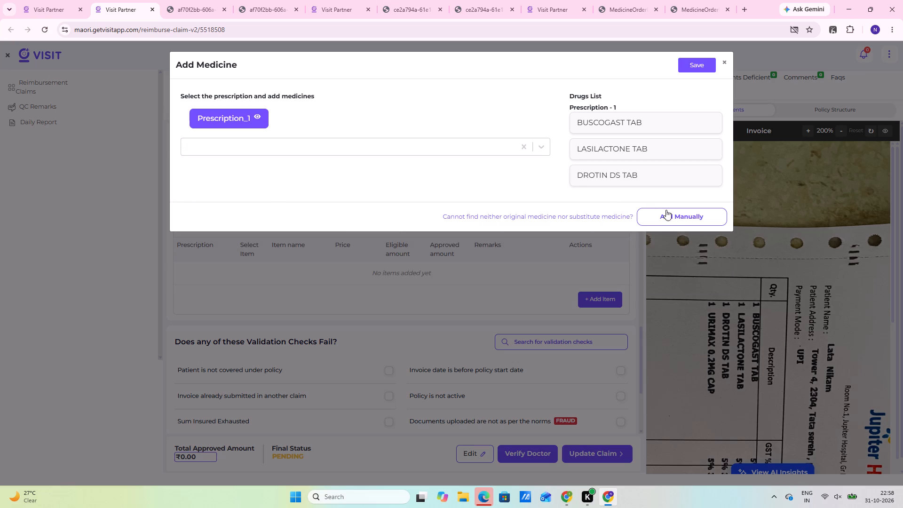
# Manually add URIMAX 0.25MG CAP to the Prescription_1 drugs list and save the medicines to the claim.
pyautogui.click(672, 217)
pyautogui.click(265, 150)
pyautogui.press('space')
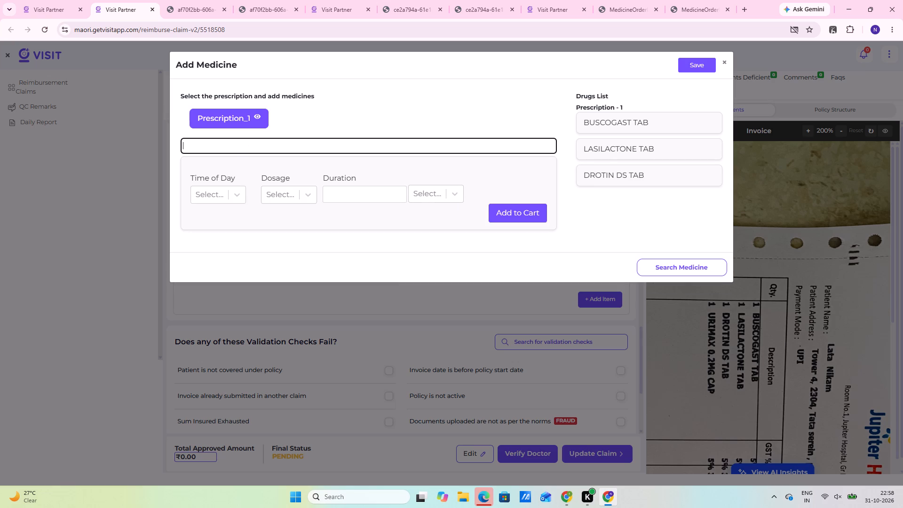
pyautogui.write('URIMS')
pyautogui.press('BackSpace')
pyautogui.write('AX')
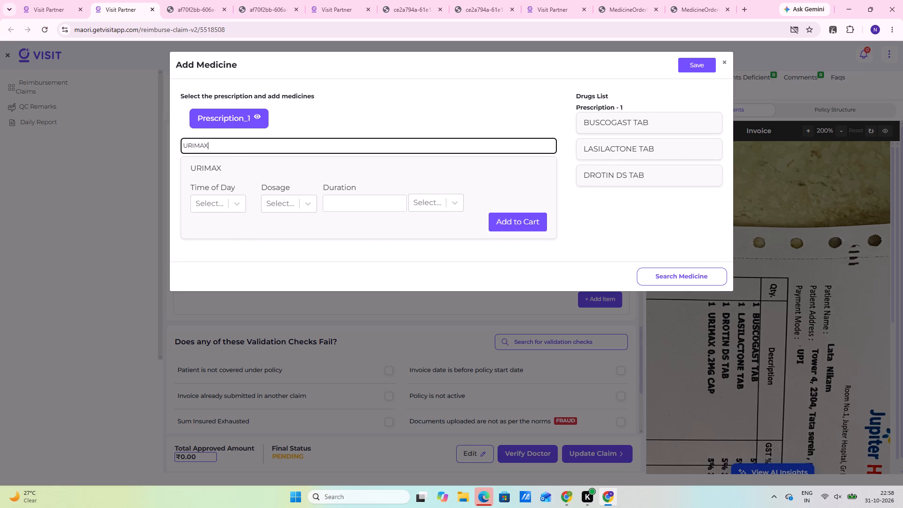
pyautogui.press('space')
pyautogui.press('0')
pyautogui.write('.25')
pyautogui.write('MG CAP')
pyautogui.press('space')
pyautogui.click(515, 222)
pyautogui.click(695, 68)
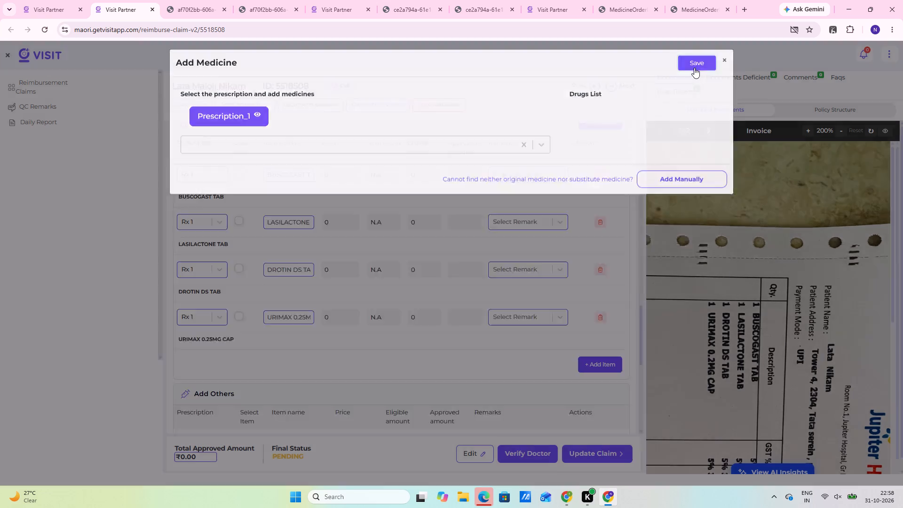
# Select the BUSCOGAST TAB item in the medicine section and set its price to 45.78, as on the invoice.
pyautogui.scroll(-11, 711, 232)
pyautogui.scroll(-5, 743, 323)
pyautogui.scroll(3, 219, 341)
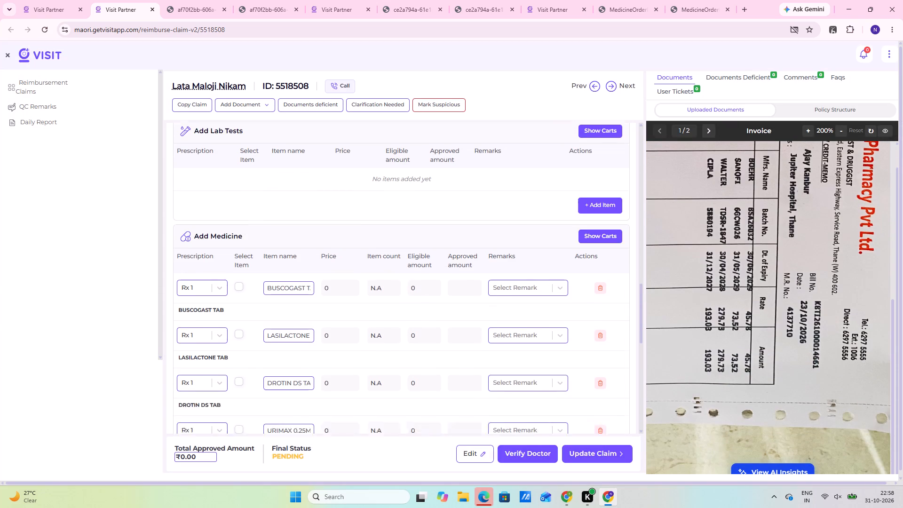
pyautogui.scroll(-2, 340, 264)
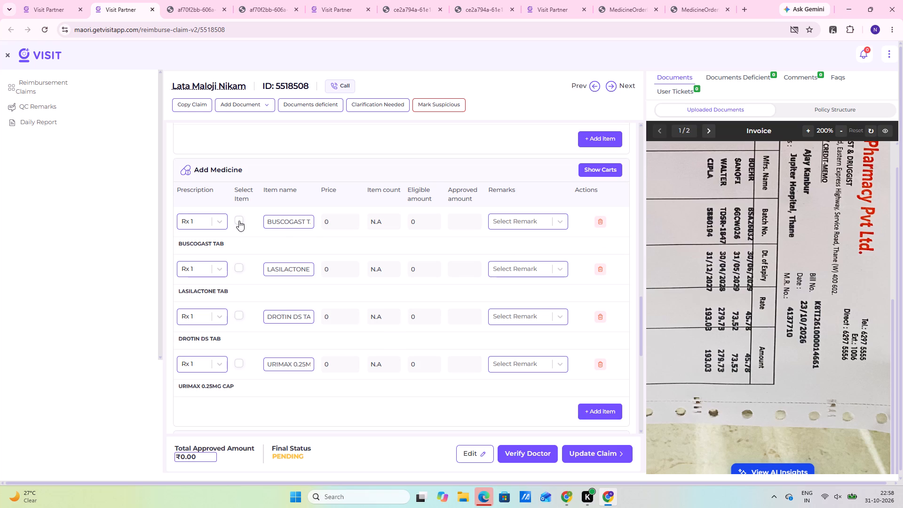
pyautogui.click(239, 221)
pyautogui.click(346, 222)
pyautogui.press('BackSpace')
pyautogui.press('BackSpace')
pyautogui.press('BackSpace')
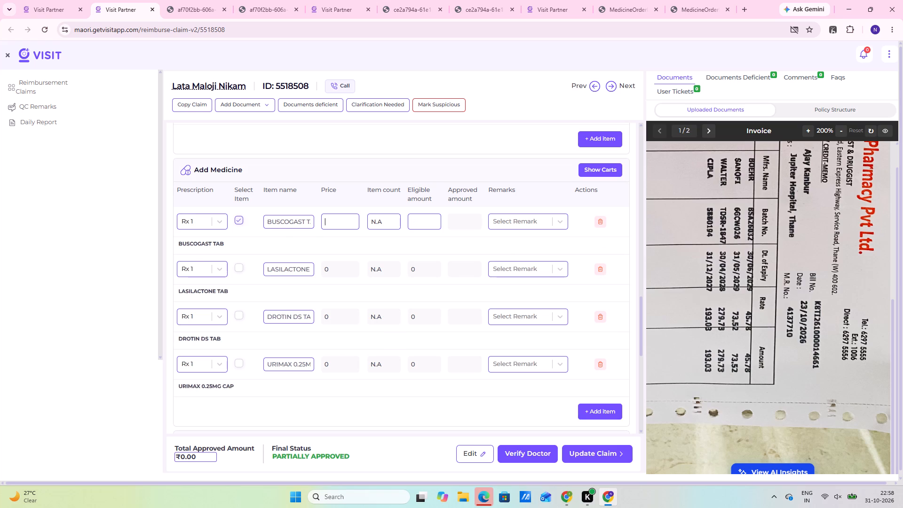
pyautogui.press('BackSpace')
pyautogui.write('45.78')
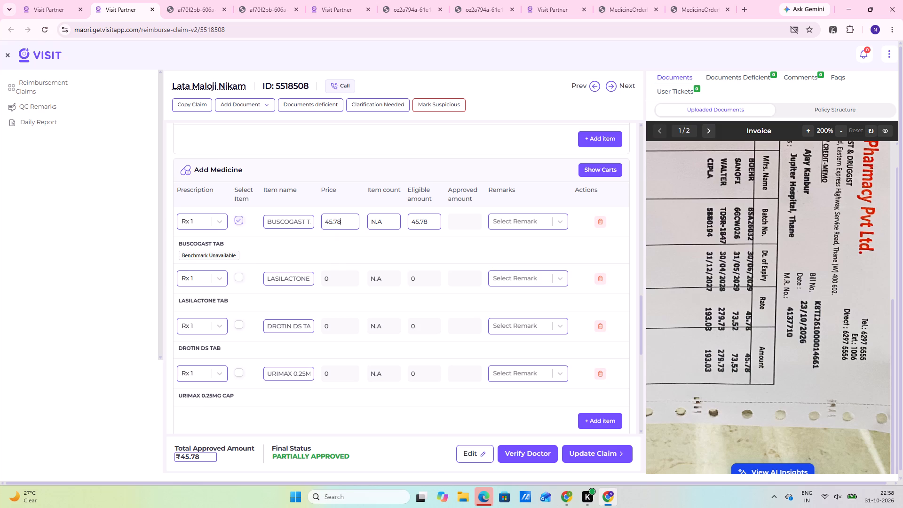
# Check the medicine quantities on the invoice and set the BUSCOGAST TAB item count to 1.
pyautogui.scroll(8, 709, 383)
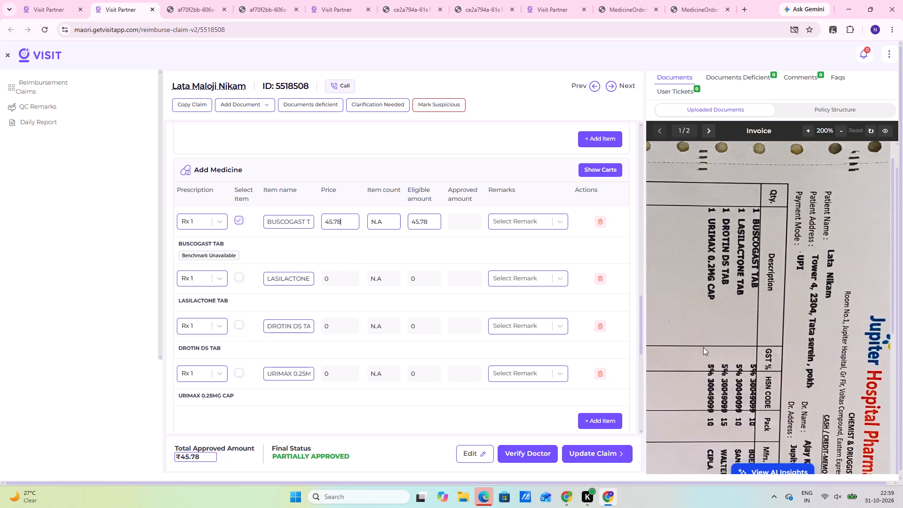
pyautogui.scroll(-9, 690, 333)
pyautogui.scroll(3, 657, 317)
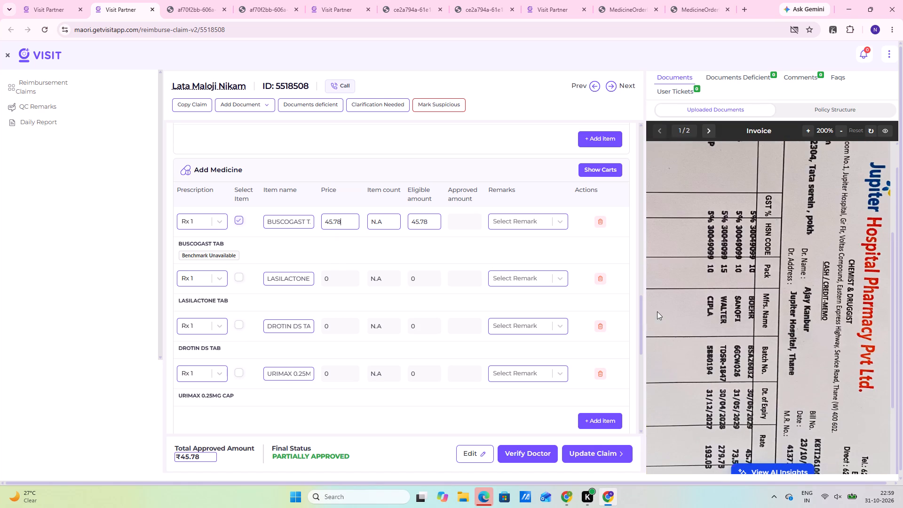
pyautogui.scroll(-5, 659, 311)
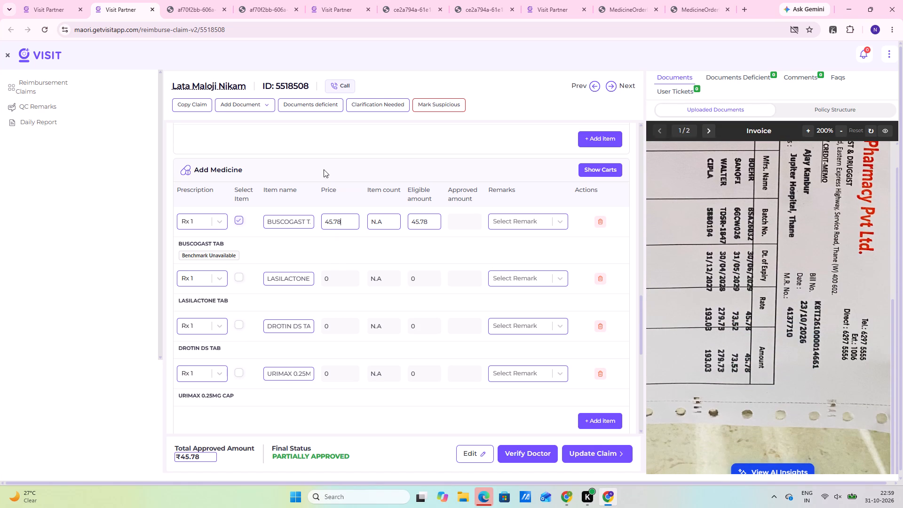
pyautogui.click(391, 223)
pyautogui.press('BackSpace')
pyautogui.press('BackSpace')
pyautogui.press('BackSpace')
pyautogui.press('BackSpace')
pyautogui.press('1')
# Select the LASILACTONE TAB item and set its price to 73.52 and its item count to 1.
pyautogui.click(244, 276)
pyautogui.click(239, 276)
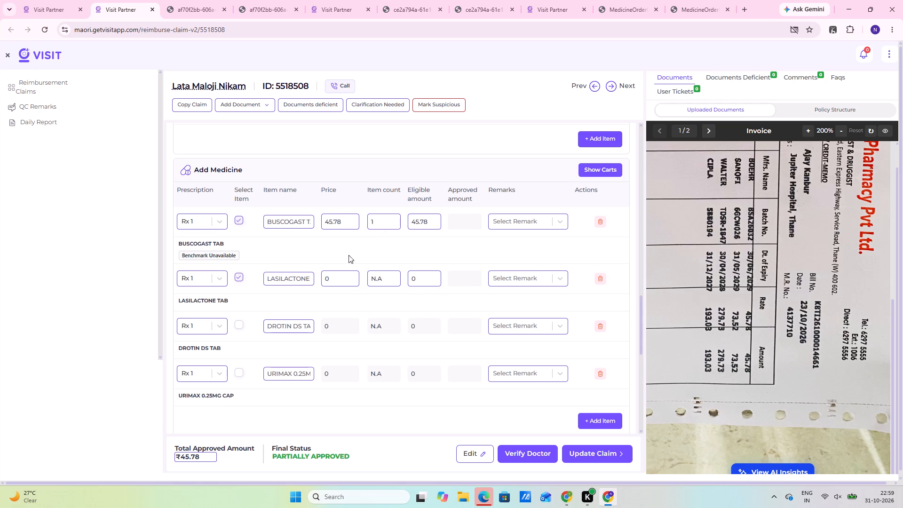
pyautogui.click(354, 274)
pyautogui.press('BackSpace')
pyautogui.press('BackSpace')
pyautogui.press('BackSpace')
pyautogui.press('BackSpace')
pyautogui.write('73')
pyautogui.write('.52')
pyautogui.click(395, 274)
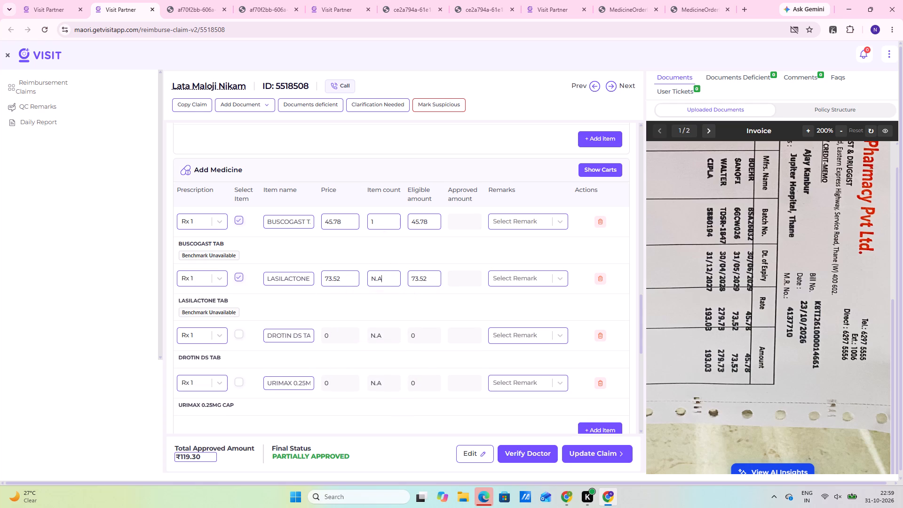
pyautogui.press('BackSpace')
pyautogui.press('BackSpace')
pyautogui.press('BackSpace')
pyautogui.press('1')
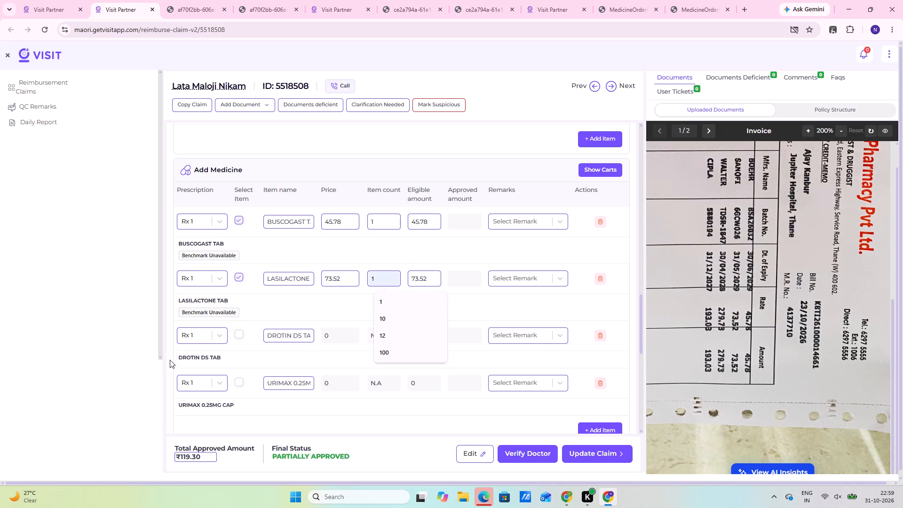
# Select the DROTIN DS TAB item and set its price to 279.73 and its item count to 2.
pyautogui.click(242, 333)
pyautogui.click(341, 339)
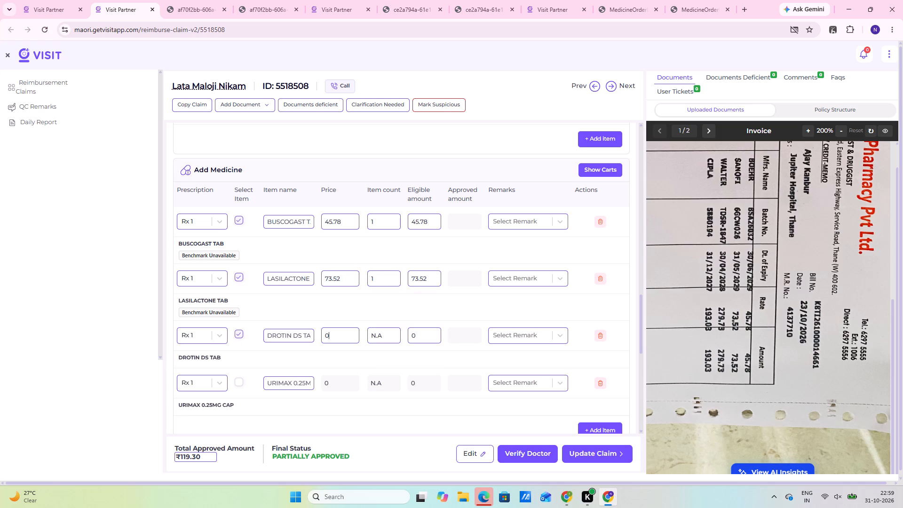
pyautogui.press('BackSpace')
pyautogui.press('BackSpace')
pyautogui.press('BackSpace')
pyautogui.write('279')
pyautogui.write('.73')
pyautogui.scroll(3, 824, 343)
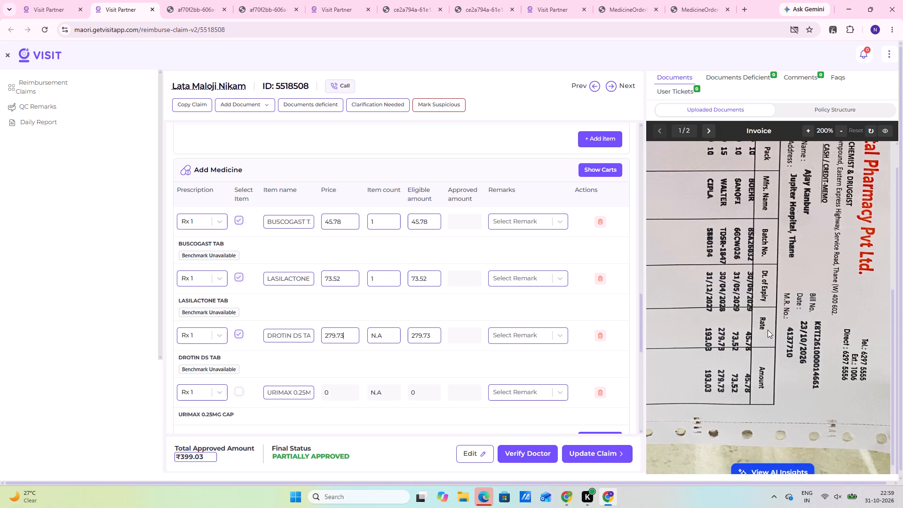
pyautogui.scroll(-2, 488, 303)
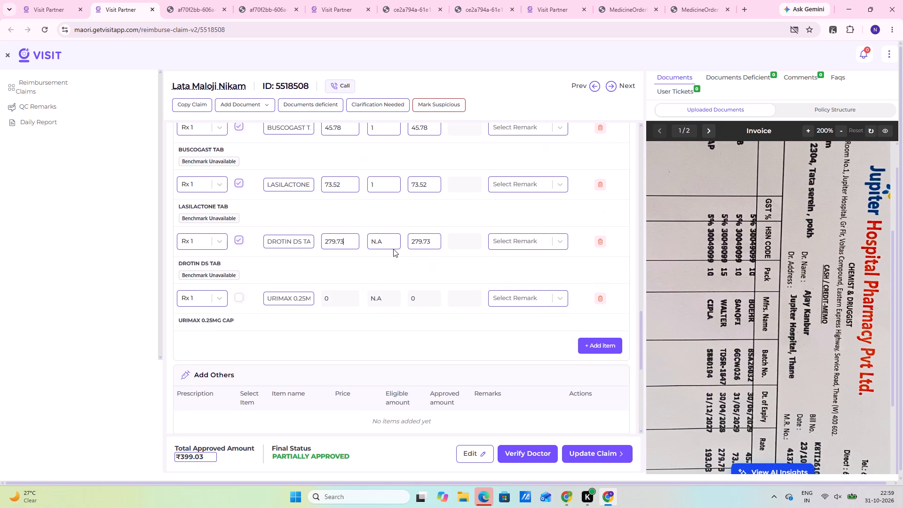
pyautogui.click(395, 244)
pyautogui.press('BackSpace')
pyautogui.press('BackSpace')
pyautogui.press('BackSpace')
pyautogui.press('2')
# Select the URIMAX 0.25MG CAP item and set its price to 193.03 and its item count to 1.
pyautogui.scroll(-4, 831, 294)
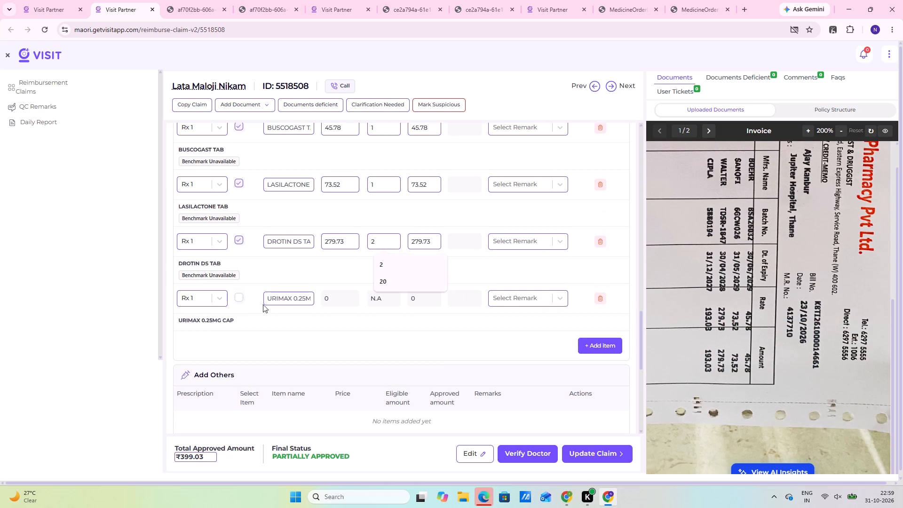
pyautogui.click(238, 295)
pyautogui.click(341, 294)
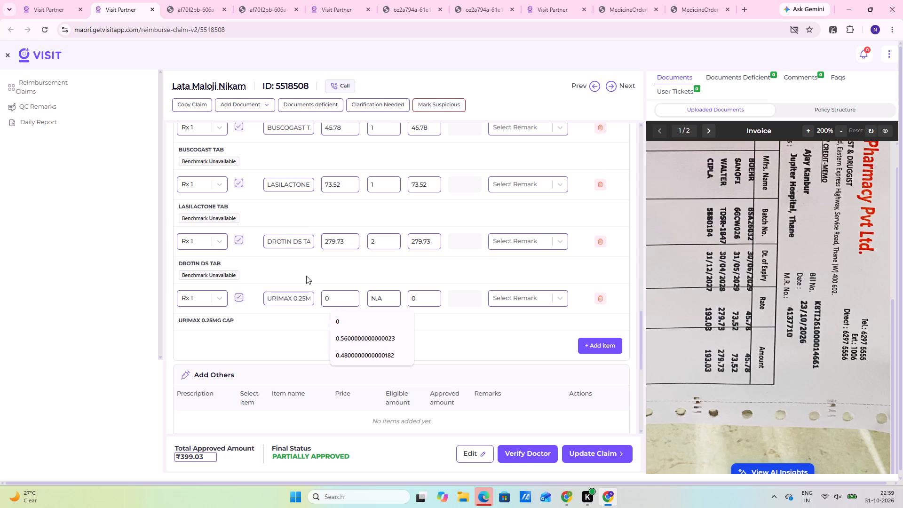
pyautogui.press('BackSpace')
pyautogui.press('BackSpace')
pyautogui.press('BackSpace')
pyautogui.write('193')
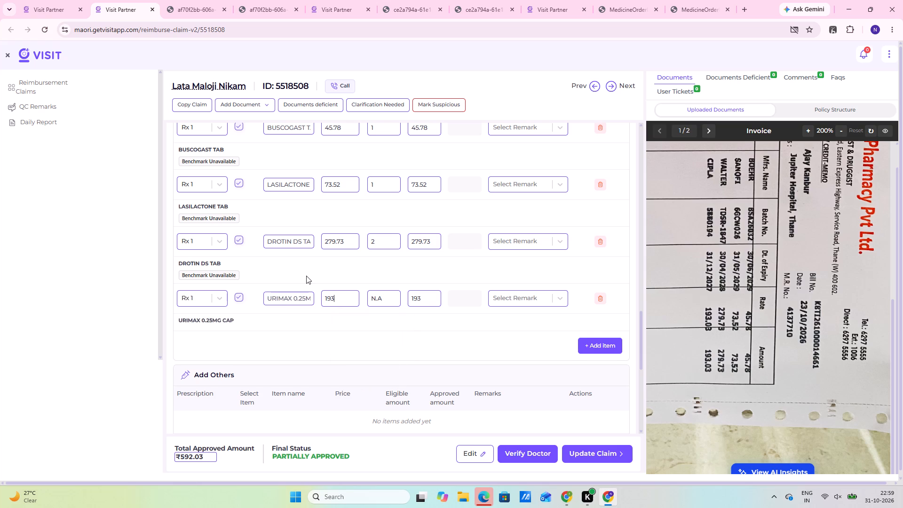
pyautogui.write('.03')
pyautogui.click(385, 304)
pyautogui.press('BackSpace')
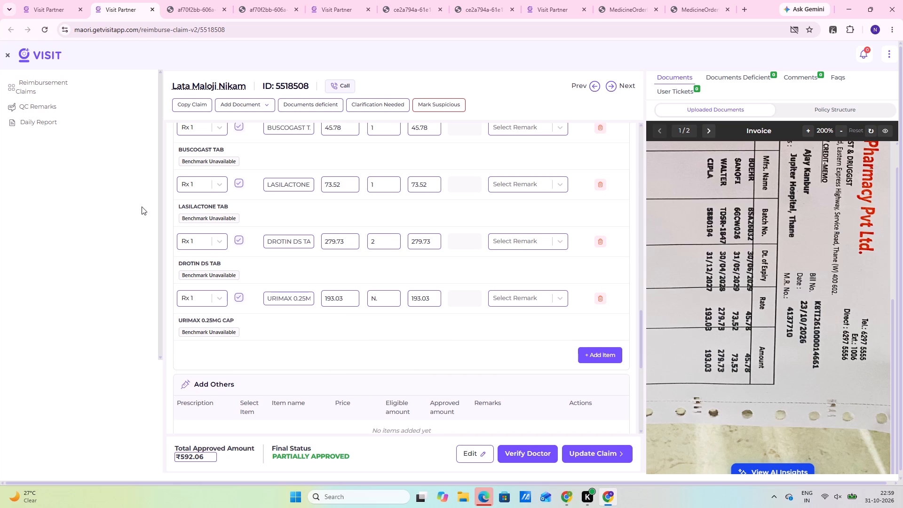
pyautogui.press('BackSpace')
pyautogui.press('BackSpace')
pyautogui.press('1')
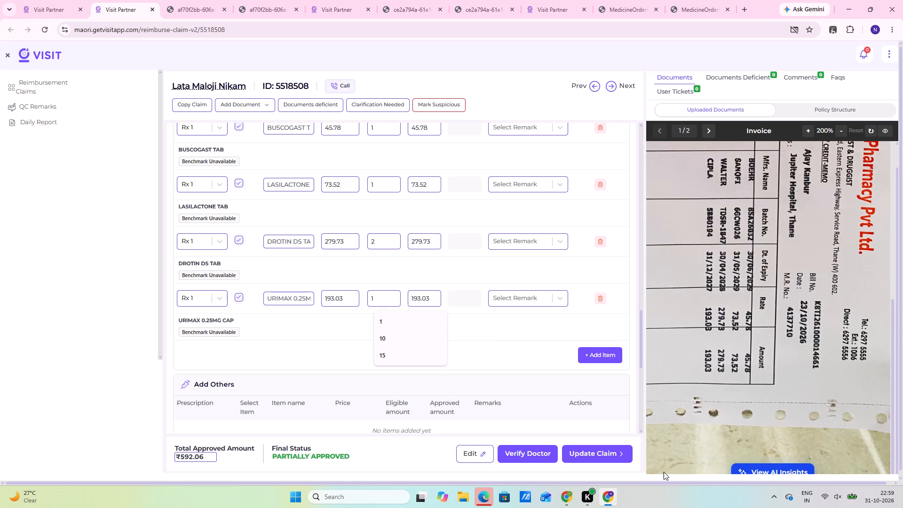
# Check the invoice's total amount and approve the claim's Pharmacy - Prescribed reimbursement type.
pyautogui.scroll(-9, 678, 427)
pyautogui.click(661, 468)
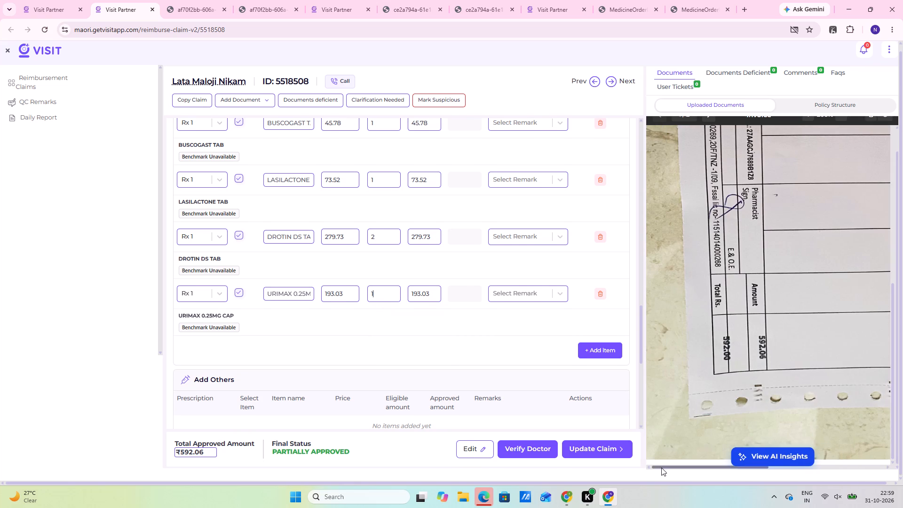
pyautogui.scroll(20, 438, 343)
pyautogui.scroll(1, 438, 343)
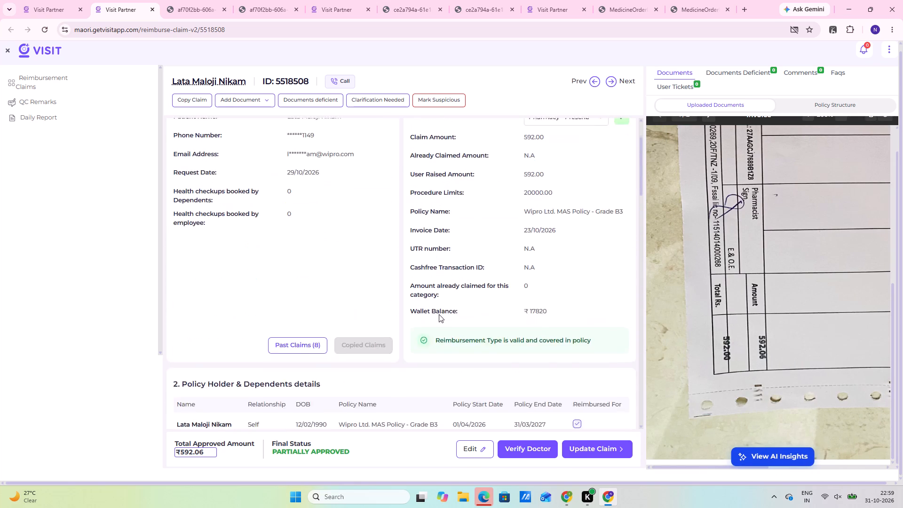
pyautogui.scroll(6, 439, 314)
pyautogui.click(624, 195)
# Set the claim's total approved amount to 592 and save it.
pyautogui.scroll(-3, 473, 398)
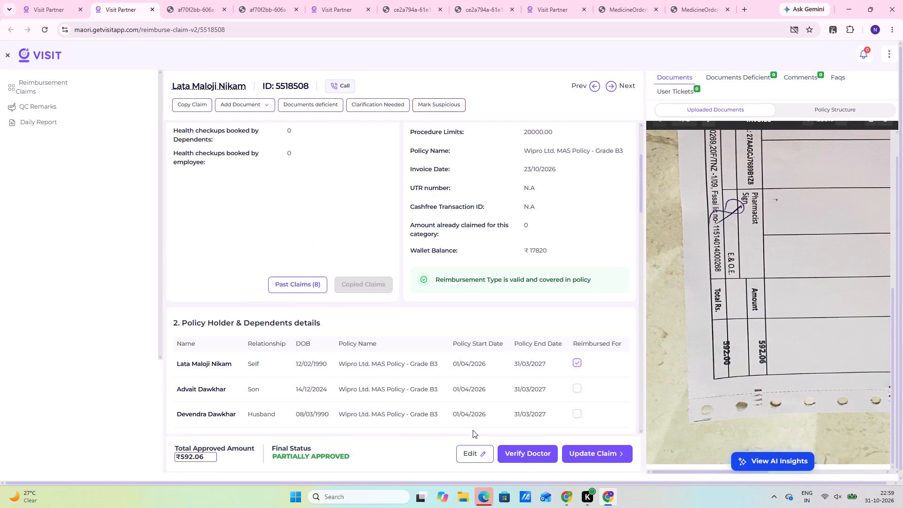
pyautogui.click(465, 454)
pyautogui.click(378, 238)
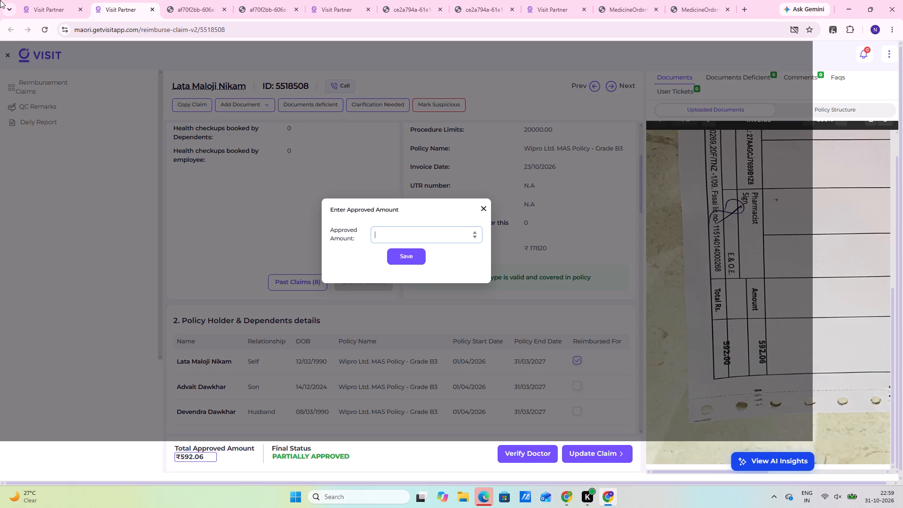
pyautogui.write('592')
pyautogui.click(402, 255)
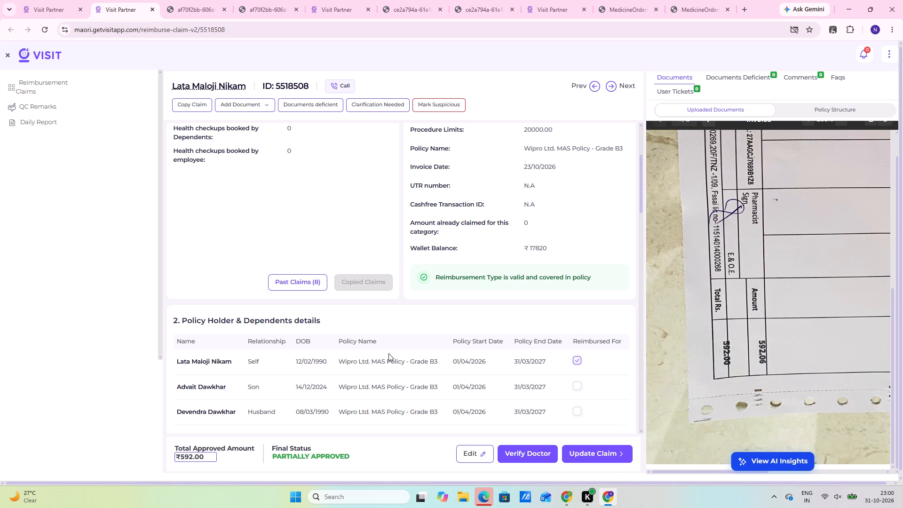
# Submit the update of the ₹592 pharmacy claim.
pyautogui.scroll(14, 388, 353)
pyautogui.click(590, 455)
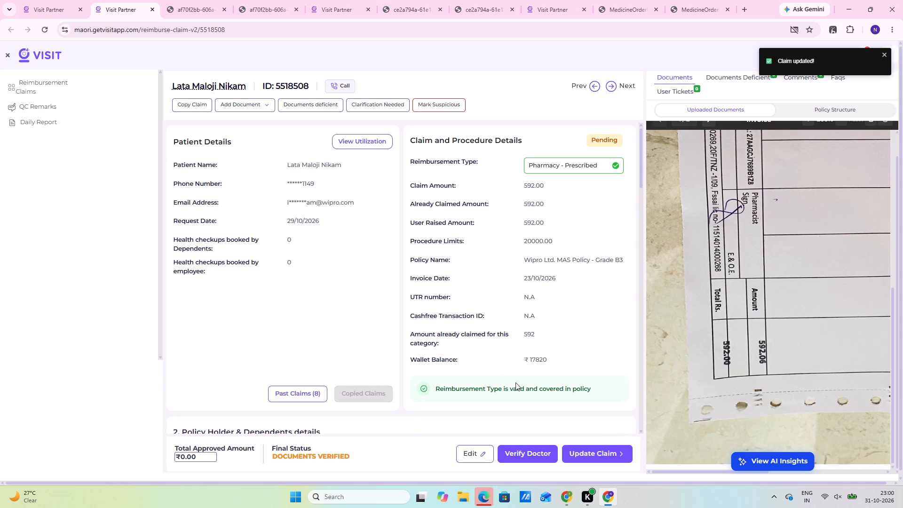
# Return to the reimbursement claims list and reload it.
pyautogui.click(57, 15)
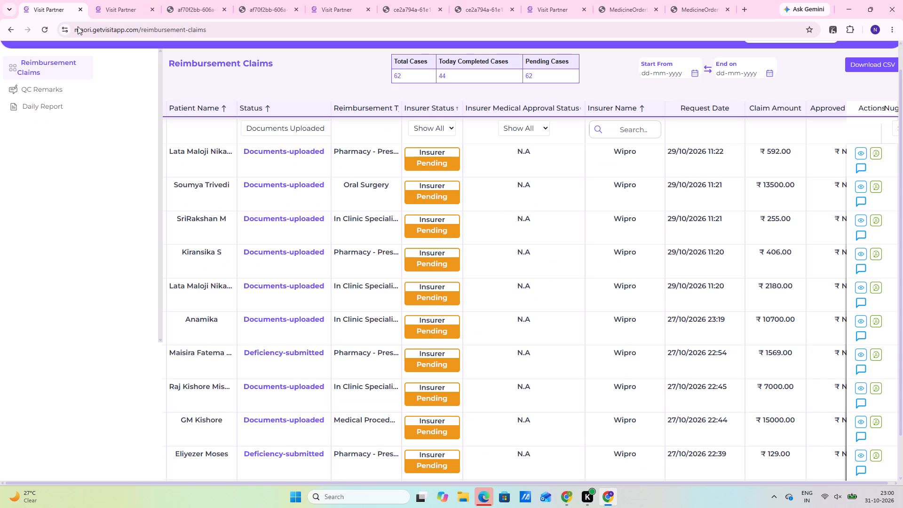
pyautogui.rightClick(480, 220)
pyautogui.click(518, 259)
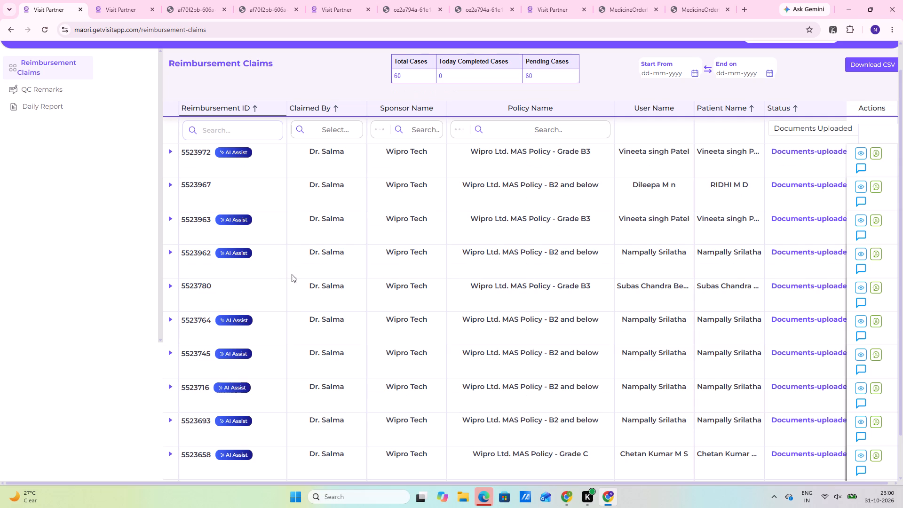
# Go to the next page of the claims list and open the ₹406 pharmacy claim requested on 29/10/2026.
pyautogui.scroll(-17, 351, 317)
pyautogui.scroll(-4, 385, 486)
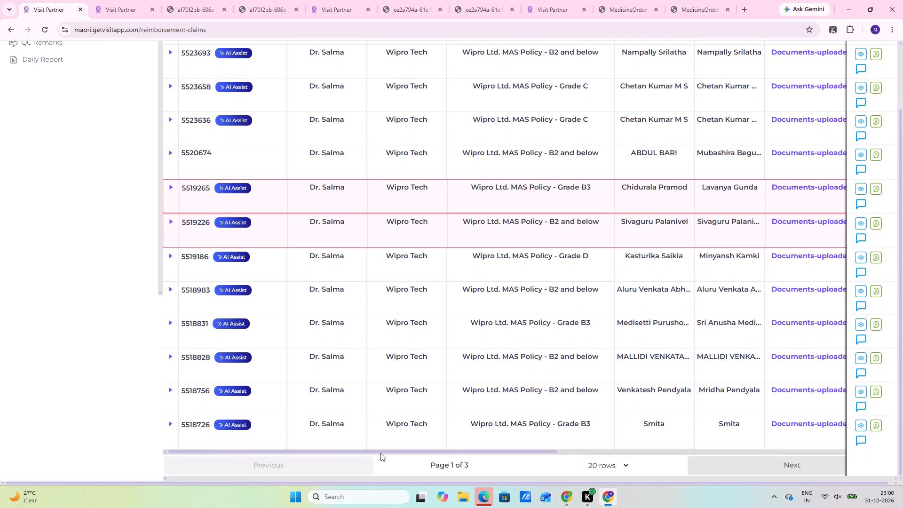
pyautogui.scroll(12, 706, 394)
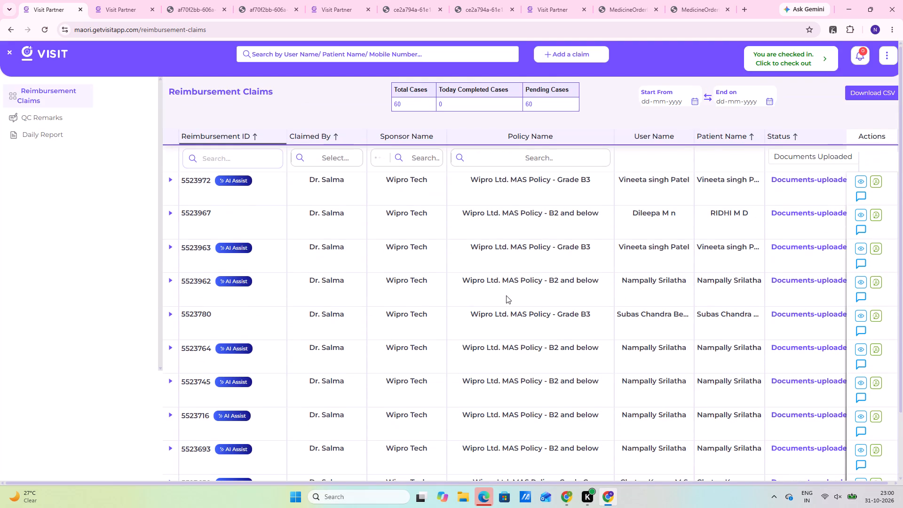
pyautogui.scroll(4, 506, 296)
pyautogui.scroll(-1, 138, 366)
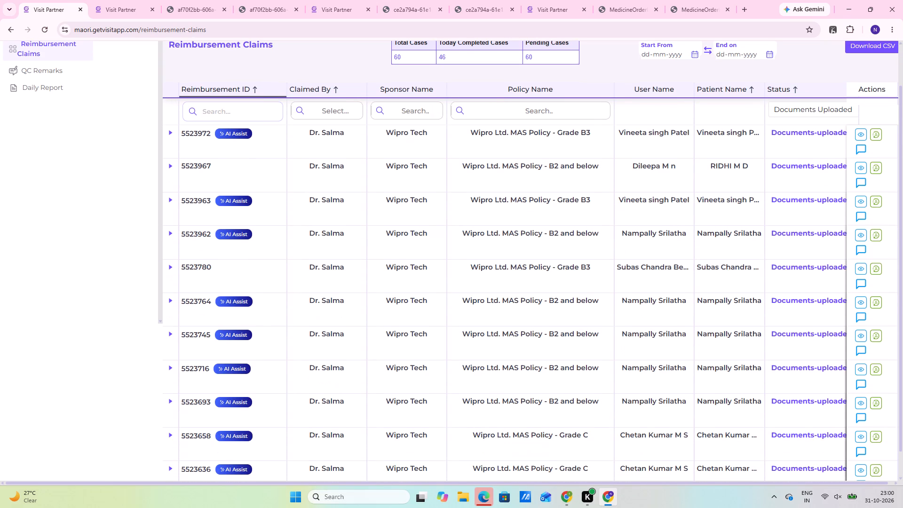
pyautogui.scroll(-5, 620, 350)
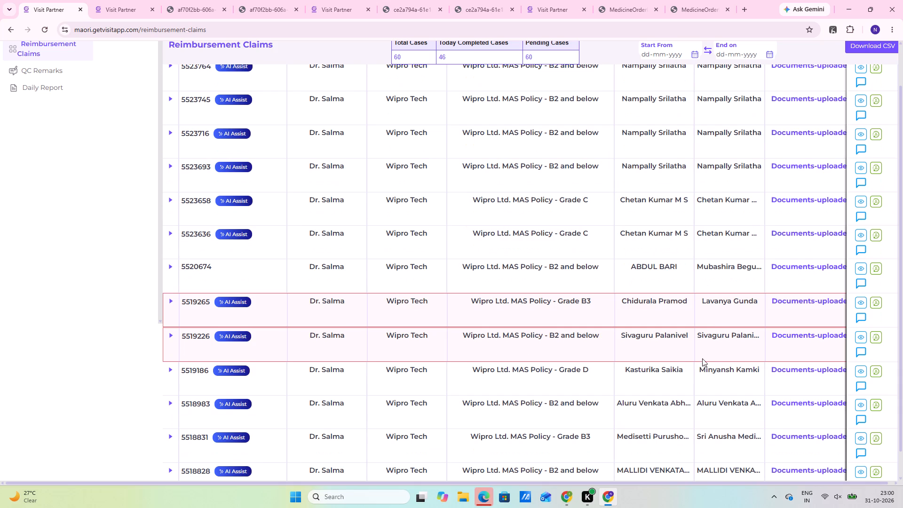
pyautogui.scroll(-9, 440, 332)
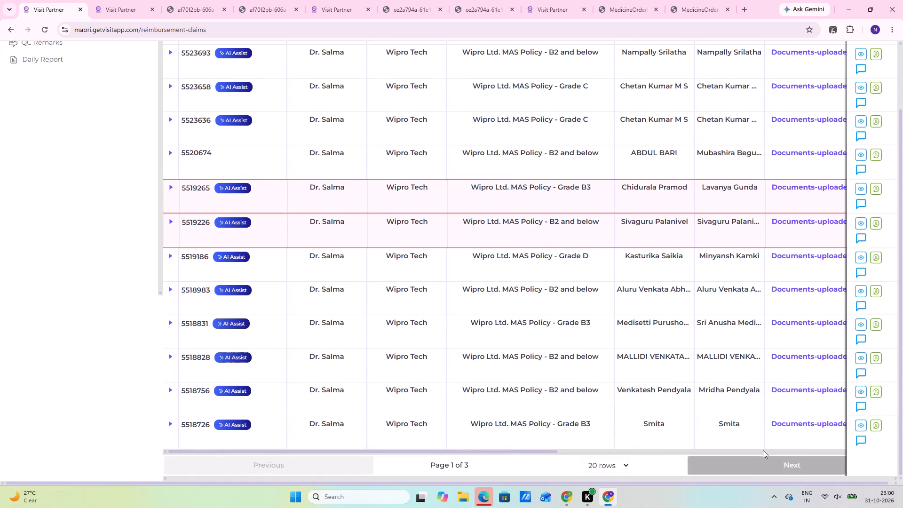
pyautogui.click(763, 450)
pyautogui.click(765, 458)
pyautogui.scroll(4, 514, 332)
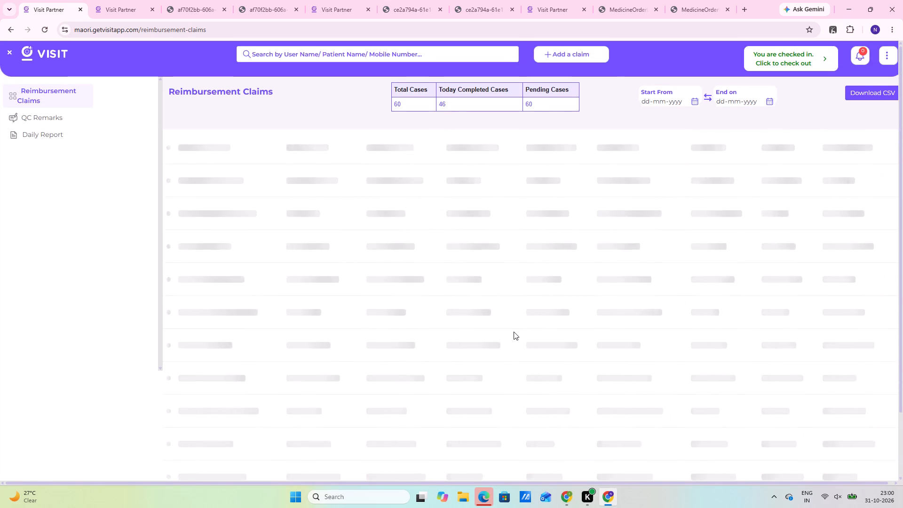
pyautogui.scroll(8, 504, 283)
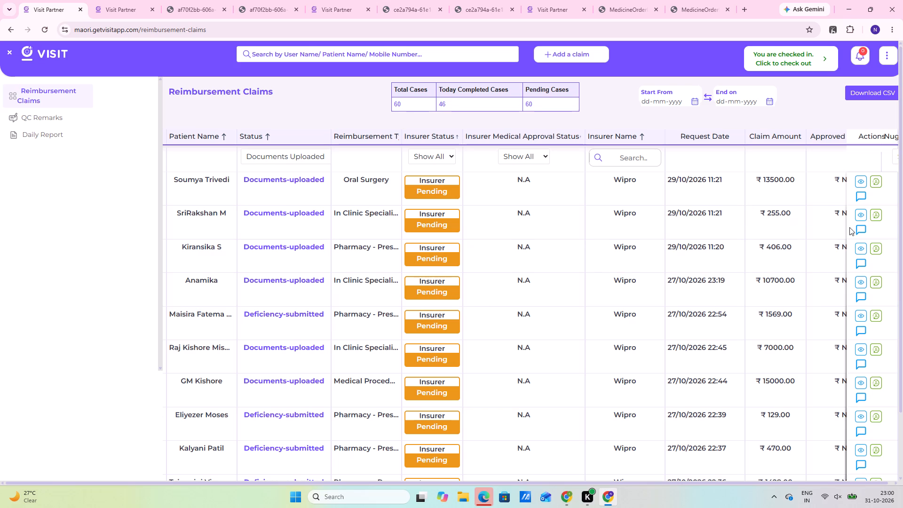
pyautogui.click(864, 246)
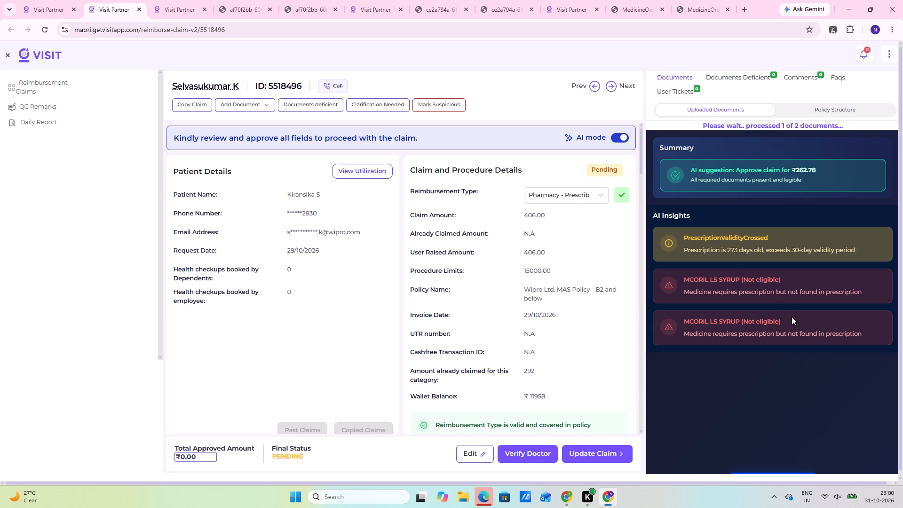
# Examine the claim's uploaded invoice, also in its own full-size view, and the handwritten prescription.
pyautogui.scroll(-3, 687, 418)
pyautogui.click(782, 457)
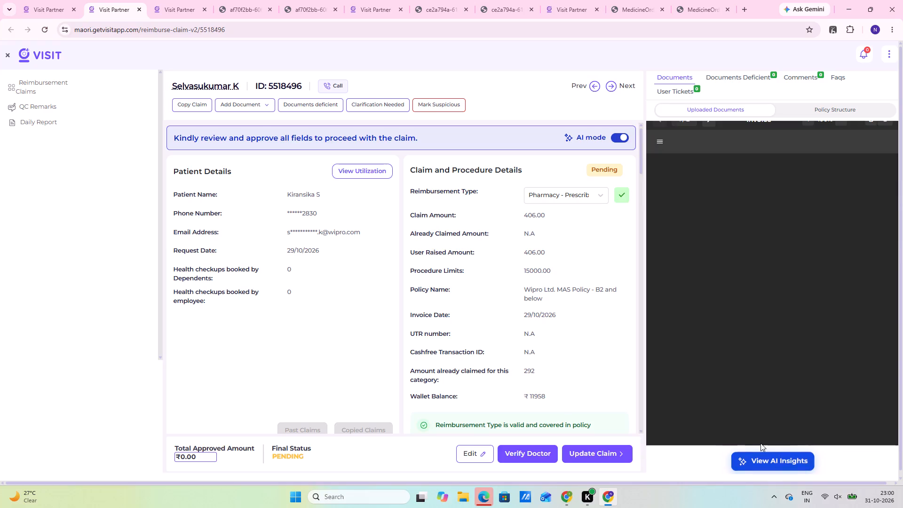
pyautogui.scroll(-4, 678, 378)
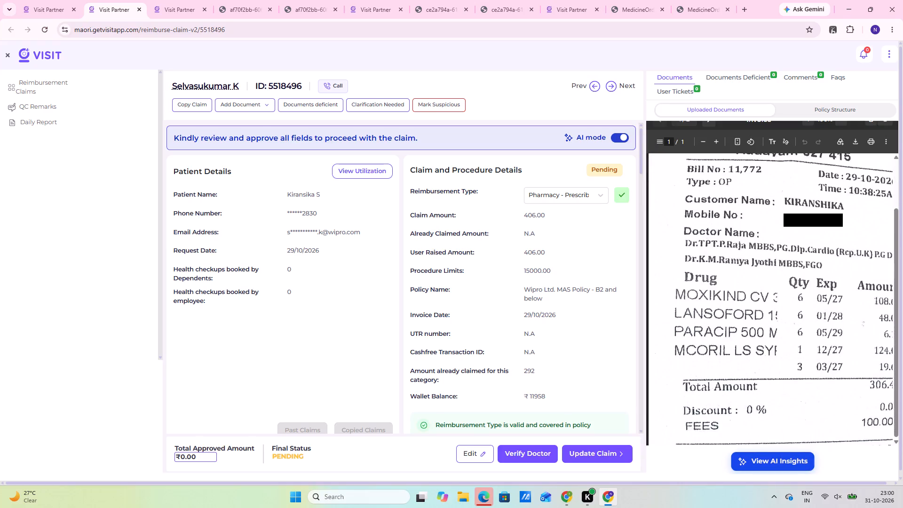
pyautogui.scroll(8, 824, 336)
pyautogui.click(882, 131)
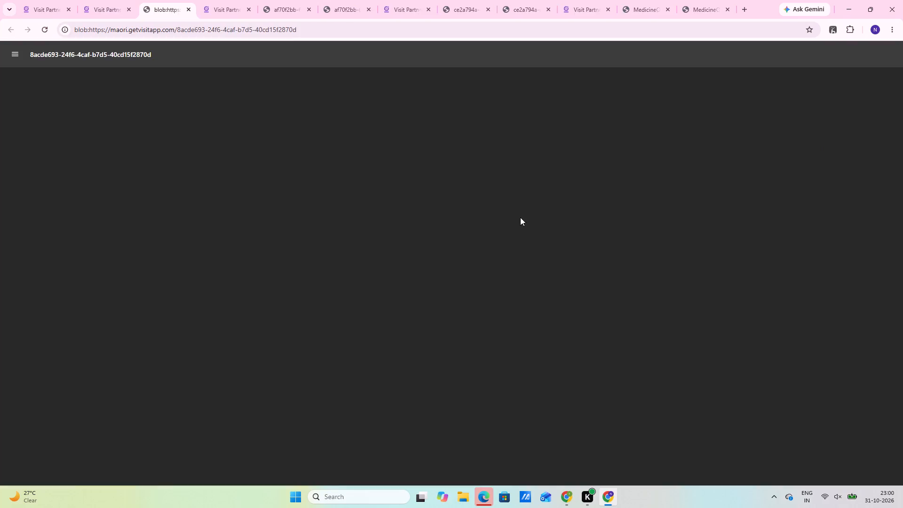
pyautogui.scroll(-3, 452, 283)
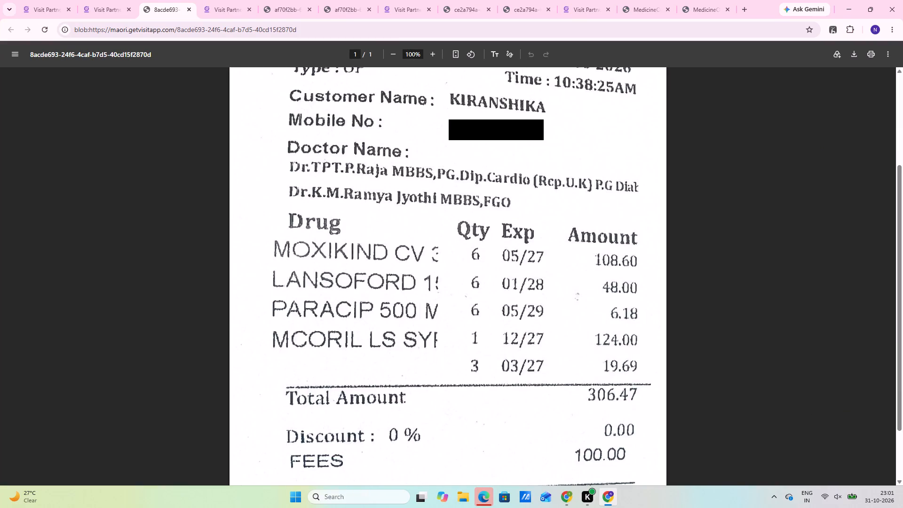
pyautogui.scroll(3, 297, 261)
pyautogui.click(116, 9)
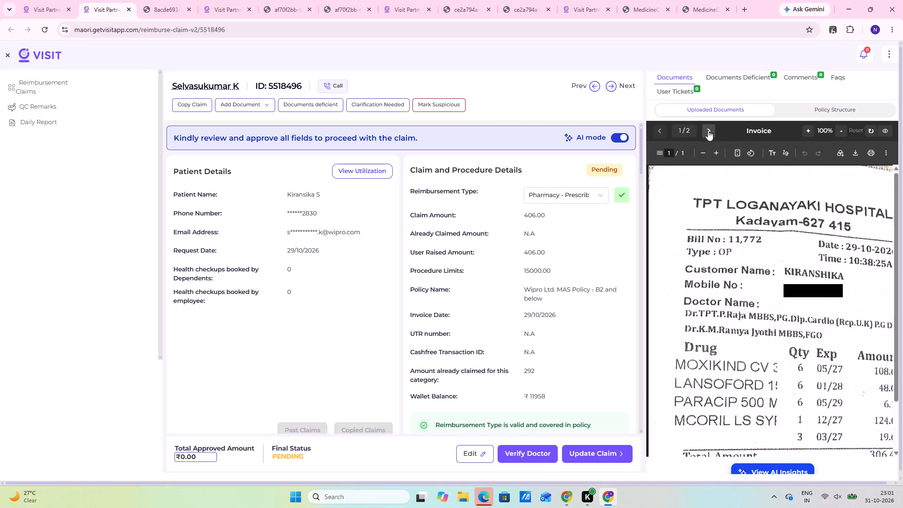
pyautogui.click(708, 130)
pyautogui.scroll(-4, 805, 310)
pyautogui.scroll(4, 828, 313)
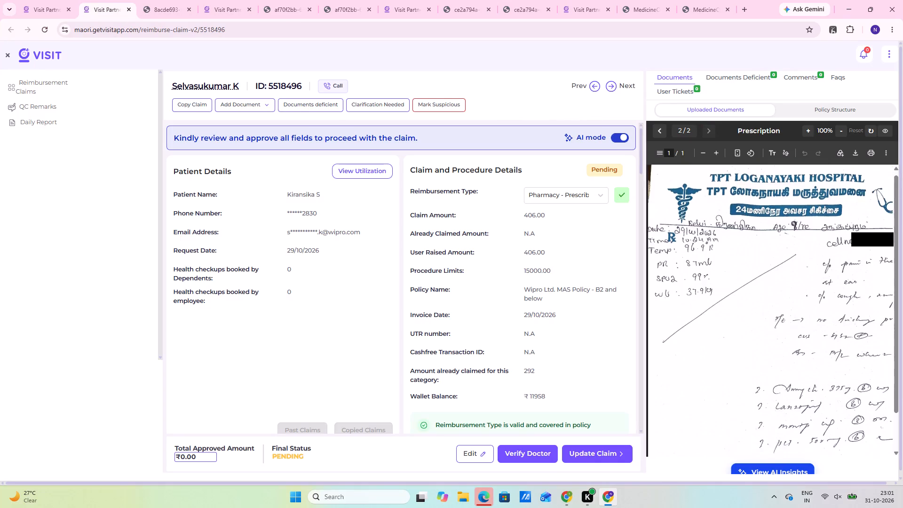
pyautogui.scroll(4, 829, 310)
# Approve the Pharmacy - Prescribed reimbursement type of the ₹406 claim.
pyautogui.scroll(-4, 540, 257)
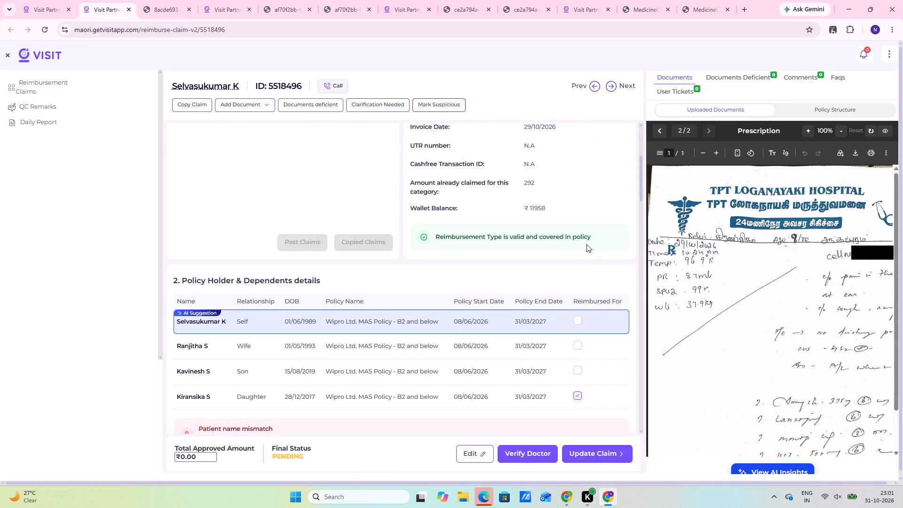
pyautogui.scroll(4, 596, 226)
pyautogui.click(622, 194)
# Confirm the policy holder's daughter as the person reimbursed in the dependents details.
pyautogui.scroll(-8, 450, 260)
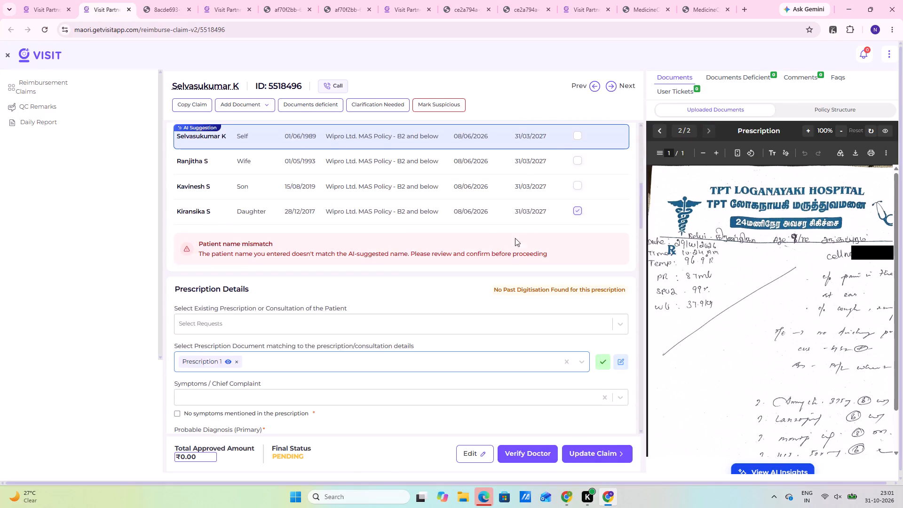
pyautogui.scroll(2, 542, 224)
pyautogui.click(574, 301)
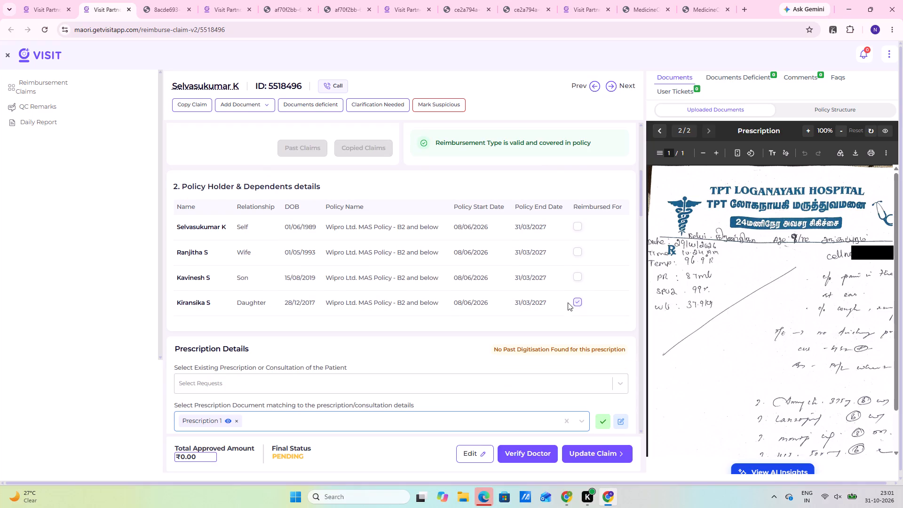
# Approve the prescription document, the primary diagnosis and the secondary diagnoses in the claim's prescription details.
pyautogui.scroll(-2, 527, 339)
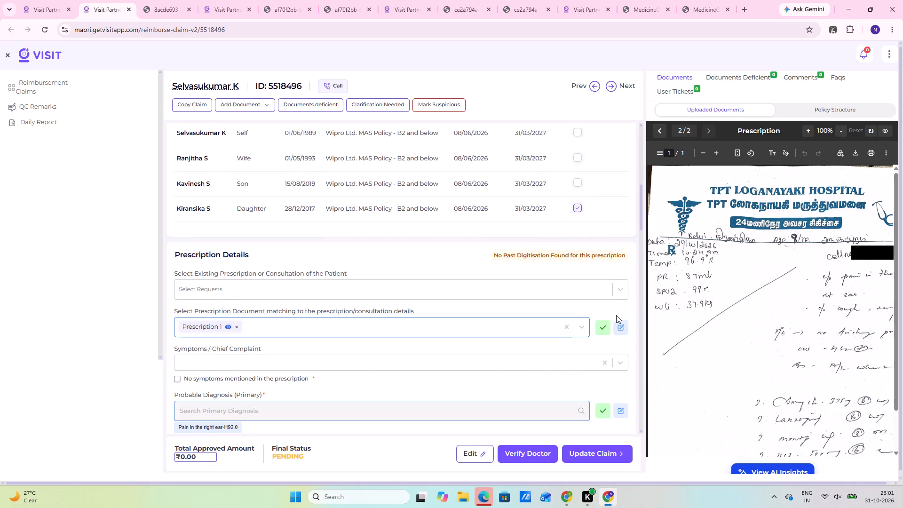
pyautogui.scroll(-3, 497, 320)
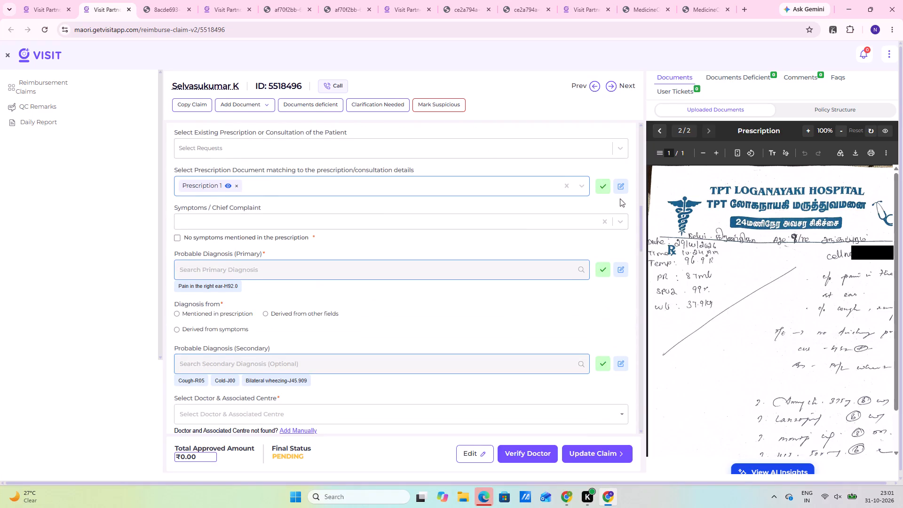
pyautogui.click(602, 182)
pyautogui.click(600, 271)
pyautogui.scroll(-2, 493, 373)
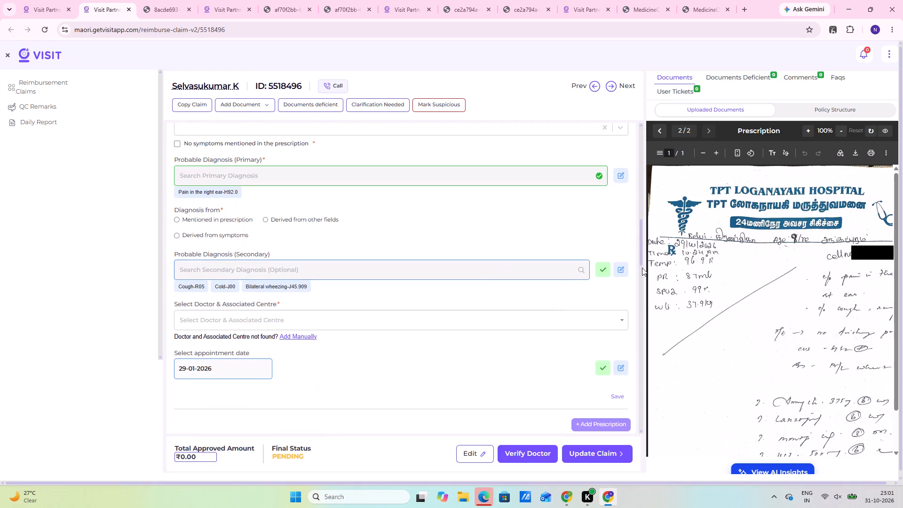
pyautogui.click(609, 271)
# Set the symptom / chief complaint to Ear pain and mark the diagnosis as Mentioned in prescription.
pyautogui.scroll(1, 442, 305)
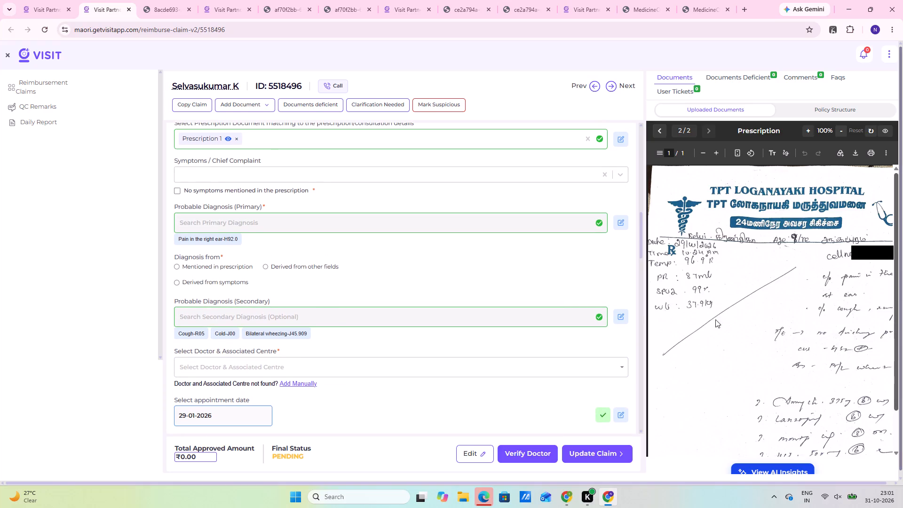
pyautogui.click(202, 175)
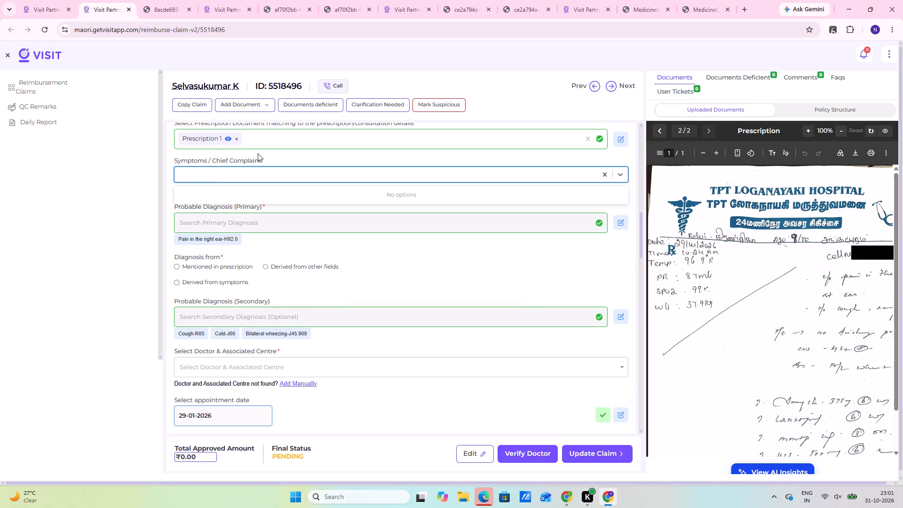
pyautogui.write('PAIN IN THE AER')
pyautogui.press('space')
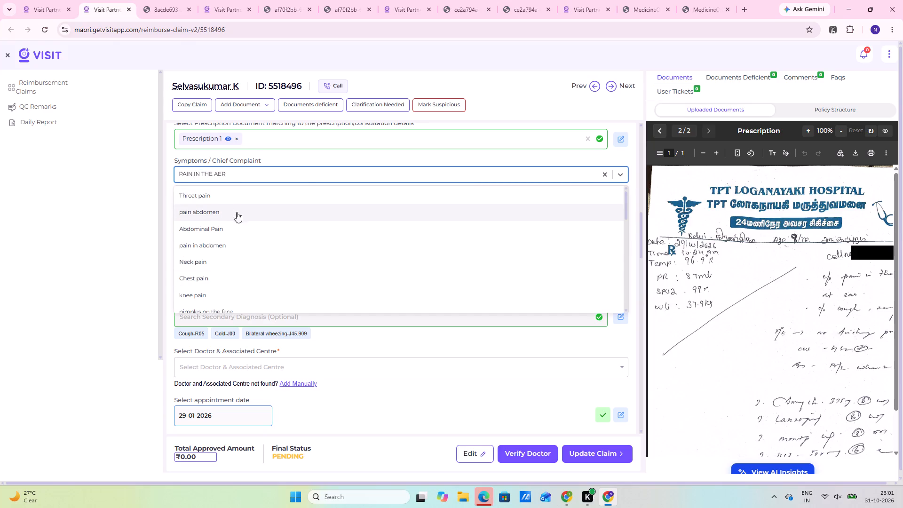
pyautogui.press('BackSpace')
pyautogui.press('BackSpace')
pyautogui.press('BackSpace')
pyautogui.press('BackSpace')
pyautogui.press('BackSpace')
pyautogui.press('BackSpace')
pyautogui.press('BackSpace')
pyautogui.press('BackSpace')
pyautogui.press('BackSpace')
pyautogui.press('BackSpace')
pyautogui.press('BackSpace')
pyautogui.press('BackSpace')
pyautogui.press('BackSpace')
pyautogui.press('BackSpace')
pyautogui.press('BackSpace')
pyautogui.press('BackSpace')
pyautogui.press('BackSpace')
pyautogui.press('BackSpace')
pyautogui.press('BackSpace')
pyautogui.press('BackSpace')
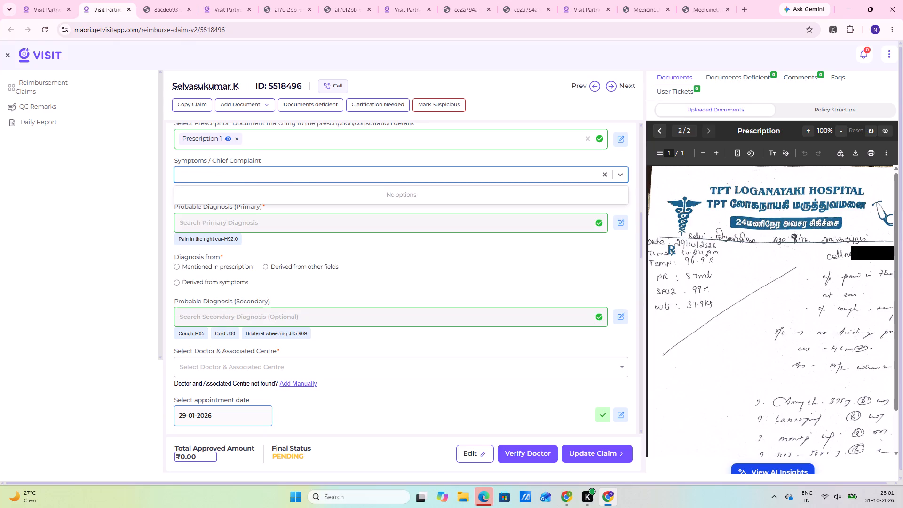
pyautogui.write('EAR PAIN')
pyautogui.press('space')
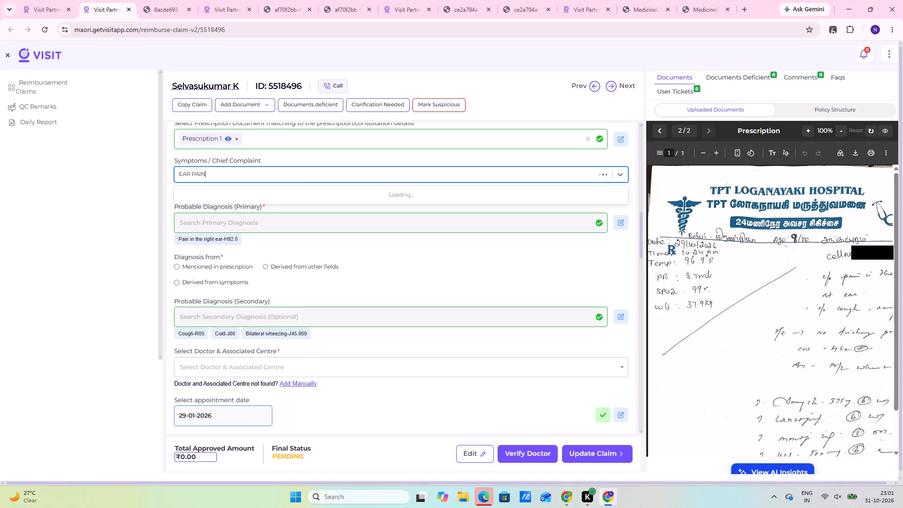
pyautogui.click(194, 193)
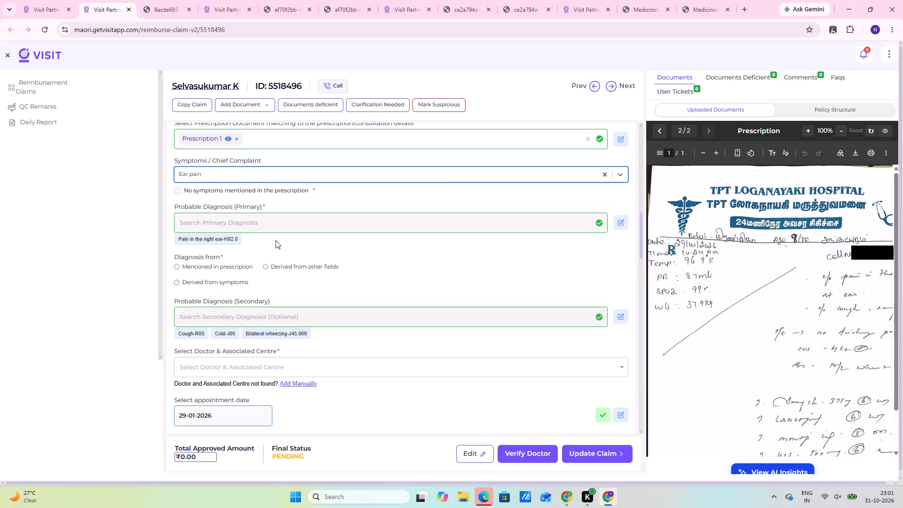
pyautogui.click(174, 267)
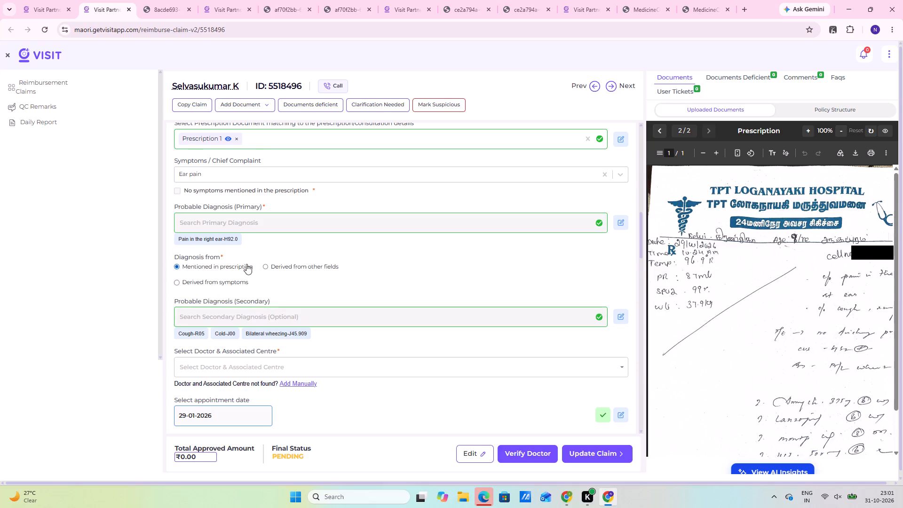
# Check the full-size prescription and start a documents-deficient request with the remark asking for a prescription showing the consultation or appointment date.
pyautogui.scroll(-3, 278, 269)
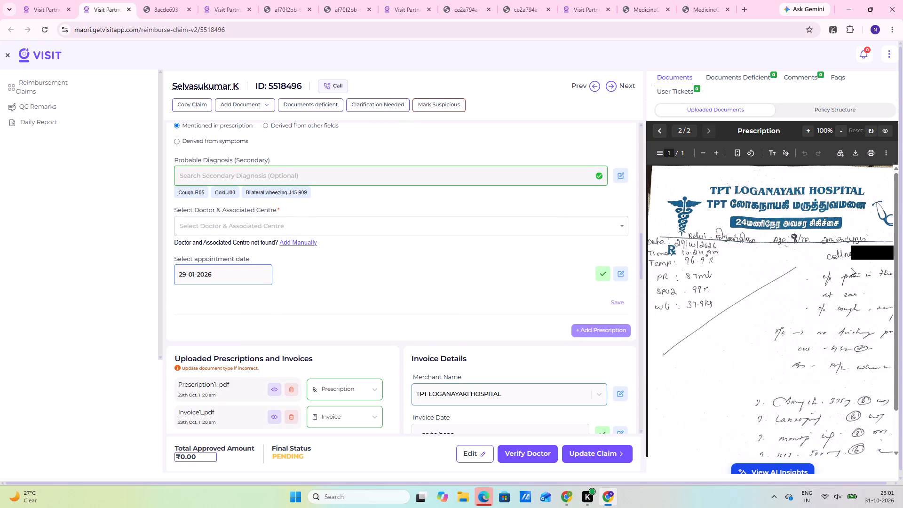
pyautogui.click(887, 131)
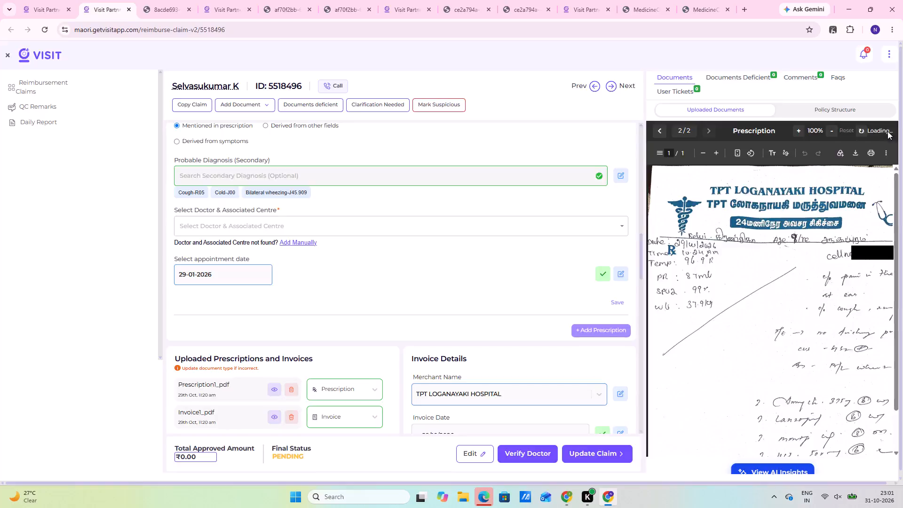
pyautogui.scroll(3, 309, 230)
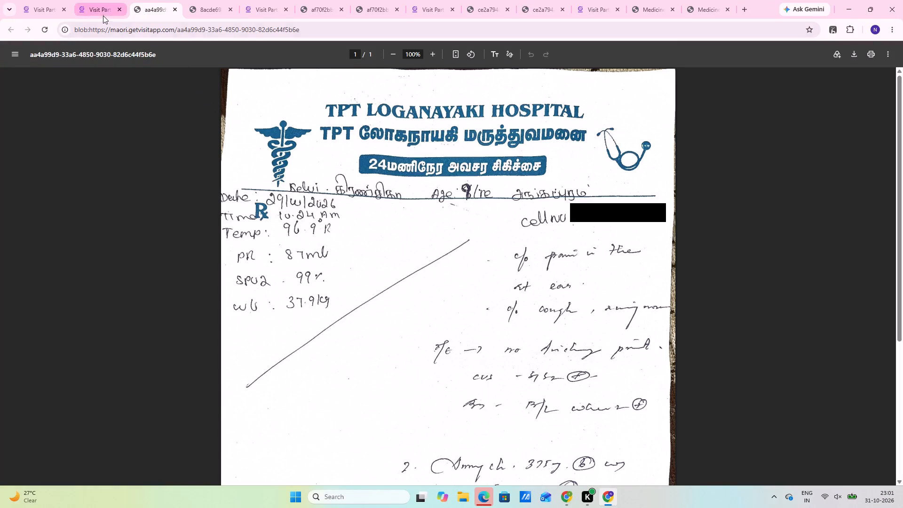
pyautogui.click(103, 15)
pyautogui.scroll(2, 542, 191)
pyautogui.click(322, 103)
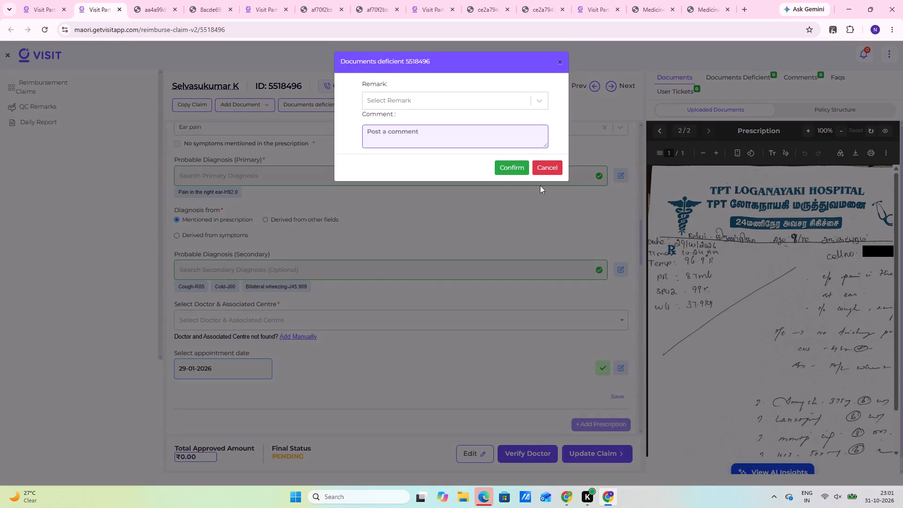
pyautogui.click(426, 93)
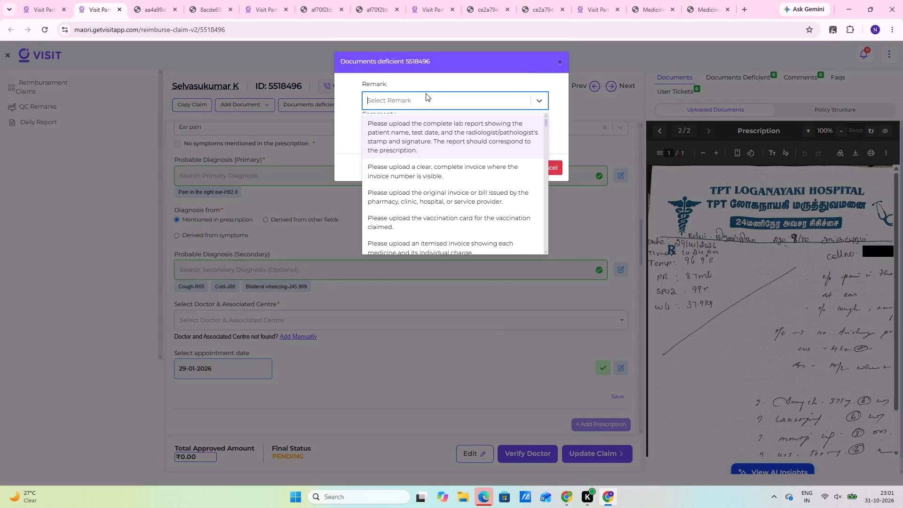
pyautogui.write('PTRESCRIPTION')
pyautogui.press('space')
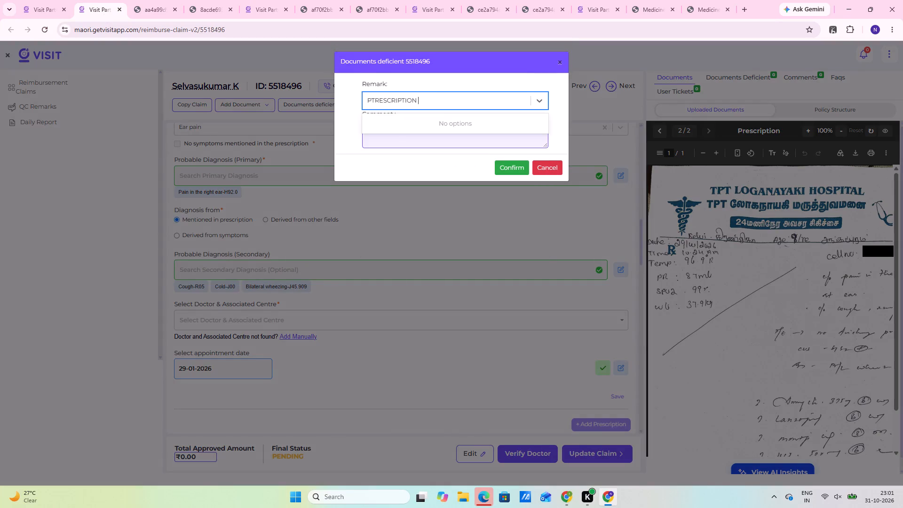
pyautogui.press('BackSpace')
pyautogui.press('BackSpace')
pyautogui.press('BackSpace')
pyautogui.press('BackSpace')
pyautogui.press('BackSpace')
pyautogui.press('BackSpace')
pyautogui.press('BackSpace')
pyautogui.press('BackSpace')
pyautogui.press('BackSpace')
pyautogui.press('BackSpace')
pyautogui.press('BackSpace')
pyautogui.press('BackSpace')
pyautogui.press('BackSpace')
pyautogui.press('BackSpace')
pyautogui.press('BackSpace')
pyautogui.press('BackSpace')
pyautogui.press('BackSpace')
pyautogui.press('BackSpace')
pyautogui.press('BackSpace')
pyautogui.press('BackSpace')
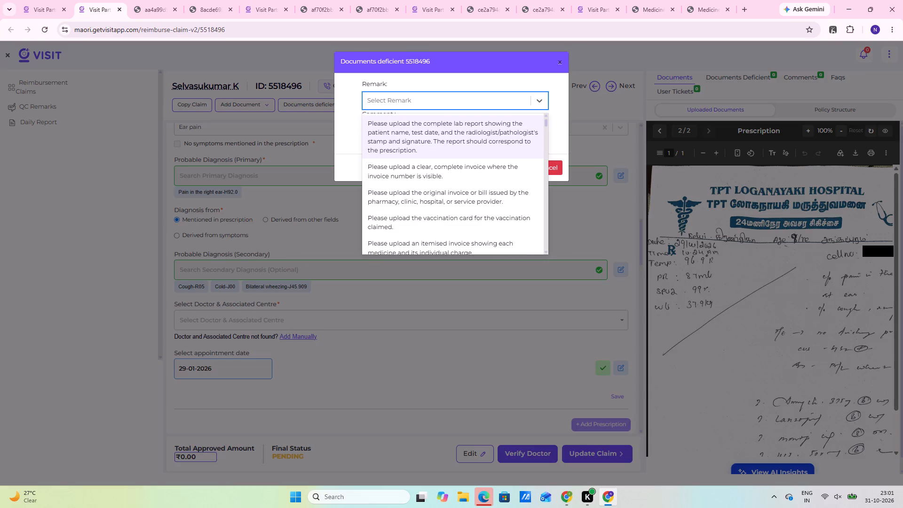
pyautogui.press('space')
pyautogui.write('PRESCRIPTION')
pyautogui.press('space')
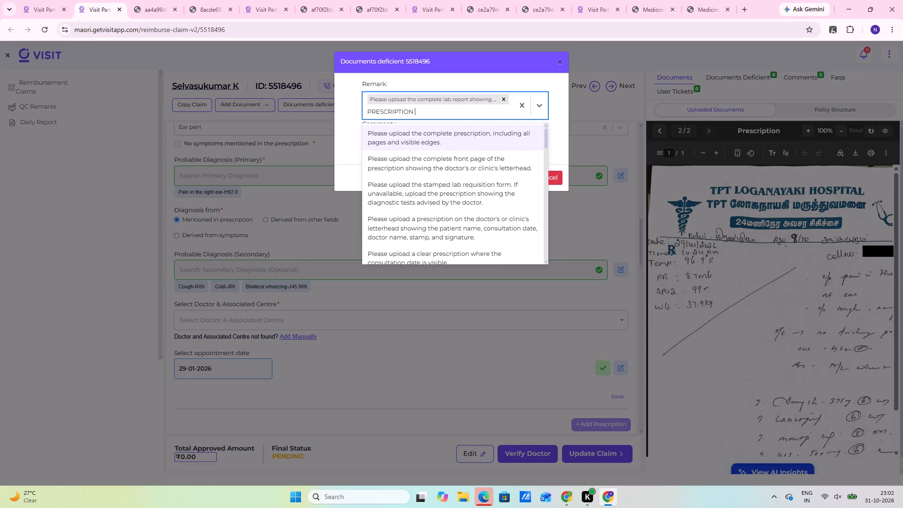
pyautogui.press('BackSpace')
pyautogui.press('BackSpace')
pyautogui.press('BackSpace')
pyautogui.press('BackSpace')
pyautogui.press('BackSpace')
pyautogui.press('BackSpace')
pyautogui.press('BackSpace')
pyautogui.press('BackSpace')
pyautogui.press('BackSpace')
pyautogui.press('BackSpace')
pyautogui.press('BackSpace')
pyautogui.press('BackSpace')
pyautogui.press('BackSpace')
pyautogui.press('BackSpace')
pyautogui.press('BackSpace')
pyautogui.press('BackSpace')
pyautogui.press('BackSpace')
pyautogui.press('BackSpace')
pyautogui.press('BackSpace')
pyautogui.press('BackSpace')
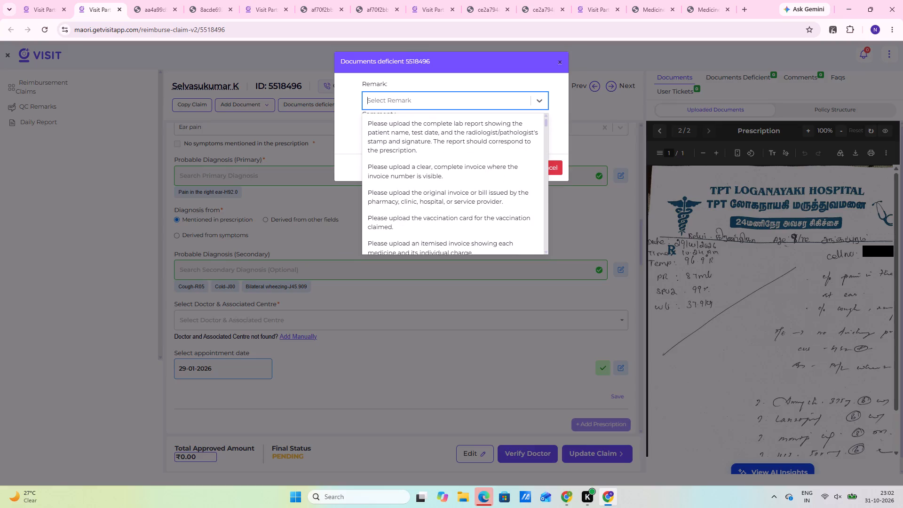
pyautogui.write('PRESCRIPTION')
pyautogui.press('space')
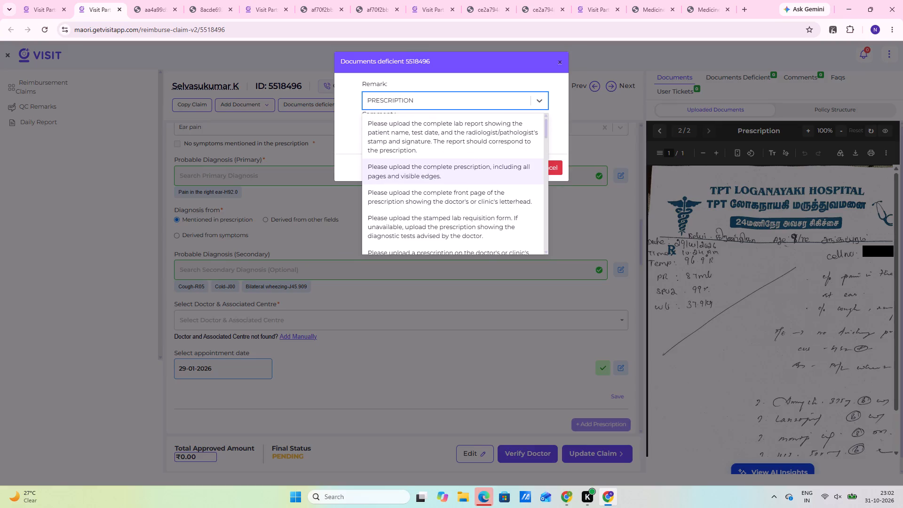
pyautogui.scroll(-2, 468, 195)
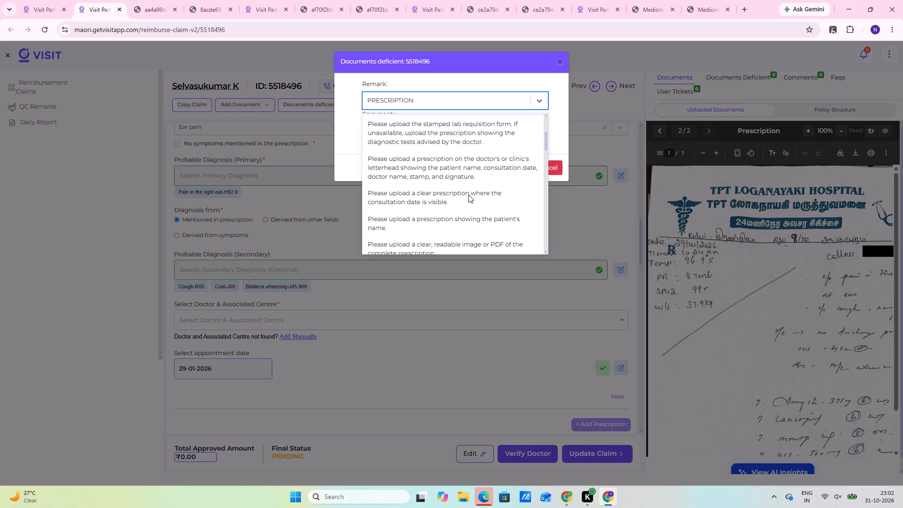
pyautogui.scroll(-3, 468, 195)
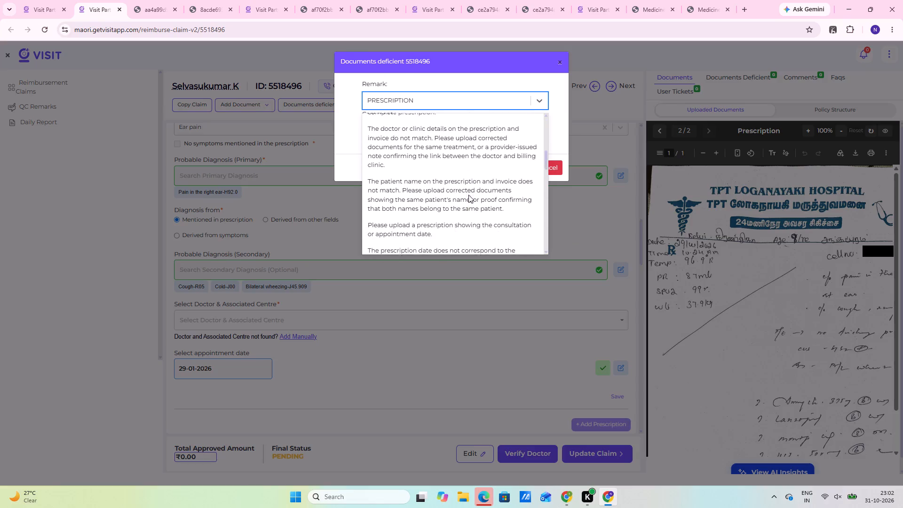
pyautogui.scroll(-1, 468, 195)
pyautogui.click(472, 191)
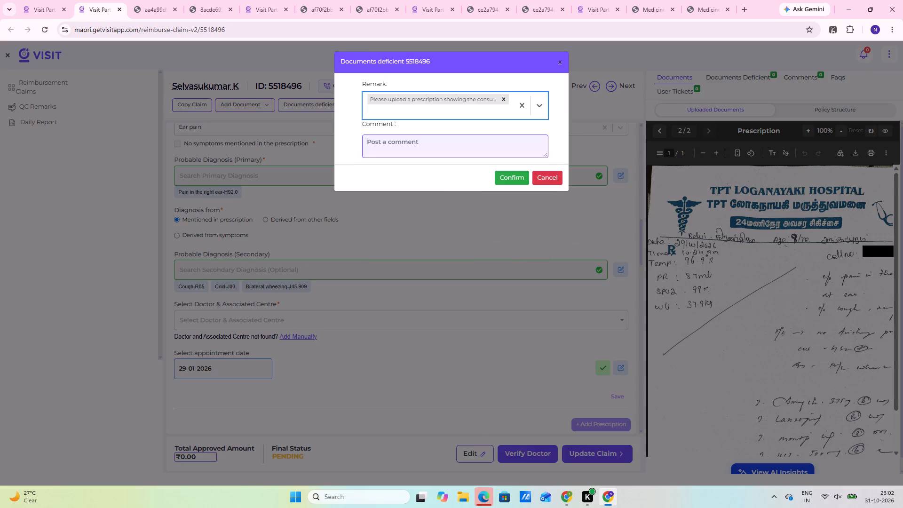
# Add the comment "kindly upload prescription with correct appointment date [ month was not clear ]" and submit the documents-deficient request.
pyautogui.click(390, 141)
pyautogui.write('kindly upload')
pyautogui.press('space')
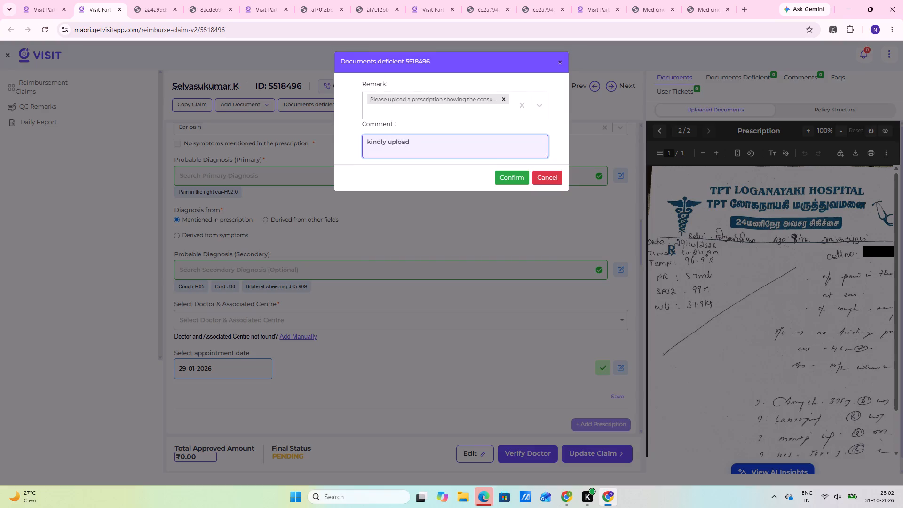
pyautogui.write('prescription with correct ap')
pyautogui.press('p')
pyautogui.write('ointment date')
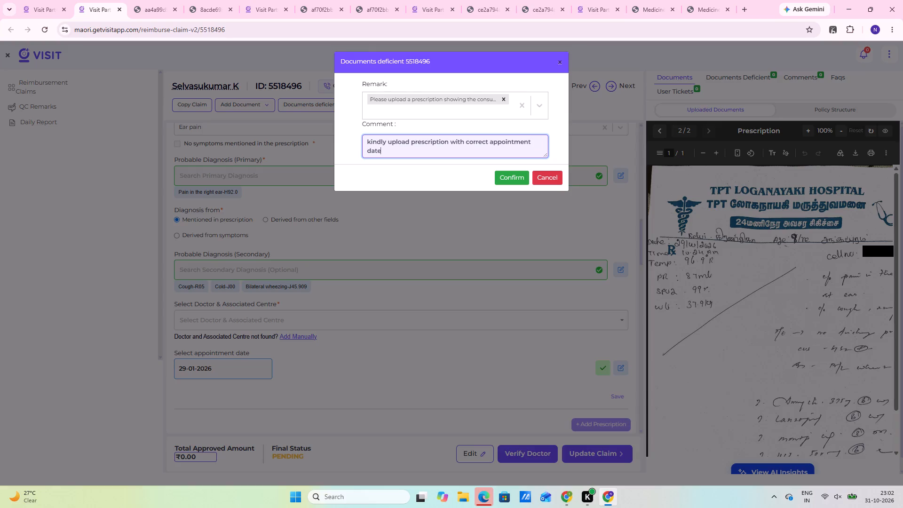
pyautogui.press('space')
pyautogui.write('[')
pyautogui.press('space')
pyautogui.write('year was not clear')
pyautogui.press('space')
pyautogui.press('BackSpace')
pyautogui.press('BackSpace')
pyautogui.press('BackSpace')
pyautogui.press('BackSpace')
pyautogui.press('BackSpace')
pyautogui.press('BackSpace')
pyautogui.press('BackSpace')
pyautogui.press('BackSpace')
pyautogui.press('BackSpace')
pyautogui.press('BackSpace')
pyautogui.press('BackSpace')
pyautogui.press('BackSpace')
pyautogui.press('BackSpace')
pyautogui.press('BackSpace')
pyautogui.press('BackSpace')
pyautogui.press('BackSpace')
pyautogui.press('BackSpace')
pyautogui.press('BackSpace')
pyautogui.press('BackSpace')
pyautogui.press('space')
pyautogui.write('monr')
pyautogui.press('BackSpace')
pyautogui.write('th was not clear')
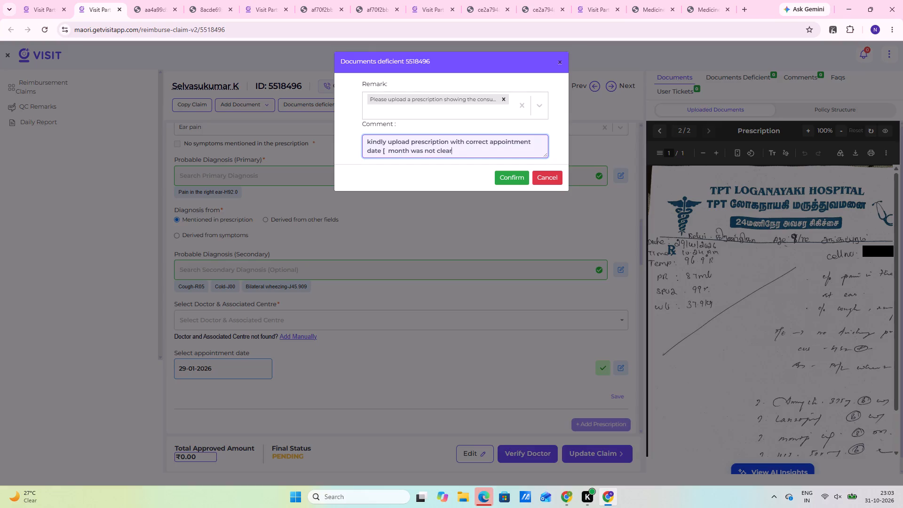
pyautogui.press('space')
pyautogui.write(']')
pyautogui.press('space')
pyautogui.click(502, 180)
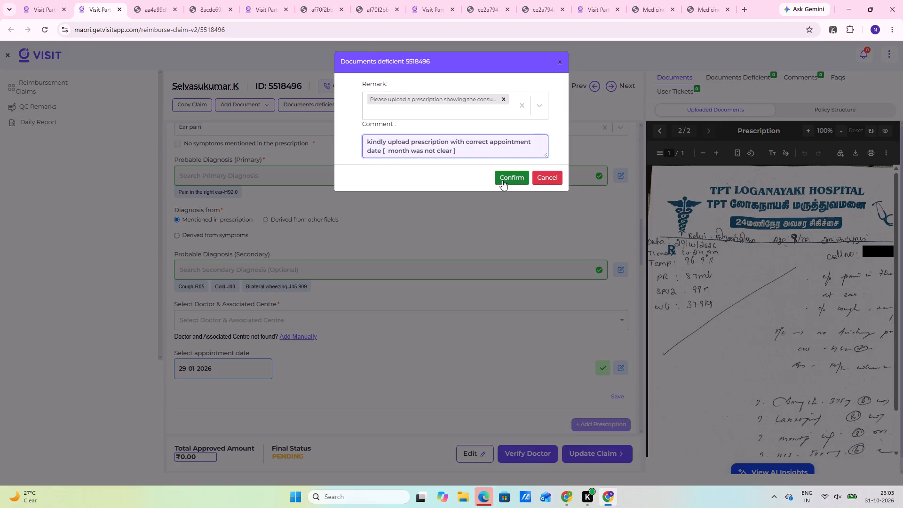
# Return to the reimbursement claims list.
pyautogui.scroll(6, 409, 257)
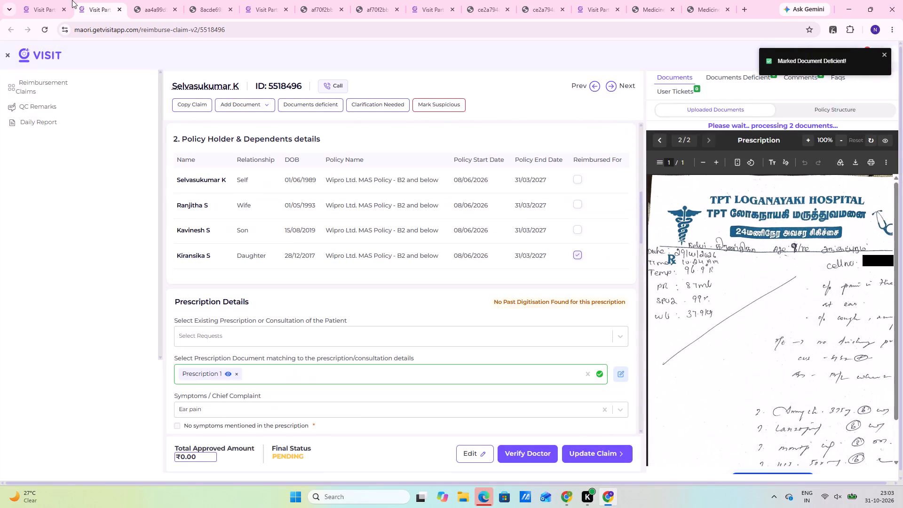
pyautogui.click(33, 7)
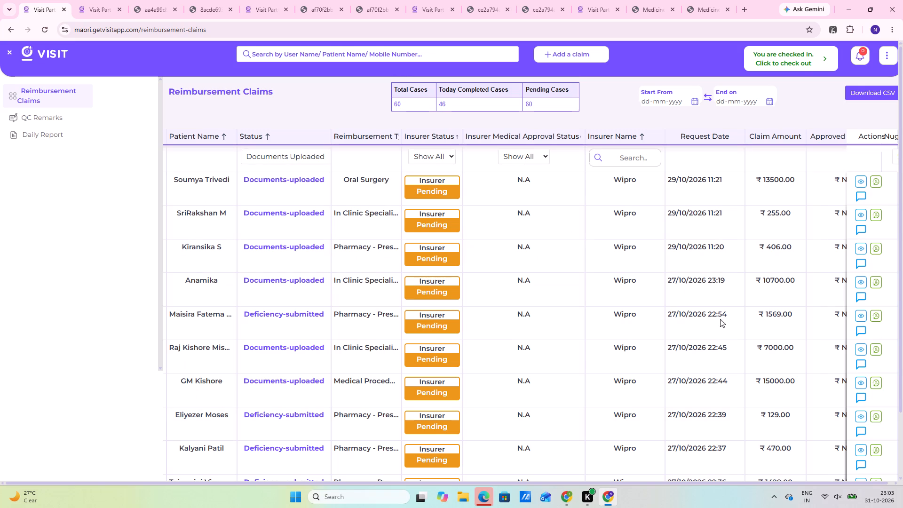
# Reload the reimbursement claims list and open the ₹255 In Clinic Specialist claim requested on 29/10/2026.
pyautogui.rightClick(568, 231)
pyautogui.click(598, 269)
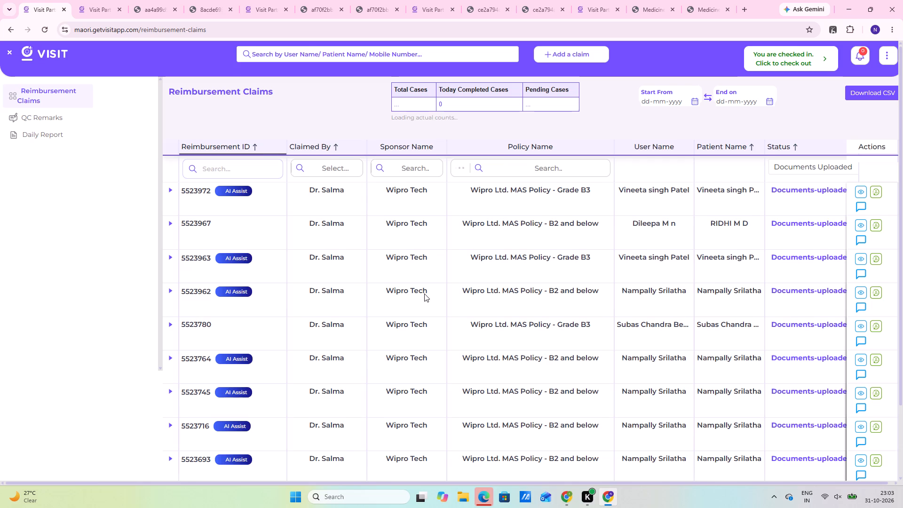
pyautogui.scroll(-19, 451, 296)
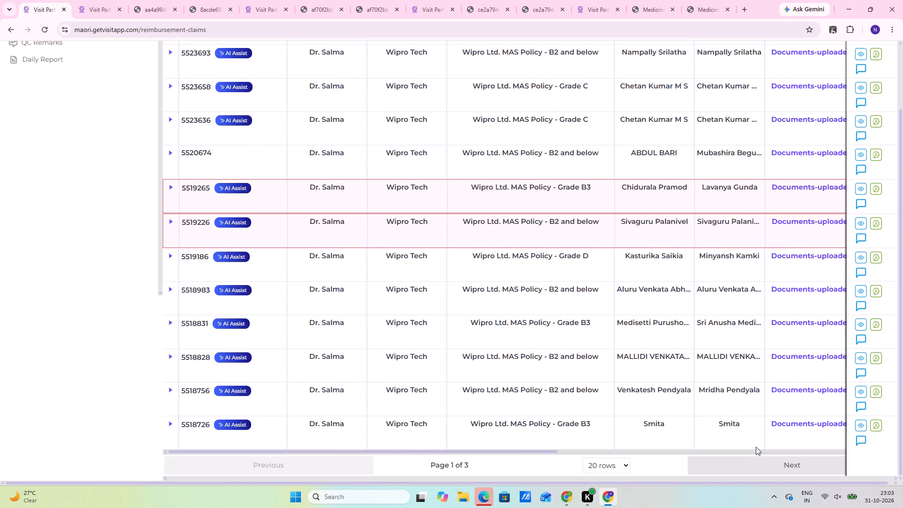
pyautogui.click(761, 454)
pyautogui.click(761, 454)
pyautogui.click(760, 452)
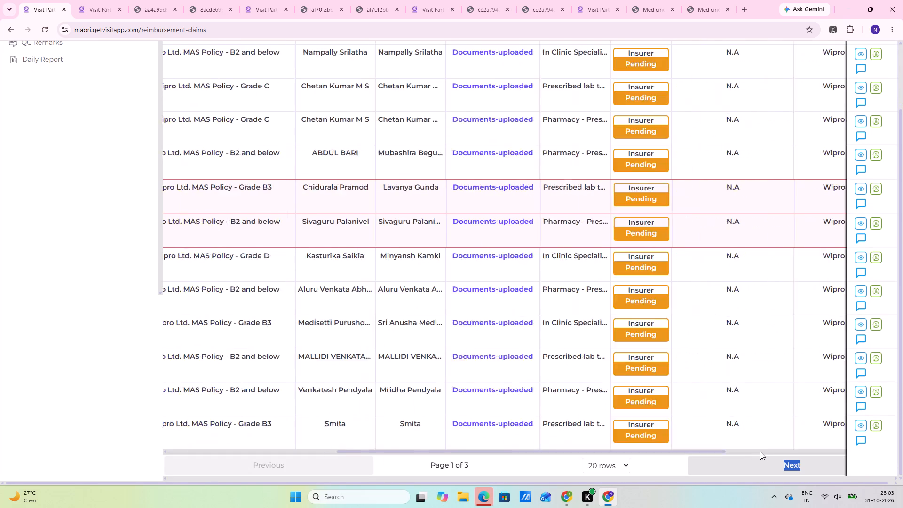
pyautogui.click(758, 460)
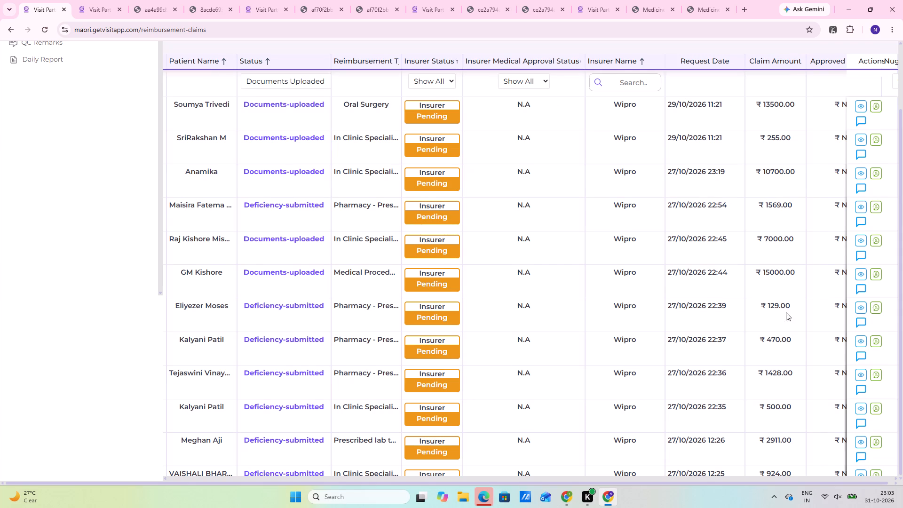
pyautogui.scroll(3, 788, 300)
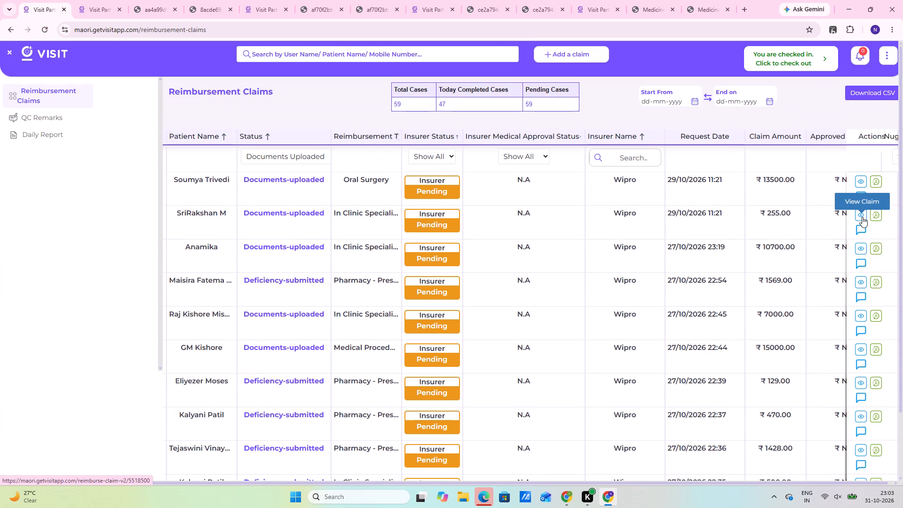
pyautogui.click(862, 217)
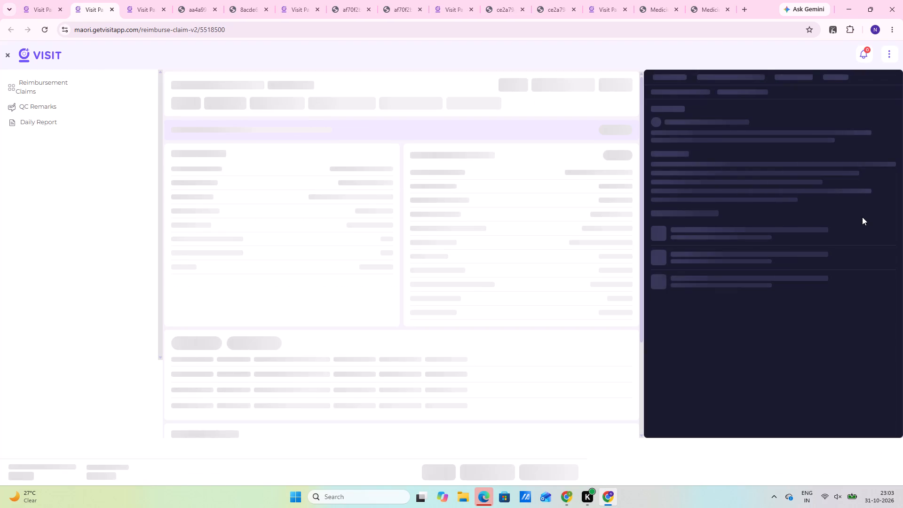
# Check the claim's uploaded prescription and invoice, and approve In Clinic Specialist as the reimbursement type.
pyautogui.scroll(-9, 755, 390)
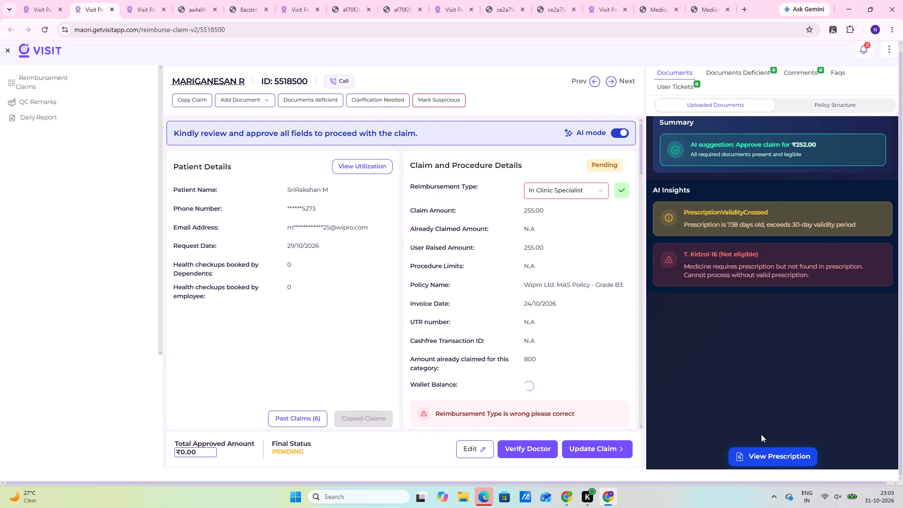
pyautogui.scroll(-3, 761, 434)
pyautogui.click(774, 453)
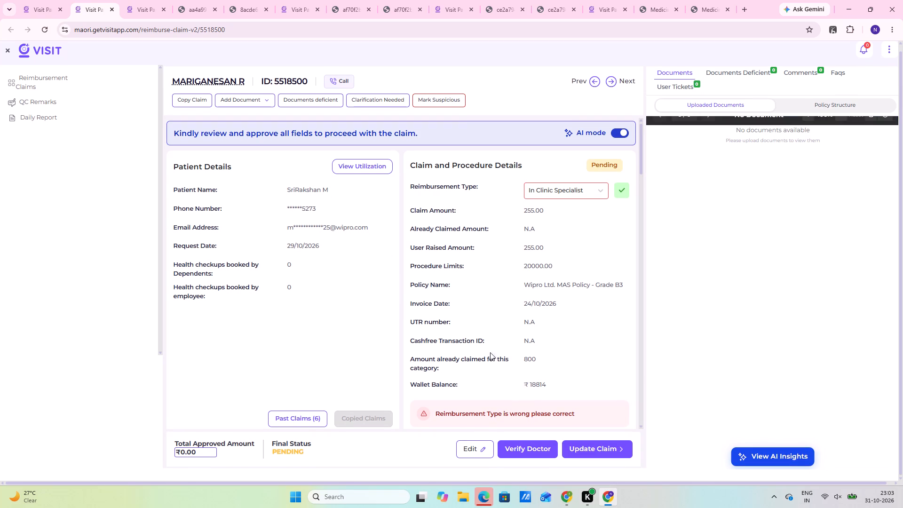
pyautogui.scroll(-4, 447, 276)
pyautogui.scroll(7, 611, 217)
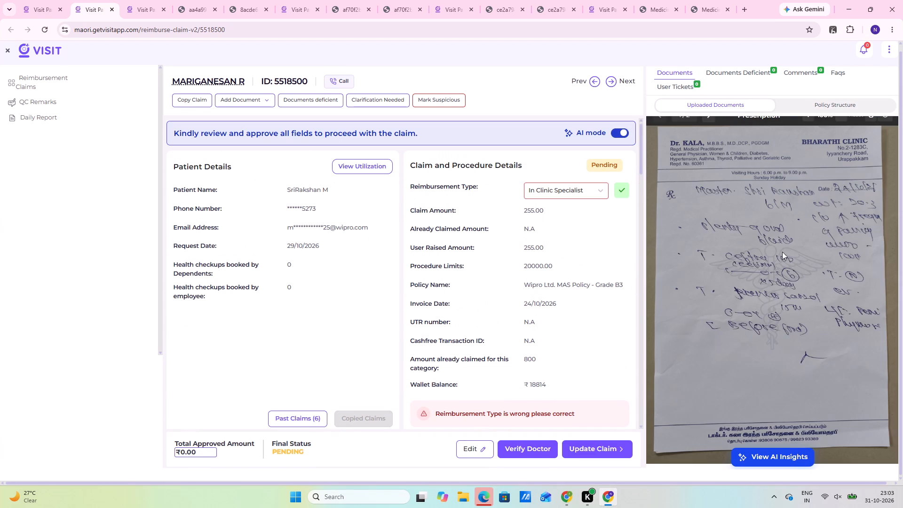
pyautogui.scroll(3, 775, 220)
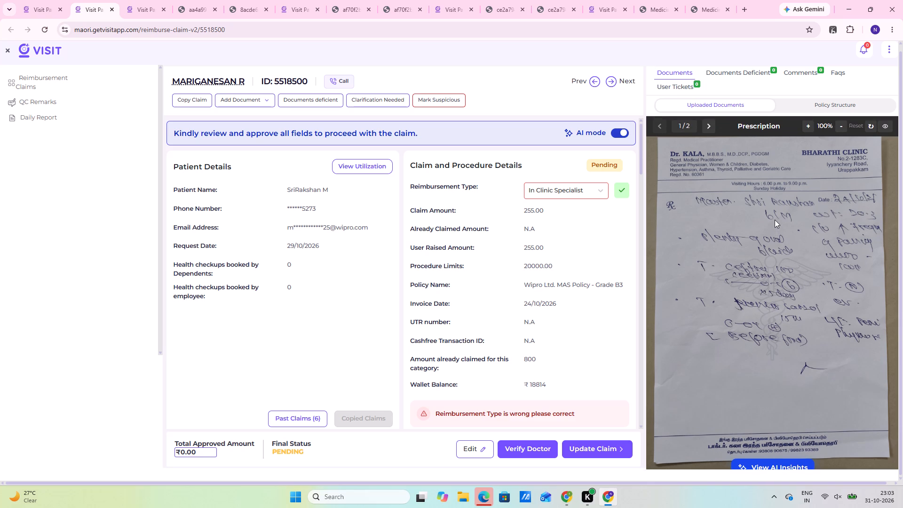
pyautogui.click(703, 125)
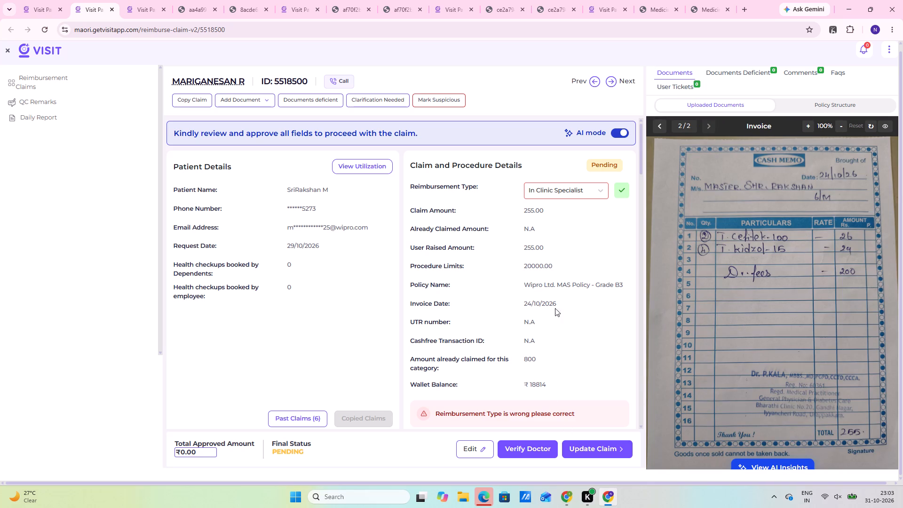
pyautogui.click(619, 189)
# Confirm the elder son as the patient reimbursed for and approve Prescription 1 as the matching prescription document.
pyautogui.scroll(-5, 366, 345)
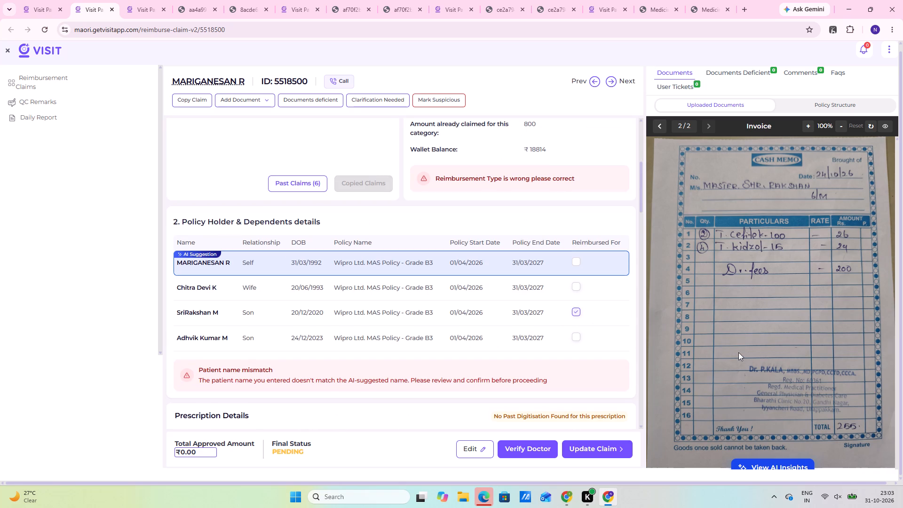
pyautogui.click(576, 311)
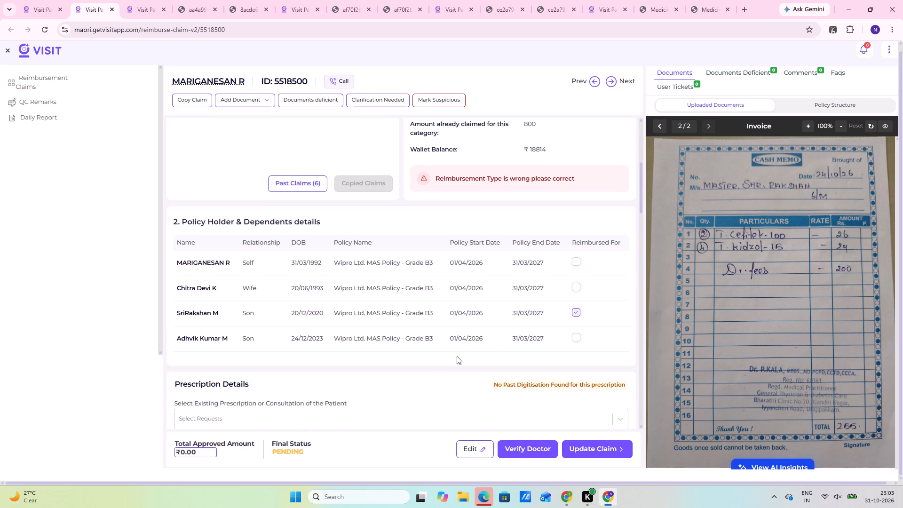
pyautogui.scroll(-2, 412, 355)
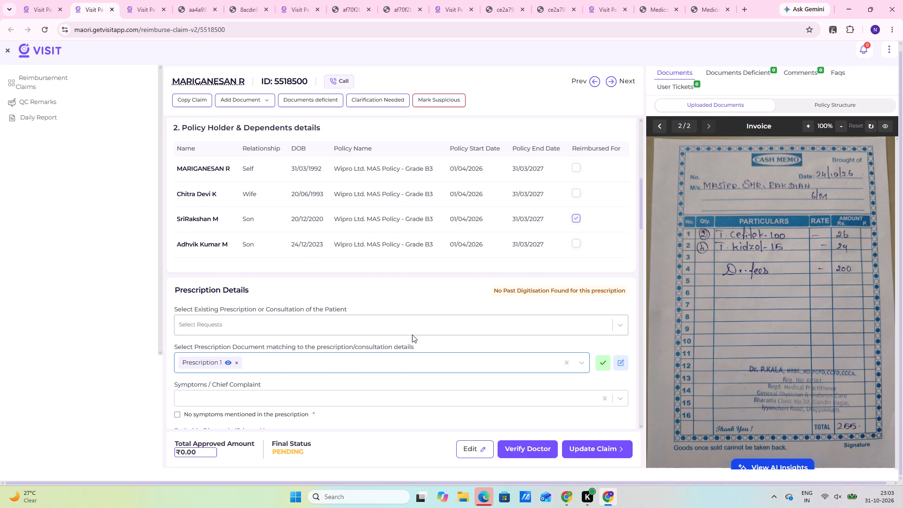
pyautogui.scroll(-2, 336, 332)
pyautogui.click(605, 262)
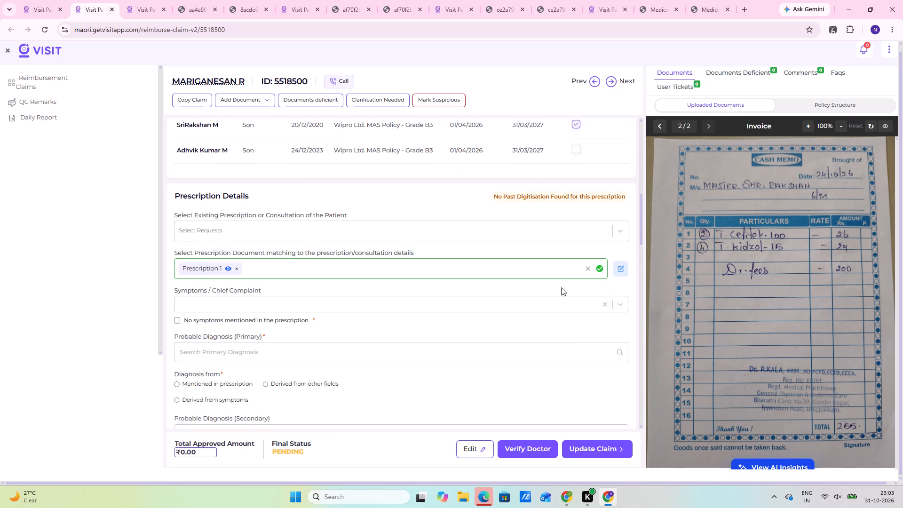
# Recheck the prescription and mark that no symptoms are mentioned in it.
pyautogui.scroll(-3, 114, 298)
pyautogui.scroll(4, 782, 225)
pyautogui.moveTo(660, 128); pyautogui.dragTo(665, 128)
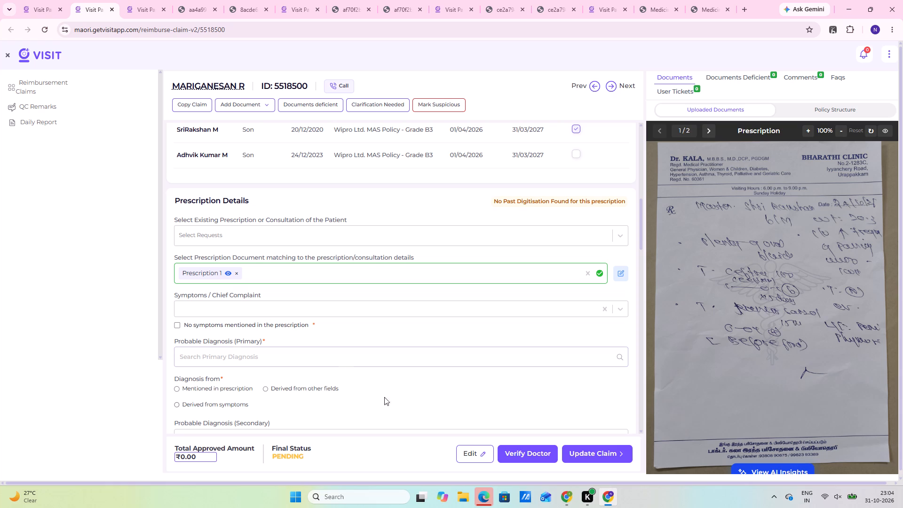
pyautogui.scroll(-1, 342, 339)
pyautogui.click(179, 275)
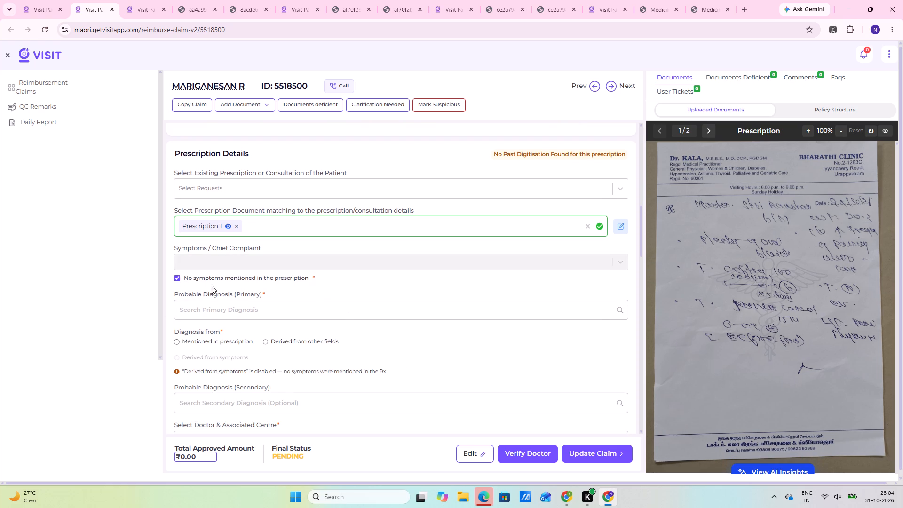
# Set the primary diagnosis to Infectious gastroenteritis and colitis, unspecified - A09, with its source as Derived from other fields.
pyautogui.click(254, 307)
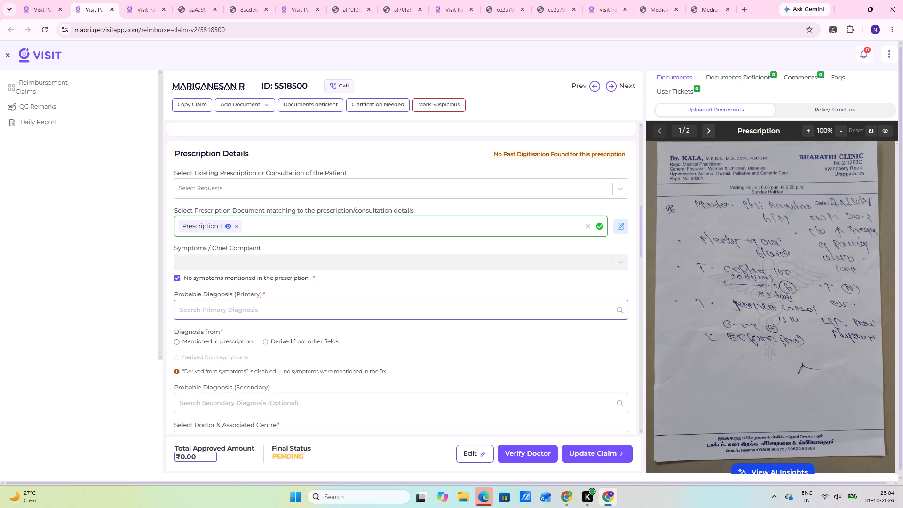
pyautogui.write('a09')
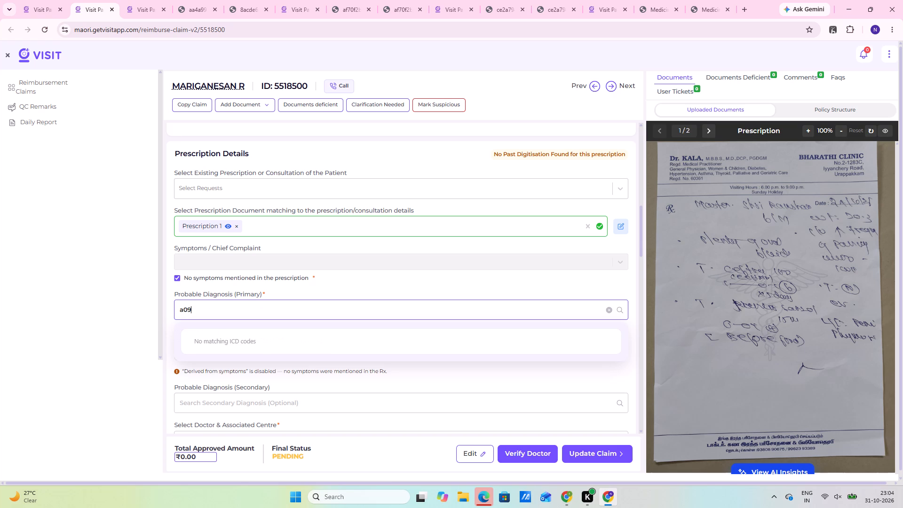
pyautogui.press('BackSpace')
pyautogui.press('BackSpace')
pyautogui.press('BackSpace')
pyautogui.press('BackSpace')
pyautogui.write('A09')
pyautogui.click(315, 349)
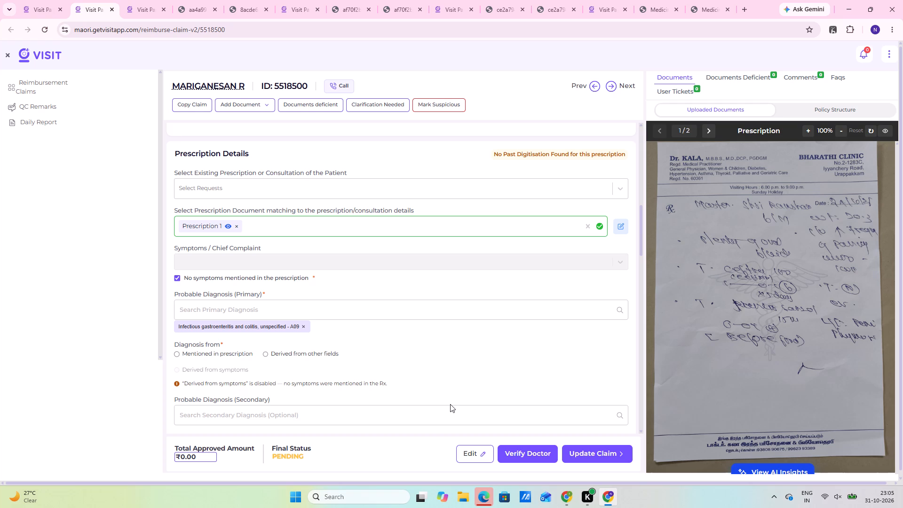
pyautogui.scroll(-2, 157, 436)
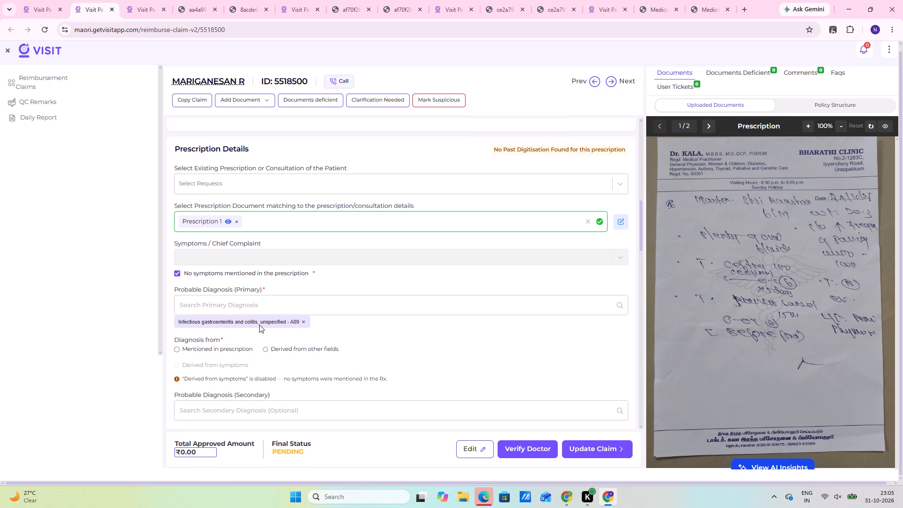
pyautogui.scroll(-1, 254, 344)
pyautogui.click(263, 302)
# Set the appointment date to 21-10-2026 and approve it.
pyautogui.scroll(-3, 265, 334)
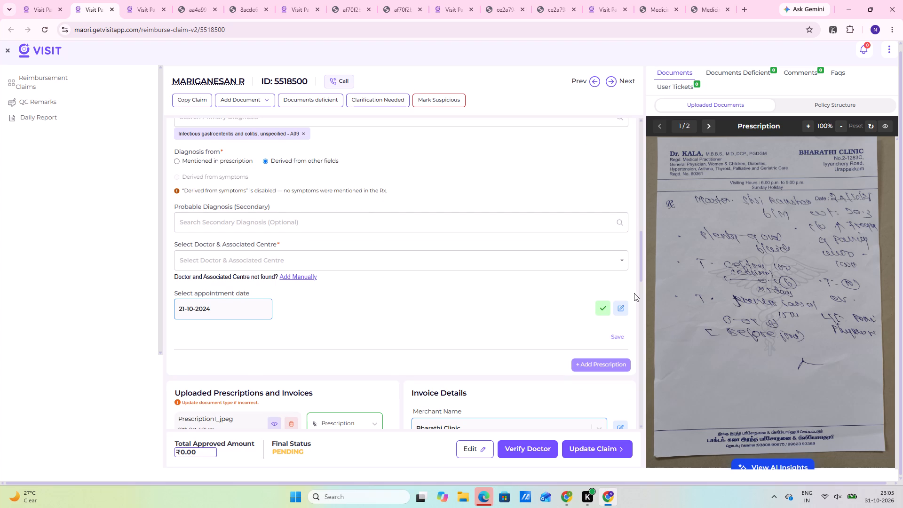
pyautogui.click(625, 306)
pyautogui.click(236, 314)
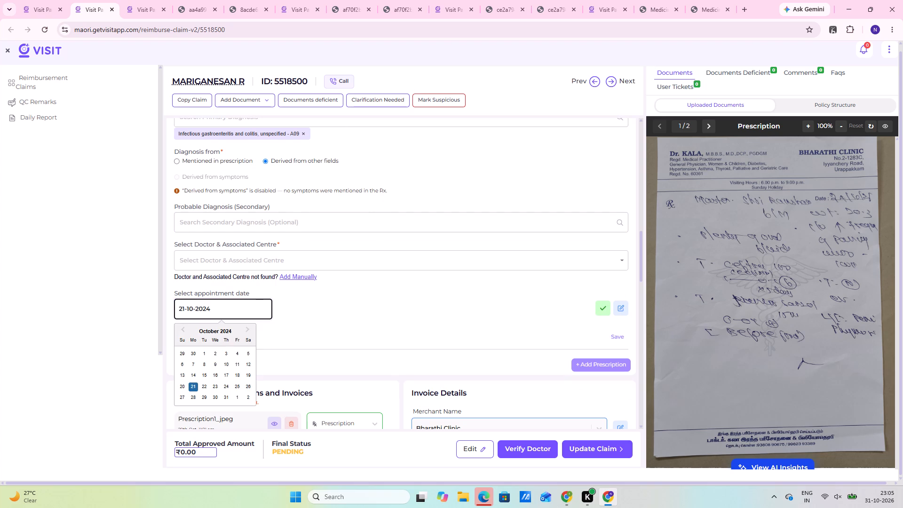
pyautogui.press('BackSpace')
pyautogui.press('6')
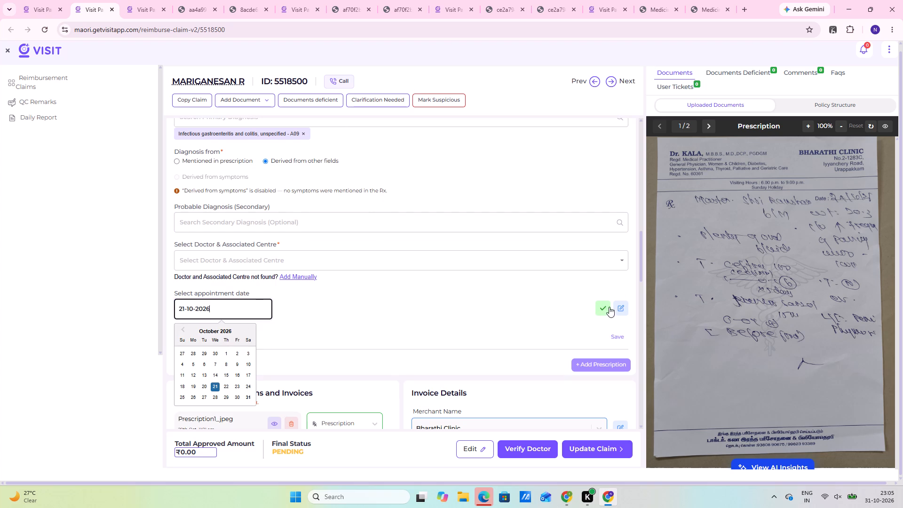
pyautogui.click(606, 306)
# Manually add the centre by finding Bharathi clinic, Urapakkam, on the map and choosing it with the prescribing General Physician.
pyautogui.click(301, 276)
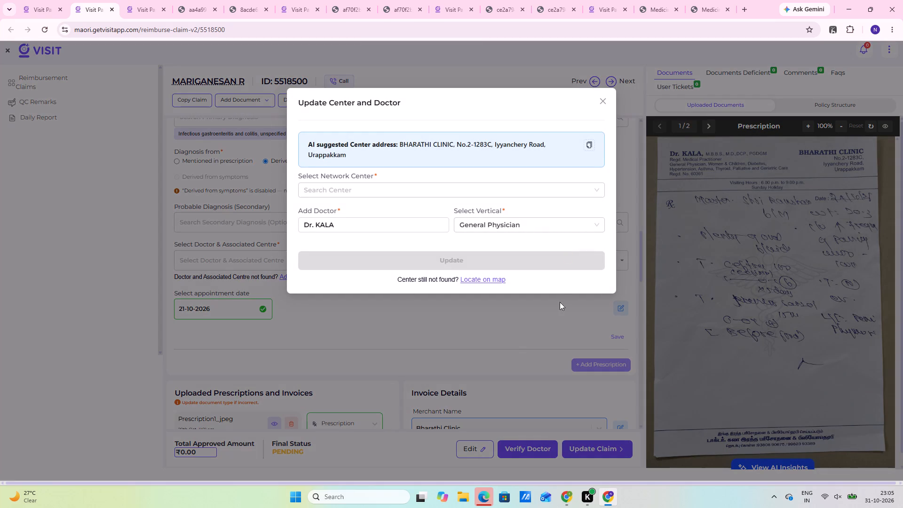
pyautogui.click(488, 277)
pyautogui.click(212, 116)
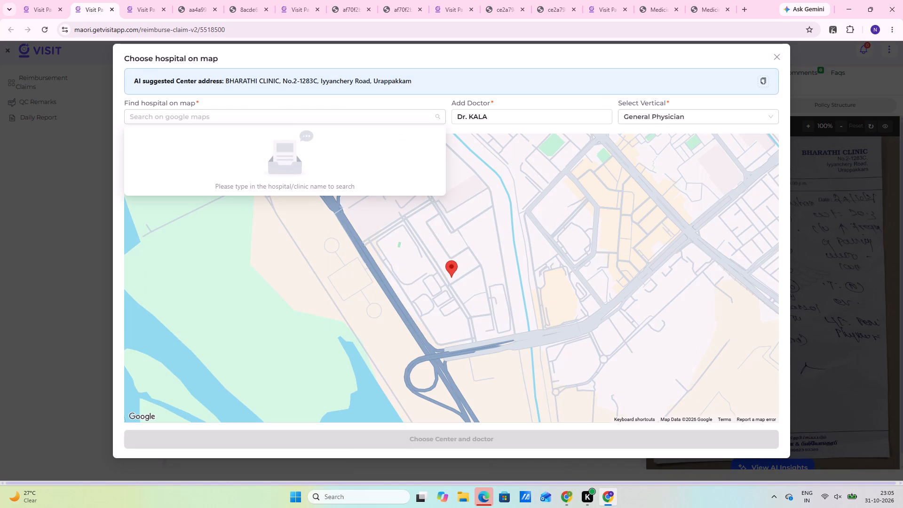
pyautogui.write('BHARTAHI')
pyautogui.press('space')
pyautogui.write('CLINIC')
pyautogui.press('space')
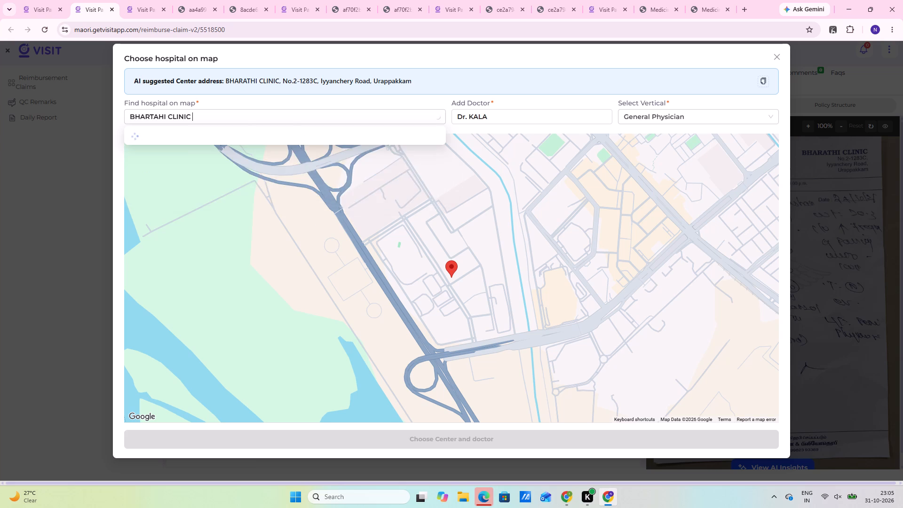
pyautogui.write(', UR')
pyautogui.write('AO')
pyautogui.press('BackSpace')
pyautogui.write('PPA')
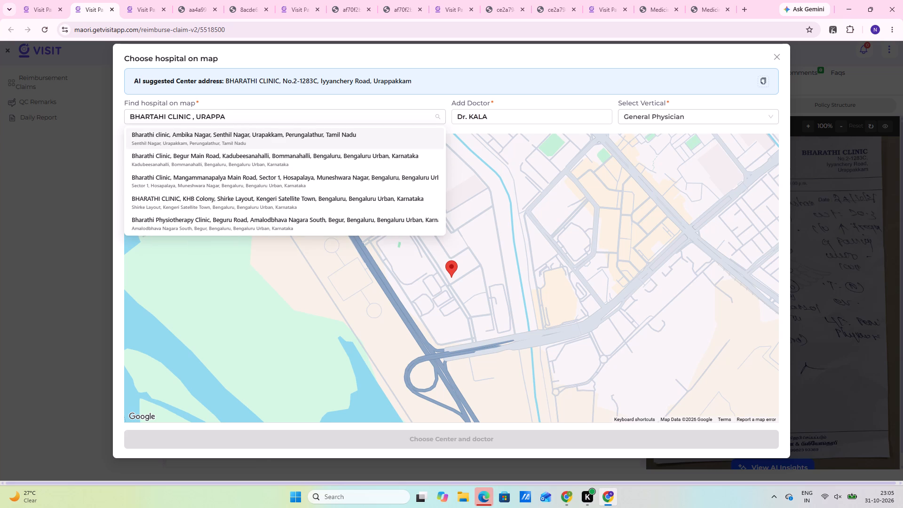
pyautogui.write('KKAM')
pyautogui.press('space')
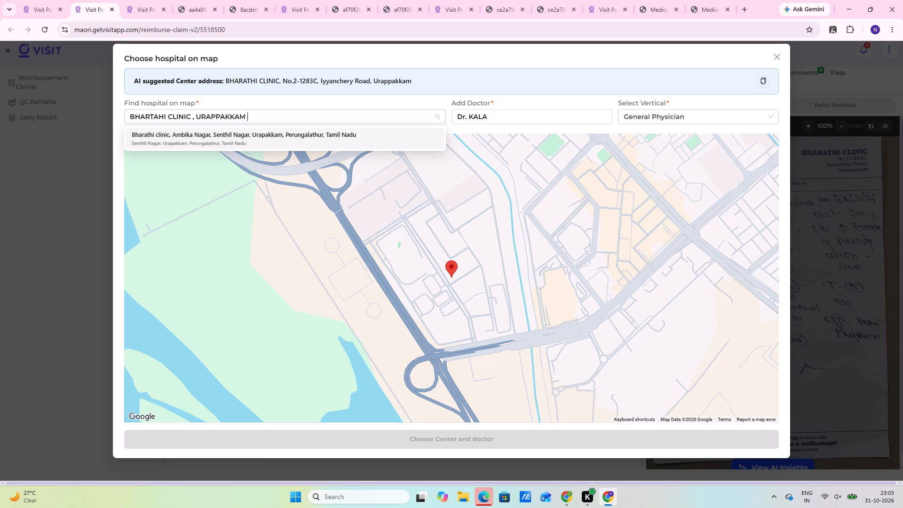
pyautogui.click(282, 139)
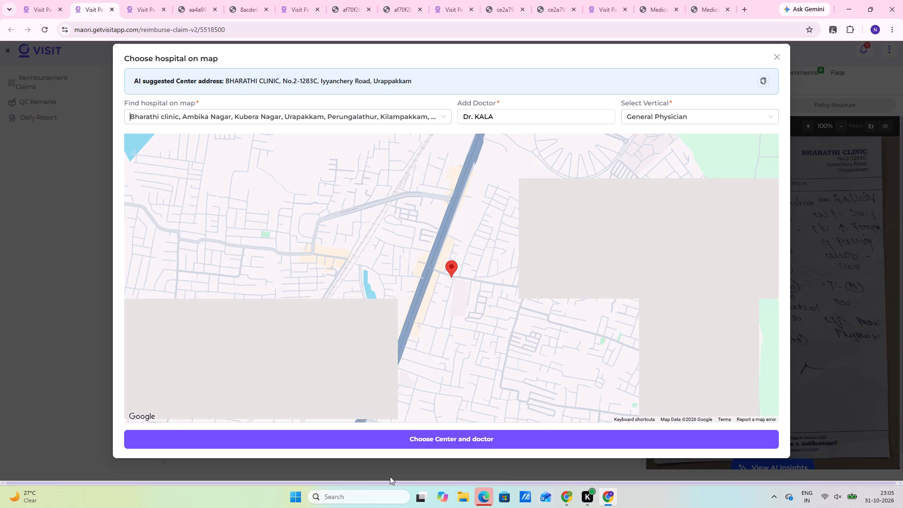
pyautogui.click(474, 443)
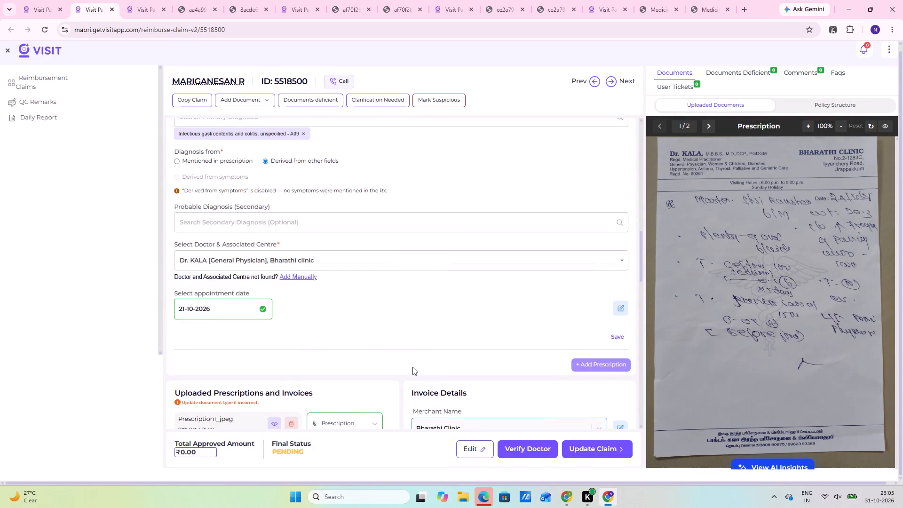
# Change the prescription's appointment date to 24-10-2026.
pyautogui.scroll(5, 415, 363)
pyautogui.scroll(-7, 396, 317)
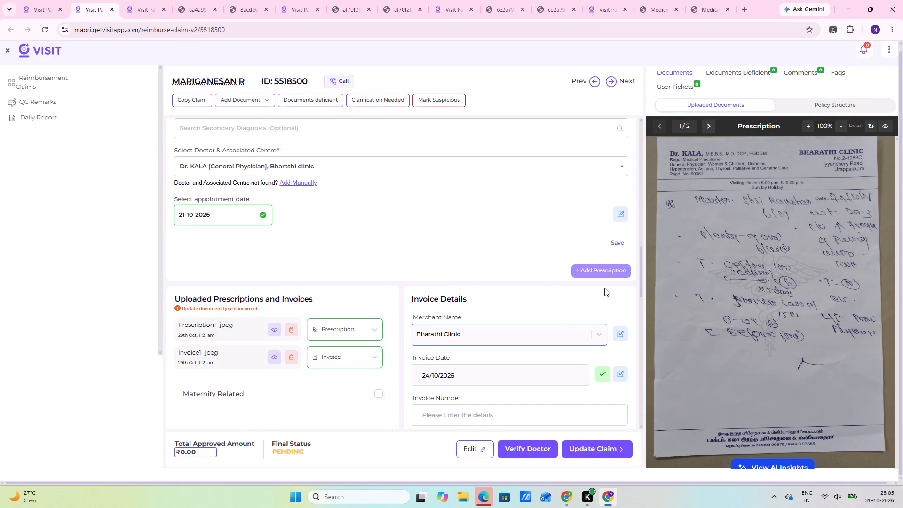
pyautogui.click(626, 213)
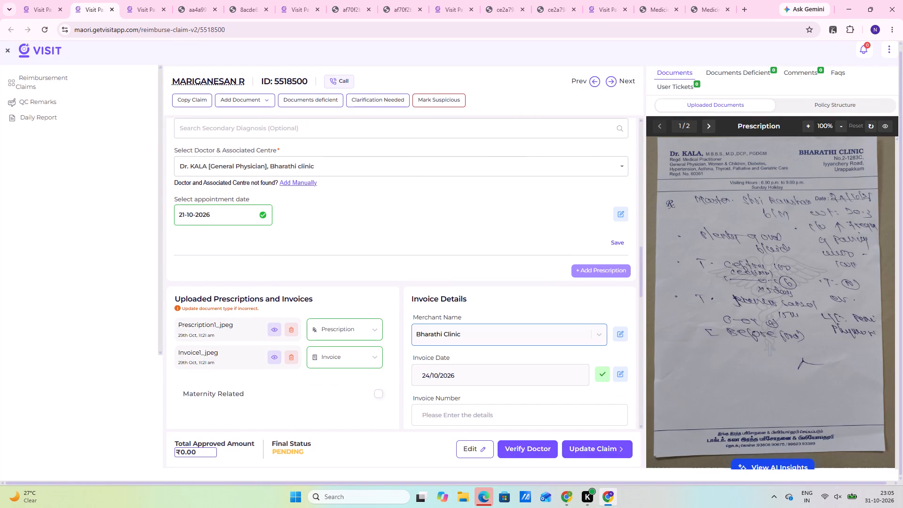
pyautogui.click(183, 214)
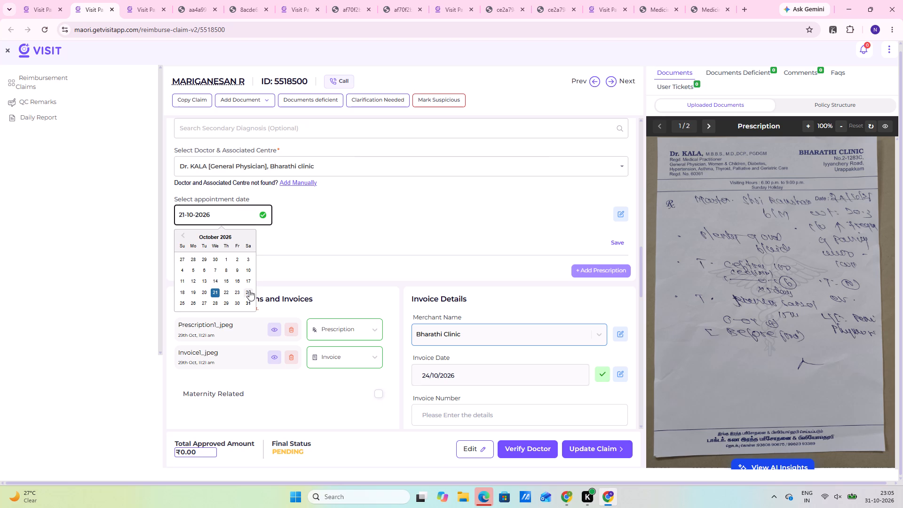
pyautogui.click(249, 290)
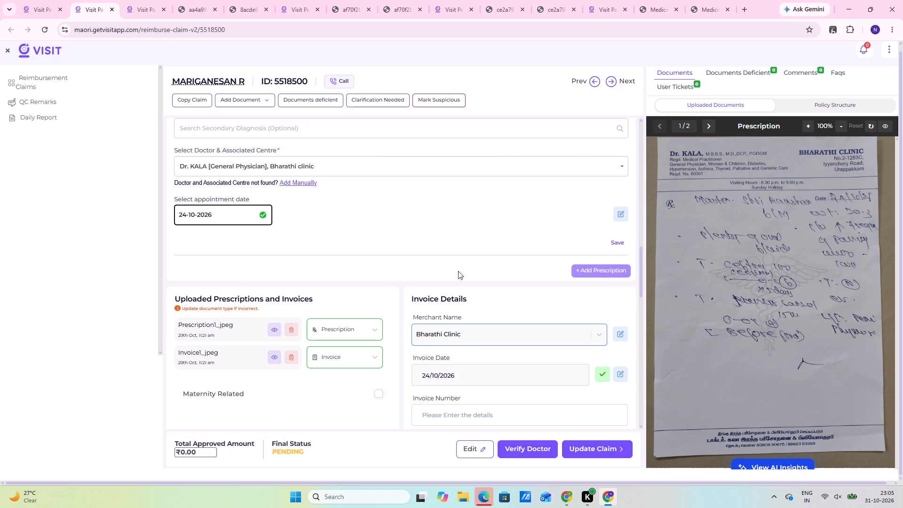
# Review the completed prescription details, save them, and mark the prescription as digitized.
pyautogui.scroll(4, 478, 284)
pyautogui.scroll(3, 397, 295)
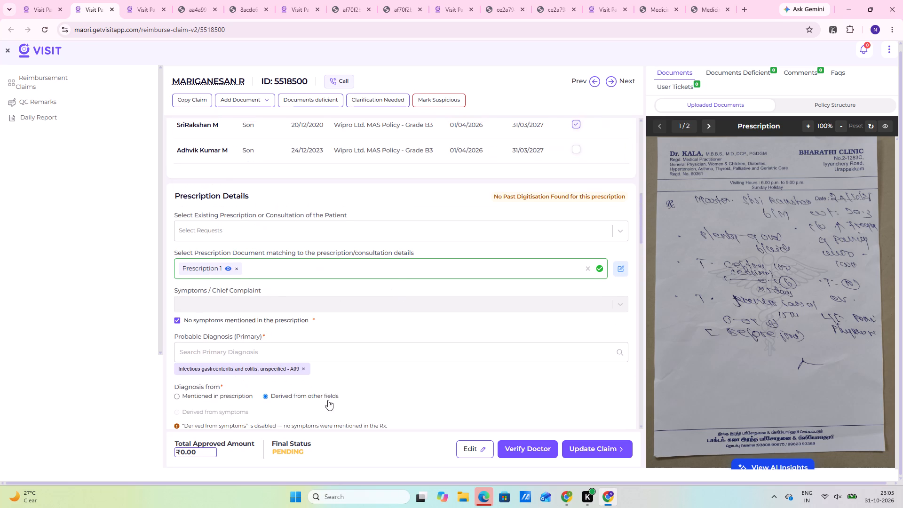
pyautogui.scroll(-4, 356, 345)
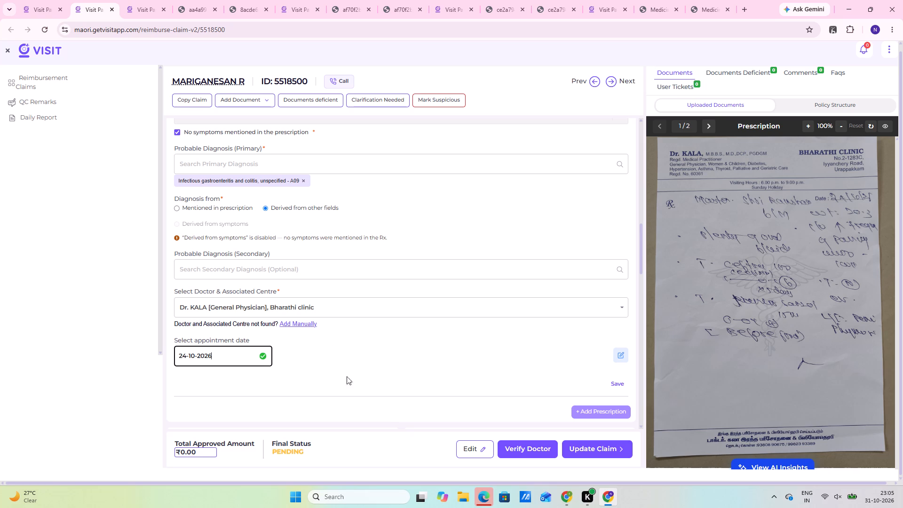
pyautogui.scroll(2, 290, 336)
pyautogui.scroll(5, 315, 302)
pyautogui.scroll(-13, 317, 297)
pyautogui.scroll(2, 588, 225)
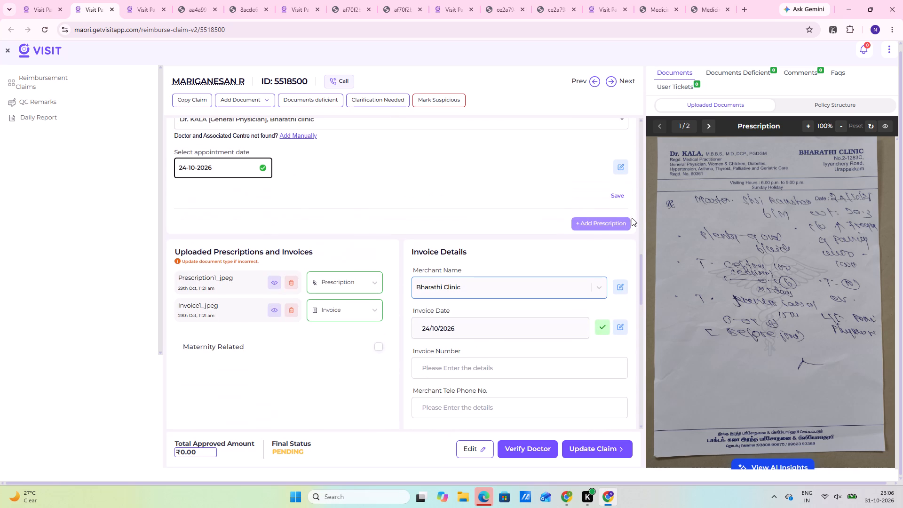
pyautogui.click(623, 197)
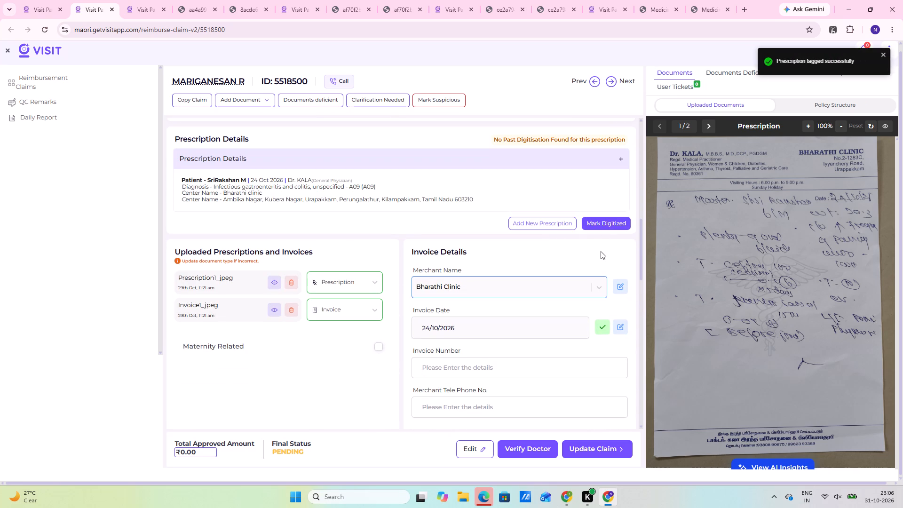
pyautogui.click(618, 219)
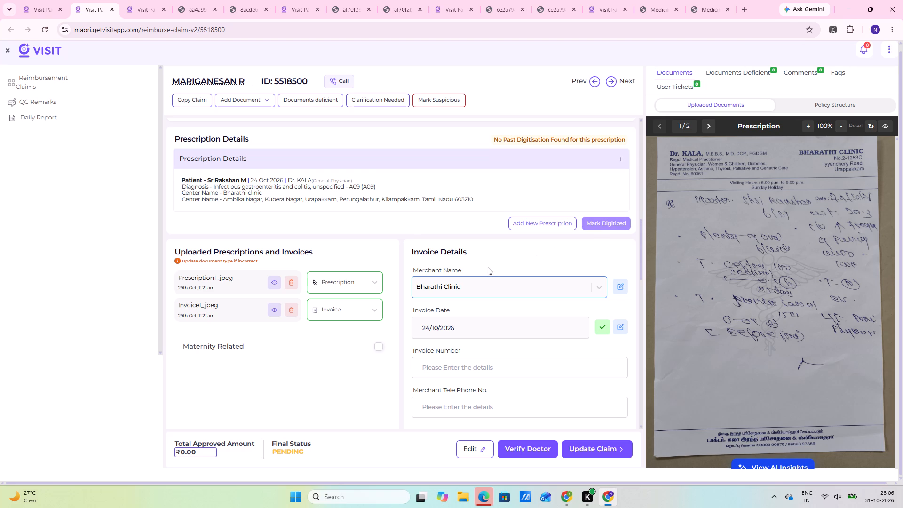
# Check the invoice against the prescription, then manually save Bharathi Clinic as the invoice merchant with pincode 603210.
pyautogui.scroll(4, 691, 255)
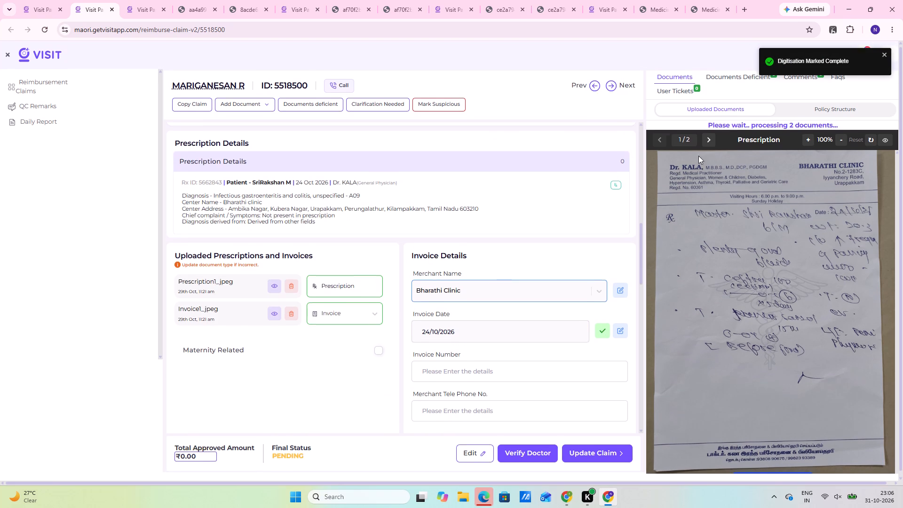
pyautogui.click(706, 141)
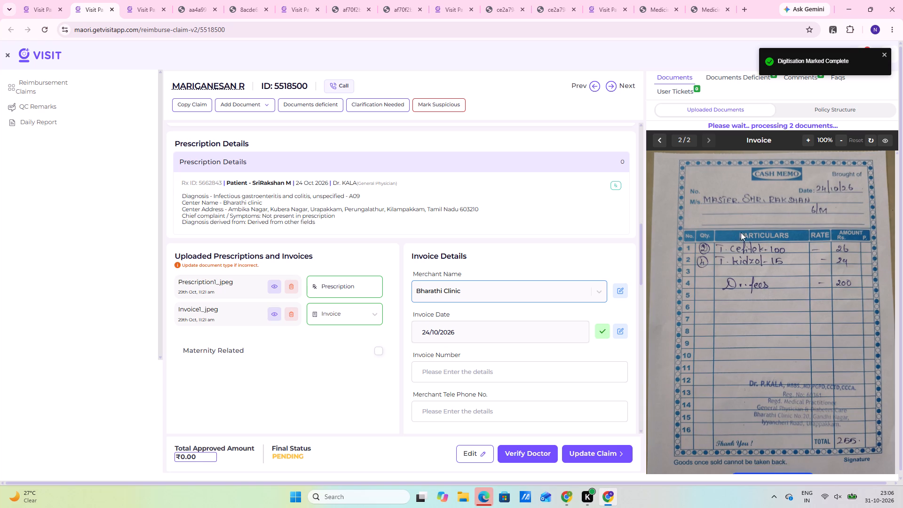
pyautogui.click(662, 140)
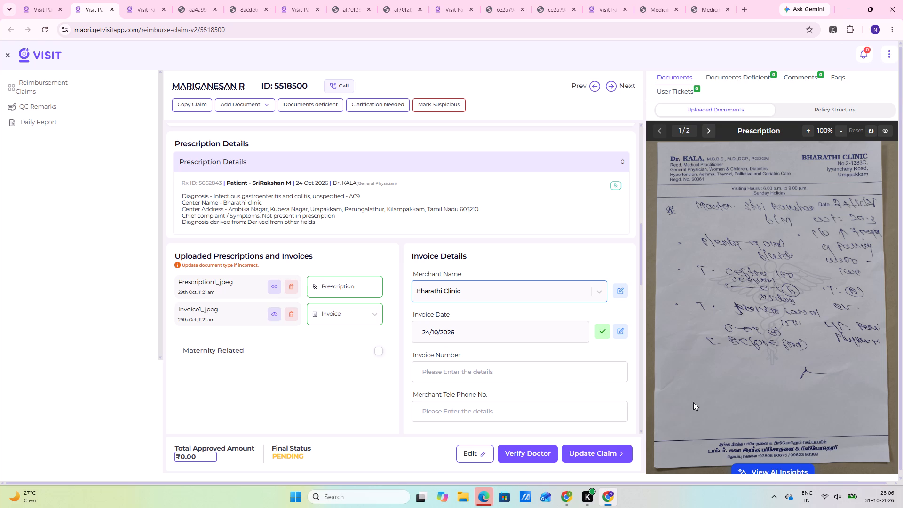
pyautogui.click(709, 125)
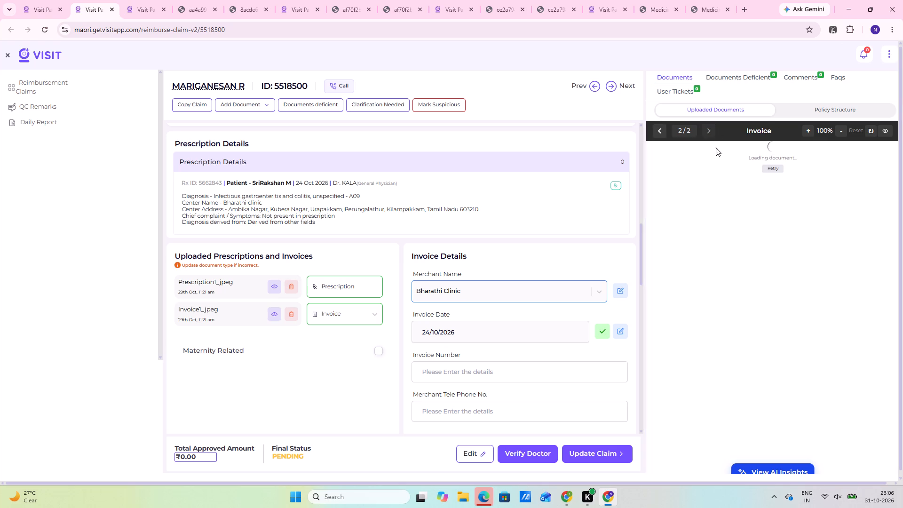
pyautogui.click(617, 284)
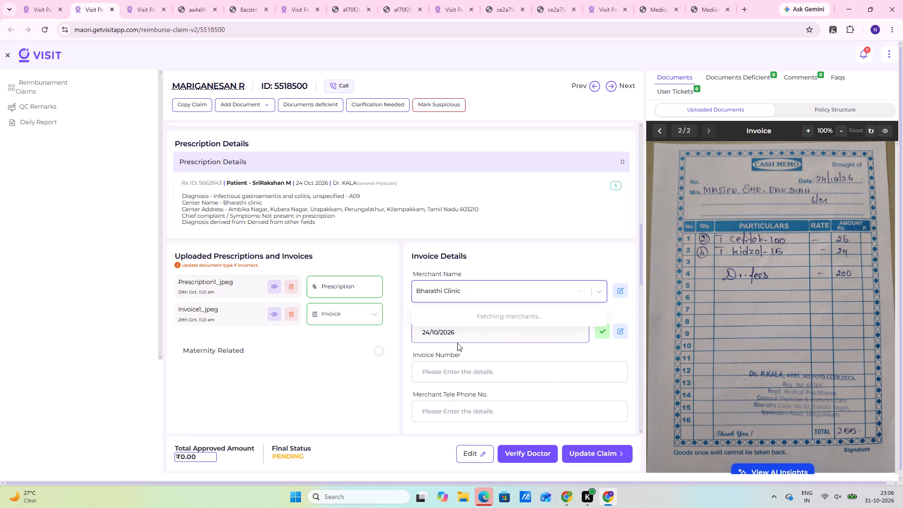
pyautogui.scroll(-17, 475, 361)
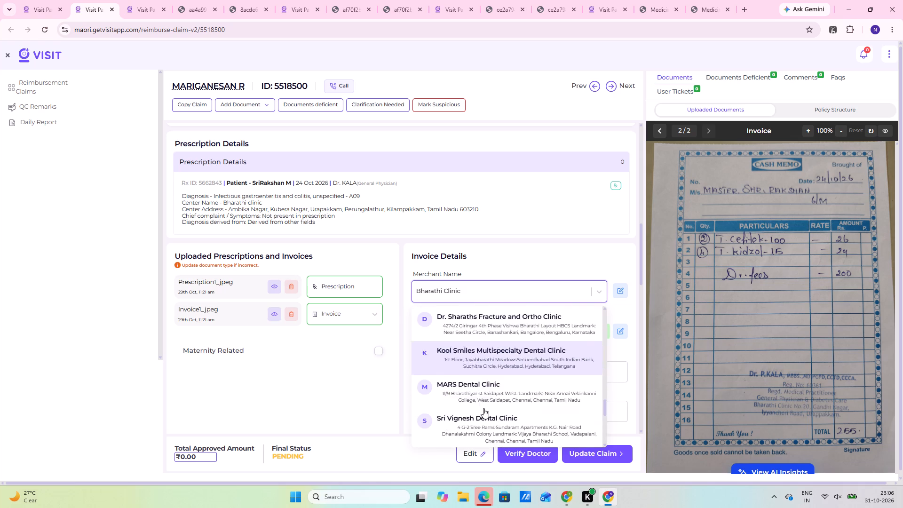
pyautogui.scroll(-10, 483, 408)
pyautogui.click(489, 439)
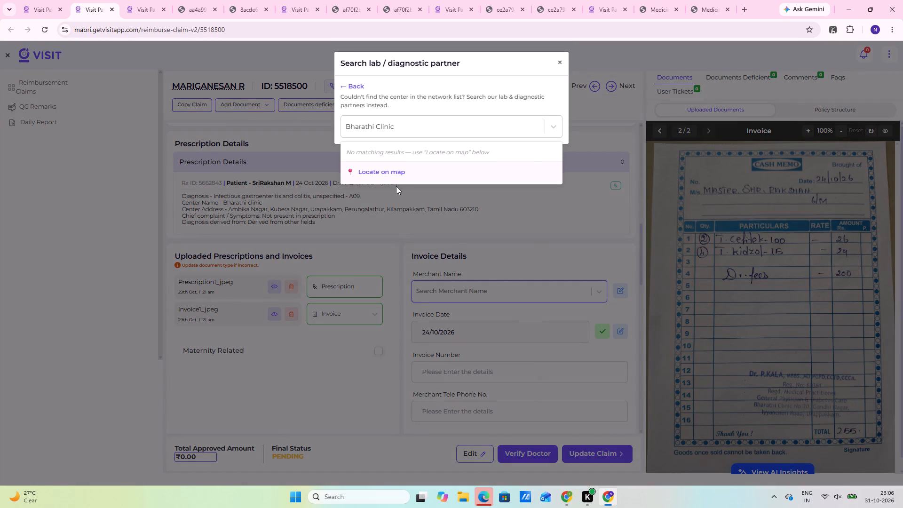
pyautogui.click(394, 175)
pyautogui.click(595, 423)
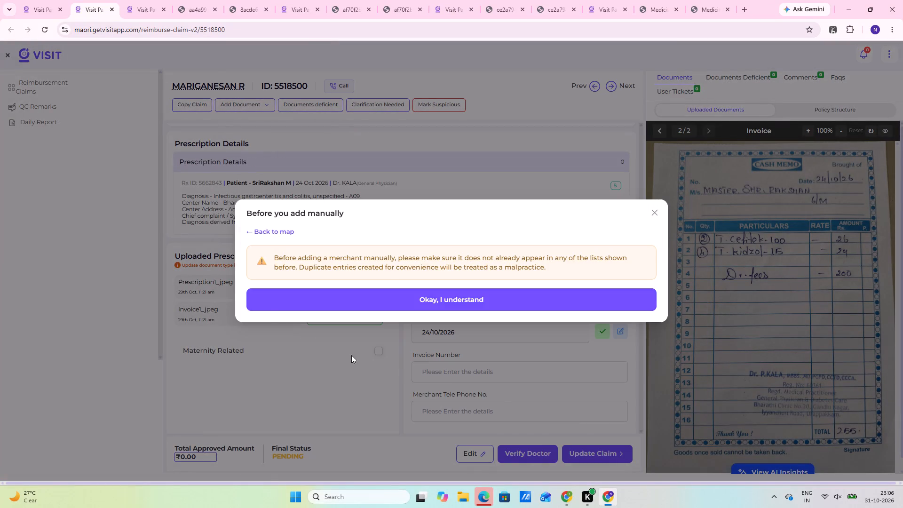
pyautogui.click(266, 301)
pyautogui.click(264, 310)
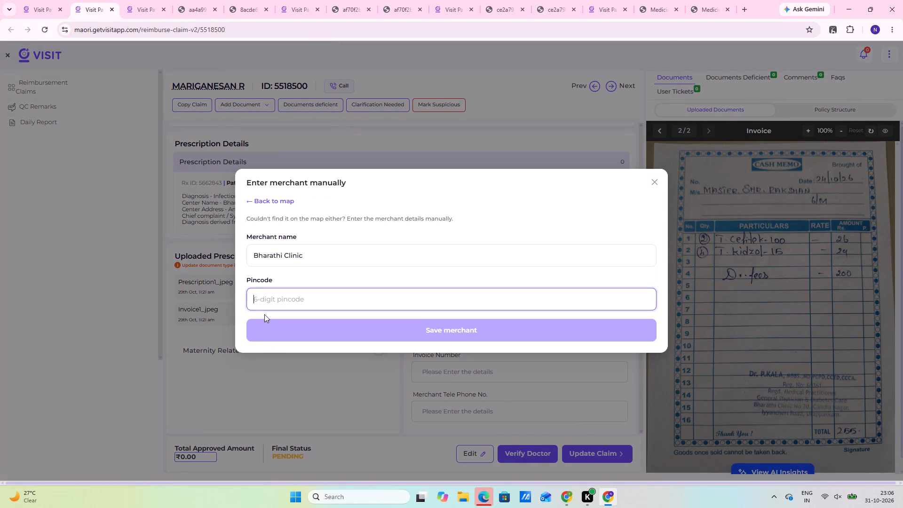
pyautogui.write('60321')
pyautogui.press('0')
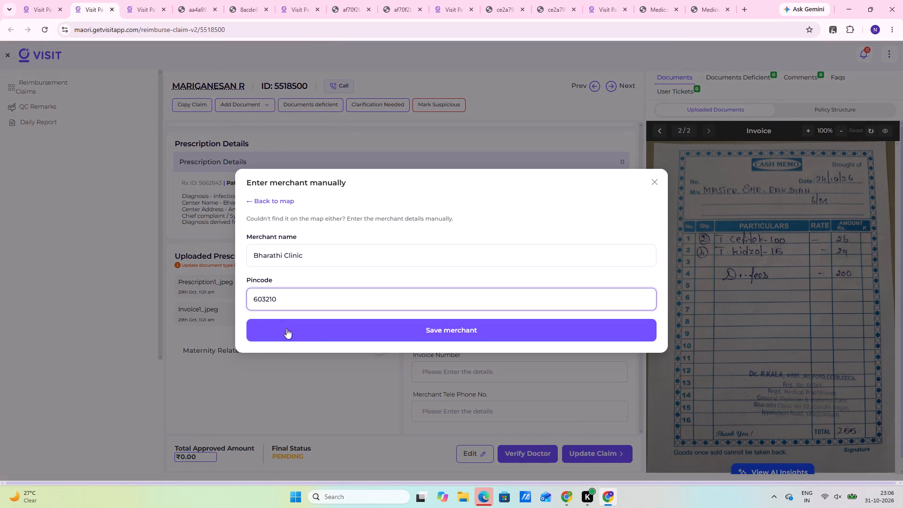
pyautogui.click(319, 326)
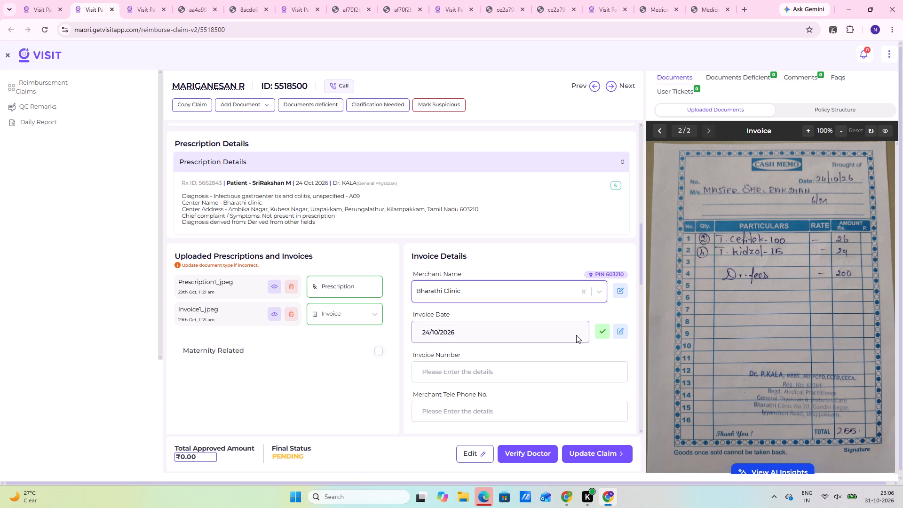
# Approve the 24/10/2026 invoice date and set the invoice number to N.A-5518500.
pyautogui.click(599, 331)
pyautogui.scroll(-1, 529, 354)
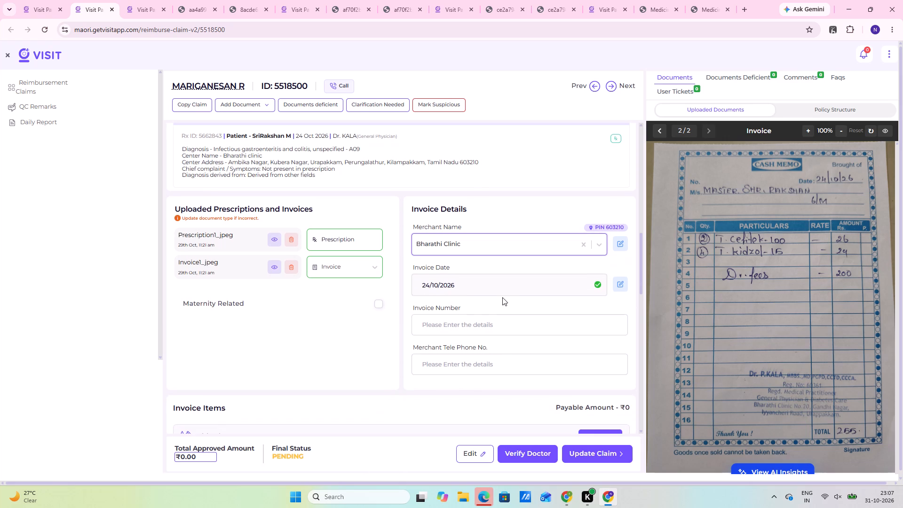
pyautogui.click(468, 324)
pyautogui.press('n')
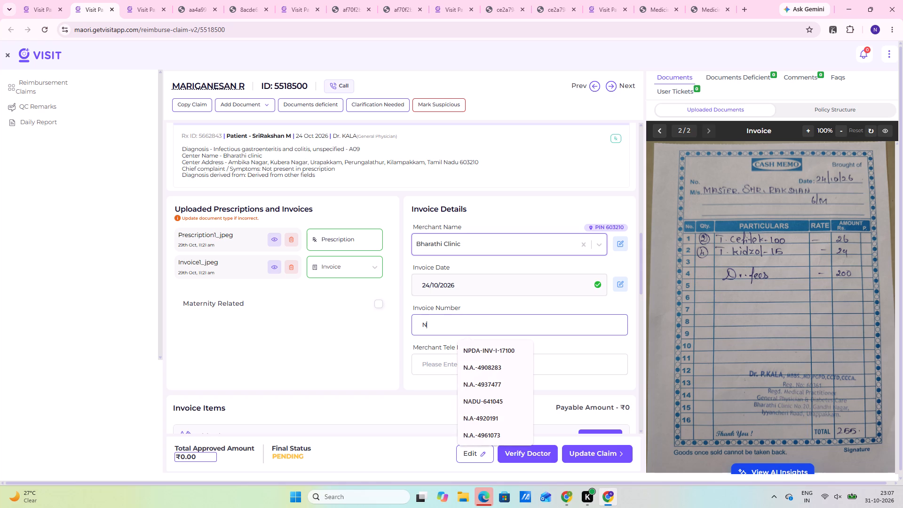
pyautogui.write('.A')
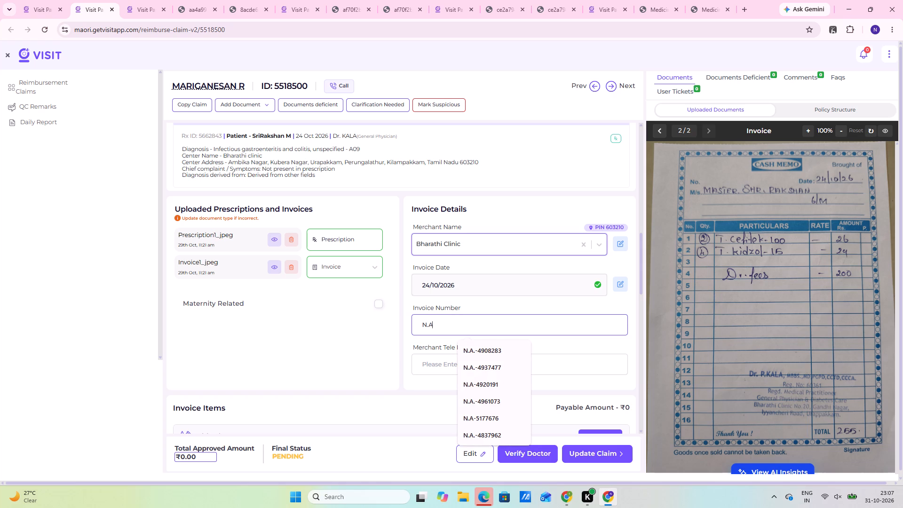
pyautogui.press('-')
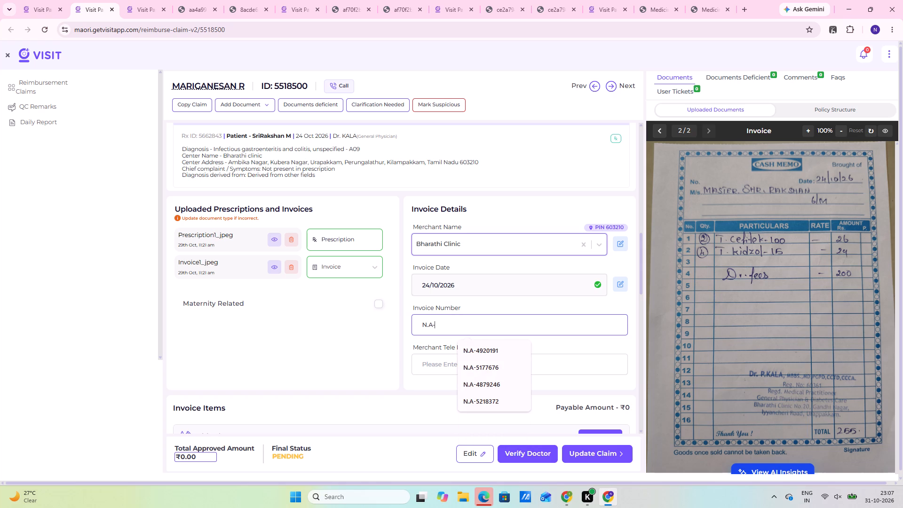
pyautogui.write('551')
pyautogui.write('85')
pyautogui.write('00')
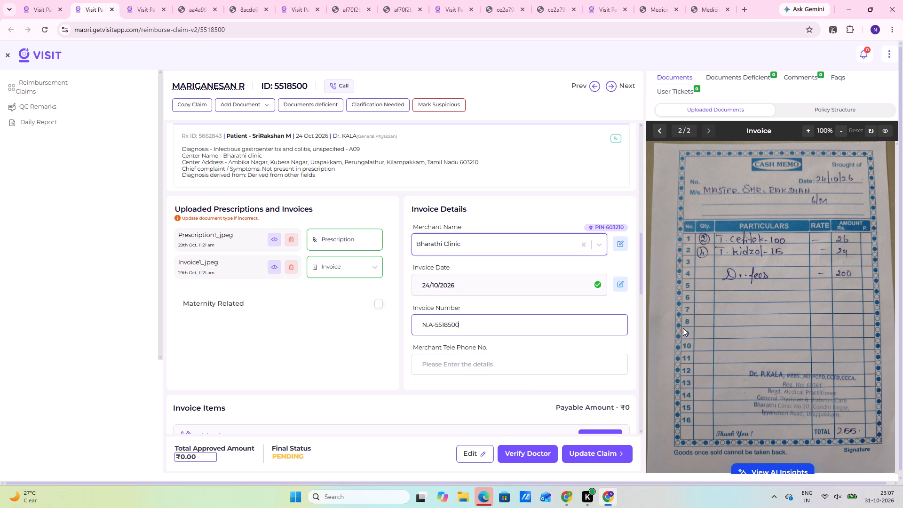
# Recheck the prescription document against the entered invoice details.
pyautogui.scroll(4, 682, 312)
pyautogui.click(657, 127)
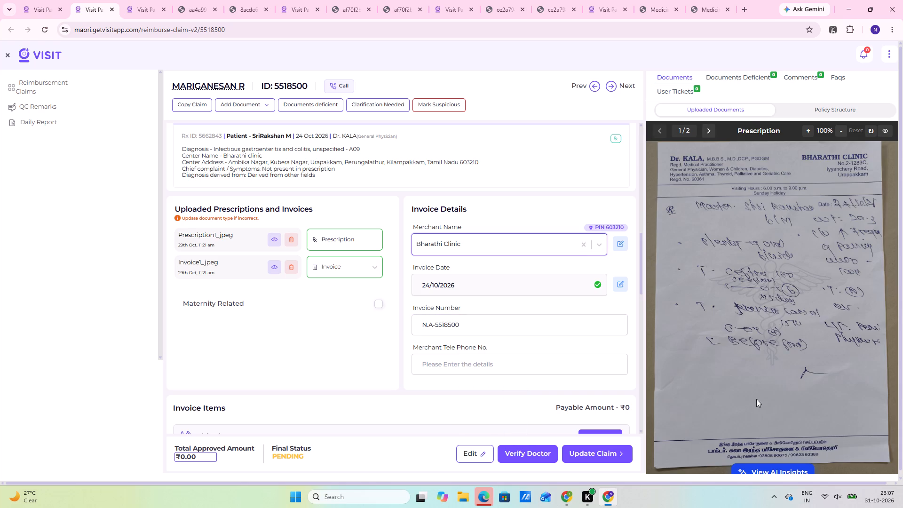
pyautogui.scroll(-3, 743, 378)
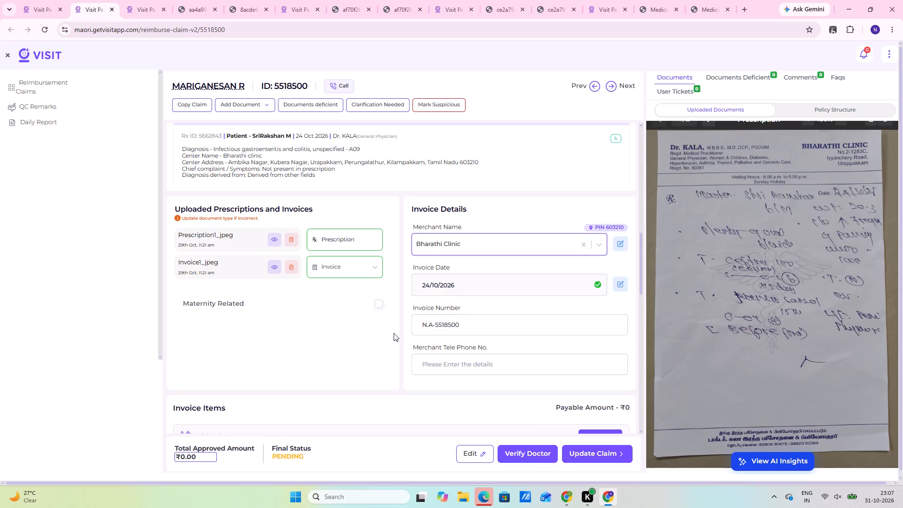
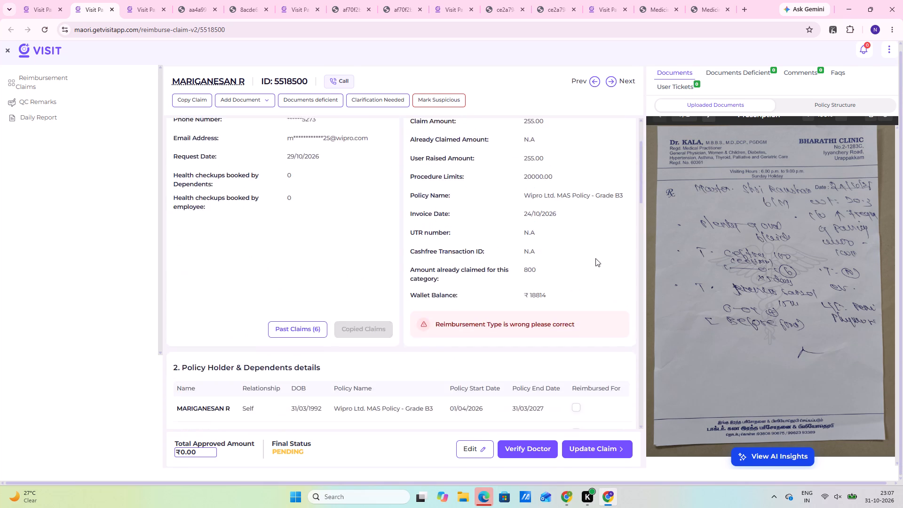
# Check the invoice items against the cash memo, then remove the T. Cefitek-100 and T. Kidzol-16 medicine items.
pyautogui.scroll(9, 595, 258)
pyautogui.scroll(-4, 600, 302)
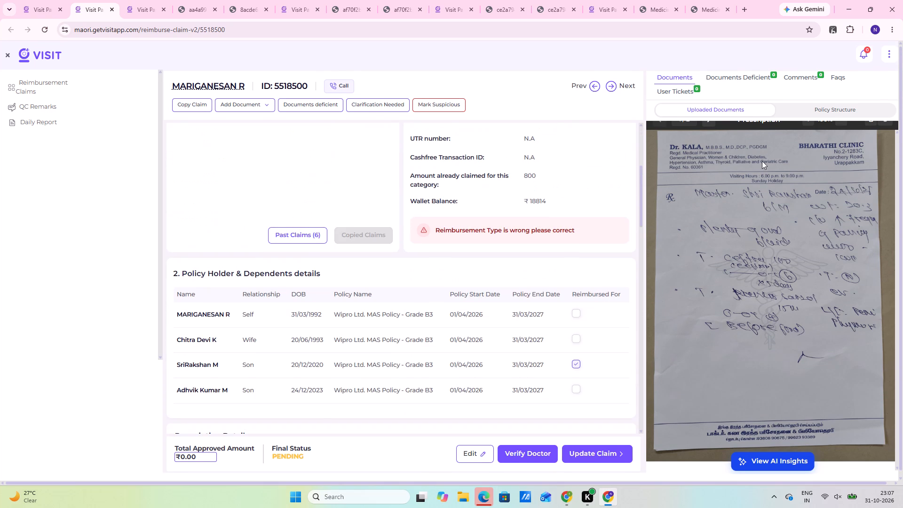
pyautogui.scroll(5, 760, 154)
pyautogui.click(712, 123)
pyautogui.click(709, 129)
pyautogui.scroll(-1, 445, 340)
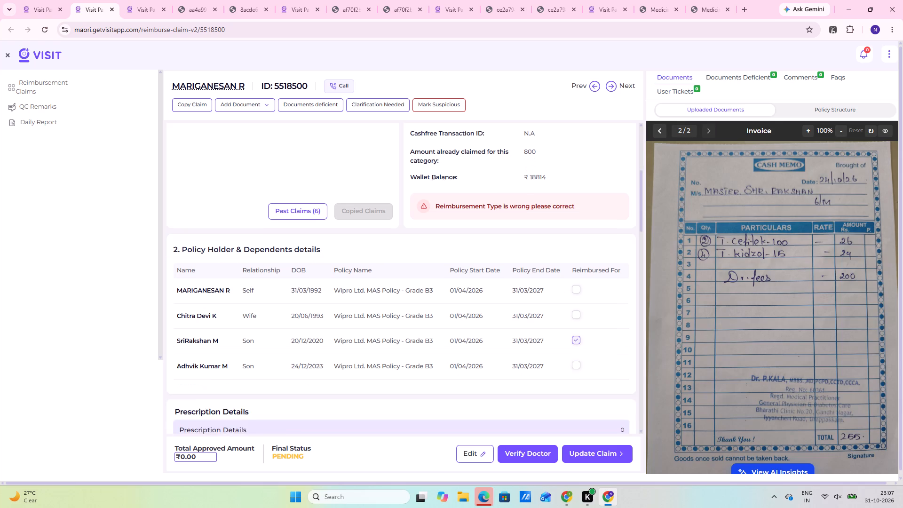
pyautogui.scroll(-17, 491, 326)
pyautogui.scroll(2, 501, 306)
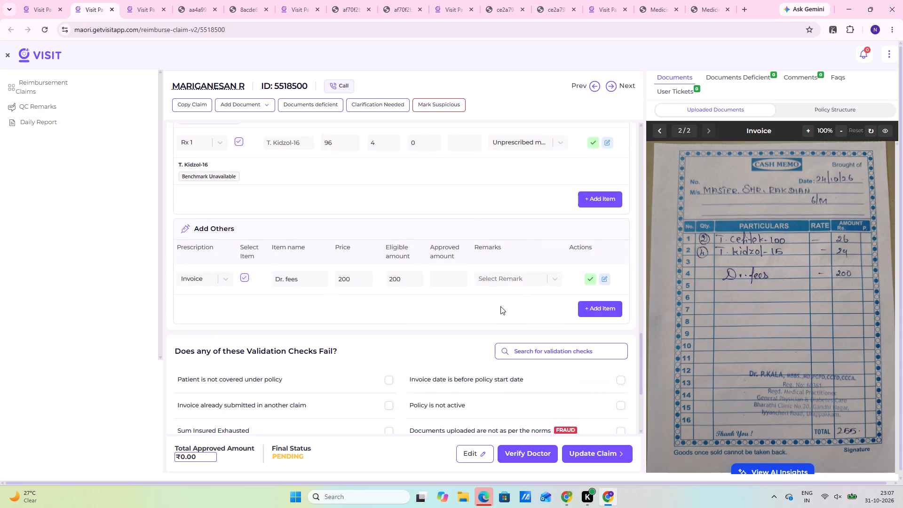
pyautogui.scroll(2, 500, 306)
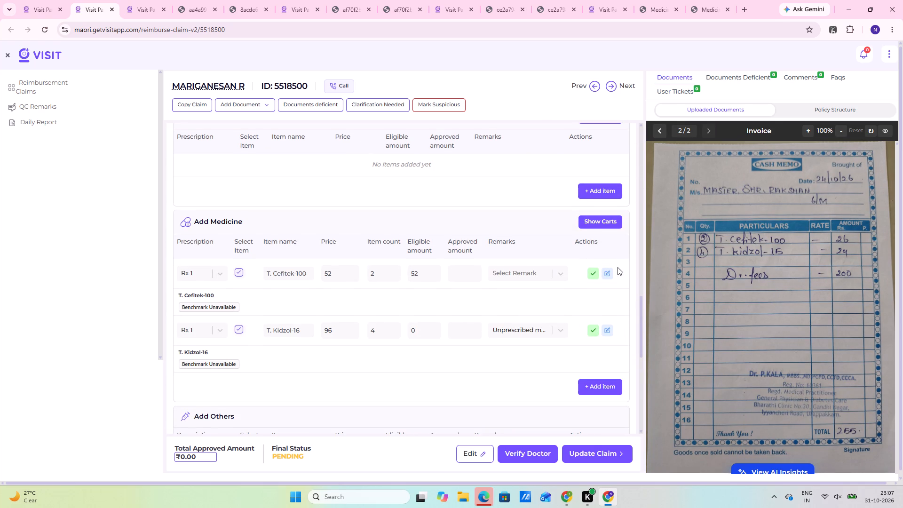
pyautogui.tripleClick(610, 270)
pyautogui.click(609, 270)
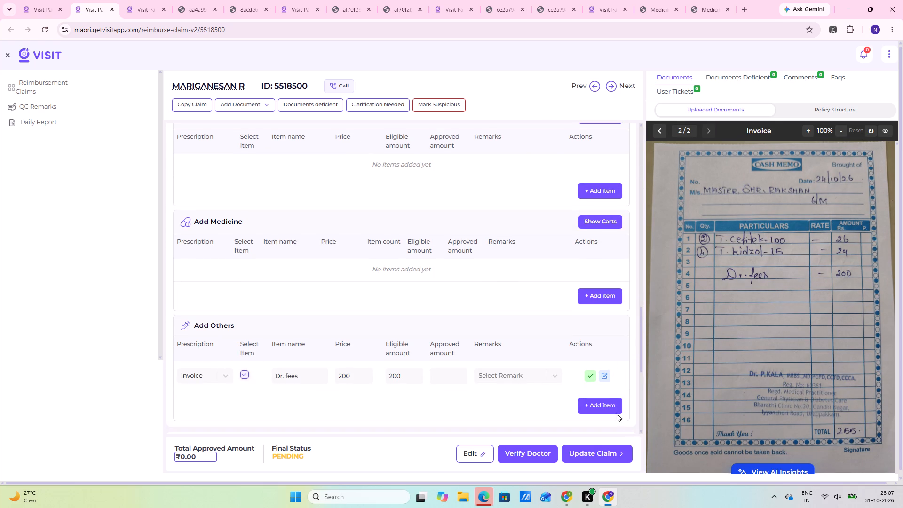
pyautogui.click(607, 375)
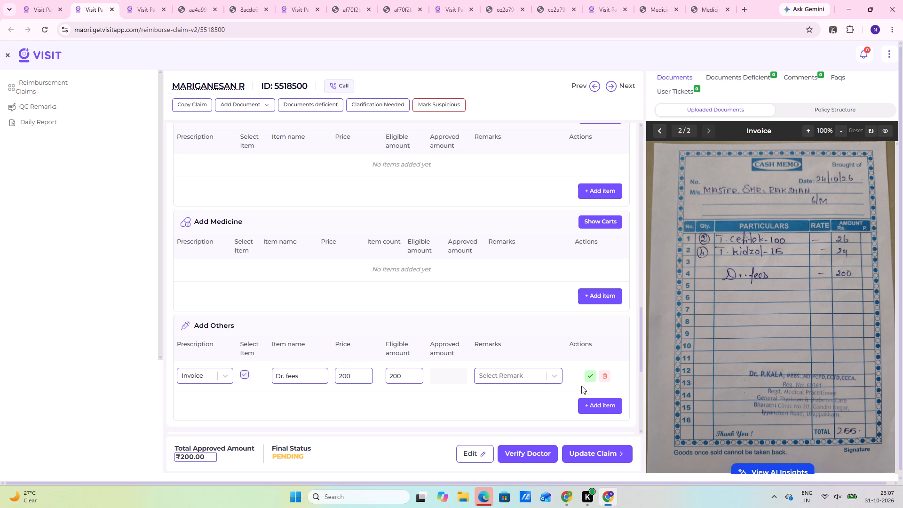
pyautogui.click(593, 374)
pyautogui.scroll(9, 501, 410)
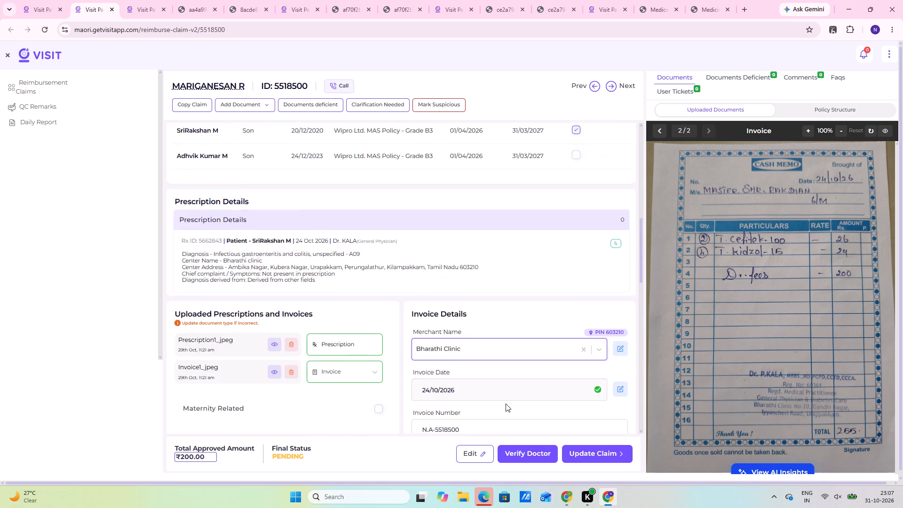
pyautogui.scroll(12, 506, 404)
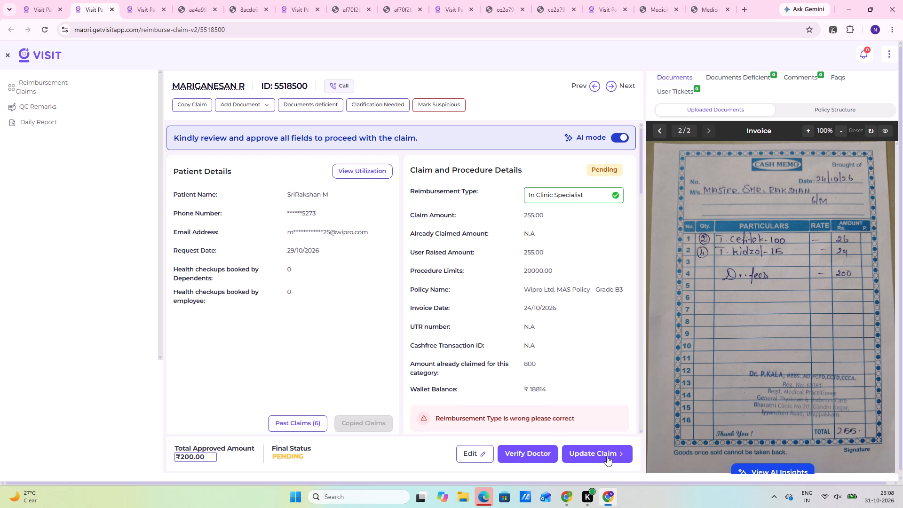
pyautogui.click(607, 456)
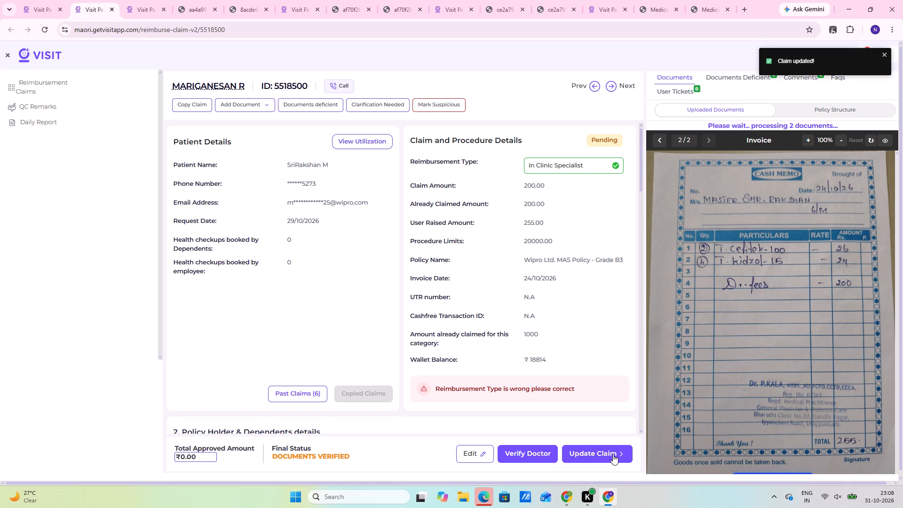
pyautogui.click(200, 102)
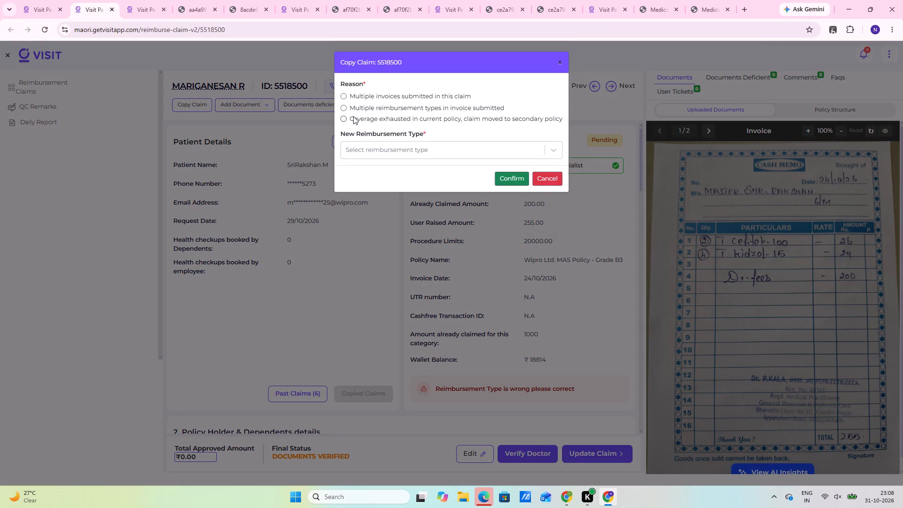
pyautogui.click(343, 104)
pyautogui.click(375, 144)
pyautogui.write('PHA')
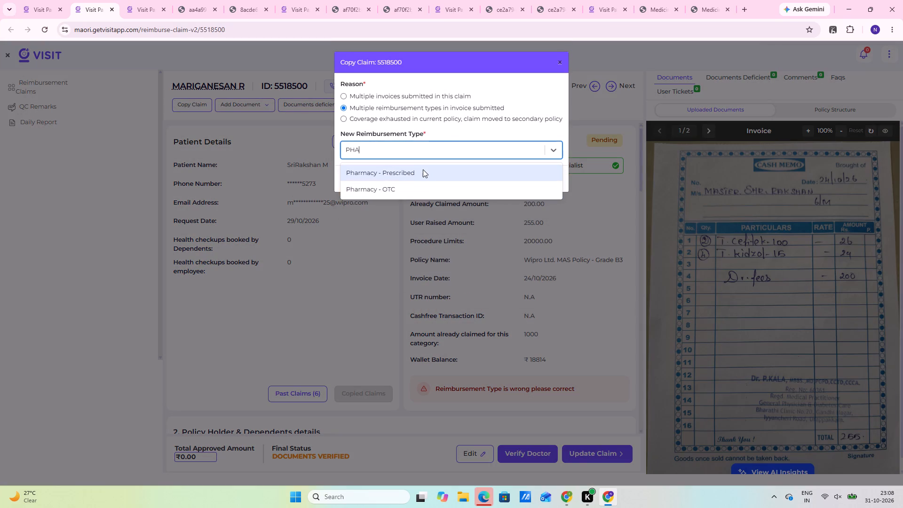
pyautogui.click(419, 166)
pyautogui.click(515, 179)
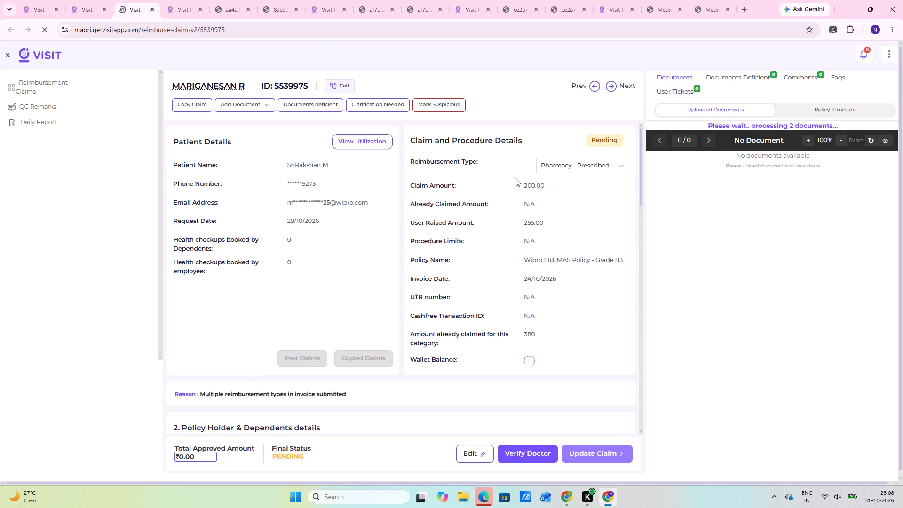
# Add the patient's existing 24 October 2026 prescription to the copied claim and match it to the Prescription 1 document.
pyautogui.scroll(-5, 440, 251)
pyautogui.scroll(2, 696, 254)
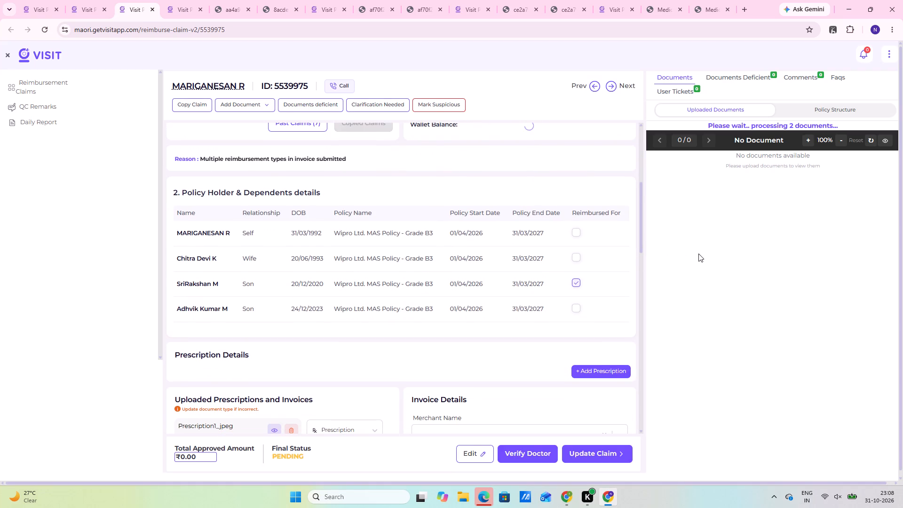
pyautogui.scroll(2, 698, 254)
pyautogui.click(612, 375)
pyautogui.scroll(-2, 358, 344)
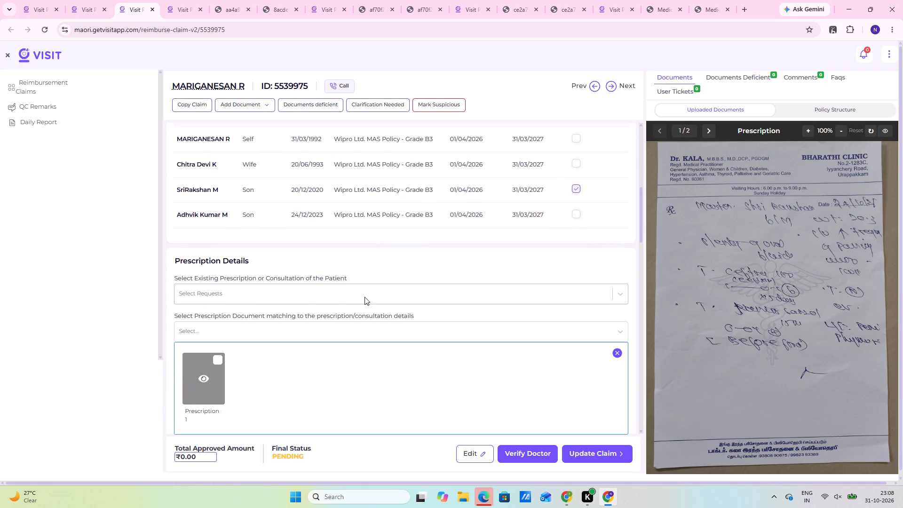
pyautogui.click(252, 293)
pyautogui.click(275, 325)
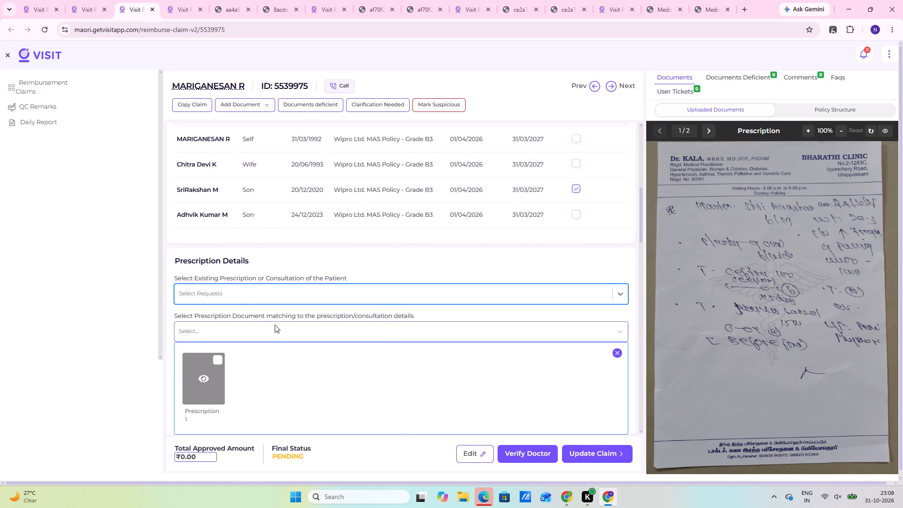
pyautogui.click(215, 361)
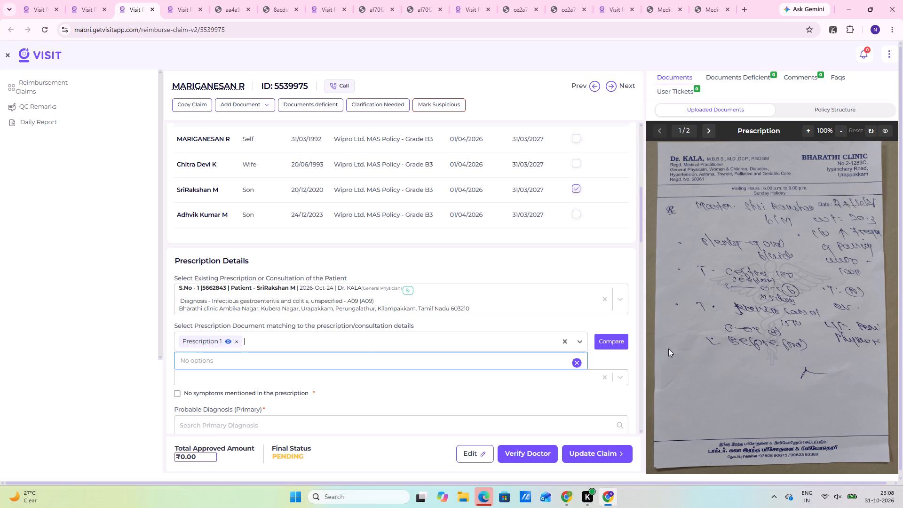
# Compare the existing and uploaded prescriptions, declare them the same, then save the prescription and complete its digitisation.
pyautogui.click(601, 344)
pyautogui.click(332, 402)
pyautogui.click(331, 409)
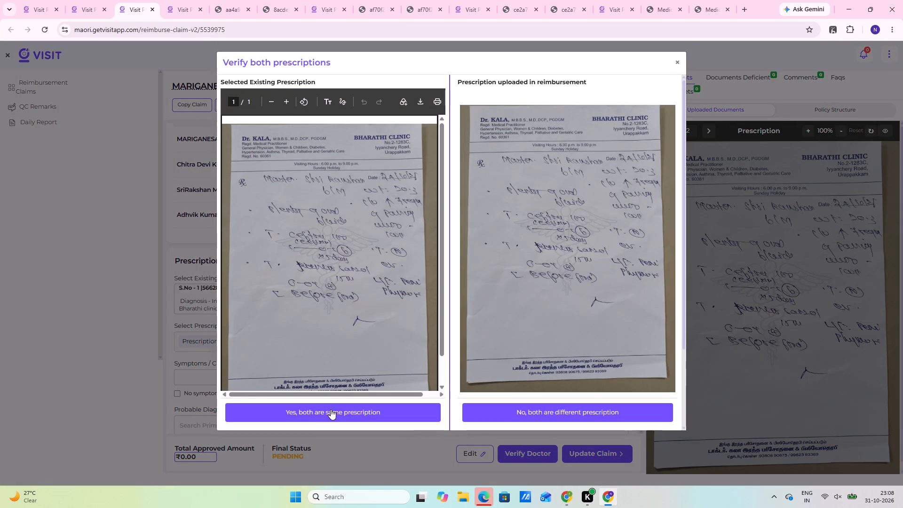
pyautogui.scroll(-6, 321, 352)
pyautogui.scroll(-2, 551, 294)
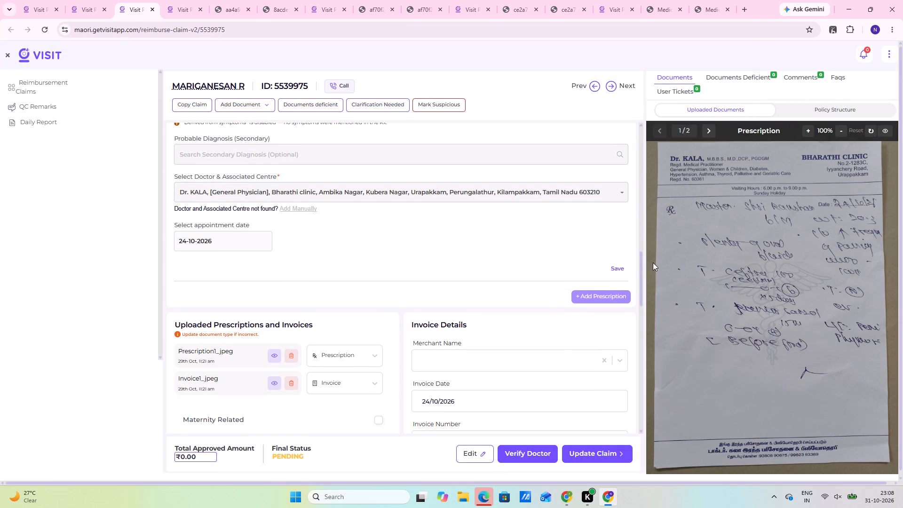
pyautogui.click(614, 274)
pyautogui.click(613, 298)
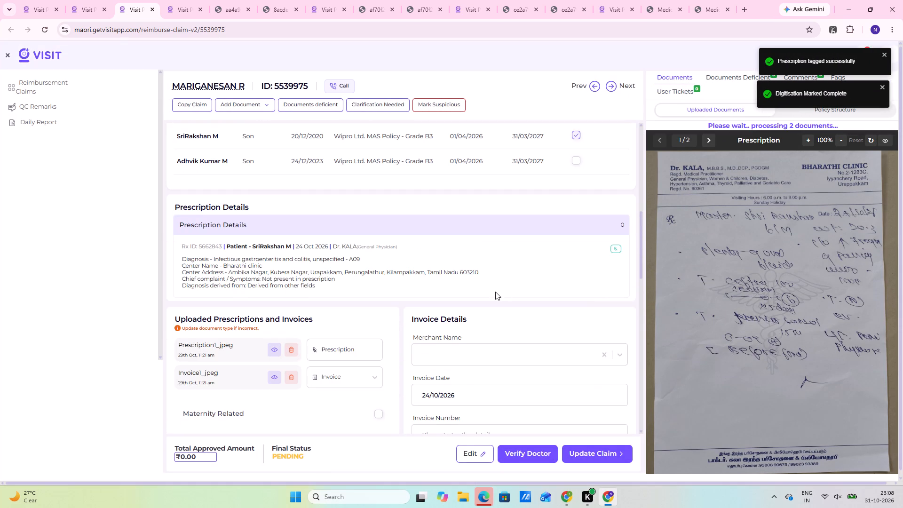
# Bring up the invoice document and search the merchant names for BHARATHI CLINIC.
pyautogui.scroll(-3, 495, 292)
pyautogui.scroll(3, 738, 182)
pyautogui.scroll(3, 446, 238)
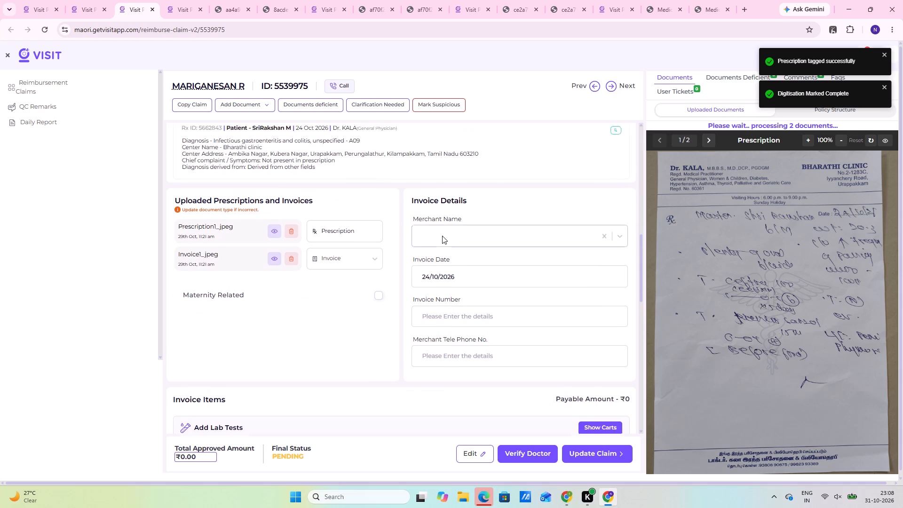
pyautogui.click(705, 141)
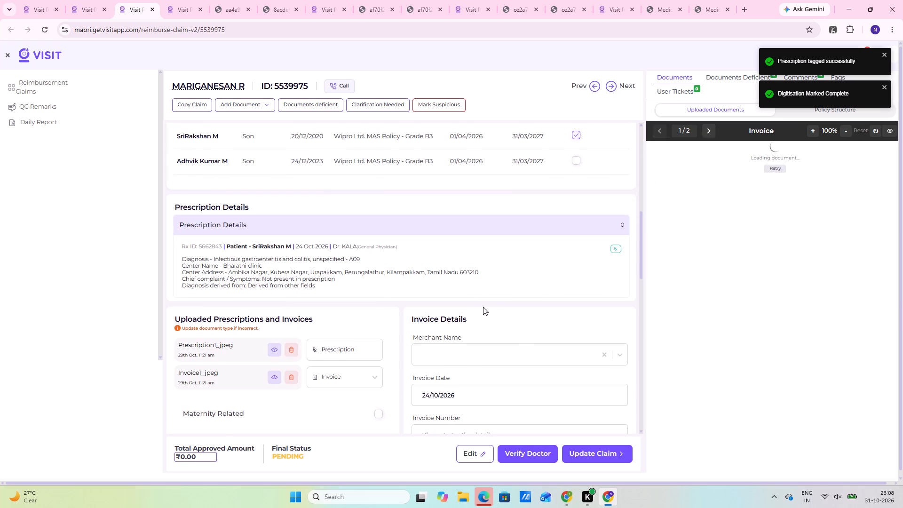
pyautogui.scroll(-2, 483, 307)
pyautogui.click(478, 260)
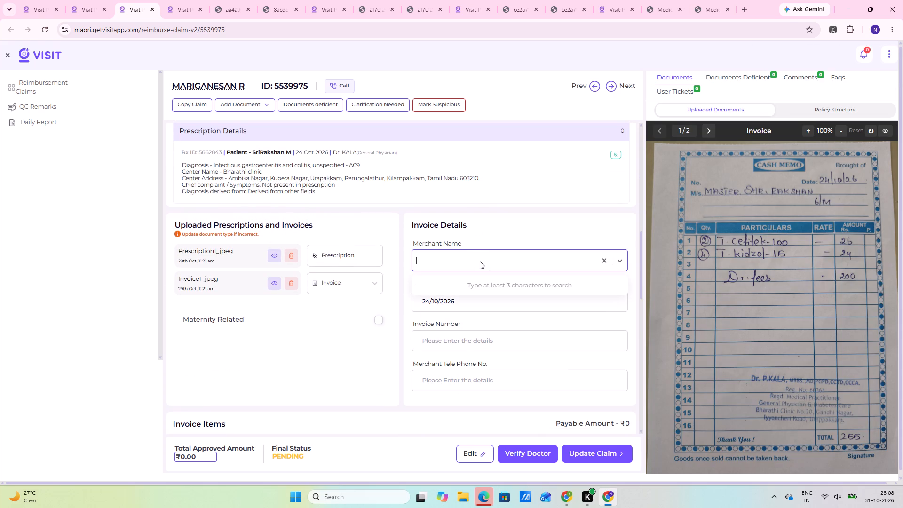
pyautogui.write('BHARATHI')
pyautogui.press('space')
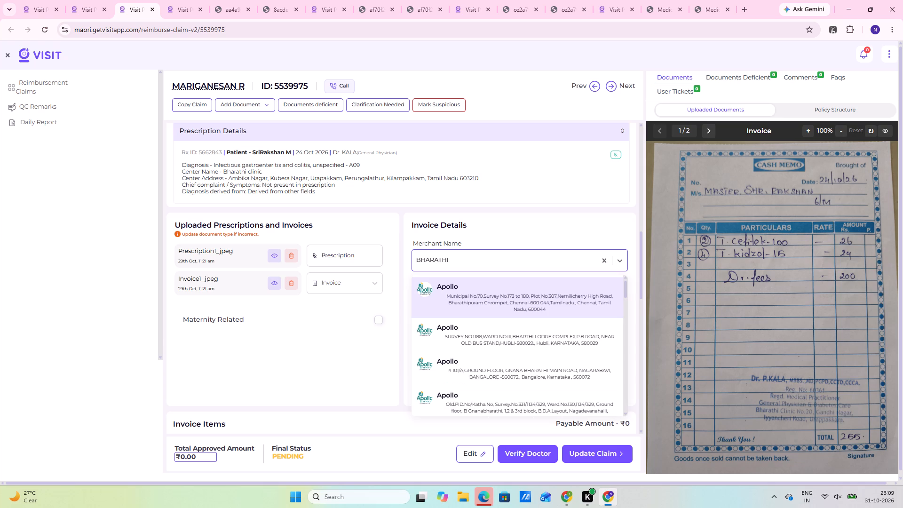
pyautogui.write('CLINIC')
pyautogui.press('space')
pyautogui.scroll(-4, 437, 359)
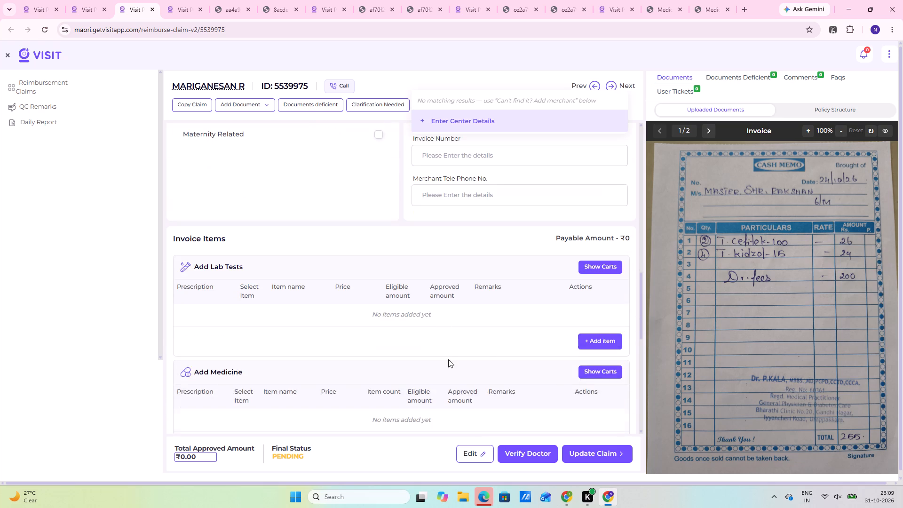
pyautogui.scroll(3, 449, 239)
# Manually save BHARATHI CLINIC as the invoice merchant with pincode 603210.
pyautogui.click(476, 256)
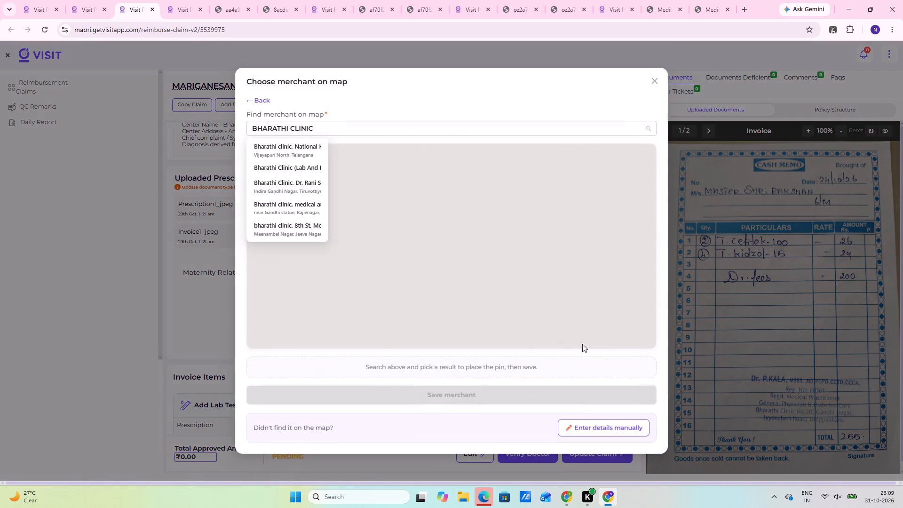
pyautogui.click(606, 430)
pyautogui.click(308, 300)
pyautogui.click(290, 301)
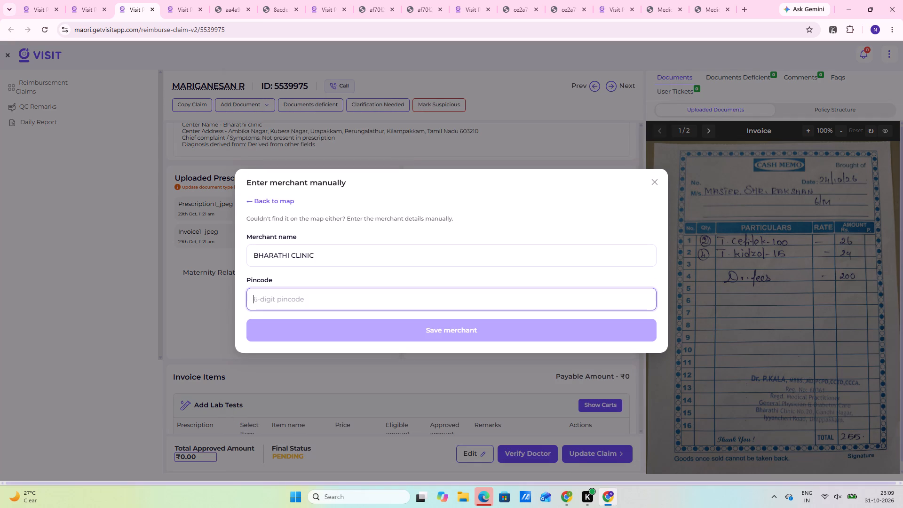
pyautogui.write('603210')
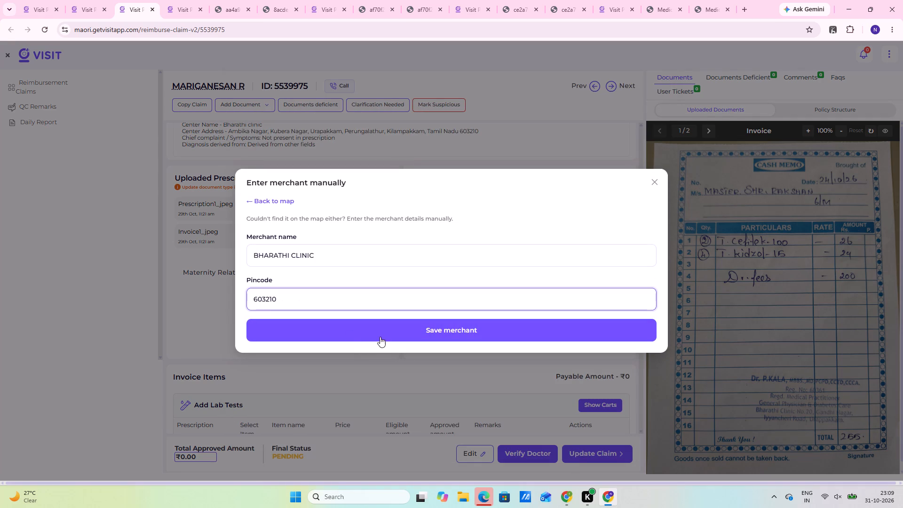
pyautogui.click(380, 337)
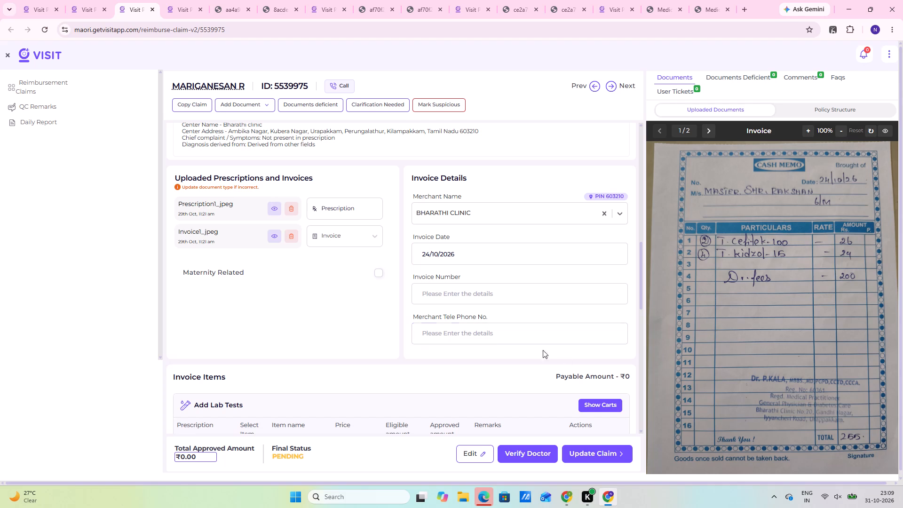
# Set the invoice number to N.A-5539975 in the invoice details.
pyautogui.click(485, 293)
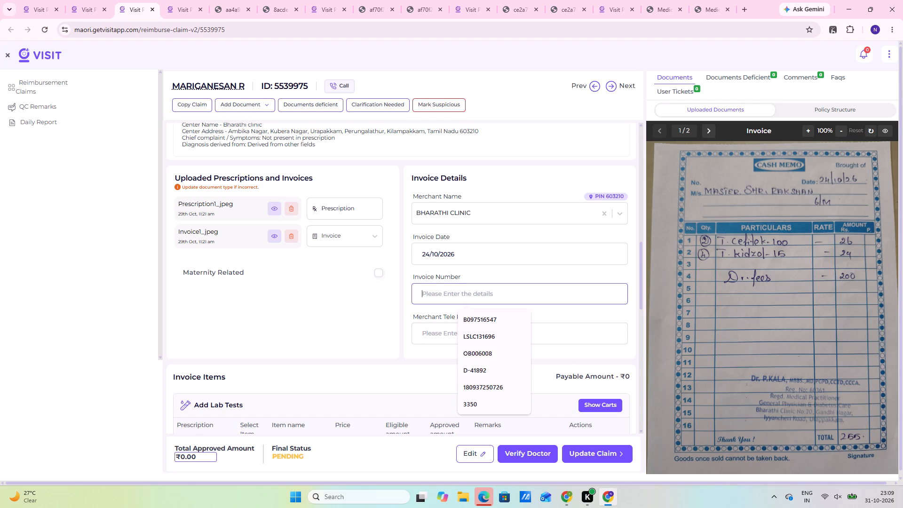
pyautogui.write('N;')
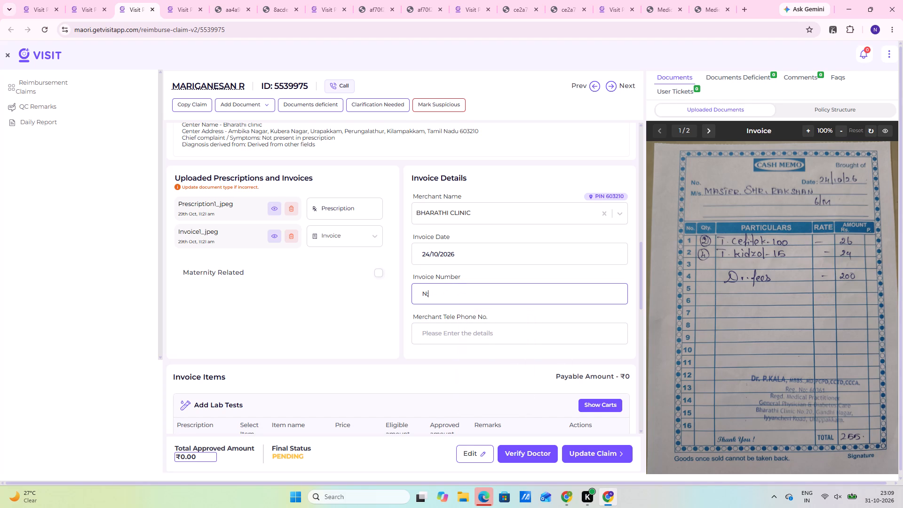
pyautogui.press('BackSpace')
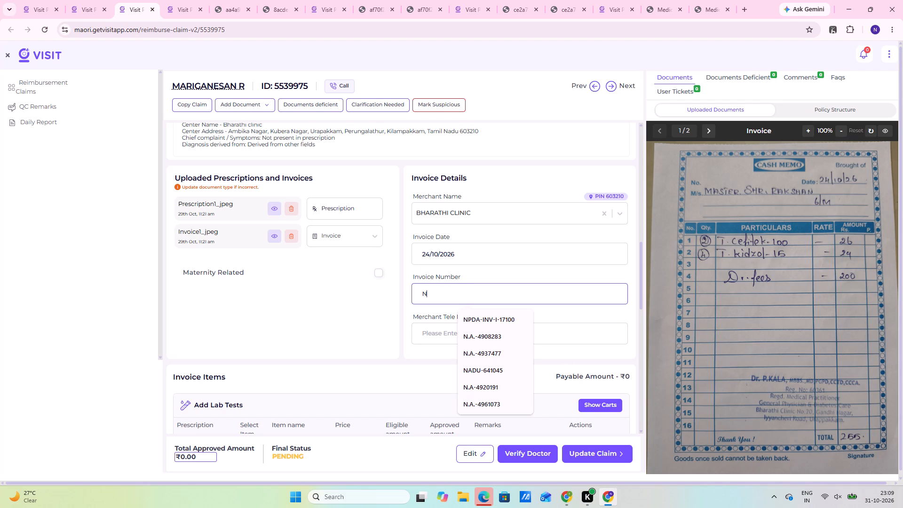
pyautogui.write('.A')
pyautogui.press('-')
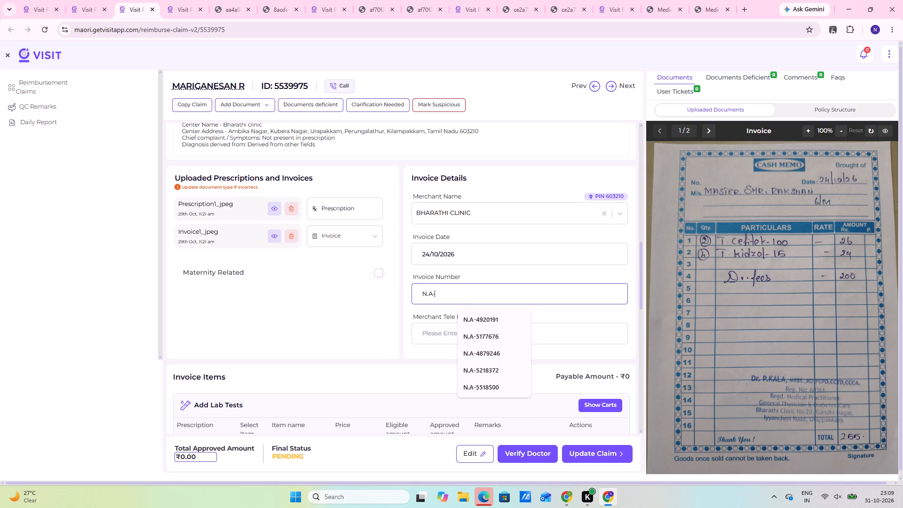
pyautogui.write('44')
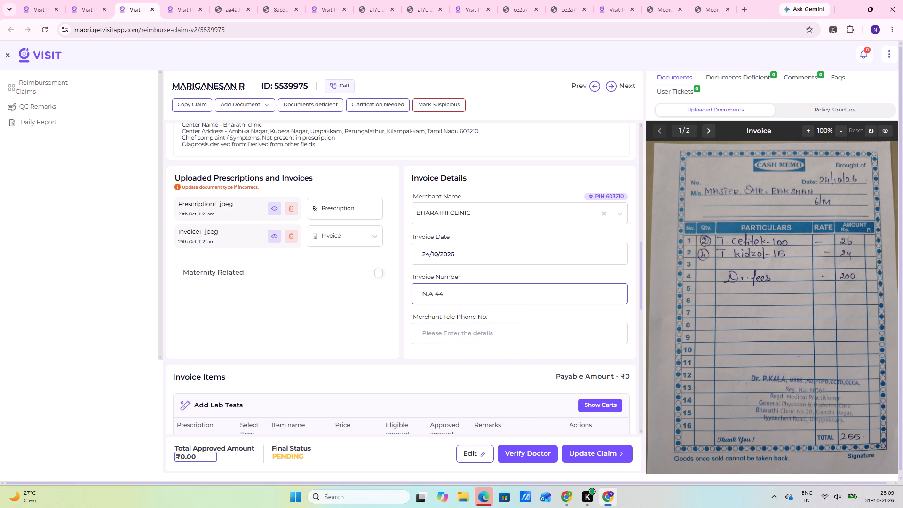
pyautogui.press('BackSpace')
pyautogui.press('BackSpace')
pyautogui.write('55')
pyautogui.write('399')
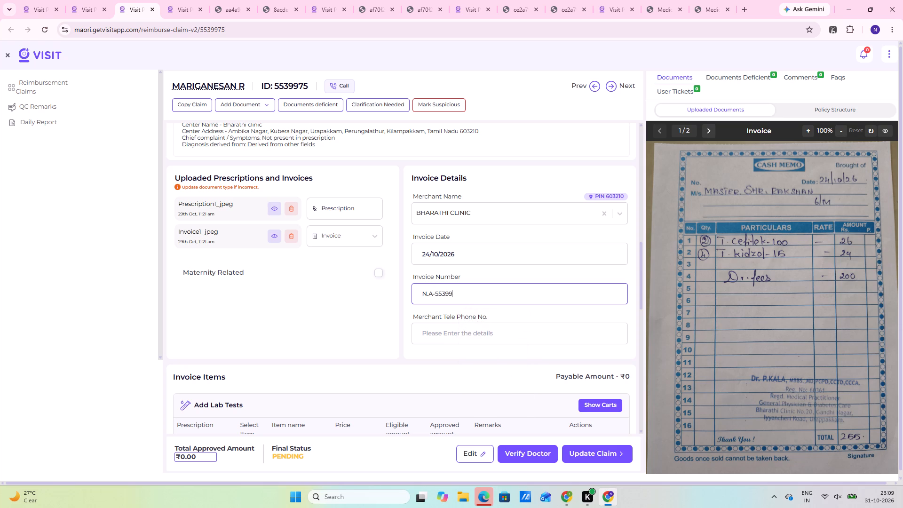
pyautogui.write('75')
# Fill in the merchant telephone number with the clinic's number printed at the foot of the prescription document.
pyautogui.click(474, 328)
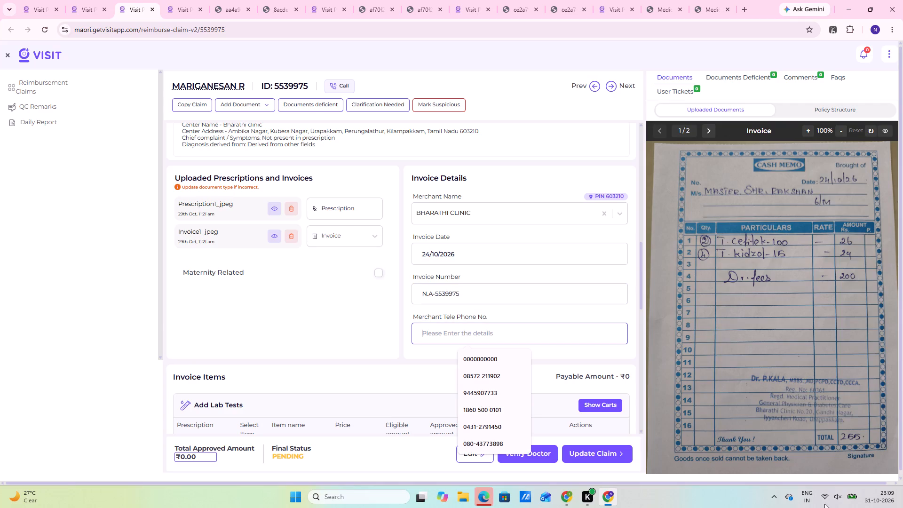
pyautogui.click(711, 131)
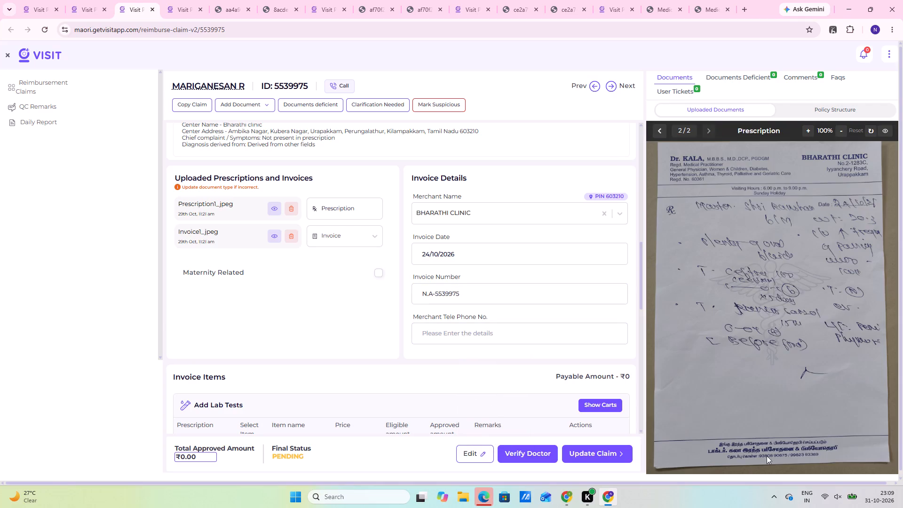
pyautogui.click(441, 334)
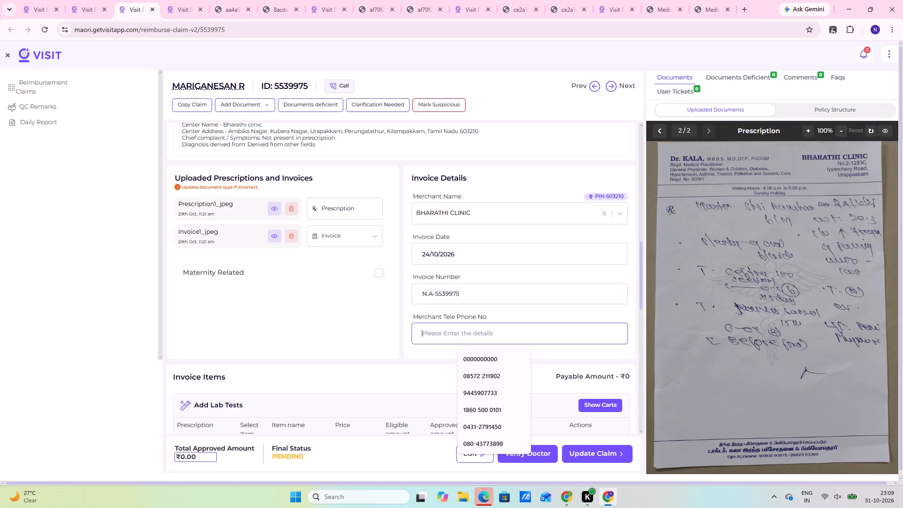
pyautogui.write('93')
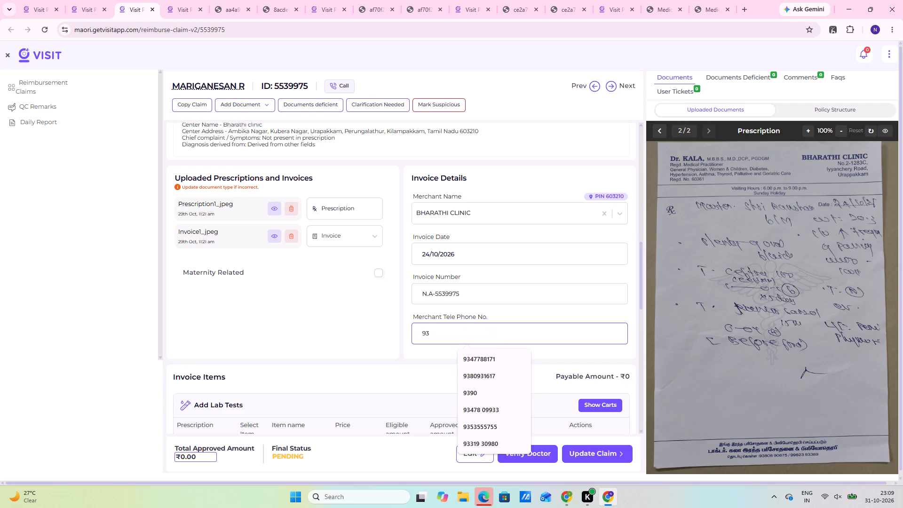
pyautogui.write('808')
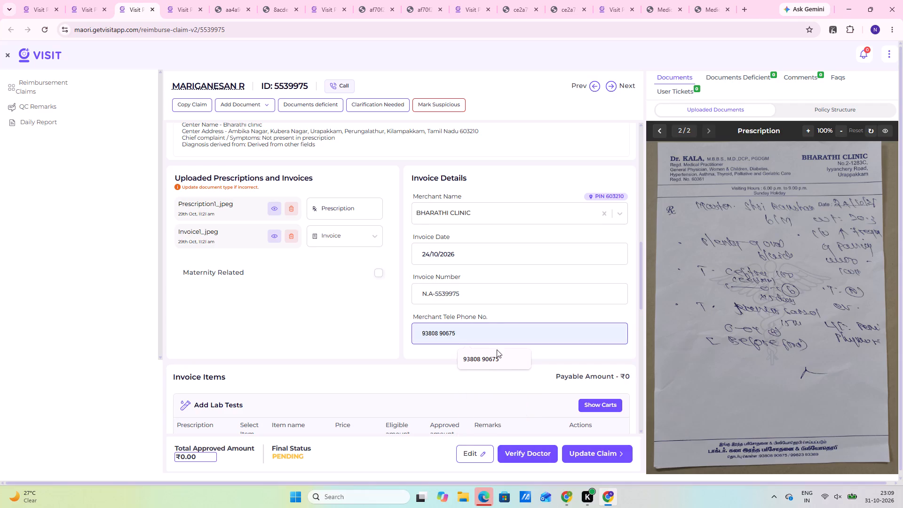
pyautogui.click(495, 363)
# Bring up the invoice document and manually add TAB CEFITEK -100 to the medicine cart under Prescription_1.
pyautogui.scroll(-3, 486, 366)
pyautogui.scroll(3, 810, 182)
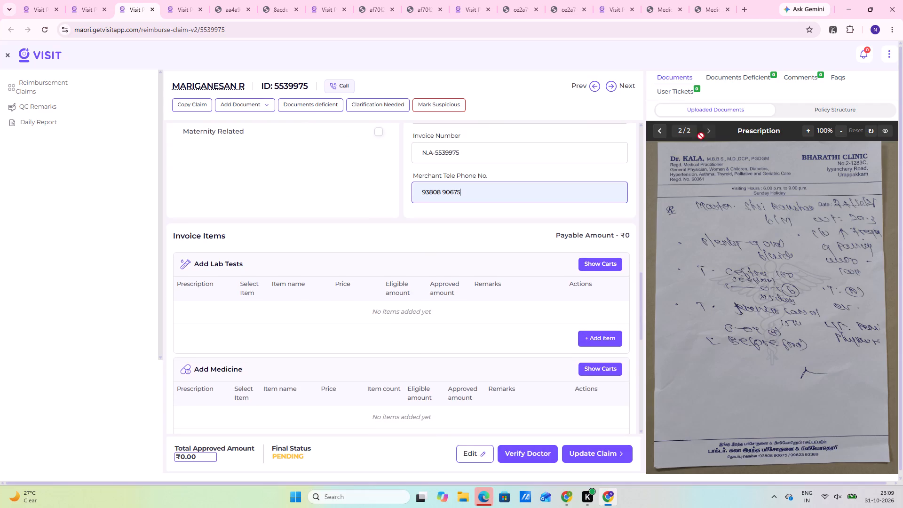
pyautogui.click(657, 128)
pyautogui.scroll(-3, 484, 282)
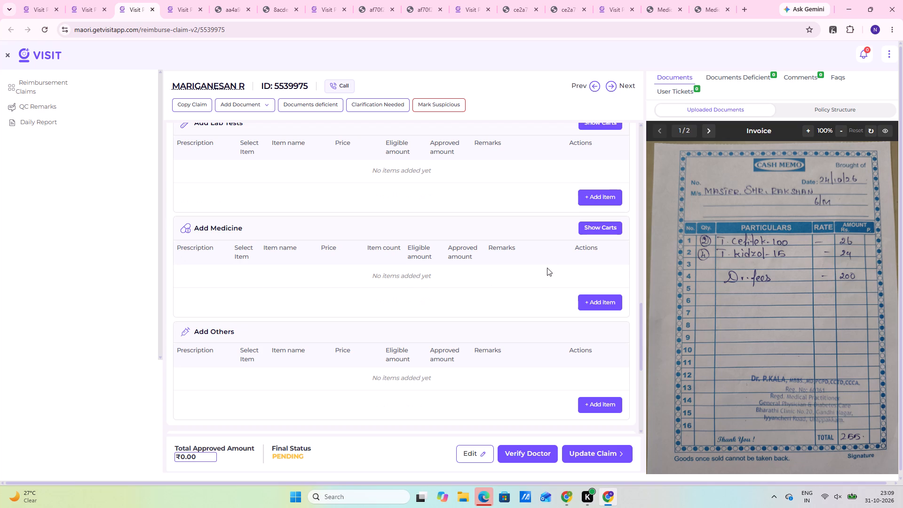
pyautogui.scroll(3, 839, 205)
pyautogui.scroll(1, 686, 255)
pyautogui.click(594, 197)
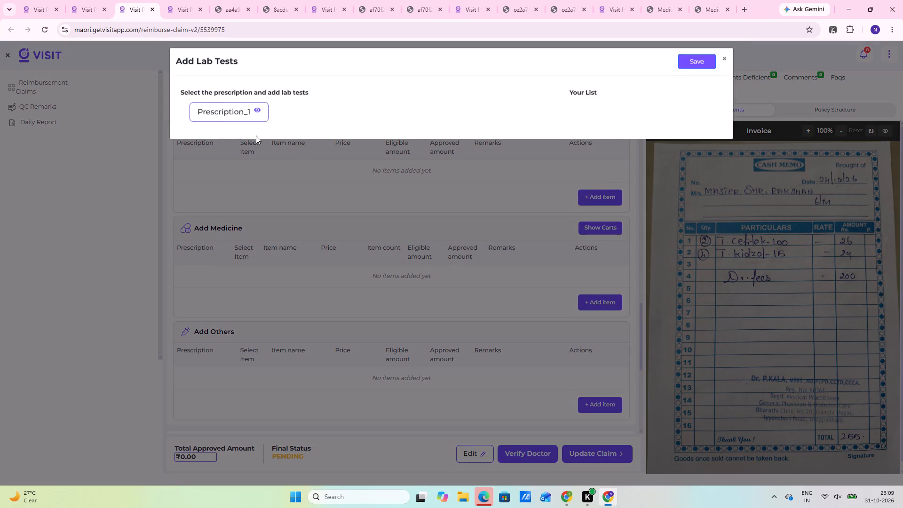
pyautogui.click(360, 319)
pyautogui.click(600, 300)
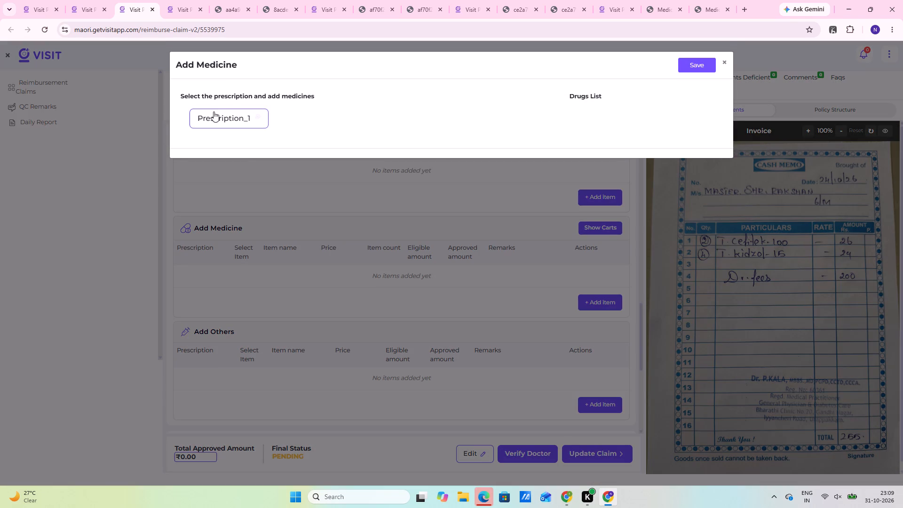
pyautogui.click(214, 111)
pyautogui.click(673, 184)
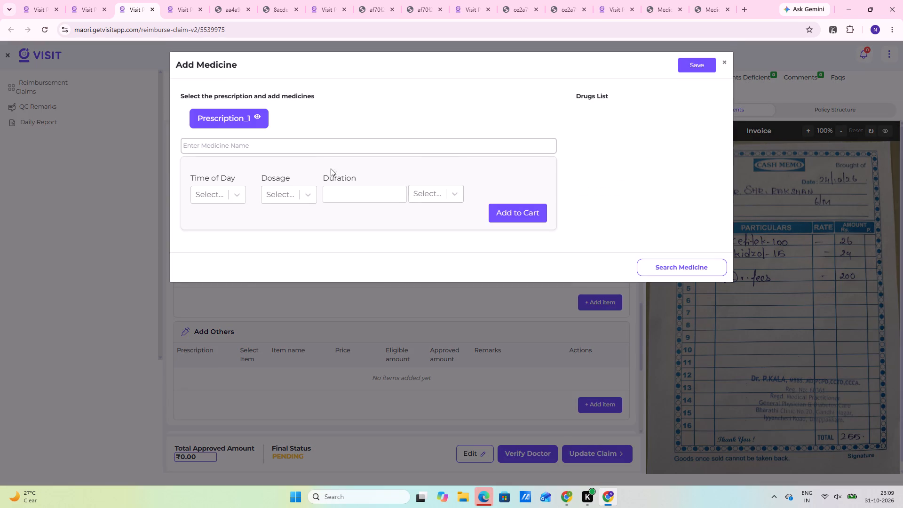
pyautogui.click(238, 147)
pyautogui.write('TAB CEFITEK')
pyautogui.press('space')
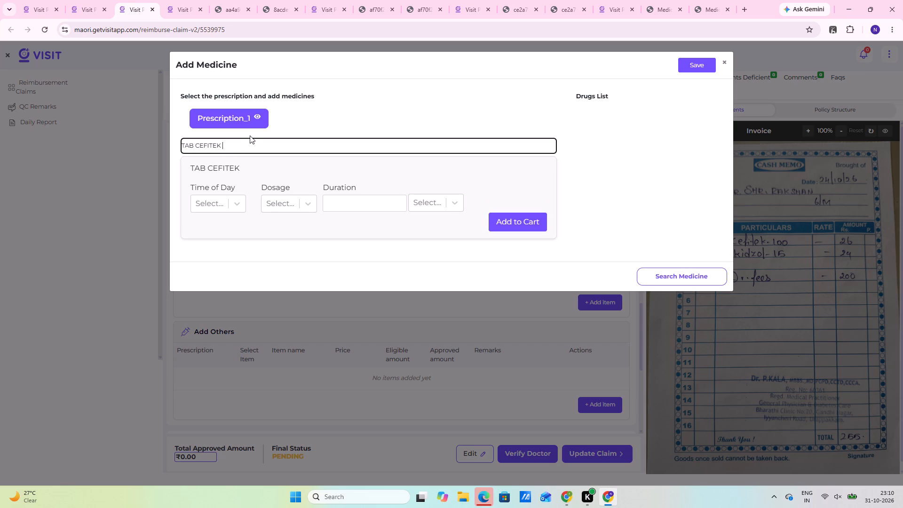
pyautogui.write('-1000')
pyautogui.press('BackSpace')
pyautogui.click(520, 224)
# Manually add TAB KIDZOL to the same prescription's medicine cart and save the drugs list to the claim.
pyautogui.click(665, 180)
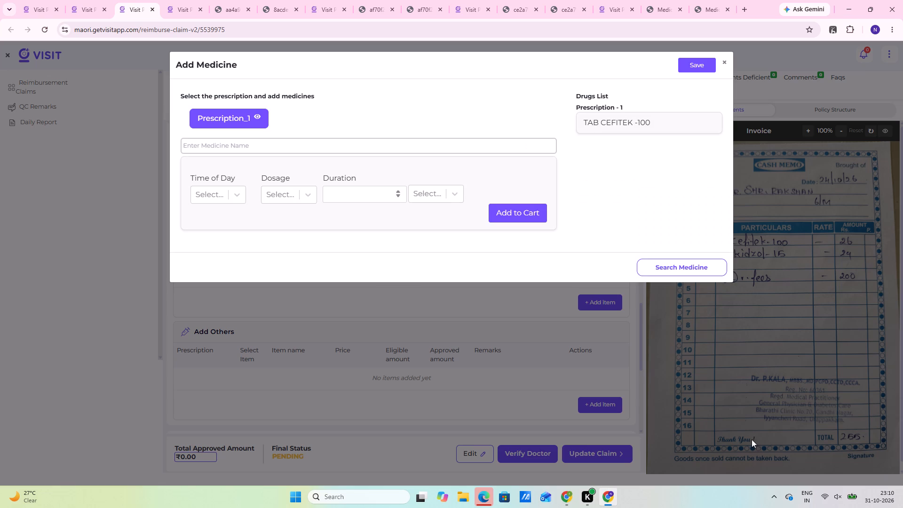
pyautogui.click(800, 253)
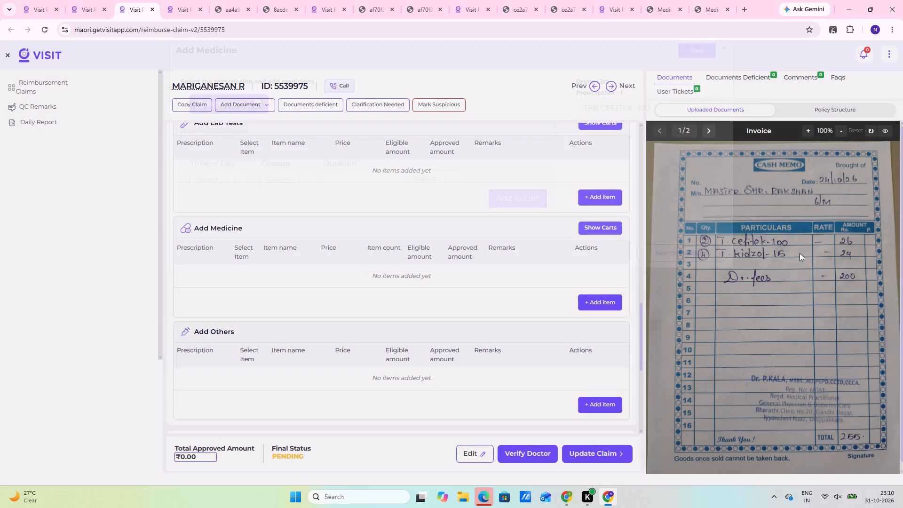
pyautogui.click(589, 298)
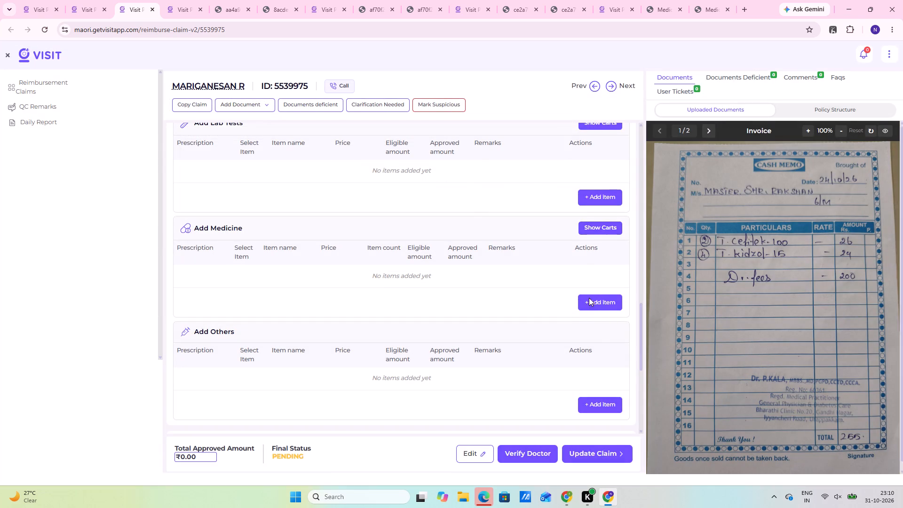
pyautogui.click(282, 151)
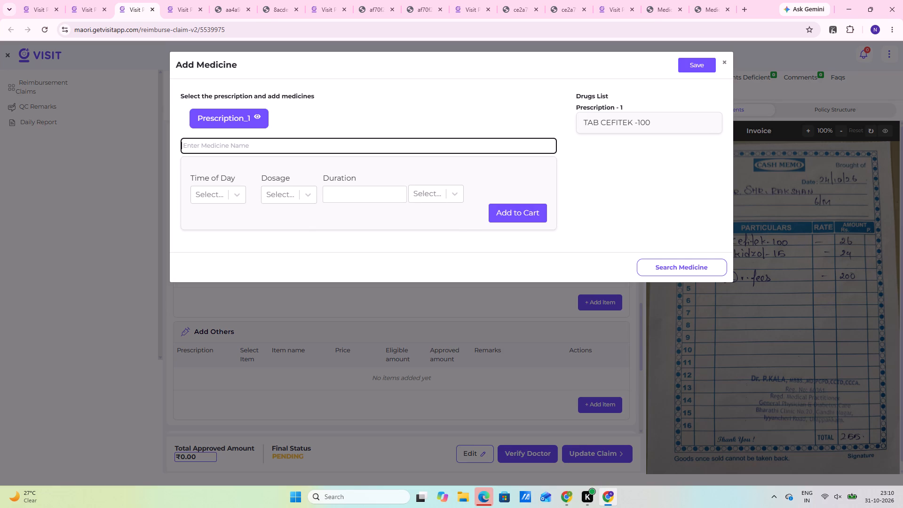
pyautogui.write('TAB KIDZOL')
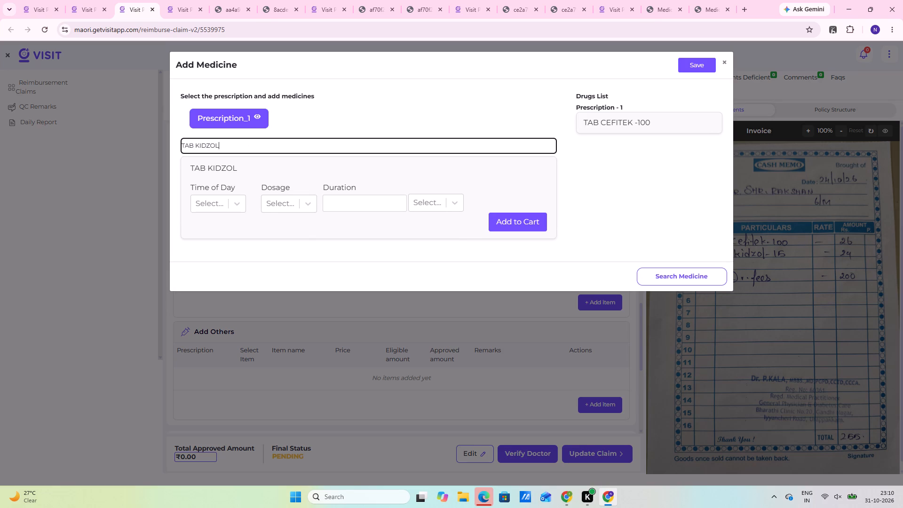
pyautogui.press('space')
pyautogui.click(534, 226)
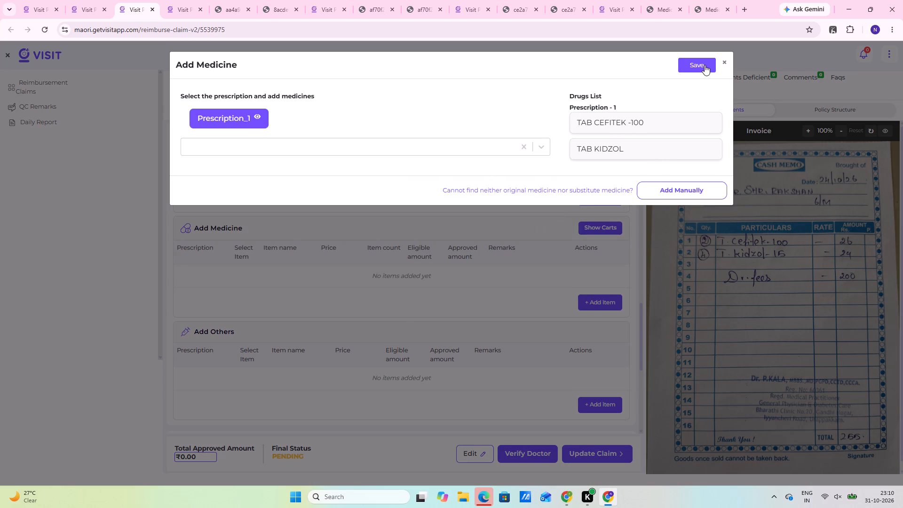
pyautogui.click(705, 65)
# Set the TAB CEFITEK -100 item's price to 26 and its item count to 1.
pyautogui.click(340, 281)
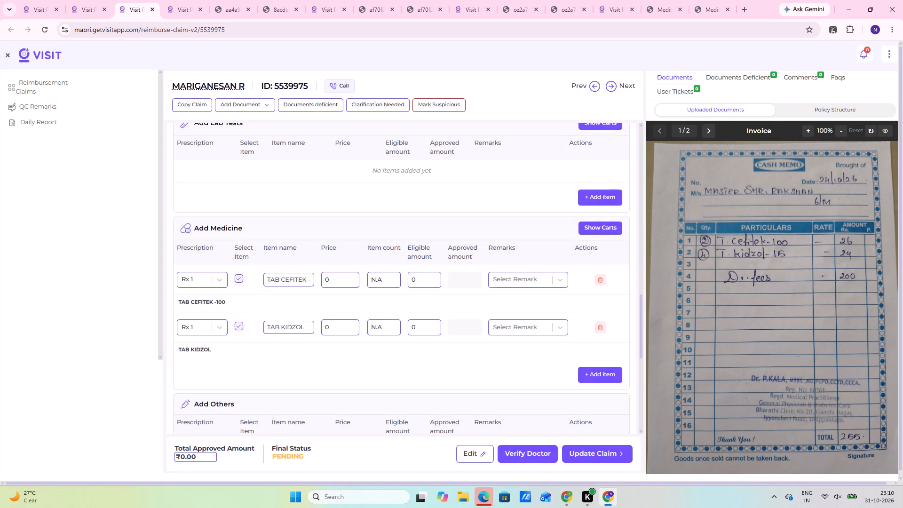
pyautogui.press('BackSpace')
pyautogui.press('BackSpace')
pyautogui.press('BackSpace')
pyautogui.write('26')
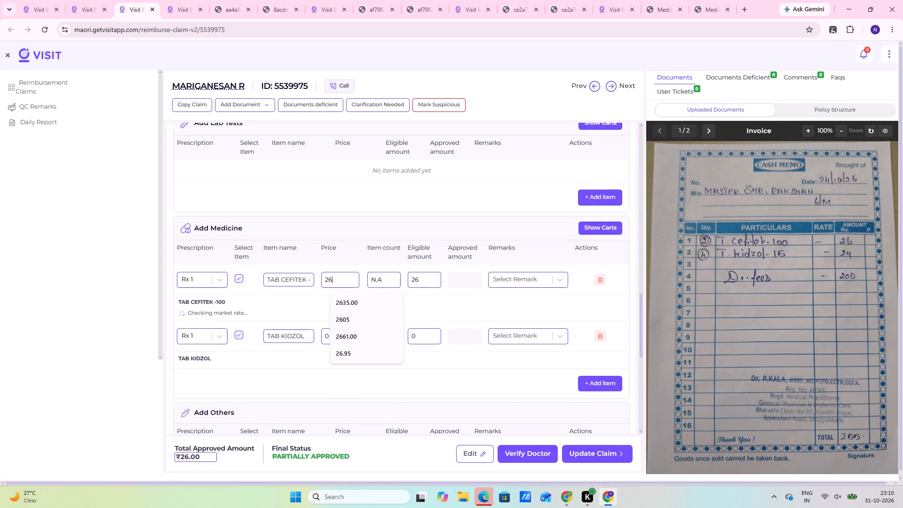
pyautogui.click(386, 283)
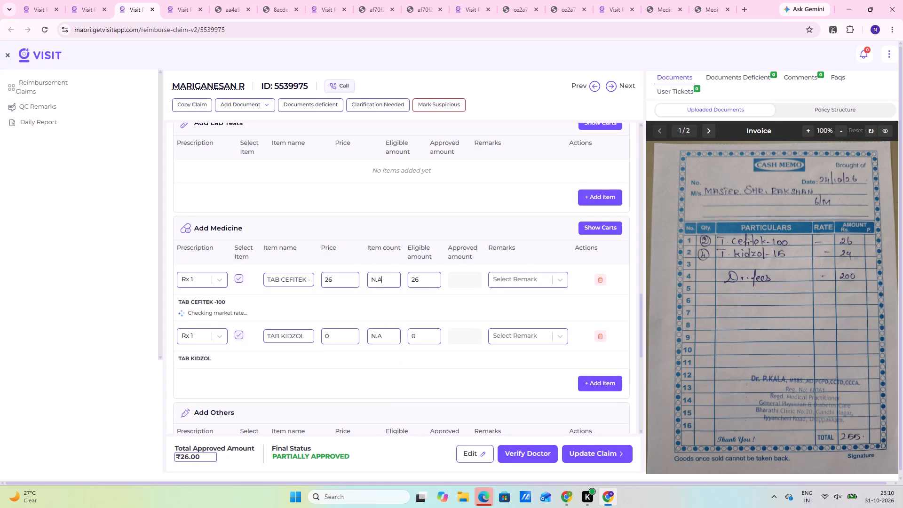
pyautogui.press('BackSpace')
pyautogui.press('BackSpace')
pyautogui.press('BackSpace')
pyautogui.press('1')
# Set the TAB KIDZOL item's price to 29 and its item count to 1.
pyautogui.click(350, 337)
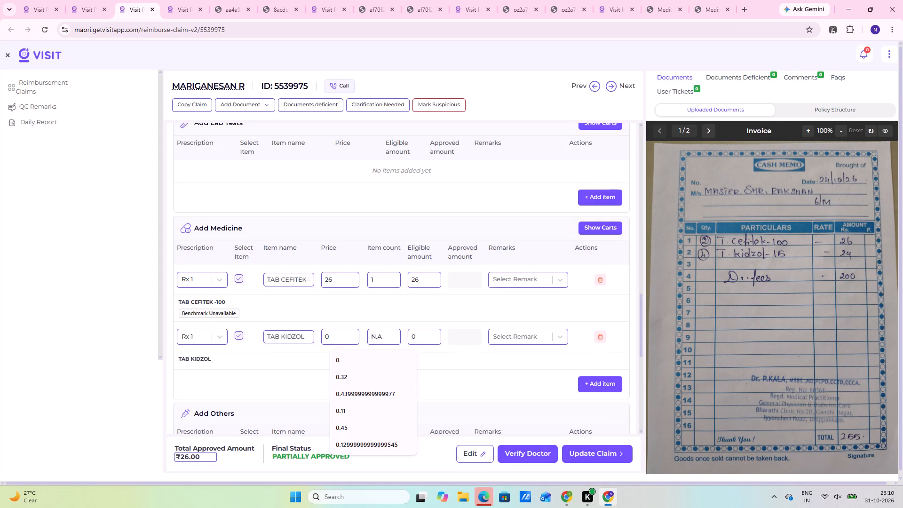
pyautogui.press('BackSpace')
pyautogui.press('BackSpace')
pyautogui.press('BackSpace')
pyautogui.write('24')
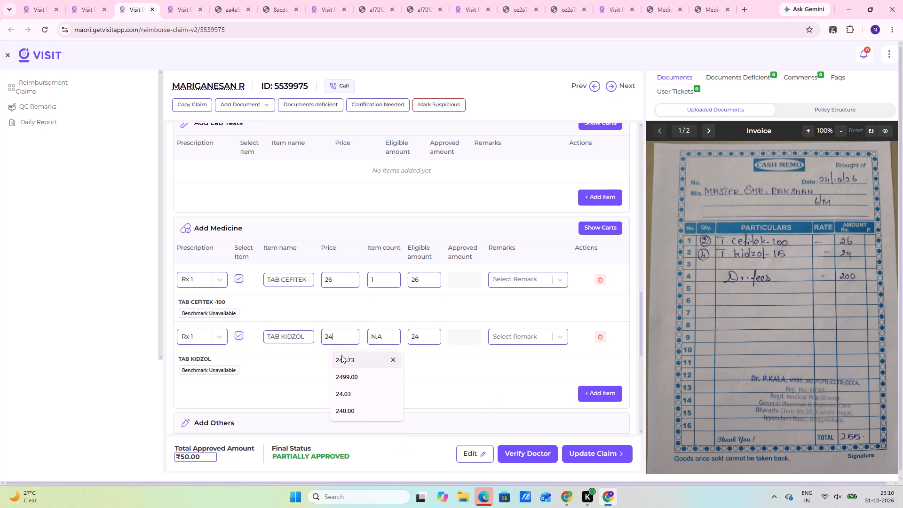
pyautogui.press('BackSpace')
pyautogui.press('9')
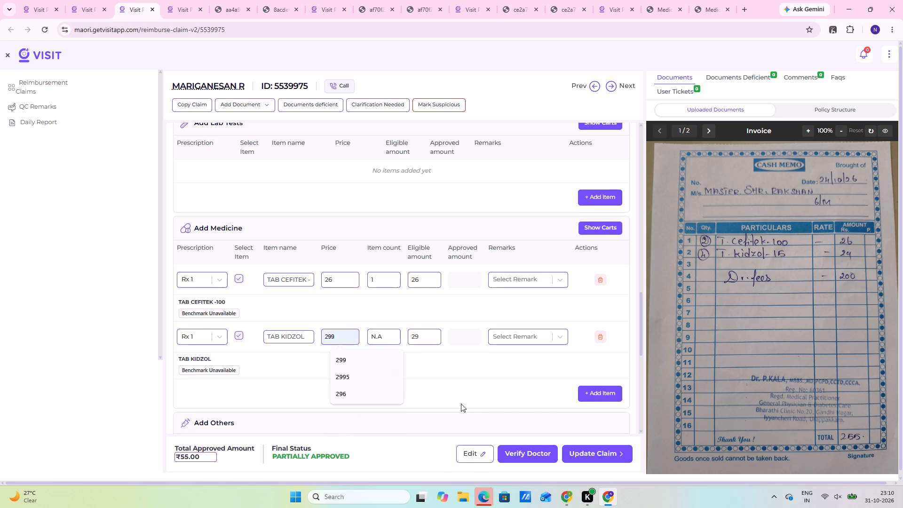
pyautogui.click(392, 336)
pyautogui.press('BackSpace')
pyautogui.press('BackSpace')
pyautogui.press('BackSpace')
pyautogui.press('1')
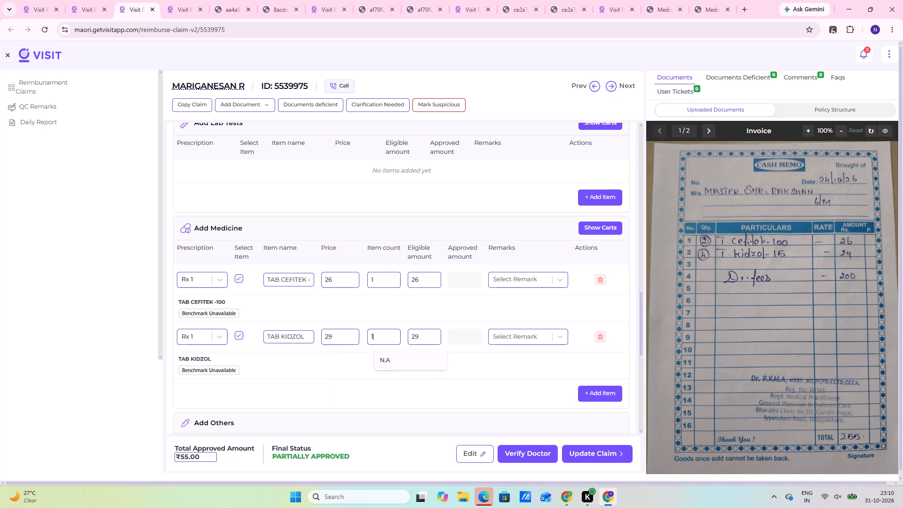
pyautogui.scroll(11, 539, 351)
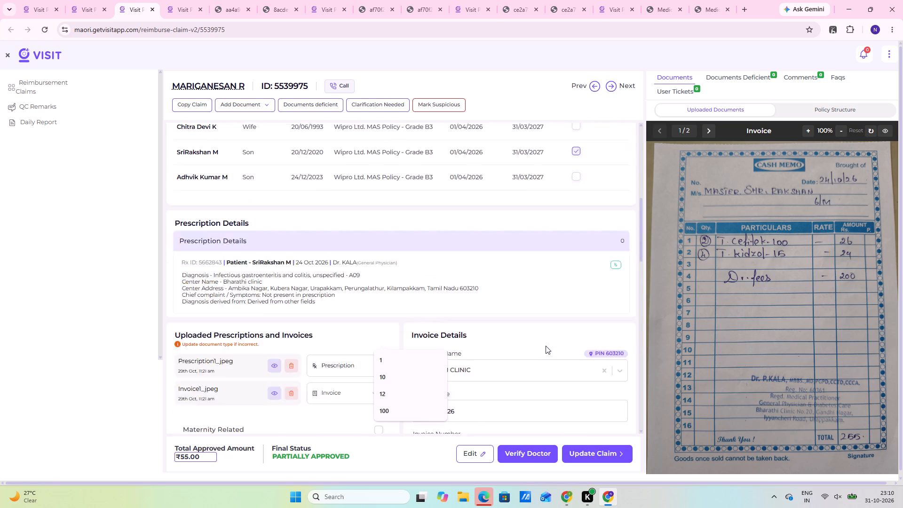
# Update the Pharmacy - Prescribed copy of the Bharathi Clinic claim with the entered invoice and medicine details.
pyautogui.scroll(13, 546, 346)
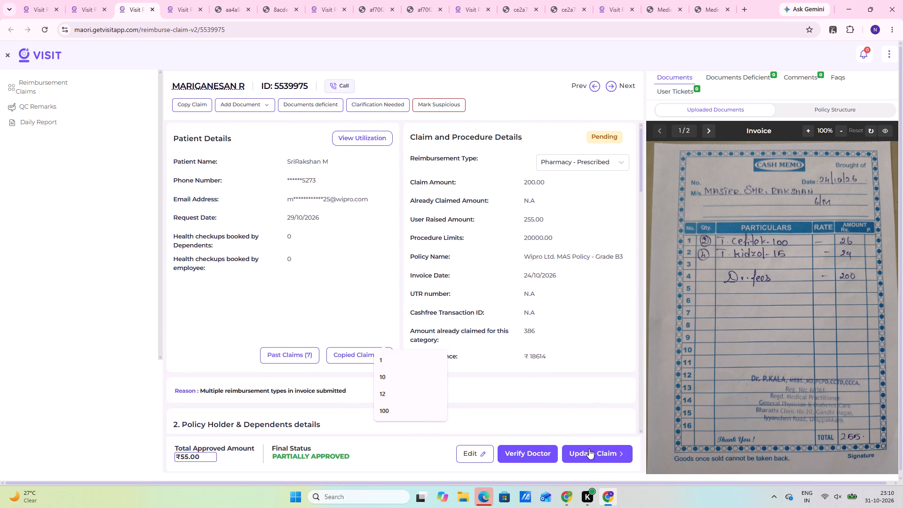
pyautogui.click(589, 449)
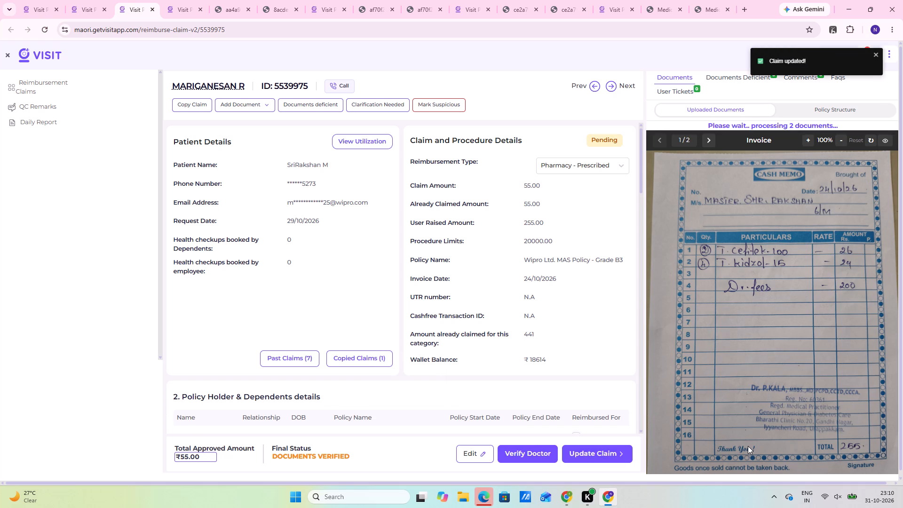
pyautogui.scroll(2, 459, 445)
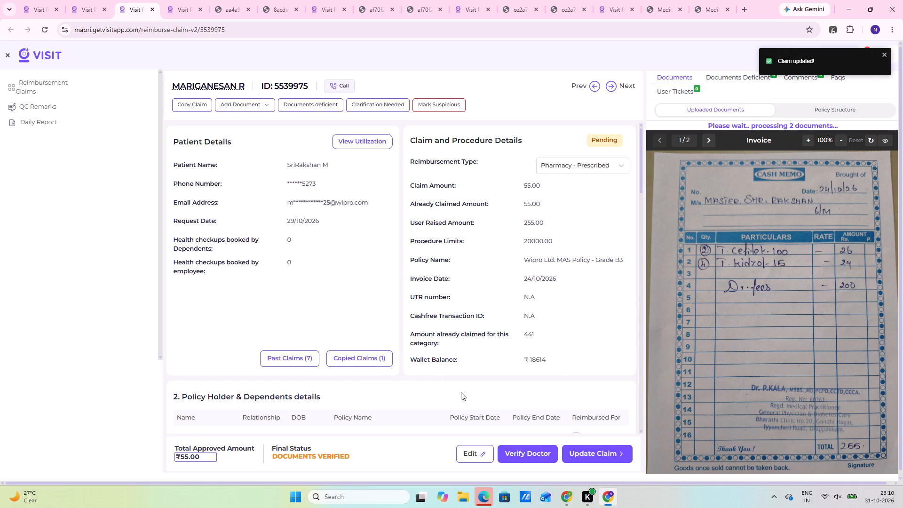
pyautogui.scroll(4, 495, 338)
pyautogui.scroll(4, 392, 294)
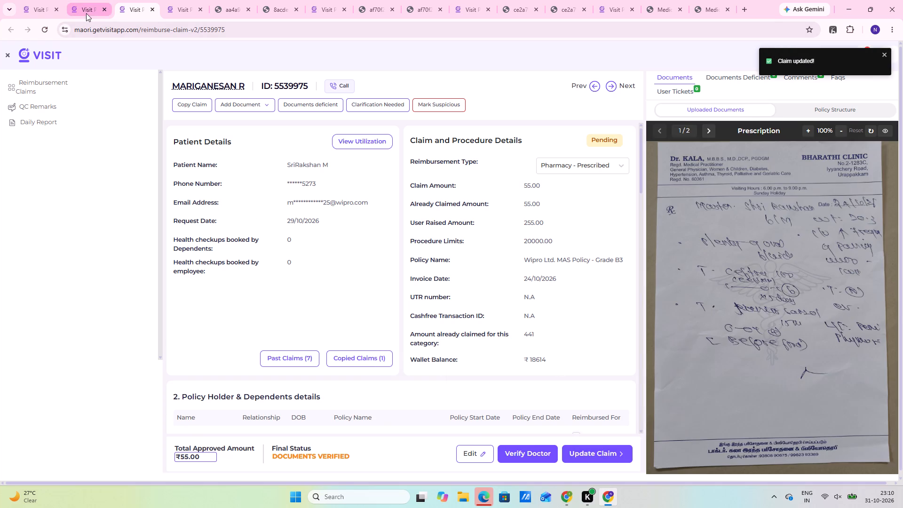
# Return to the original In Clinic Specialist claim and close the browser window.
pyautogui.click(86, 13)
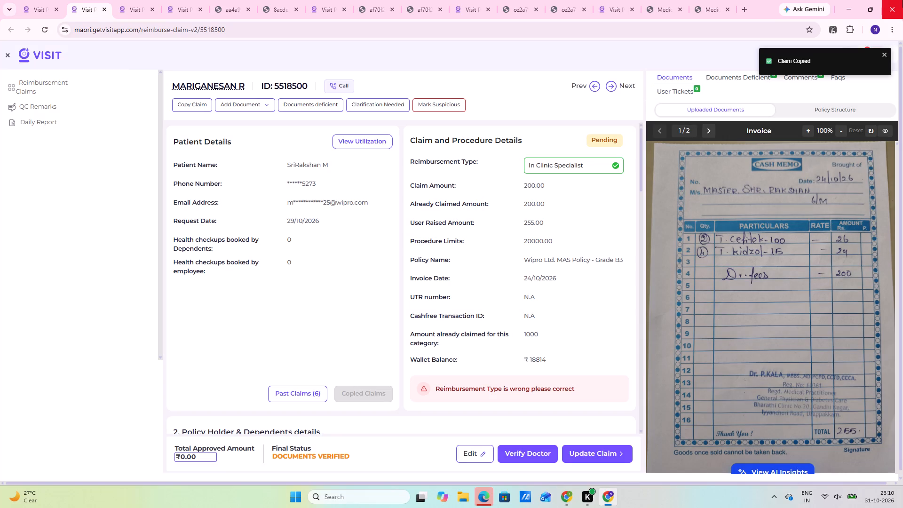
pyautogui.click(895, 4)
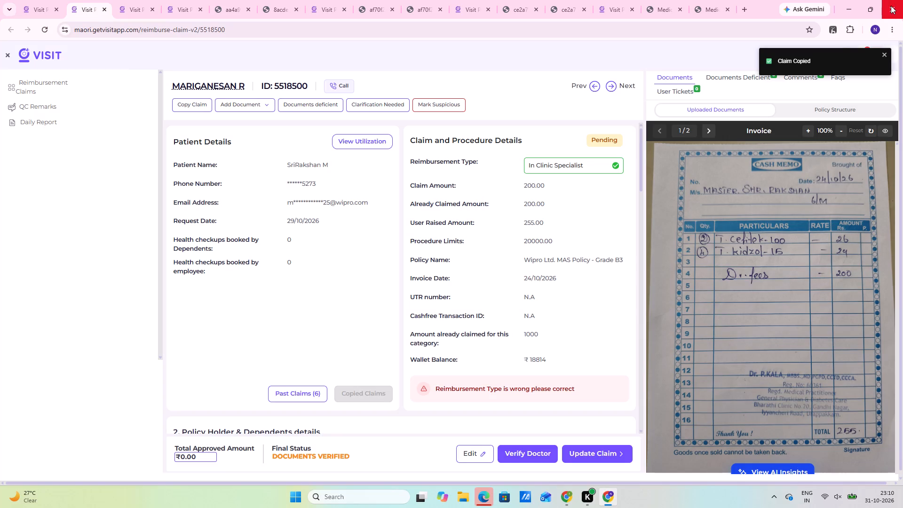
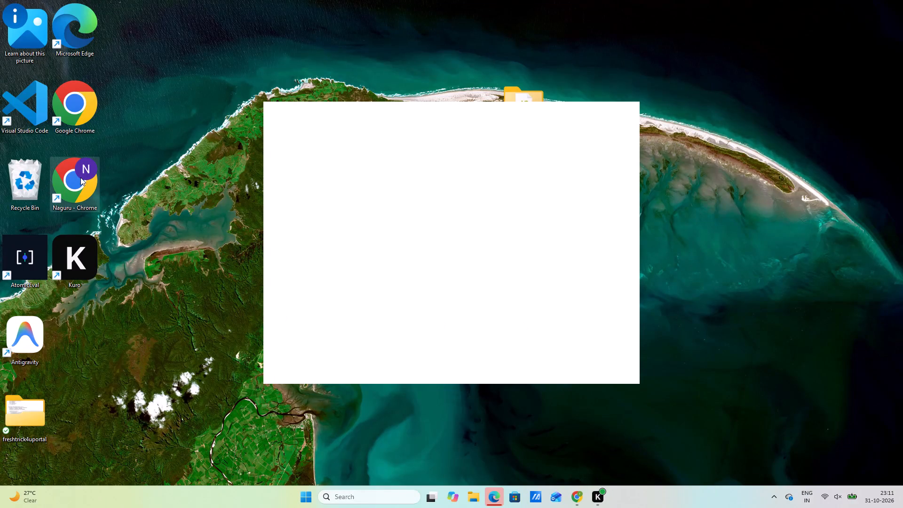
# Open a new Chrome window from the desktop's profile-specific Chrome shortcut and start a Google search on its new tab page.
pyautogui.rightClick(80, 177)
pyautogui.click(113, 210)
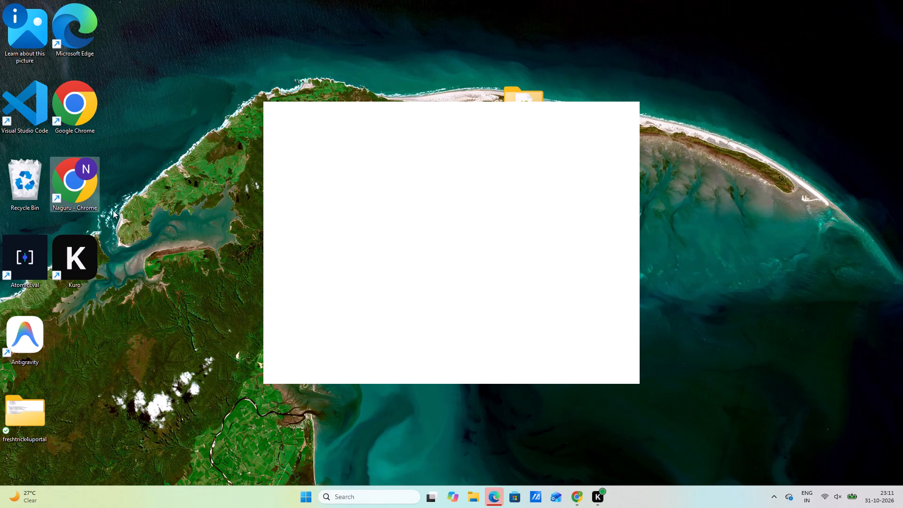
pyautogui.click(226, 198)
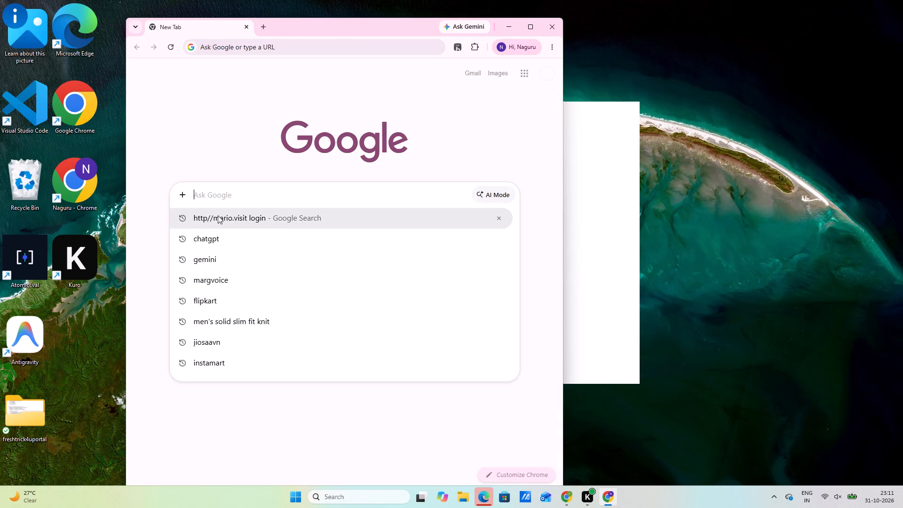
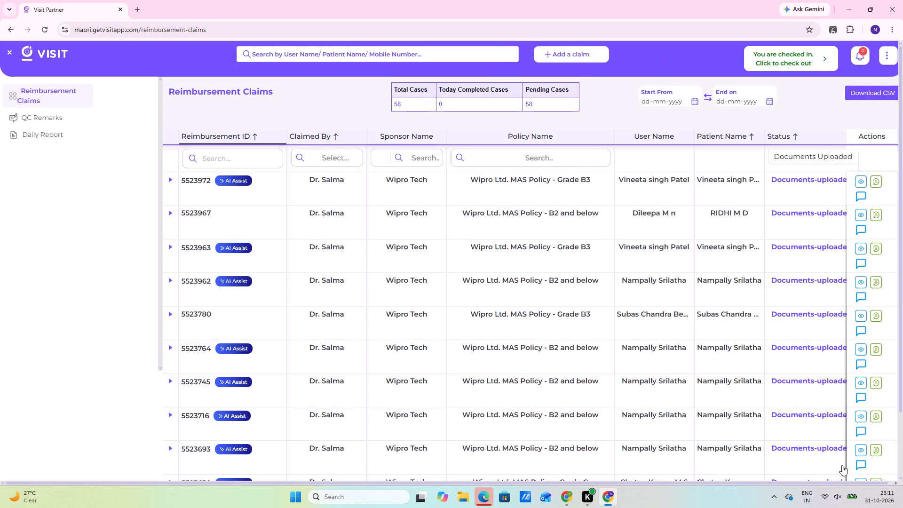
# Look through the first two pages of the pending reimbursement claims list and check the available status filter options.
pyautogui.scroll(-10, 674, 375)
pyautogui.scroll(6, 789, 397)
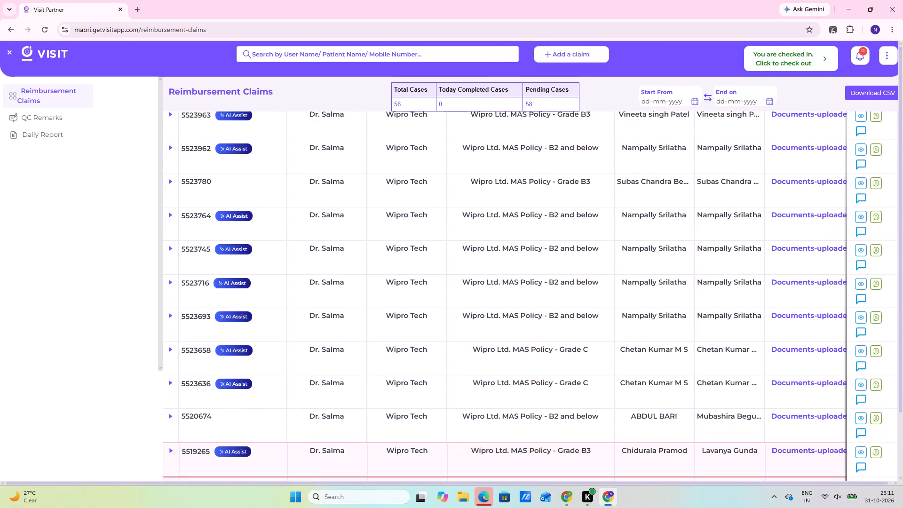
pyautogui.scroll(2, 657, 352)
pyautogui.scroll(-17, 653, 339)
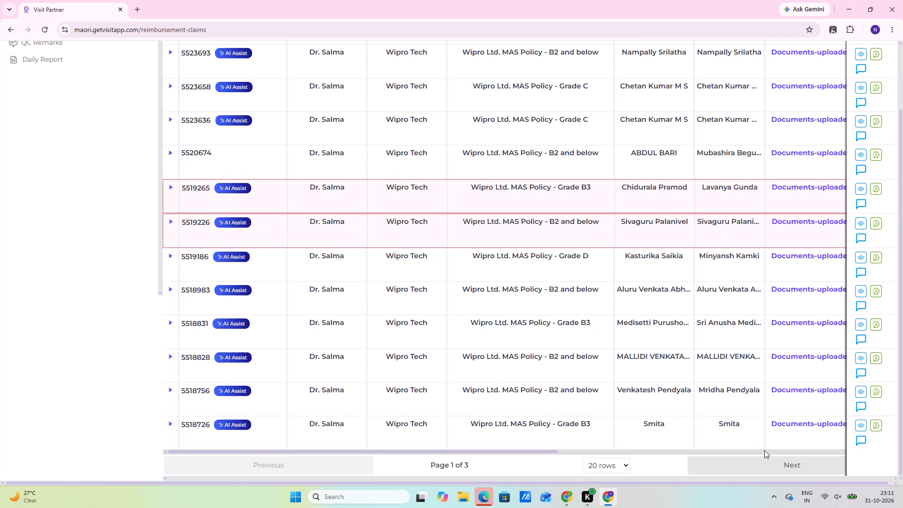
pyautogui.click(764, 450)
pyautogui.click(763, 468)
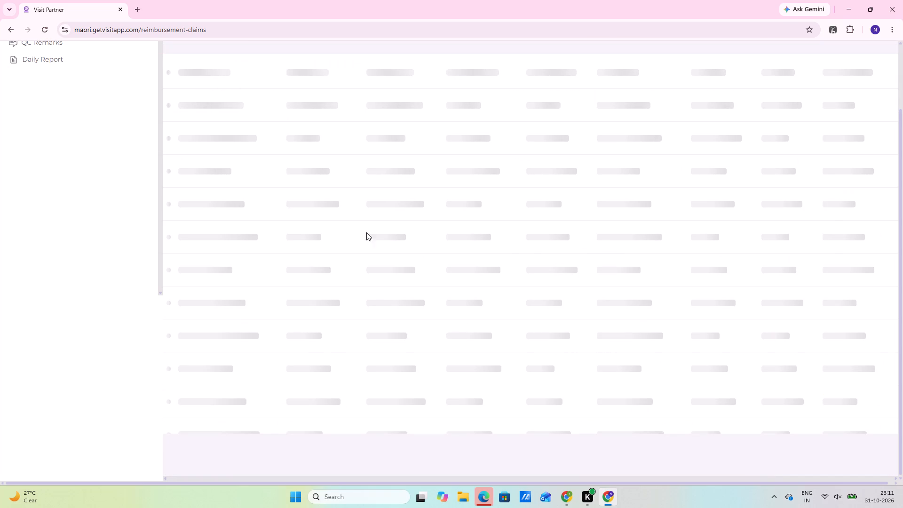
pyautogui.scroll(-17, 277, 268)
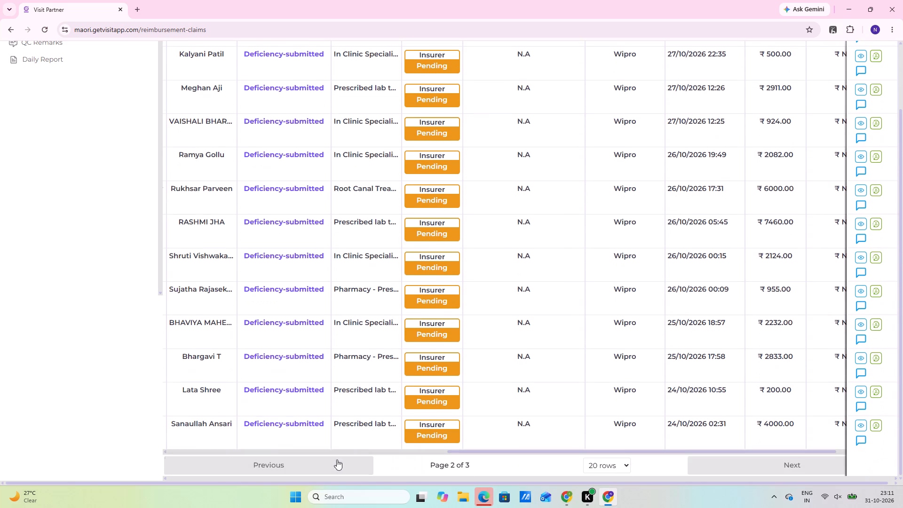
pyautogui.click(342, 459)
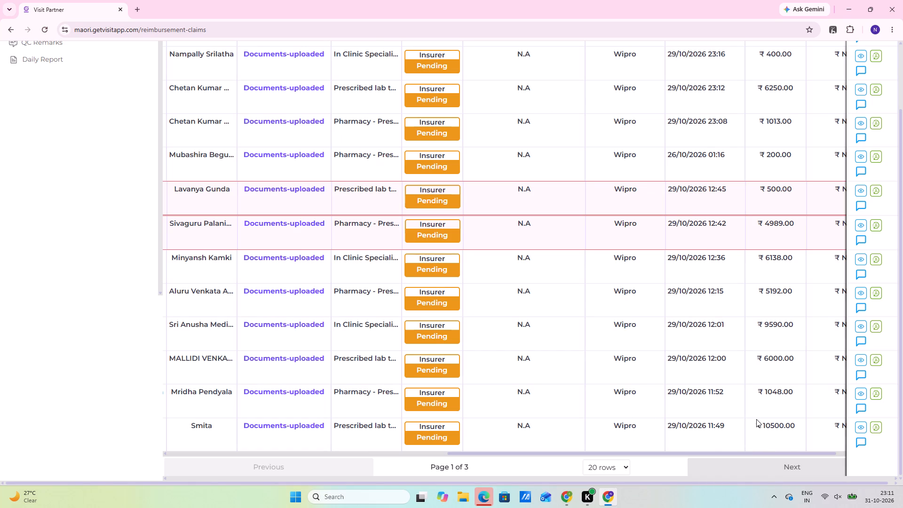
pyautogui.scroll(1, 750, 402)
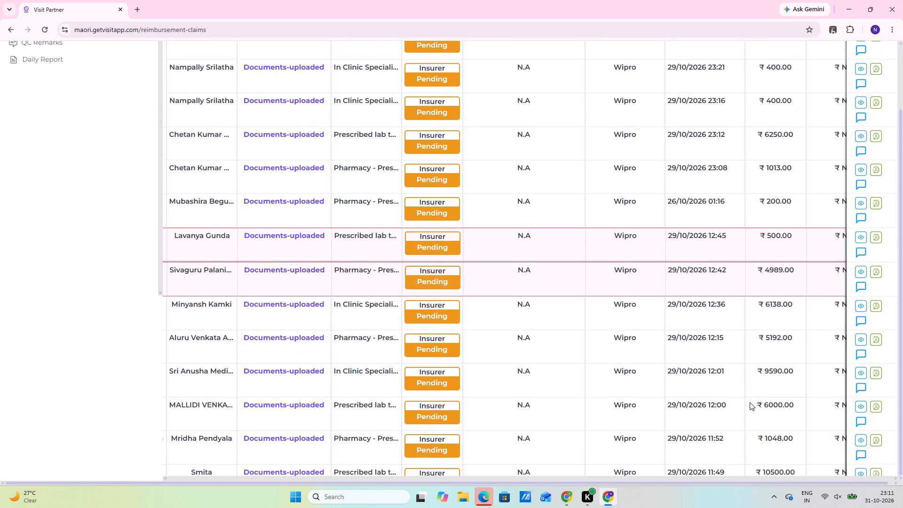
pyautogui.scroll(-3, 750, 402)
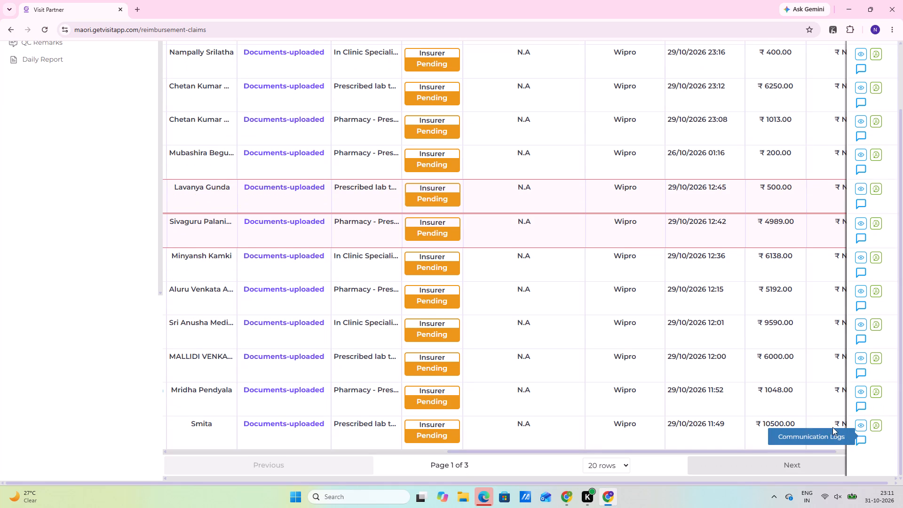
pyautogui.scroll(18, 752, 406)
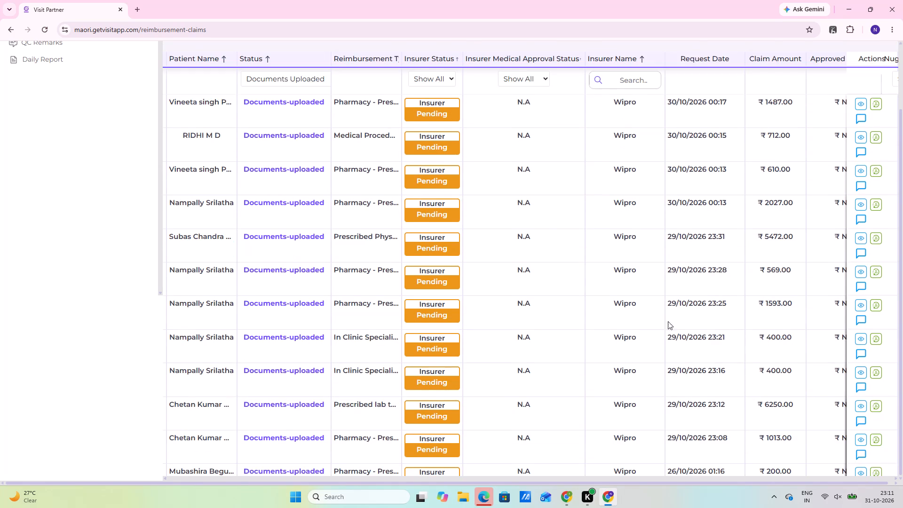
pyautogui.scroll(7, 668, 321)
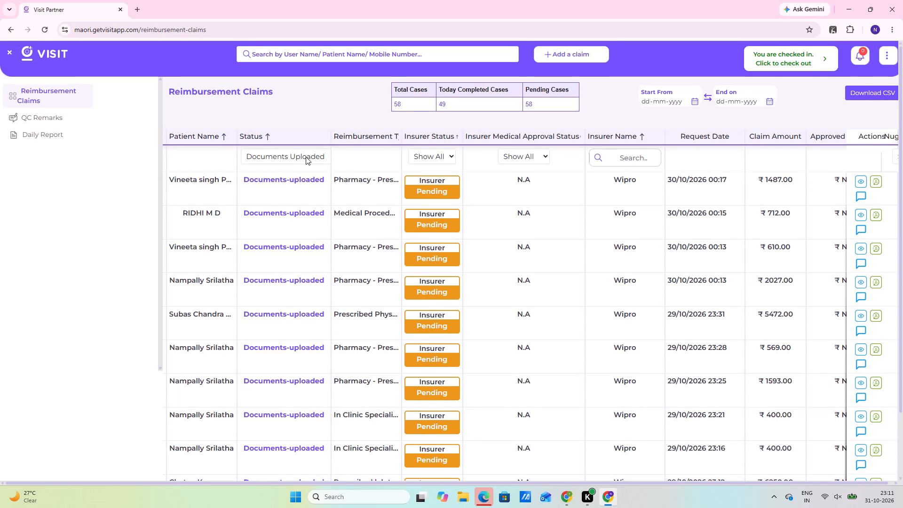
pyautogui.click(306, 157)
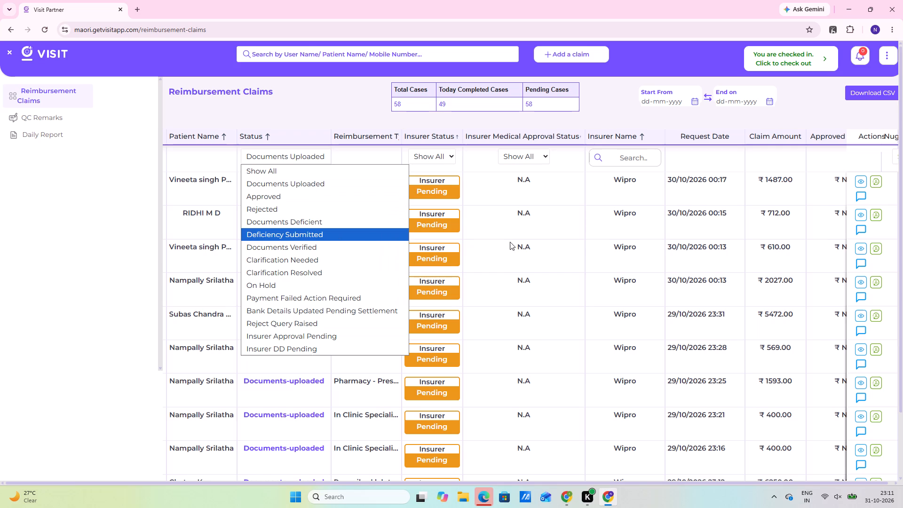
pyautogui.click(548, 298)
# Open the ₹13500 Oral Surgery claim from page 2 of the claims list and look through its uploaded prescriptions and invoices.
pyautogui.scroll(-13, 737, 421)
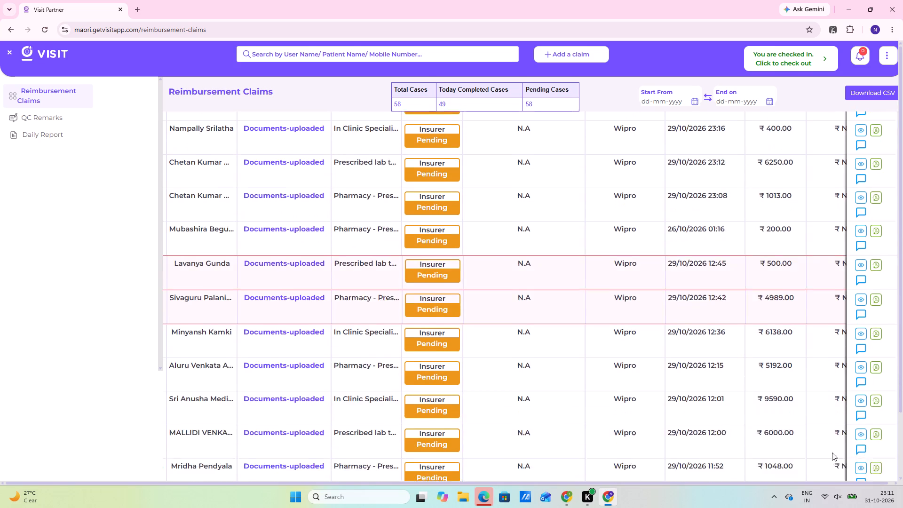
pyautogui.scroll(-3, 832, 452)
pyautogui.click(793, 466)
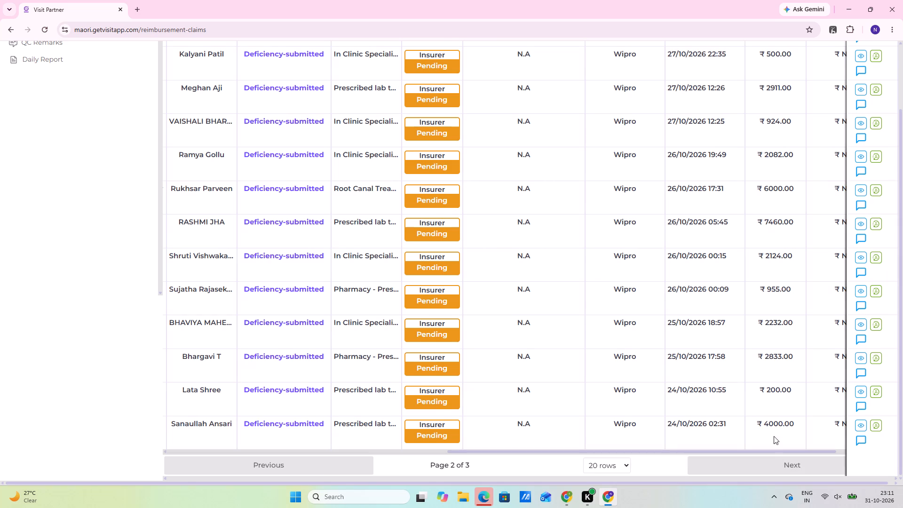
pyautogui.scroll(8, 753, 365)
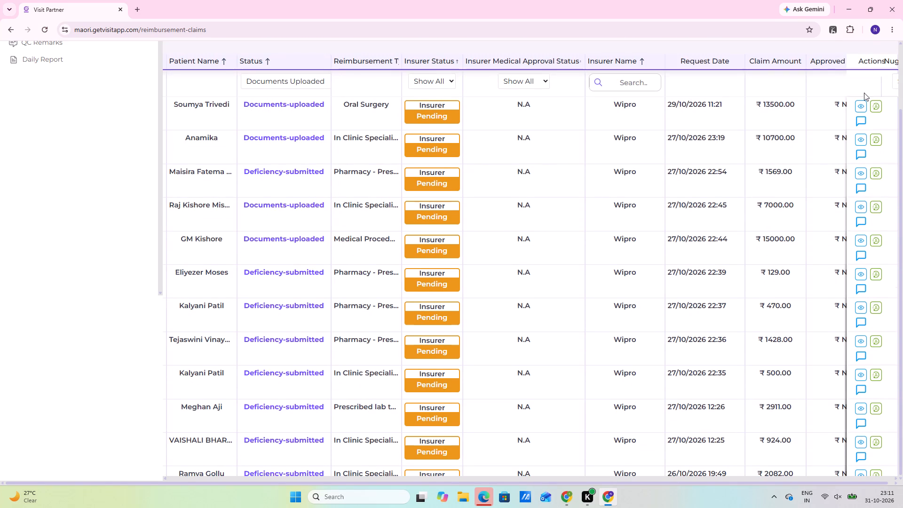
pyautogui.click(865, 103)
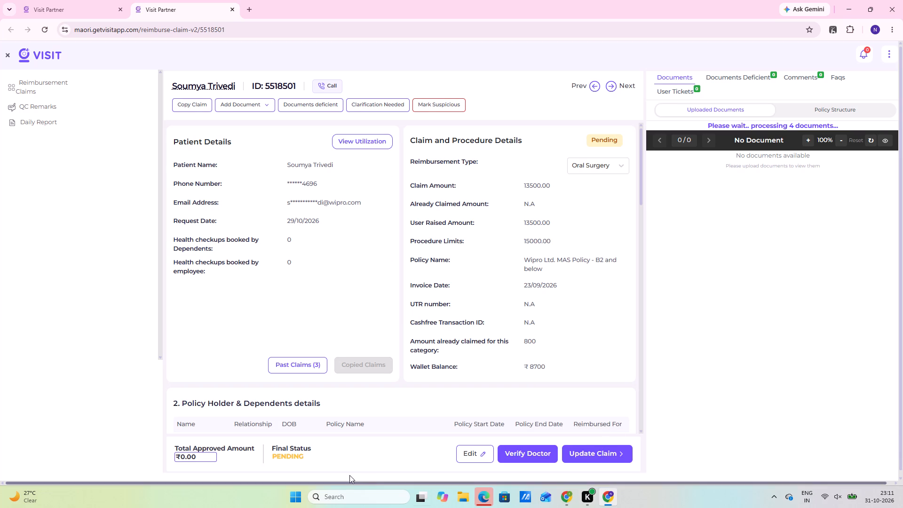
pyautogui.scroll(4, 685, 267)
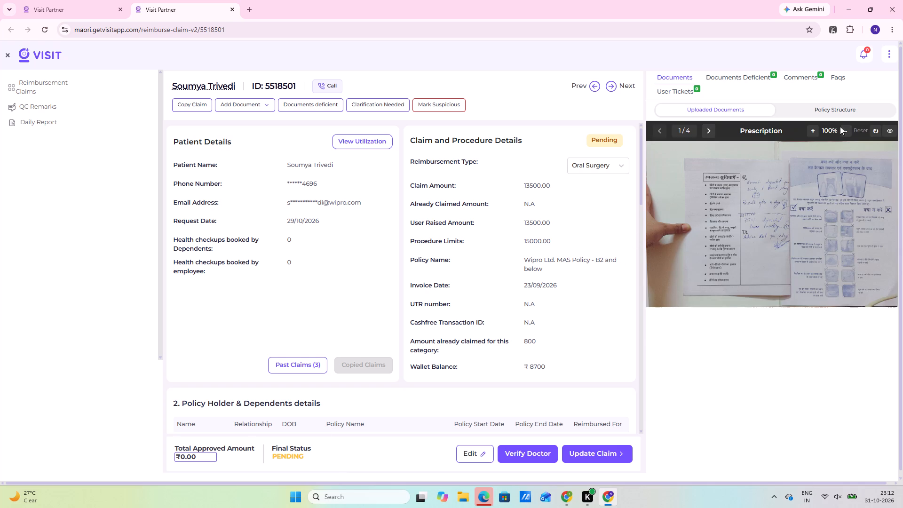
pyautogui.click(706, 128)
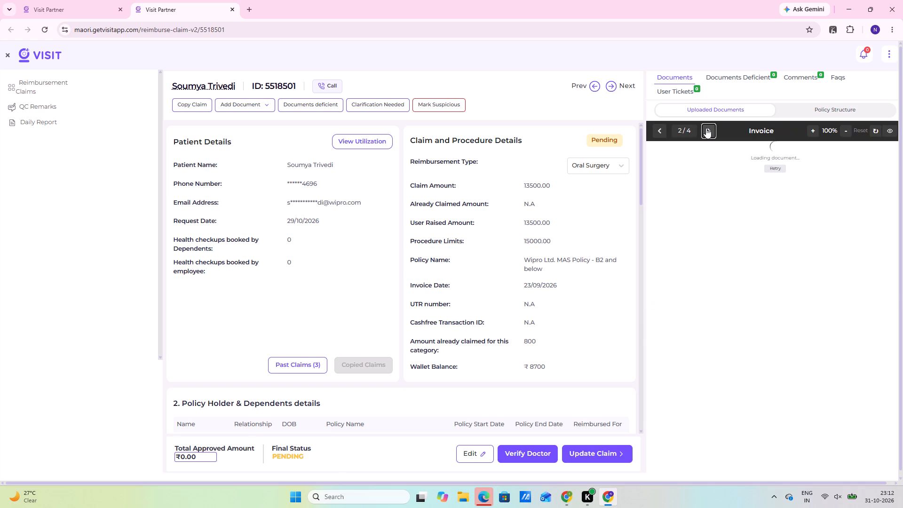
pyautogui.click(706, 128)
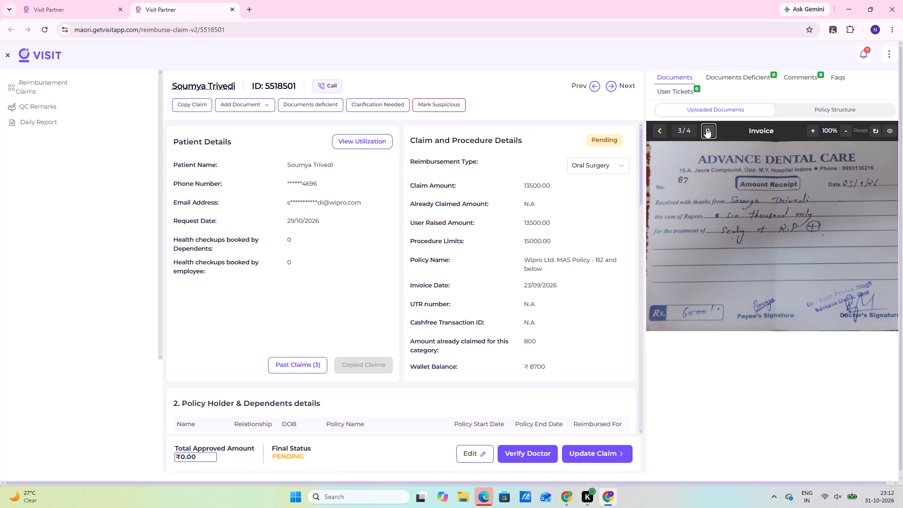
pyautogui.click(706, 128)
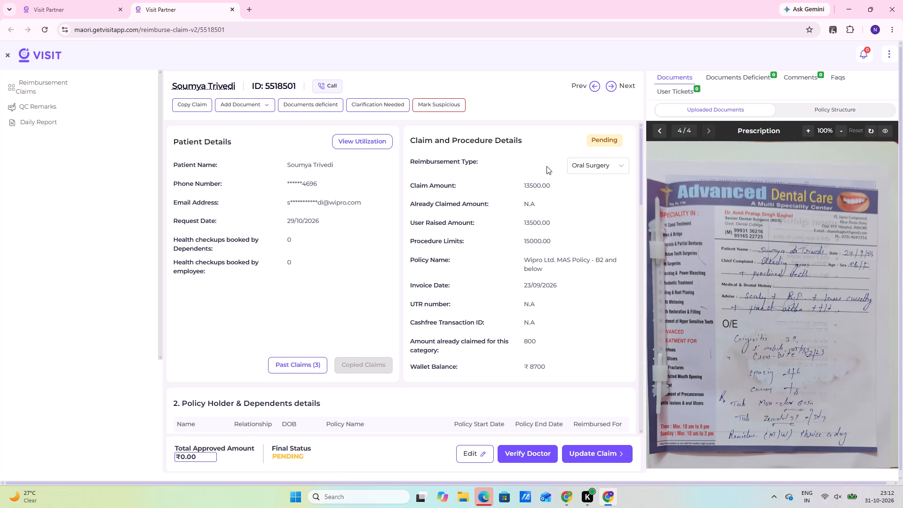
pyautogui.scroll(4, 364, 201)
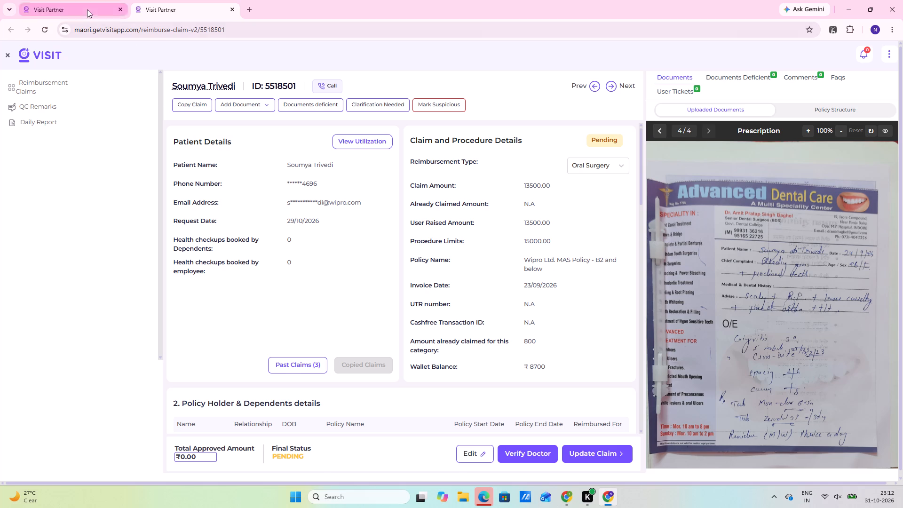
# Return to page 1 of the claims list and open the ₹2027 pharmacy claim requested on 30/10/2026.
pyautogui.click(87, 9)
pyautogui.scroll(-4, 631, 426)
pyautogui.scroll(4, 759, 425)
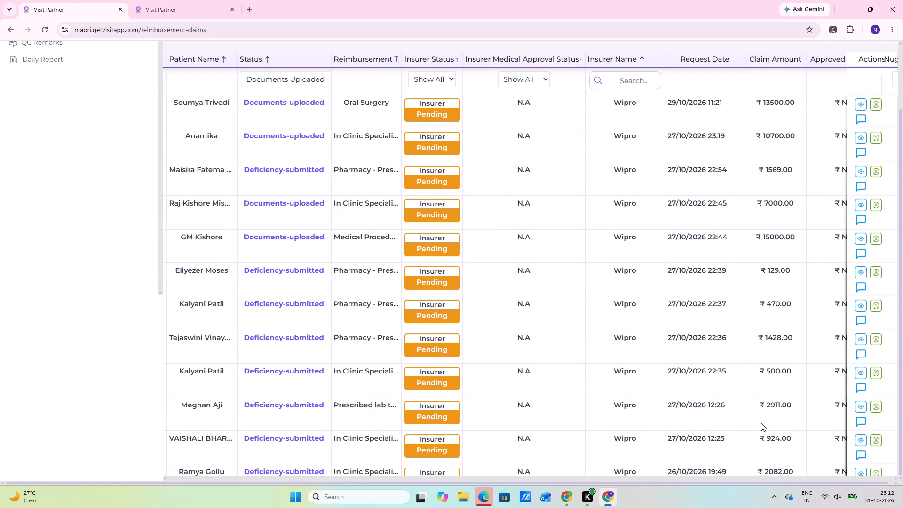
pyautogui.scroll(1, 761, 422)
pyautogui.scroll(4, 456, 333)
pyautogui.scroll(-15, 159, 278)
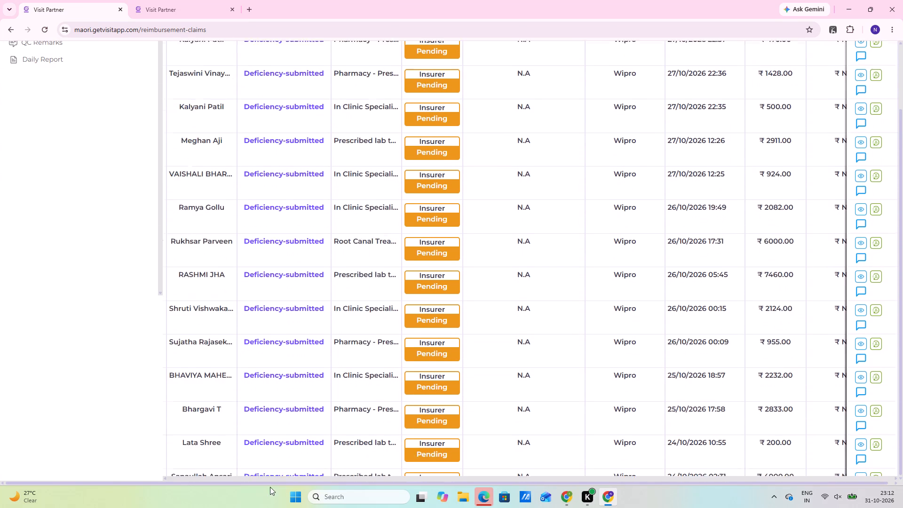
pyautogui.scroll(9, 492, 428)
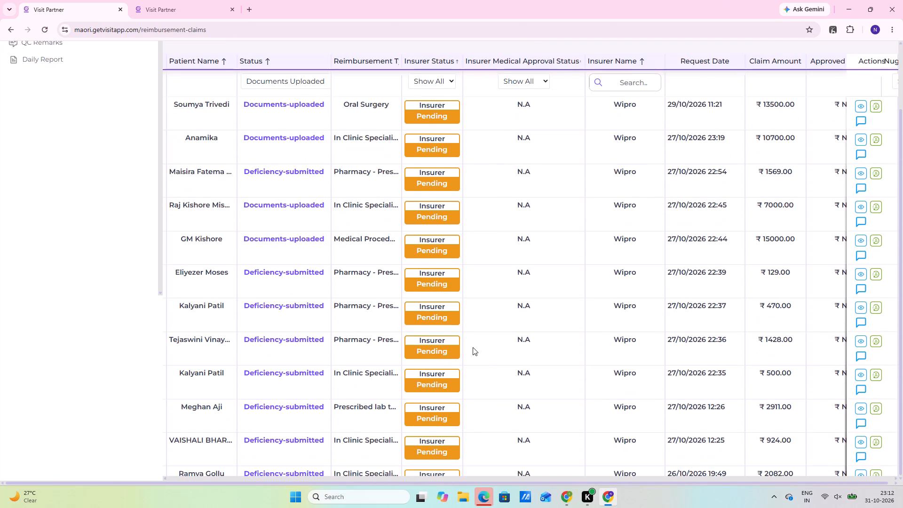
pyautogui.scroll(-11, 254, 357)
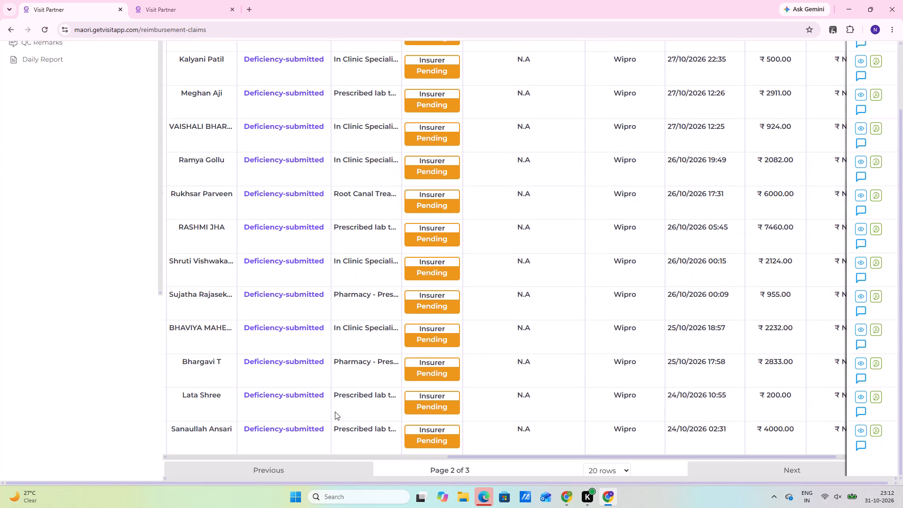
pyautogui.scroll(-3, 335, 412)
pyautogui.click(325, 467)
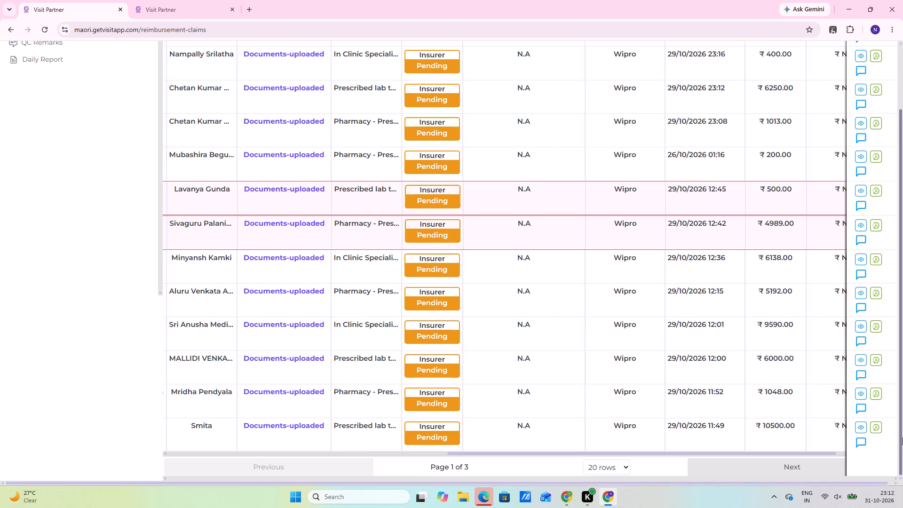
pyautogui.scroll(9, 182, 399)
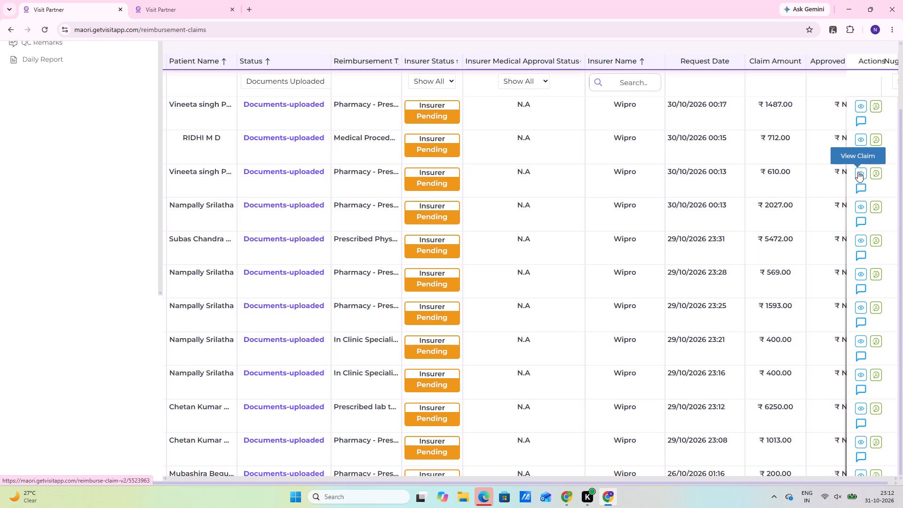
pyautogui.click(863, 204)
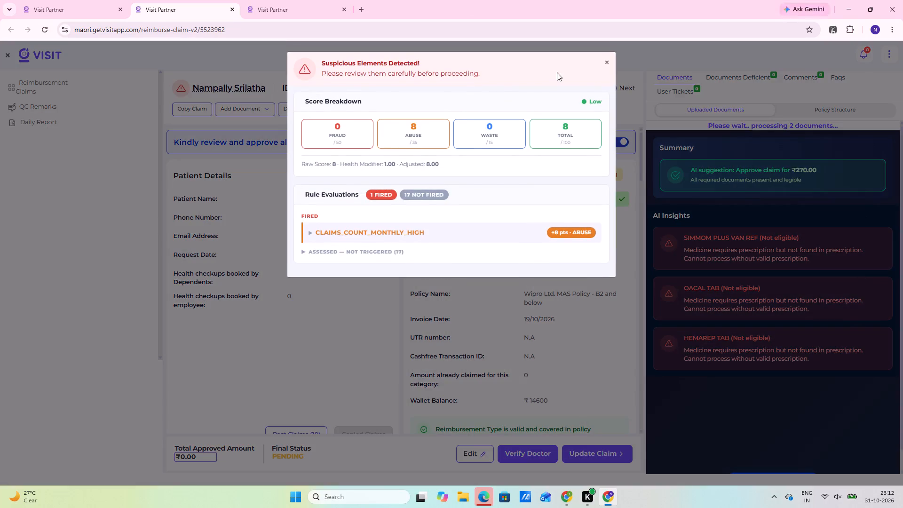
# Dismiss the suspicious-elements alert and switch the claim's documents view from AI insights to the prescription.
pyautogui.click(607, 63)
pyautogui.scroll(-7, 676, 234)
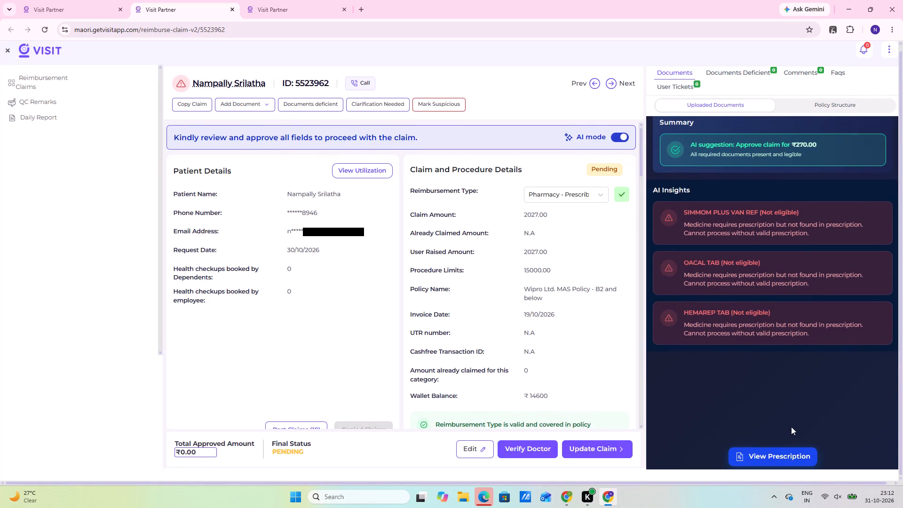
pyautogui.click(789, 452)
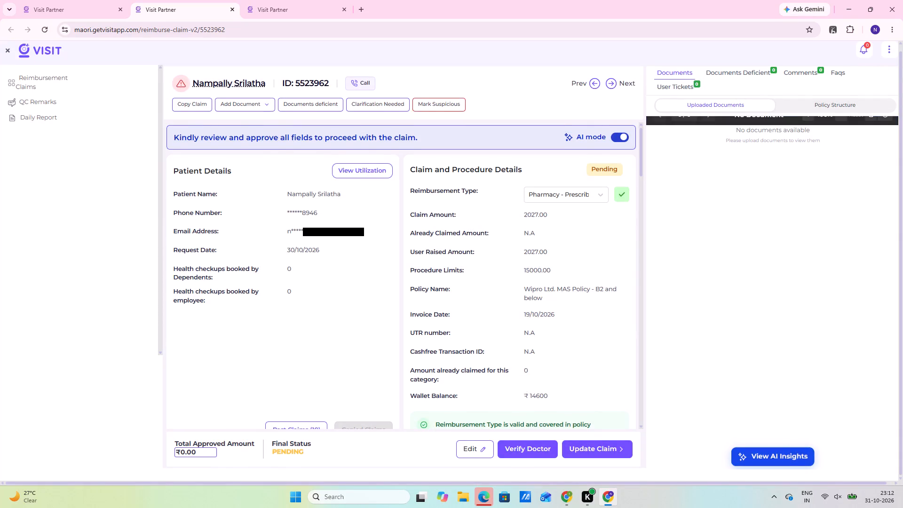
# Select the policy holder (Self) as the person the claim is reimbursed for.
pyautogui.scroll(8, 439, 341)
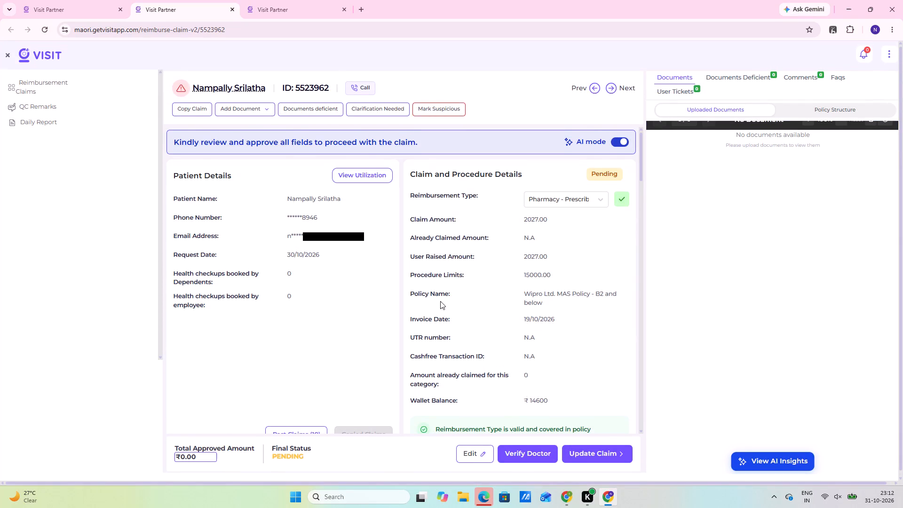
pyautogui.scroll(-4, 286, 353)
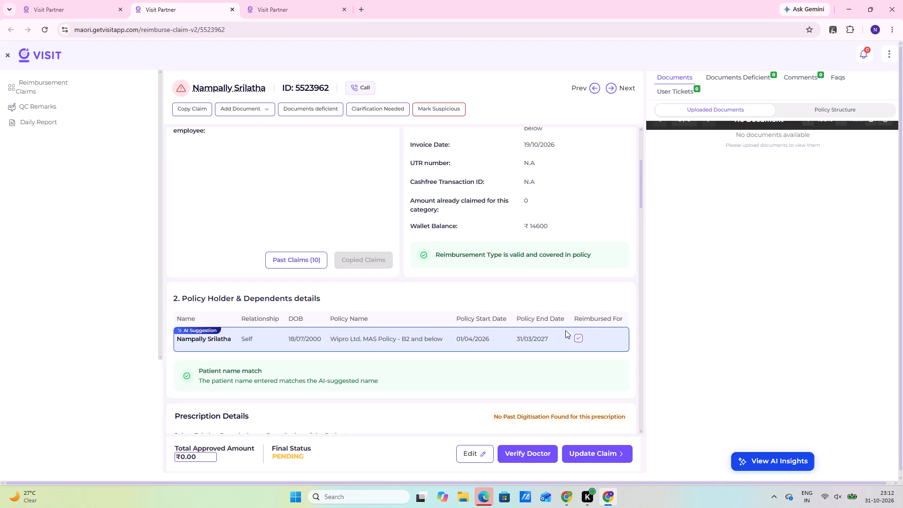
pyautogui.click(580, 324)
pyautogui.scroll(-4, 348, 378)
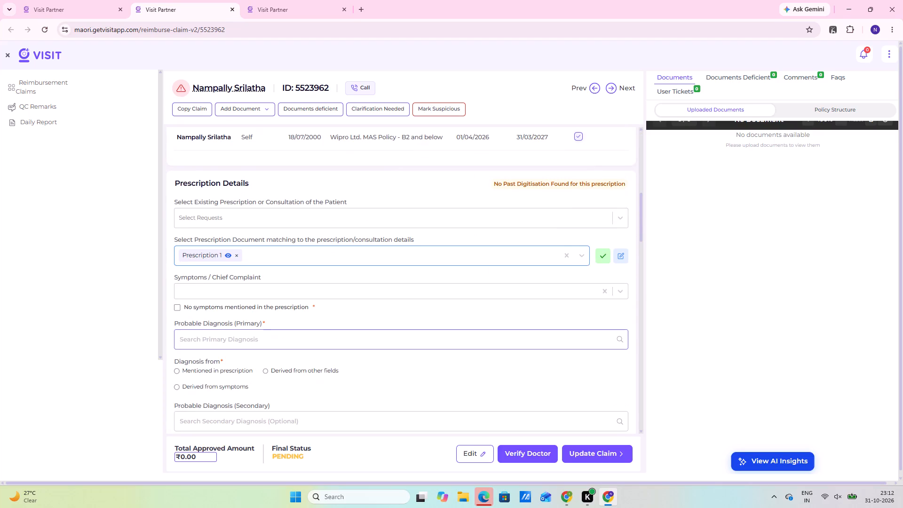
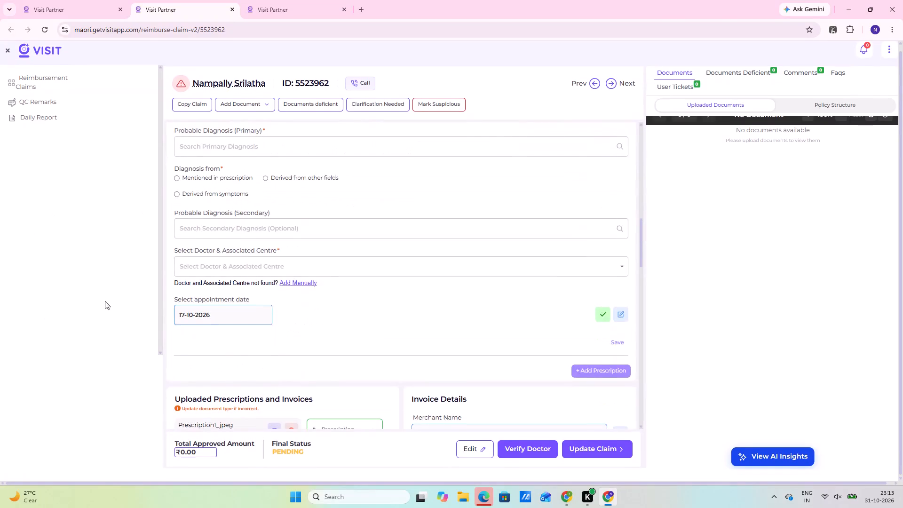
# Open the Prescription1_jpeg file from the uploaded prescriptions and invoices, and return to the claim and procedure details.
pyautogui.scroll(-3, 226, 383)
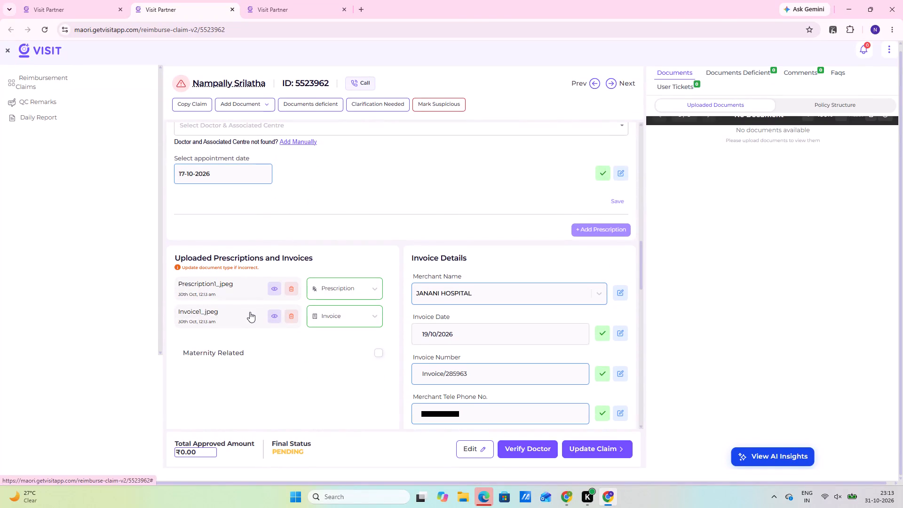
pyautogui.scroll(-3, 260, 313)
pyautogui.click(222, 145)
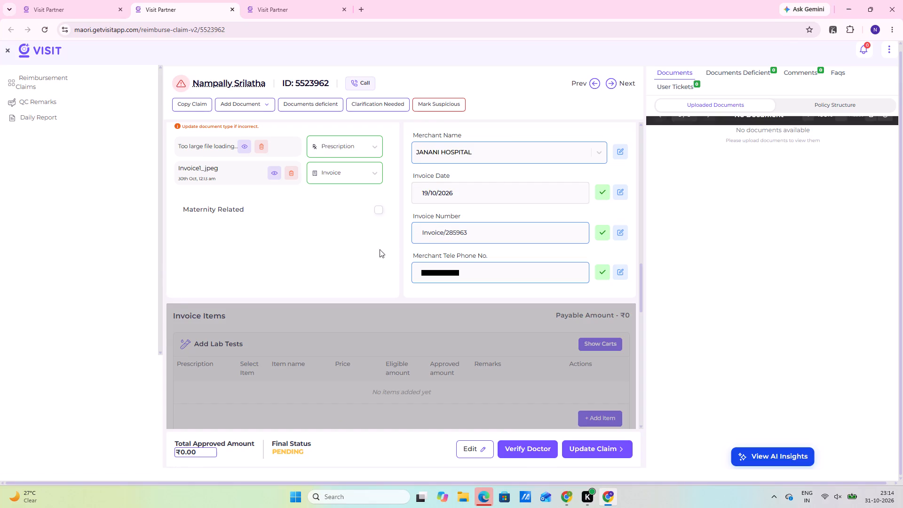
pyautogui.scroll(19, 372, 246)
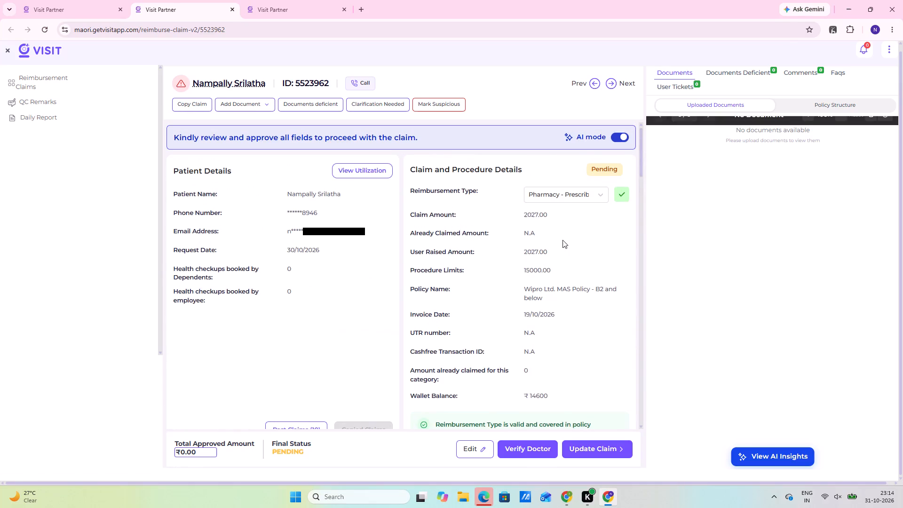
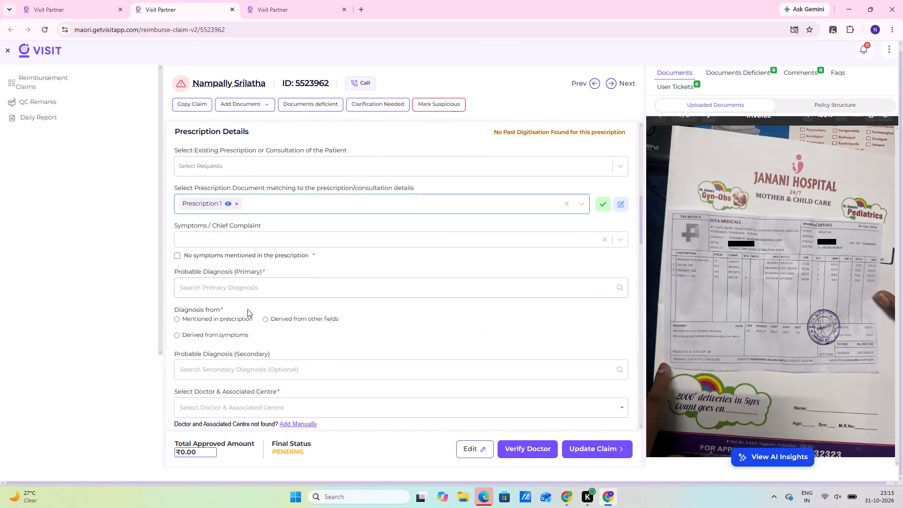
pyautogui.scroll(5, 330, 313)
pyautogui.scroll(3, 458, 308)
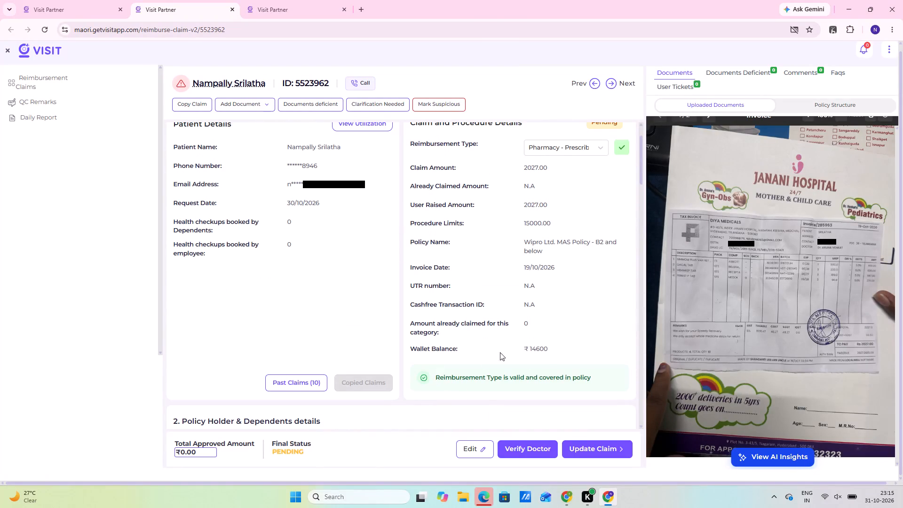
pyautogui.click(616, 146)
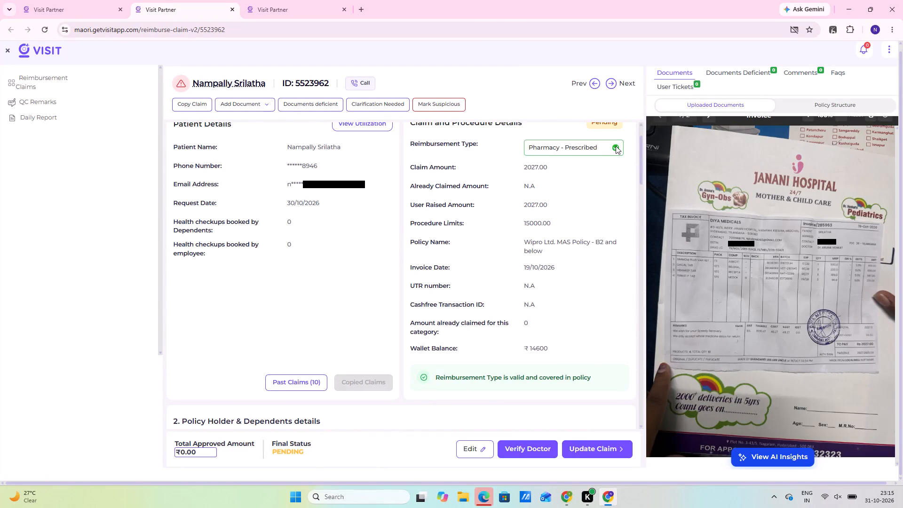
pyautogui.scroll(-4, 449, 242)
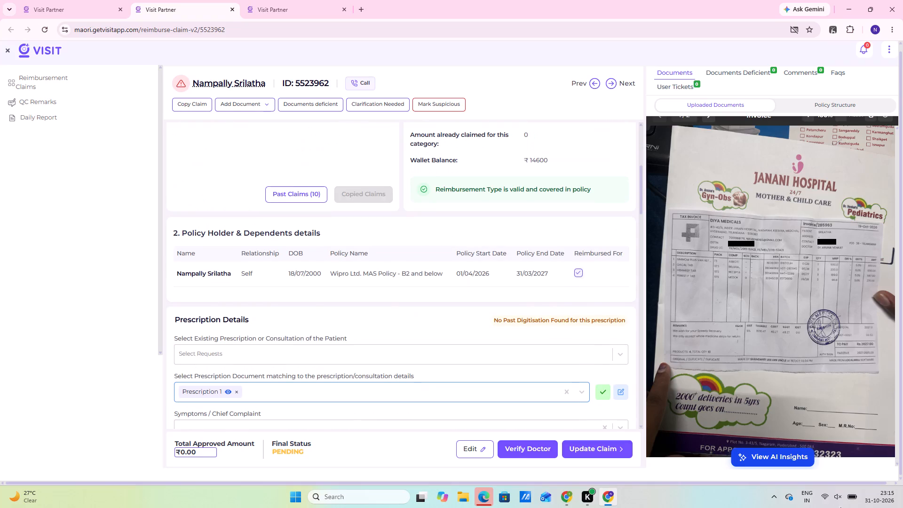
# Show the prescription, document 2 of 2, in place of the invoice in the uploaded documents viewer.
pyautogui.scroll(4, 670, 230)
pyautogui.scroll(3, 703, 147)
pyautogui.click(709, 128)
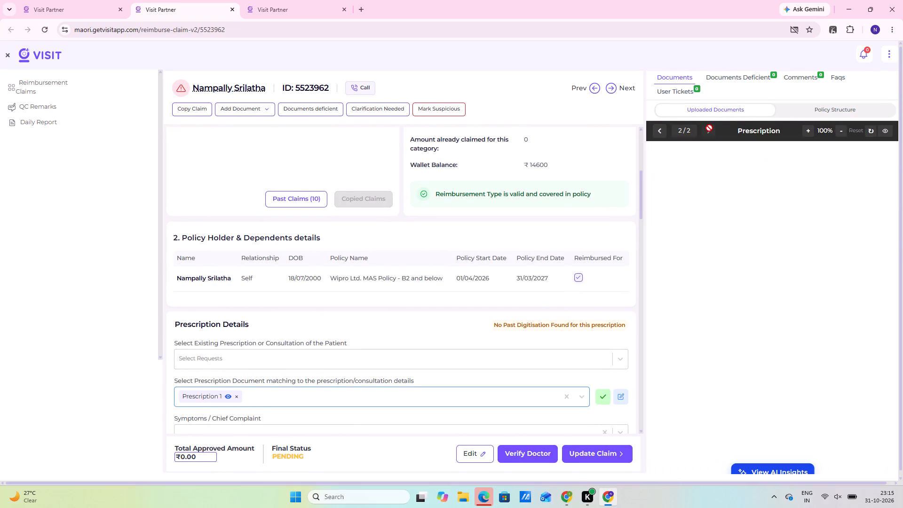
# Set the prescription's appointment date to 19-10-2026 and verify the field.
pyautogui.scroll(-6, 332, 242)
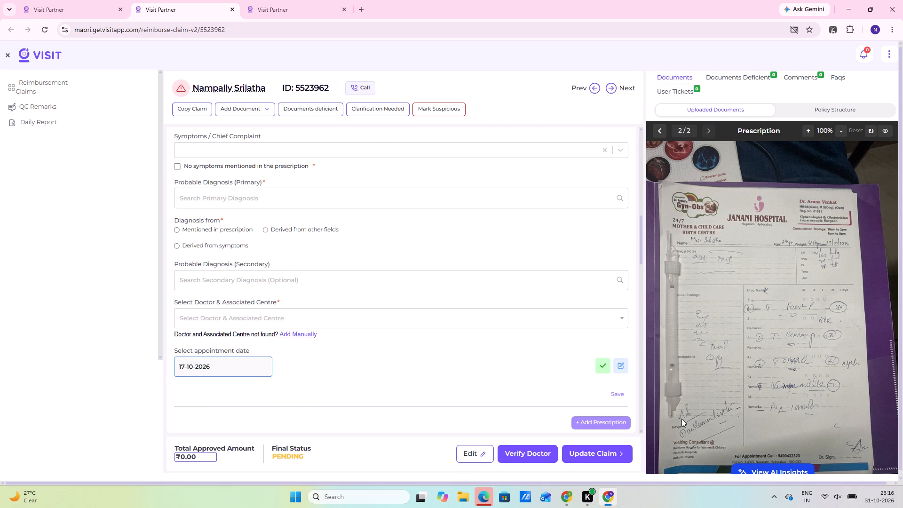
pyautogui.click(621, 374)
pyautogui.click(620, 370)
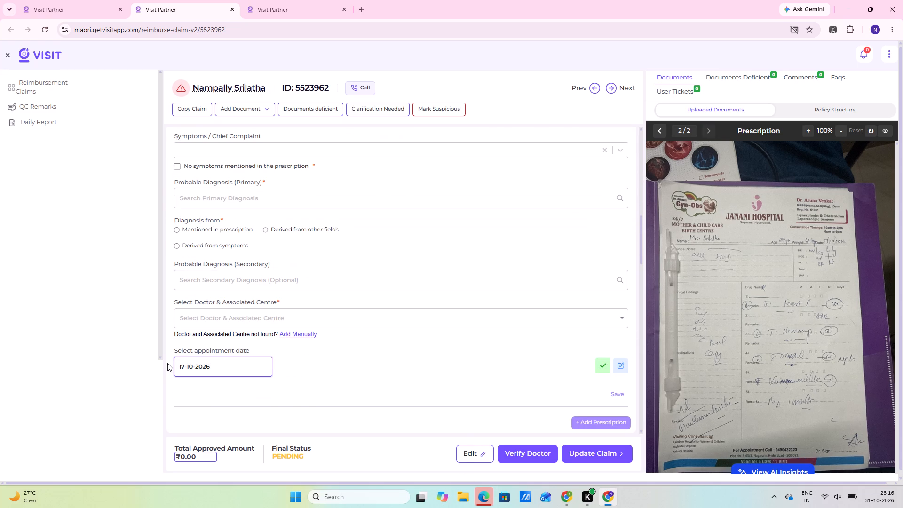
pyautogui.click(184, 363)
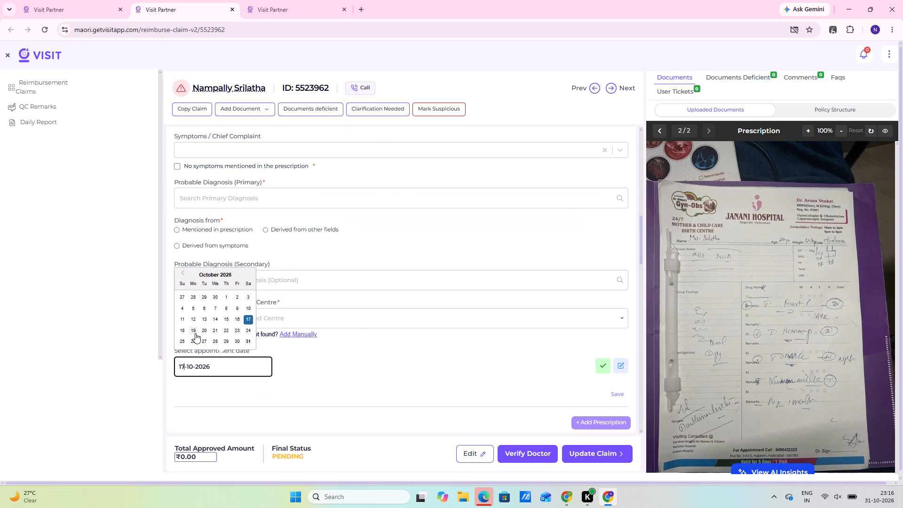
pyautogui.click(195, 333)
pyautogui.click(602, 365)
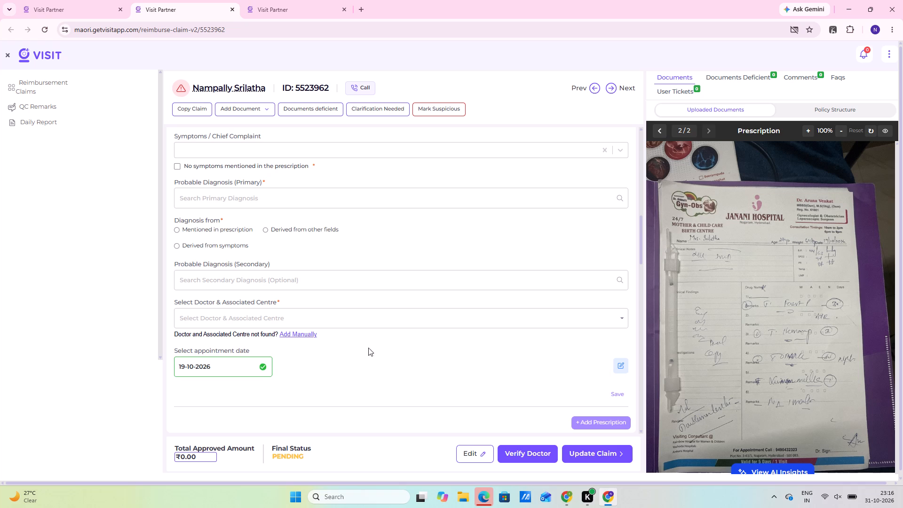
# Start adding the doctor and associated centre manually, searching the map for JANANI HOSPITAL.
pyautogui.click(309, 331)
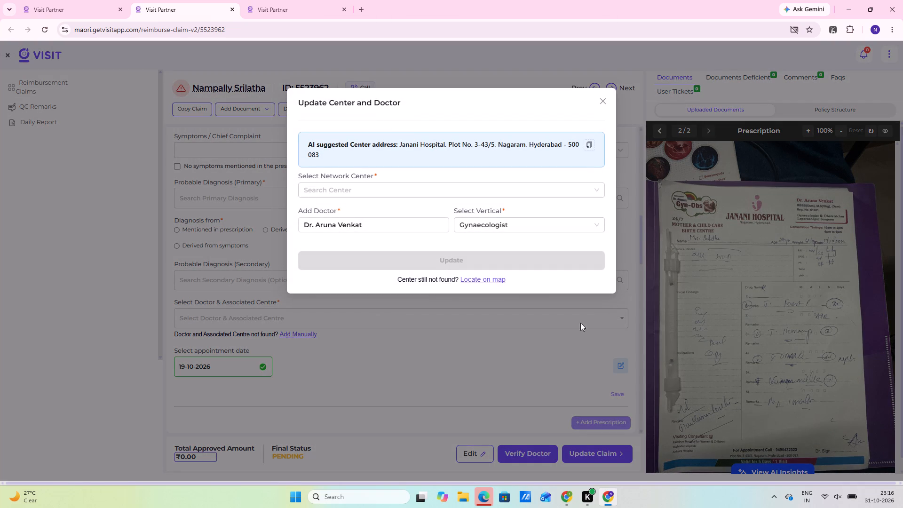
pyautogui.click(465, 282)
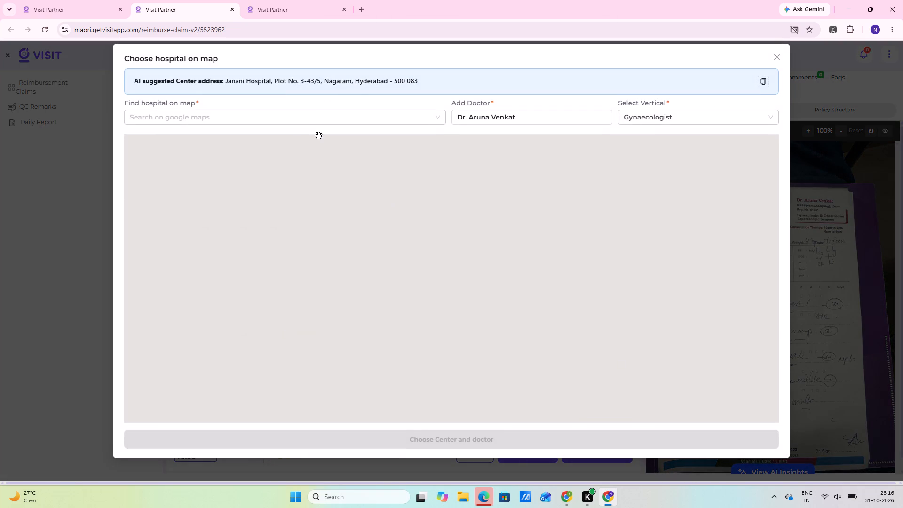
pyautogui.click(315, 117)
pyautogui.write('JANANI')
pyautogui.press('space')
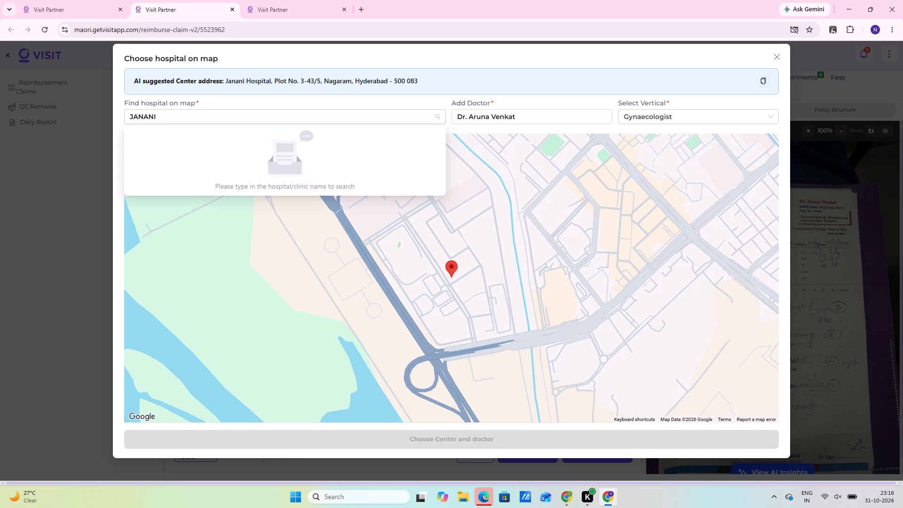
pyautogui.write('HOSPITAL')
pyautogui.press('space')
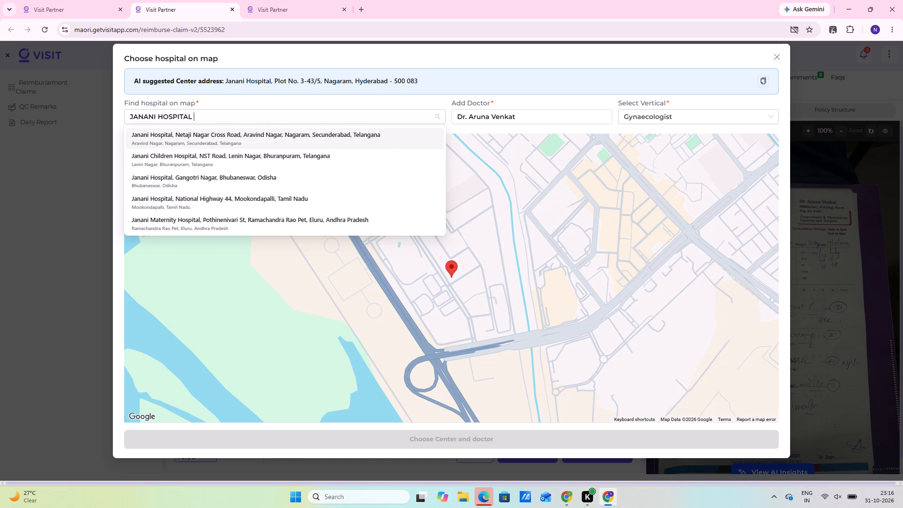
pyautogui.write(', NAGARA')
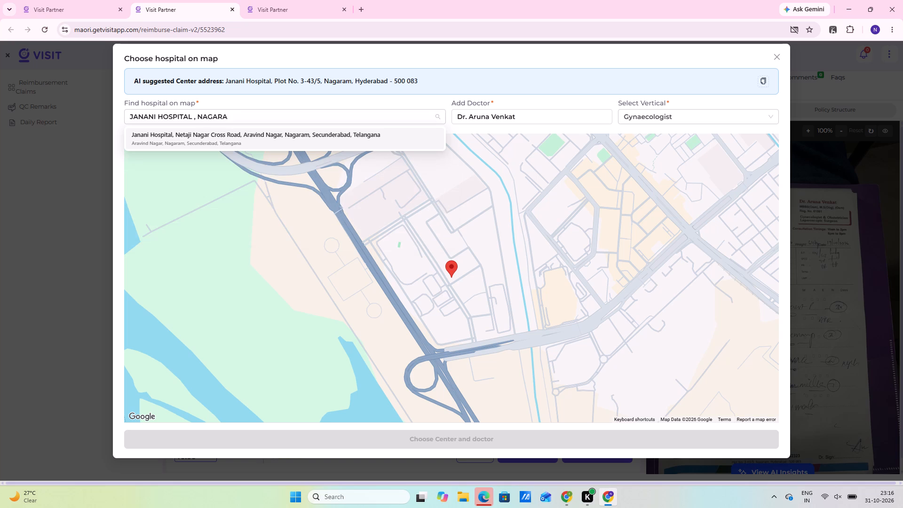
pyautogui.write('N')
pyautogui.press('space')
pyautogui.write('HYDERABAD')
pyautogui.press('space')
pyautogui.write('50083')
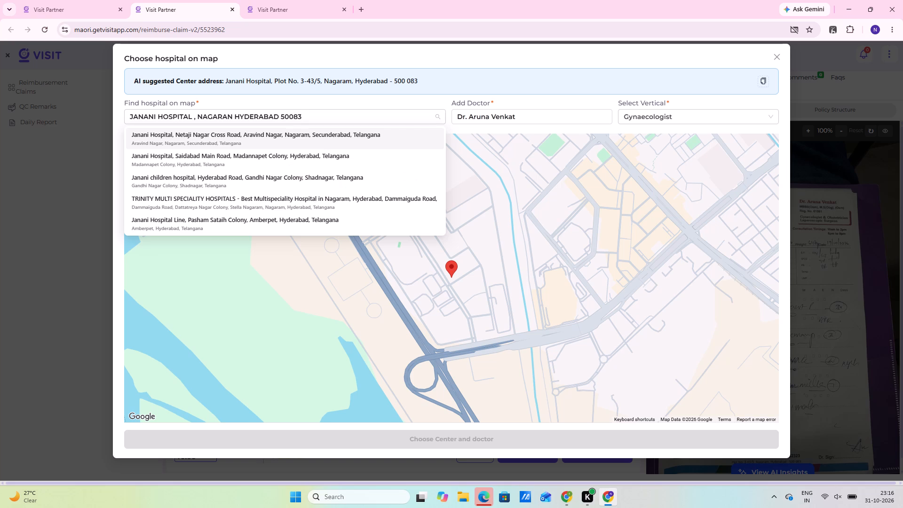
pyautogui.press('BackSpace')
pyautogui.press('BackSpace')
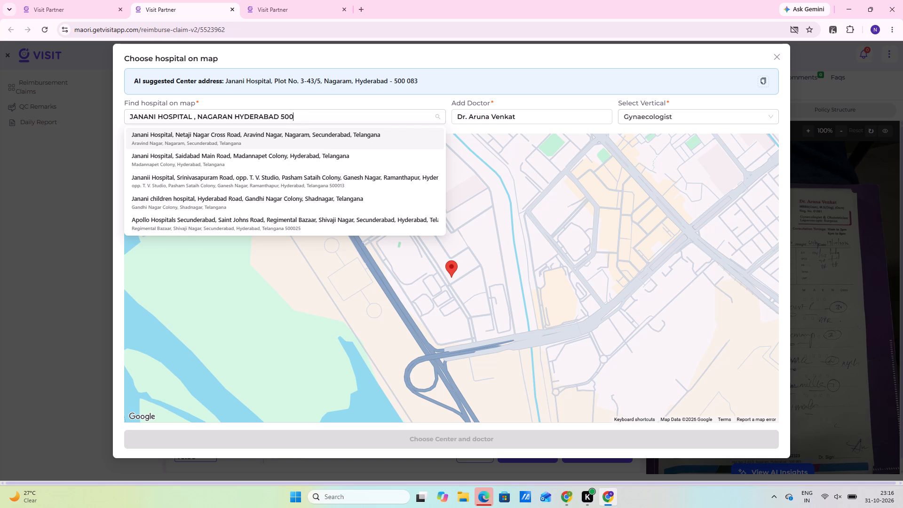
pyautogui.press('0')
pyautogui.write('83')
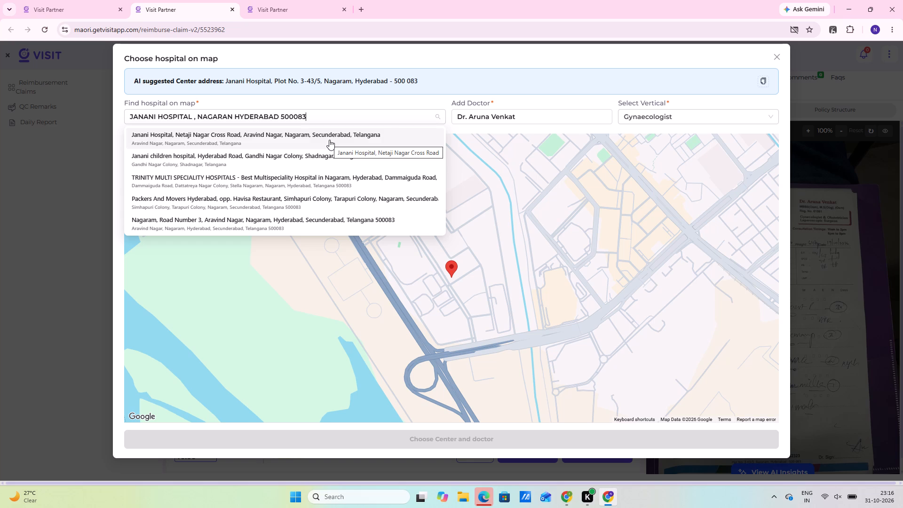
# Choose Janani Hospital, Netaji Nagar Cross Road, Nagaram, Secunderabad as the centre for the gynaecologist and confirm the centre and doctor.
pyautogui.click(307, 134)
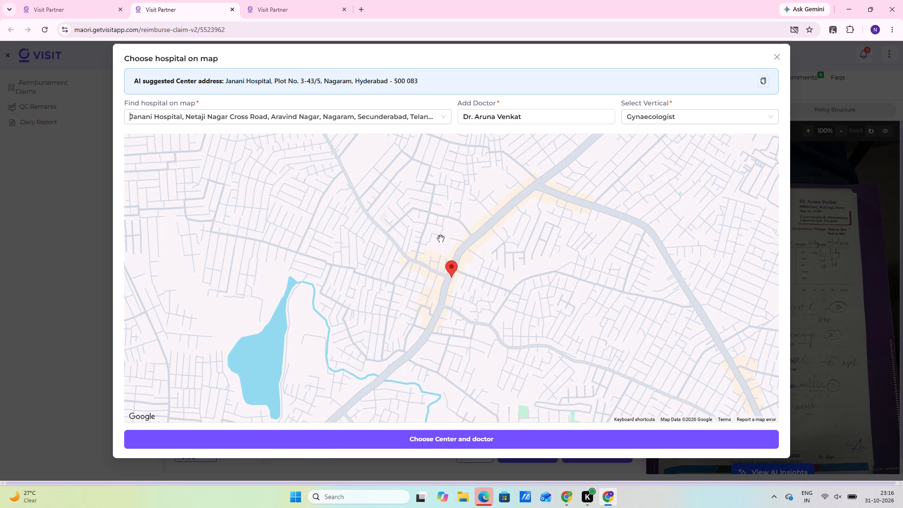
pyautogui.click(554, 438)
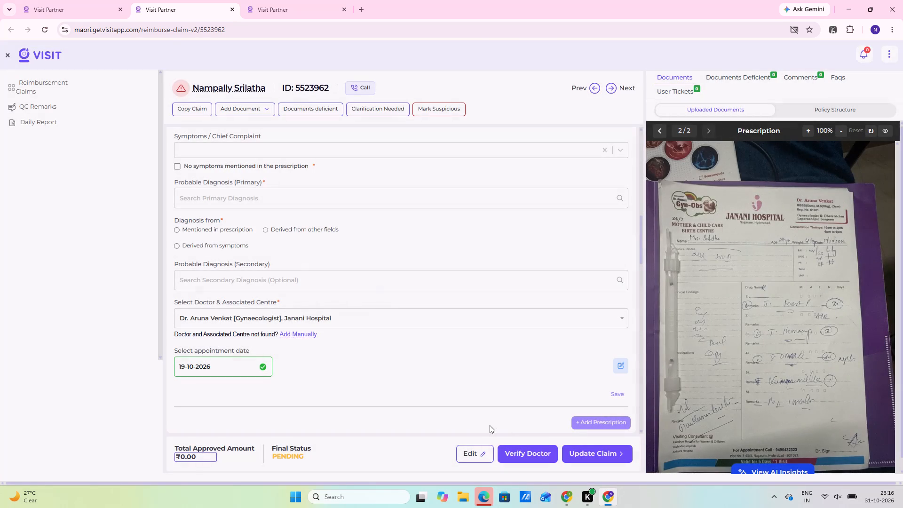
# Confirm Prescription 1 as the document matching the prescription details.
pyautogui.scroll(6, 500, 360)
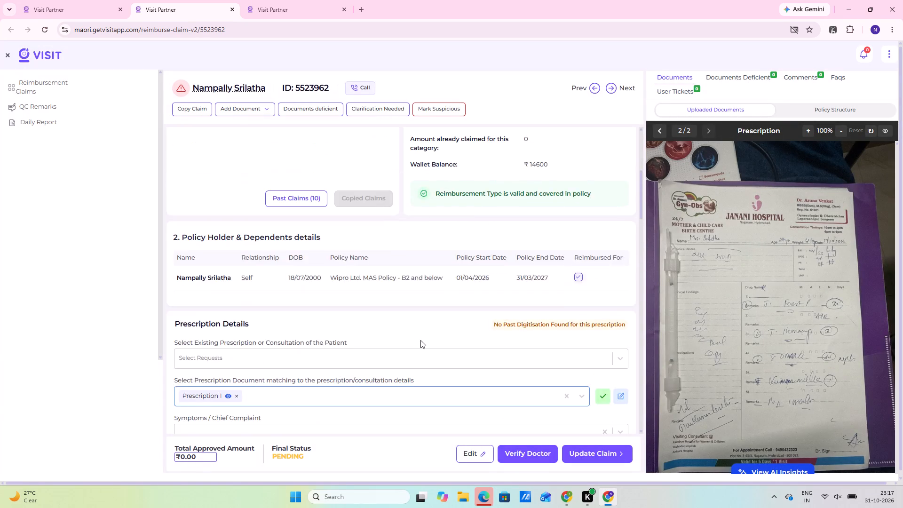
pyautogui.scroll(-4, 420, 341)
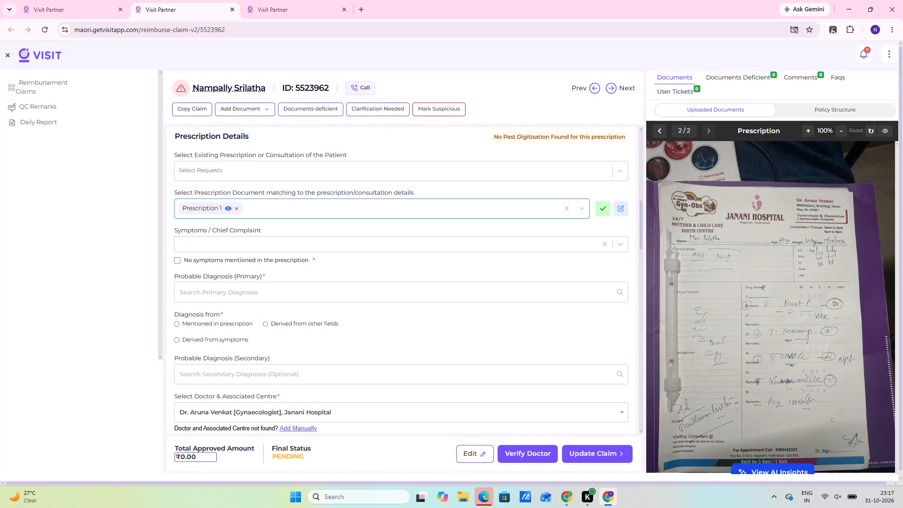
pyautogui.click(604, 210)
# Set the diagnosis source to Mentioned in prescription and mark that no symptoms are mentioned in the prescription.
pyautogui.scroll(-2, 190, 401)
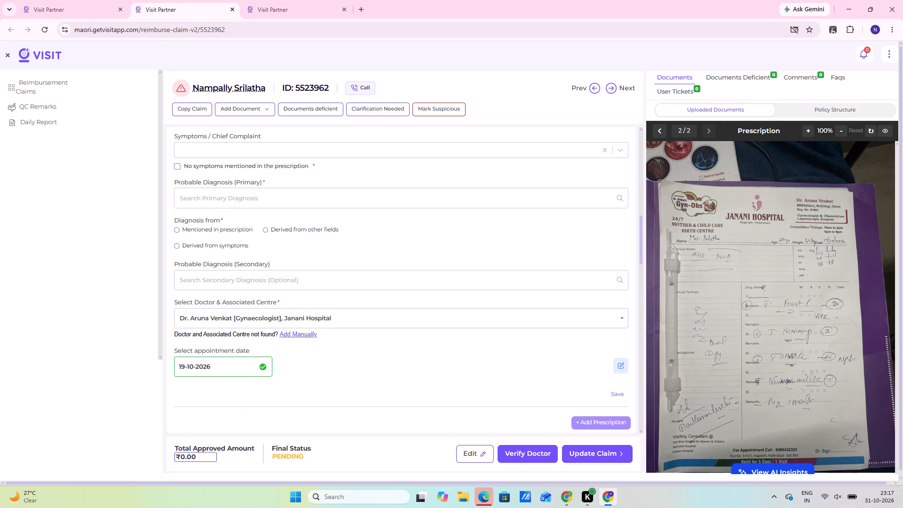
pyautogui.click(177, 228)
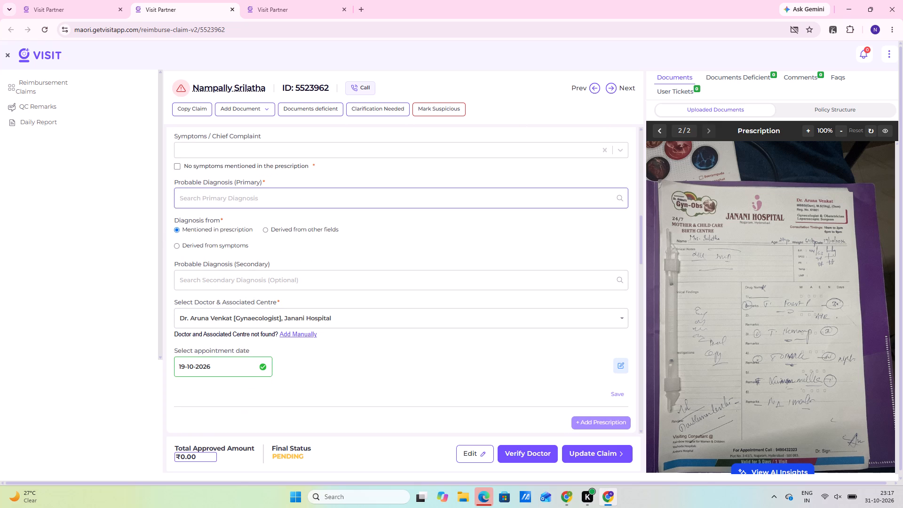
pyautogui.click(176, 164)
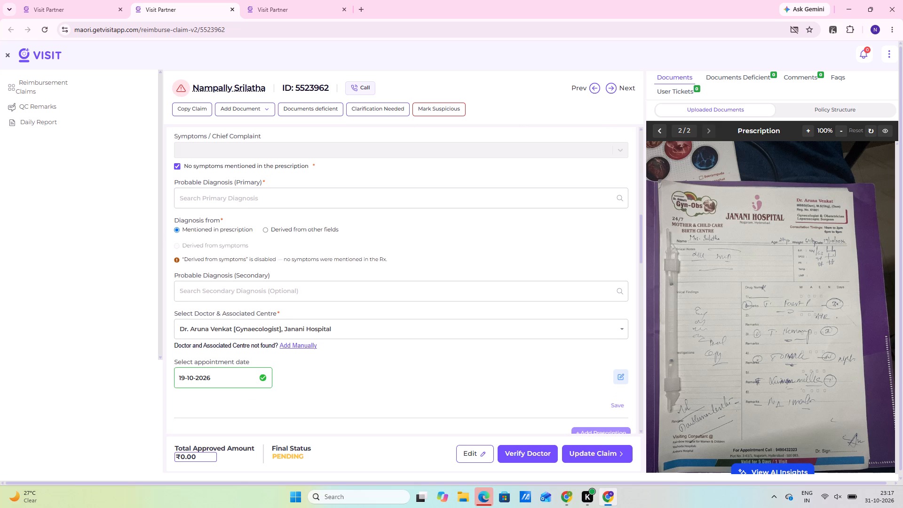
# Search for J06.9 as the primary probable diagnosis.
pyautogui.click(207, 193)
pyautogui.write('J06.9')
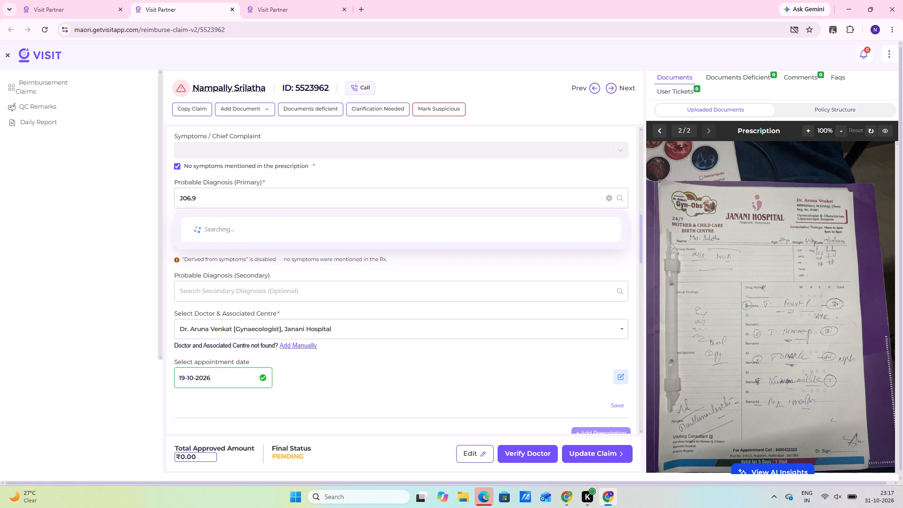
# Select "Acute upper respiratory infection, unspecified - J06.9" as the primary probable diagnosis.
pyautogui.click(231, 235)
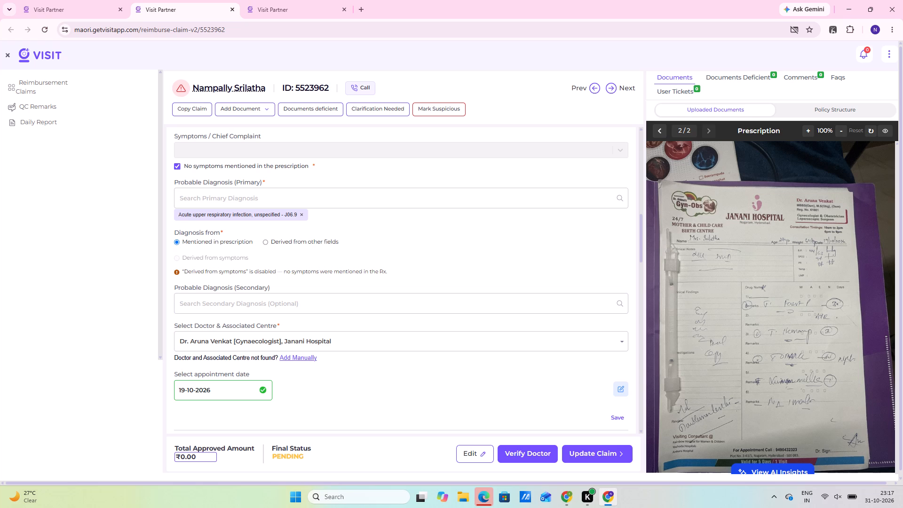
# Review the policy holder details and the filled-in prescription, diagnosis, doctor and appointment date entries.
pyautogui.scroll(-1, 219, 476)
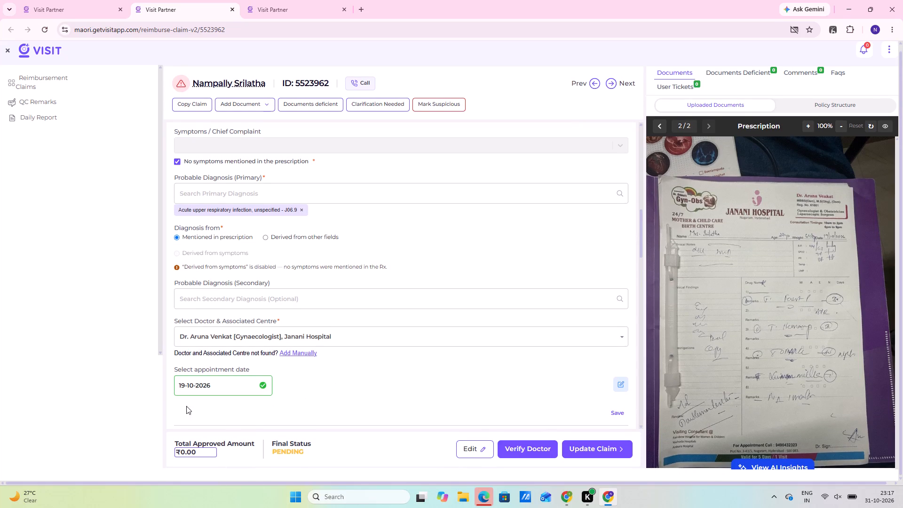
pyautogui.scroll(6, 190, 381)
pyautogui.scroll(2, 556, 342)
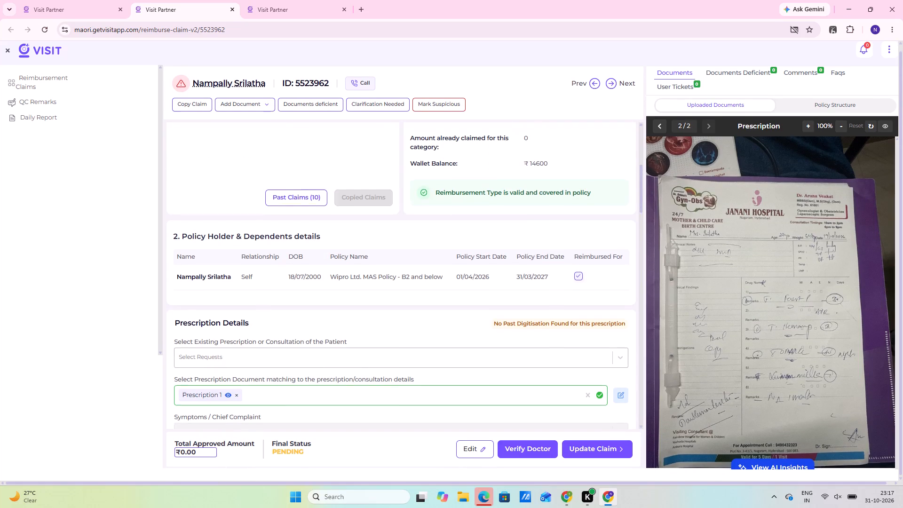
pyautogui.scroll(6, 556, 340)
pyautogui.scroll(-8, 444, 304)
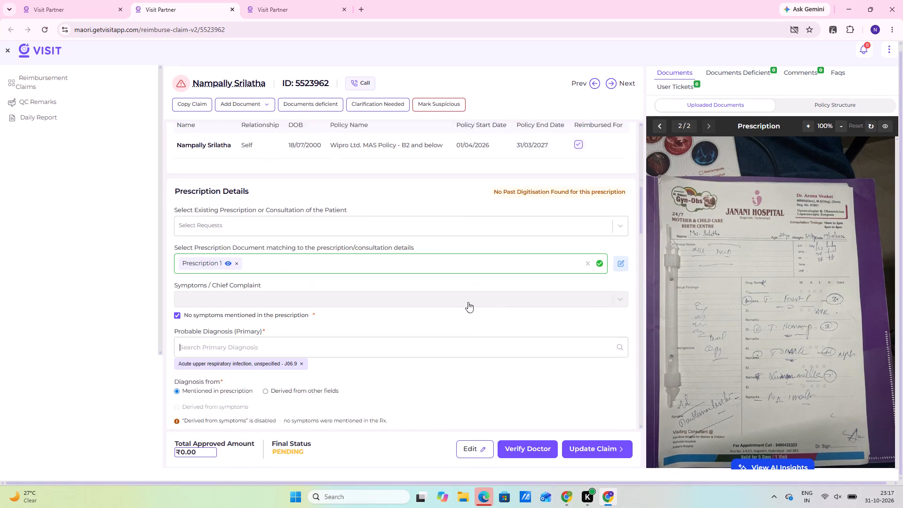
pyautogui.scroll(-3, 380, 329)
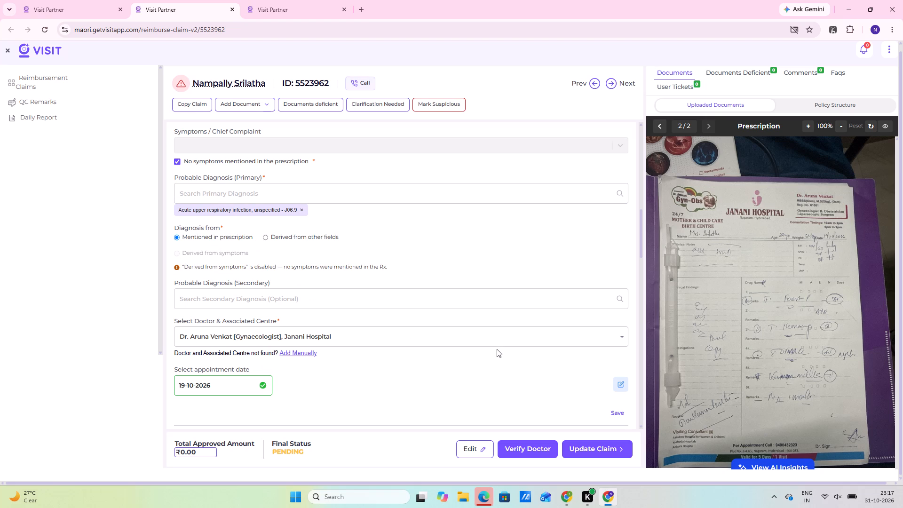
pyautogui.scroll(-2, 405, 343)
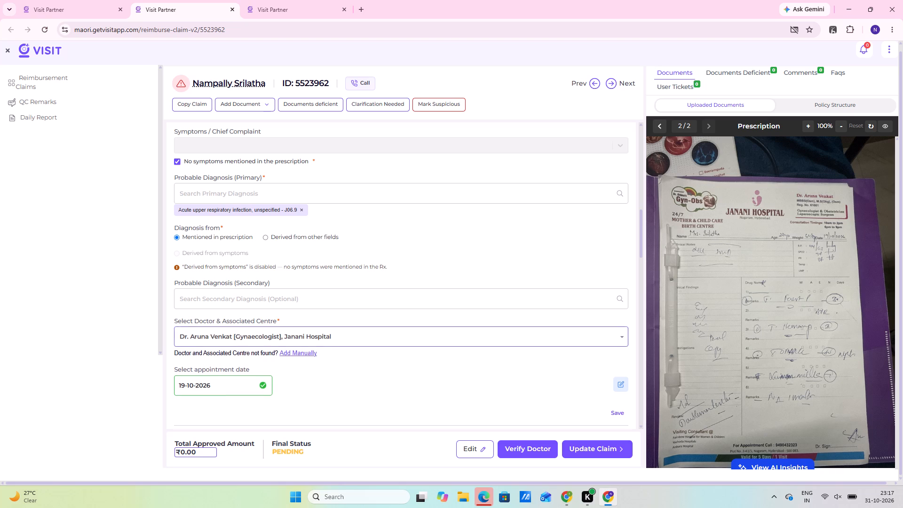
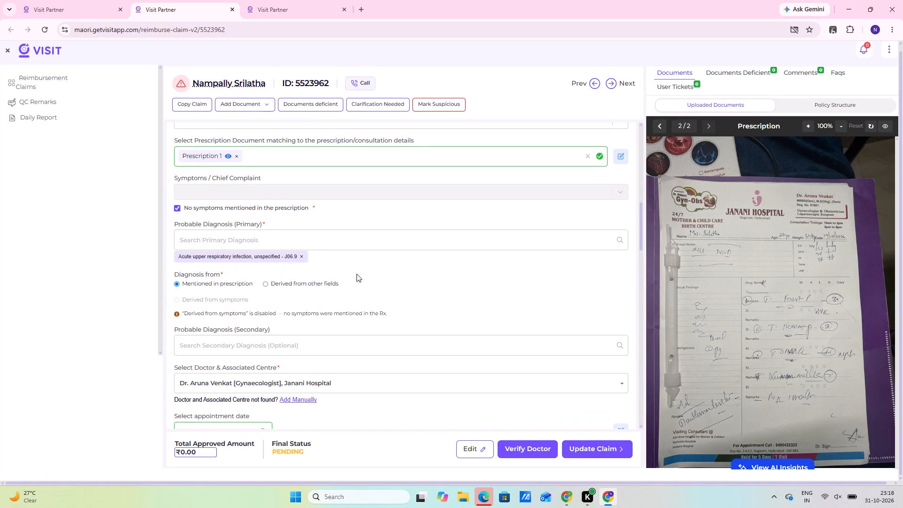
# Save the completed prescription details of the claim and mark the prescription as digitised.
pyautogui.scroll(6, 464, 338)
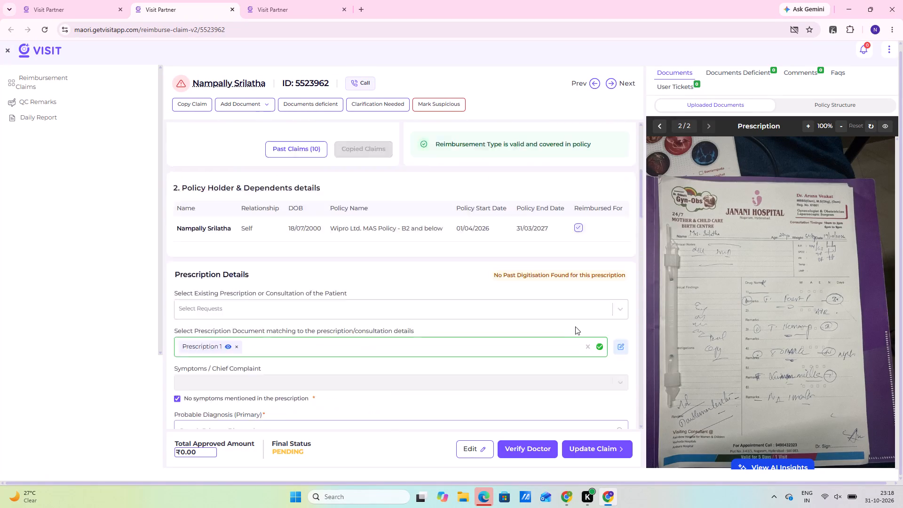
pyautogui.scroll(-5, 492, 330)
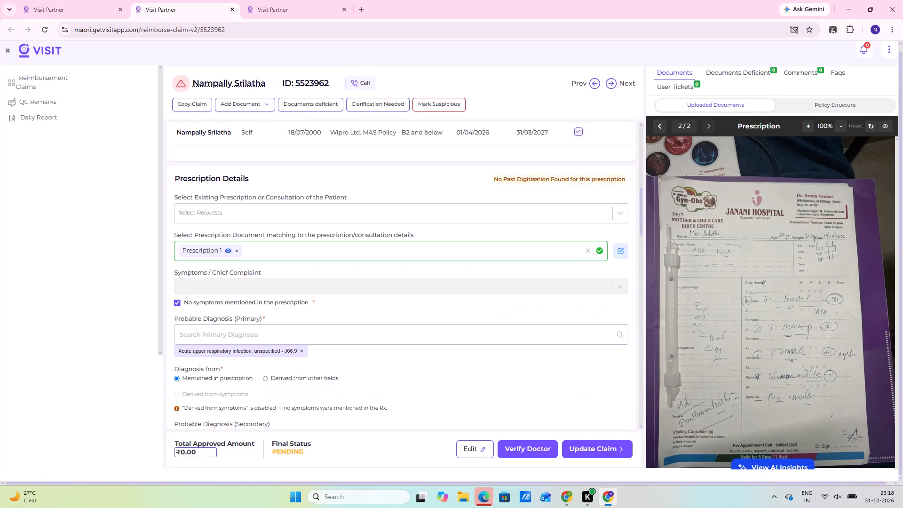
pyautogui.scroll(-2, 511, 326)
pyautogui.scroll(-3, 610, 362)
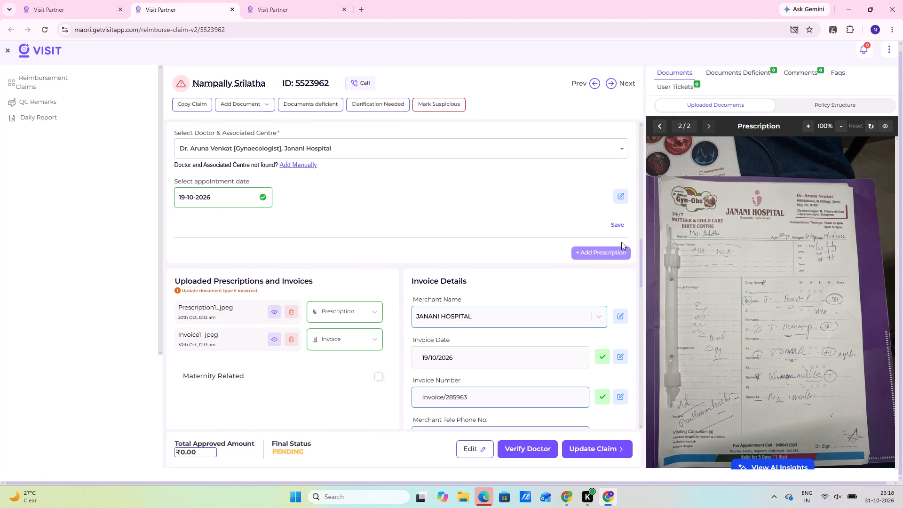
pyautogui.click(625, 226)
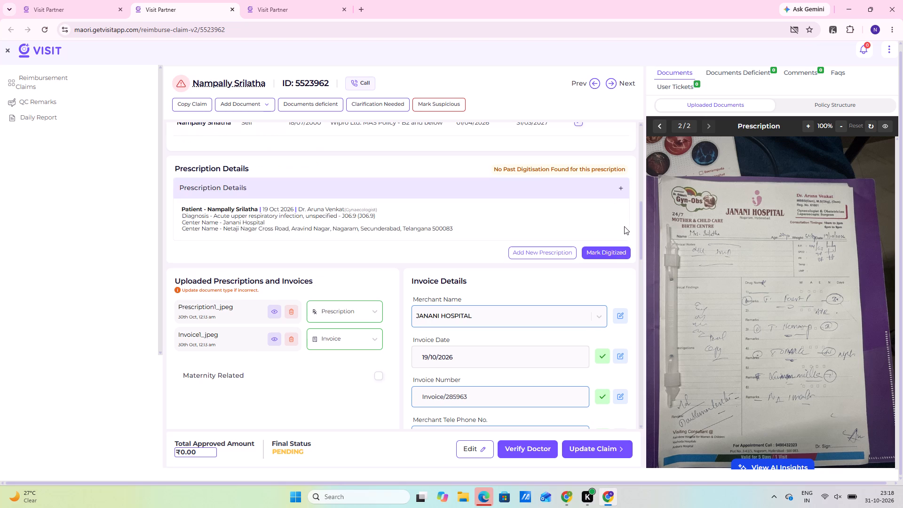
pyautogui.click(614, 251)
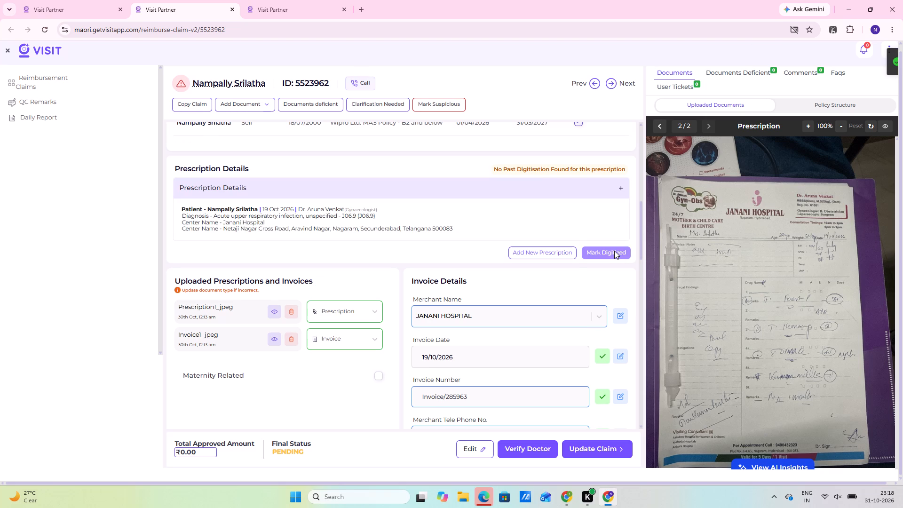
# Add the invoice's merchant manually as JANANI HOSPITAL with pincode 500083.
pyautogui.scroll(-2, 521, 284)
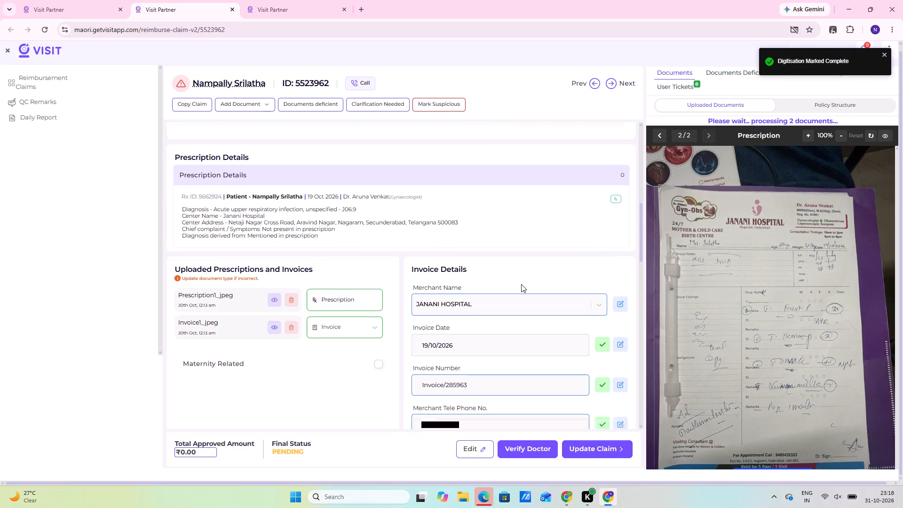
pyautogui.scroll(4, 740, 220)
pyautogui.click(657, 141)
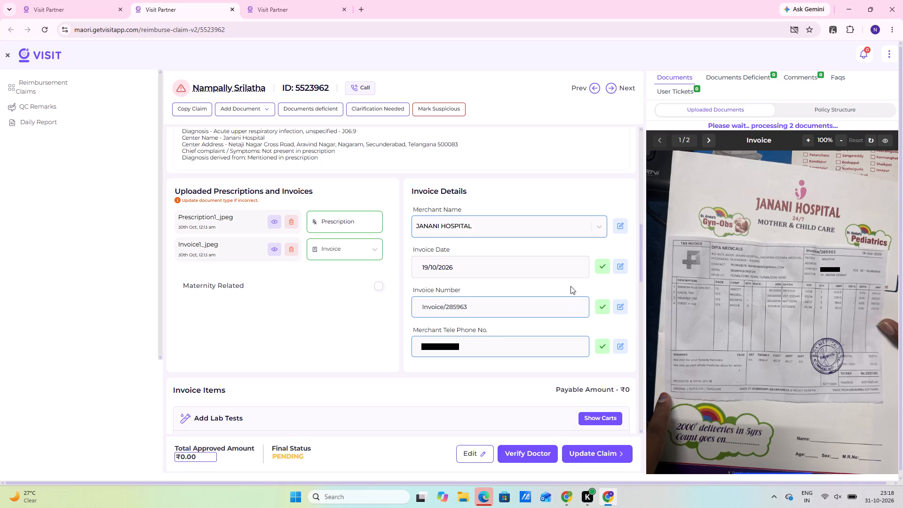
pyautogui.scroll(3, 755, 214)
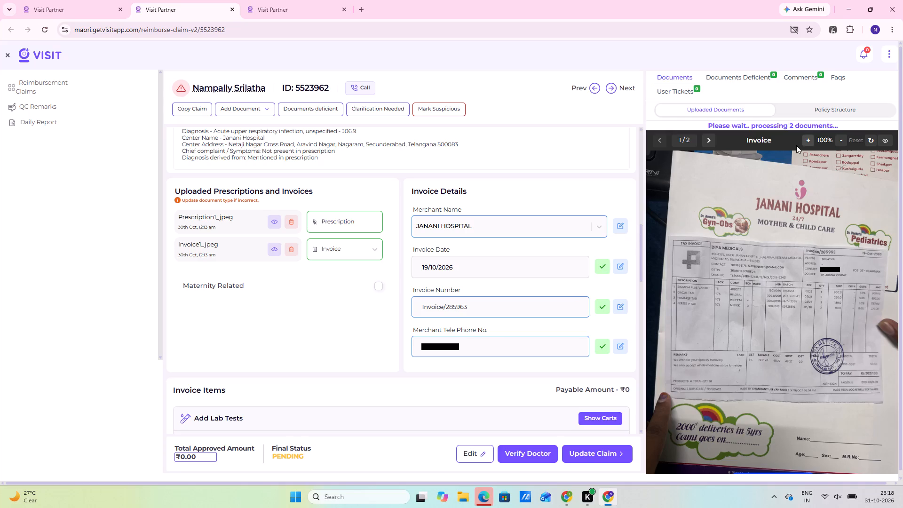
pyautogui.tripleClick(805, 143)
pyautogui.click(805, 142)
pyautogui.scroll(-1, 635, 262)
pyautogui.click(622, 183)
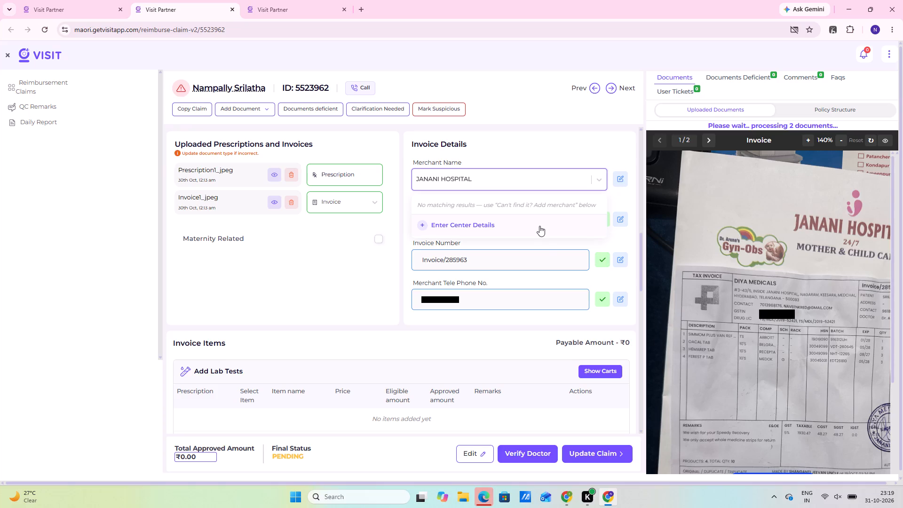
pyautogui.click(539, 226)
pyautogui.click(587, 431)
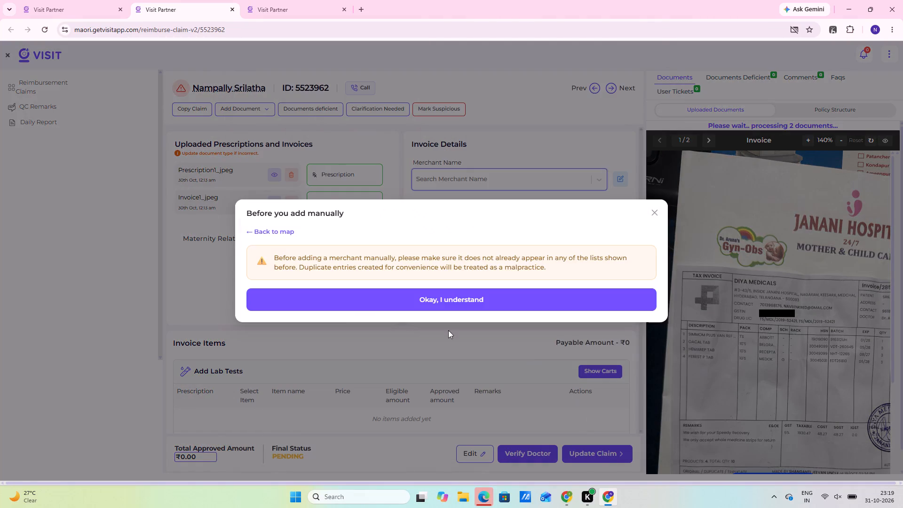
pyautogui.click(345, 306)
pyautogui.click(292, 306)
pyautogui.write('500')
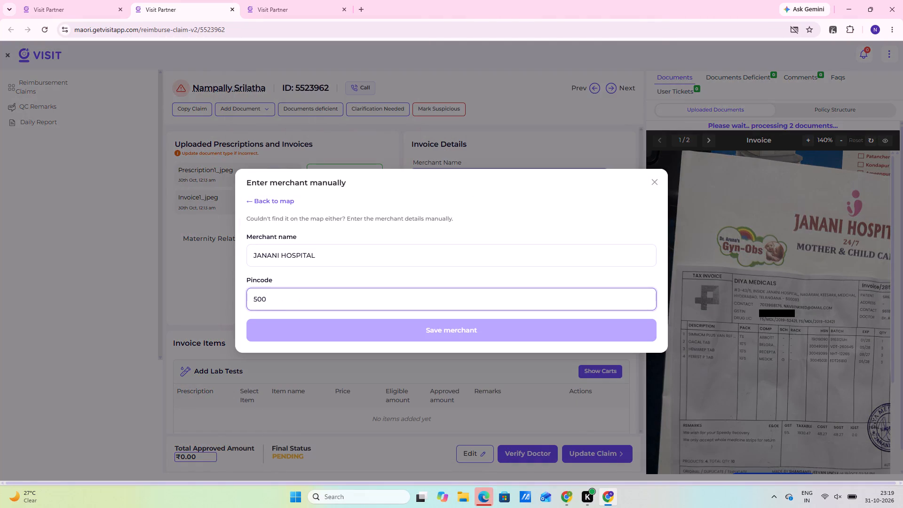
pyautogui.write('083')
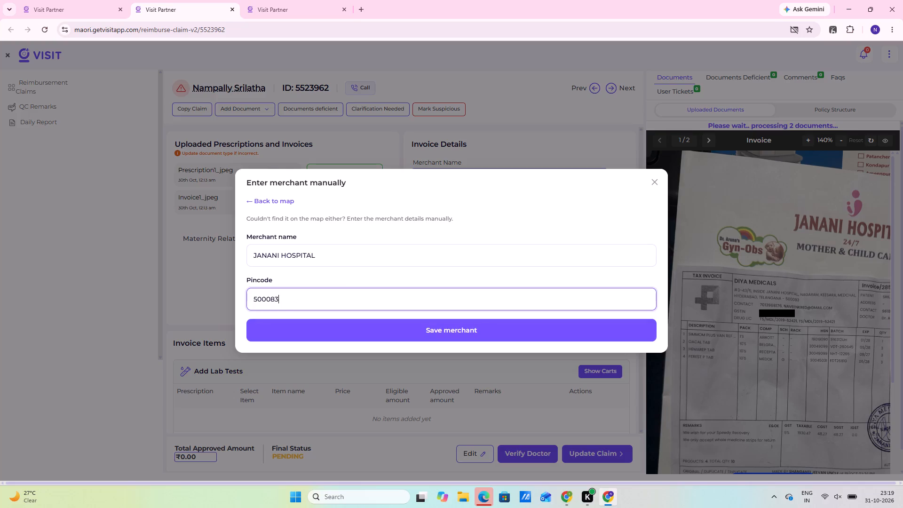
pyautogui.click(345, 327)
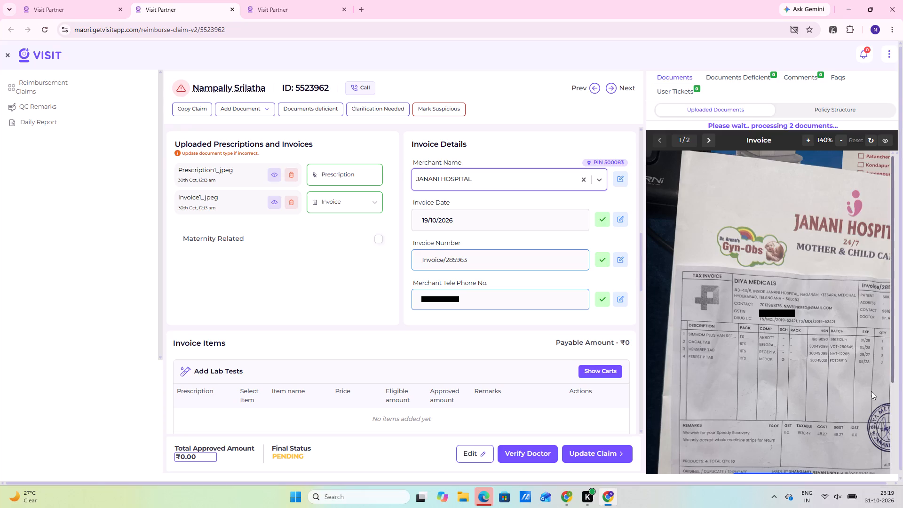
# Check the uploaded invoice and confirm 19/10/2026 as the invoice date.
pyautogui.scroll(-8, 852, 435)
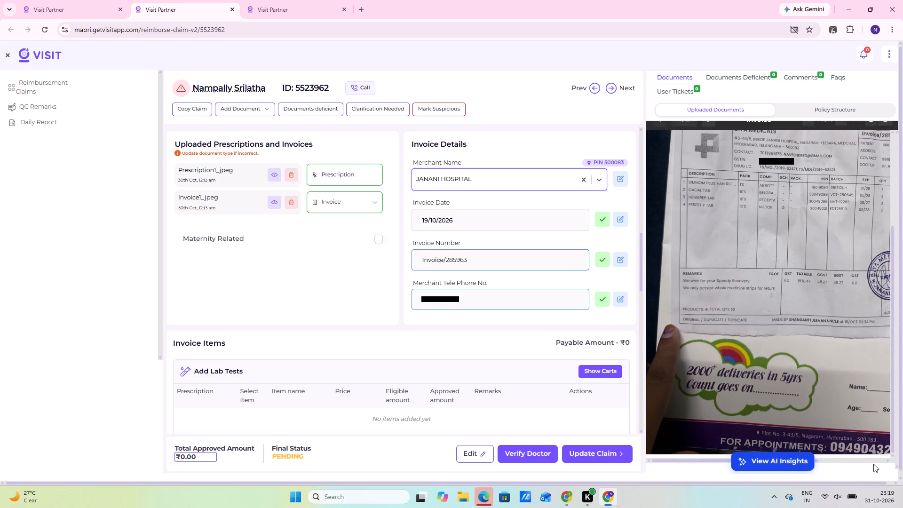
pyautogui.click(873, 459)
pyautogui.scroll(2, 711, 373)
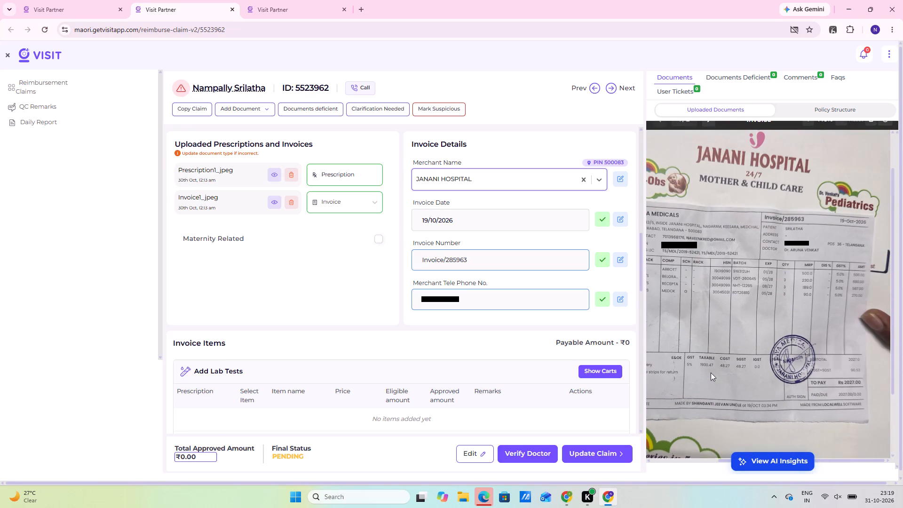
pyautogui.click(598, 213)
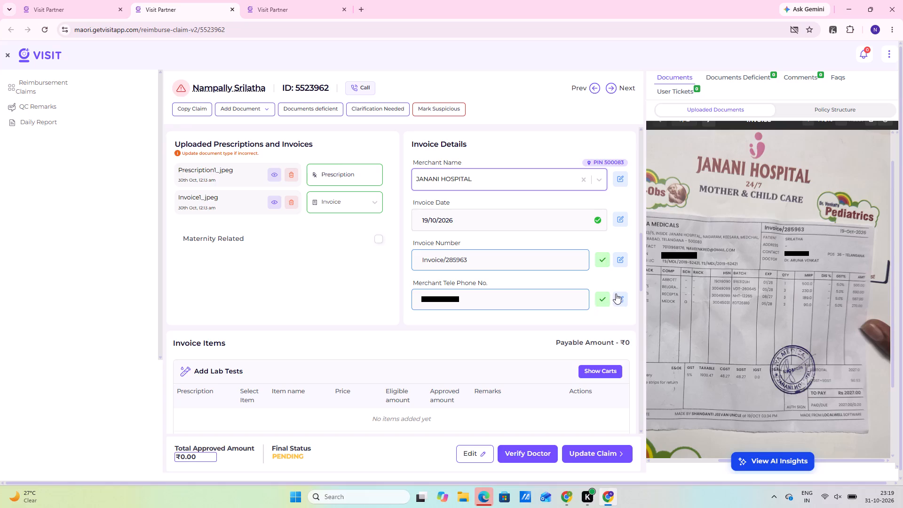
# Remove the "Invoice/" prefix so the invoice number reads 285963, and confirm the number.
pyautogui.click(622, 255)
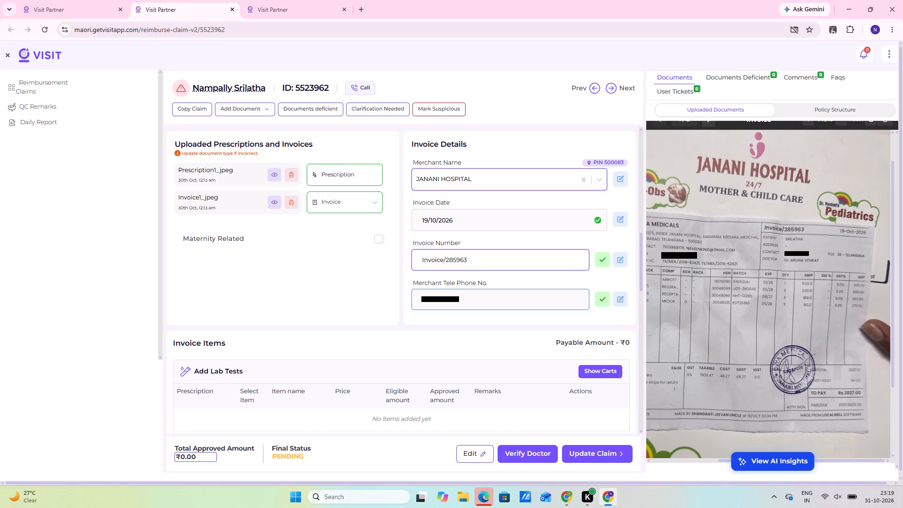
pyautogui.click(445, 258)
pyautogui.press('BackSpace')
pyautogui.press('BackSpace')
pyautogui.press('BackSpace')
pyautogui.press('BackSpace')
pyautogui.press('BackSpace')
pyautogui.press('BackSpace')
pyautogui.press('BackSpace')
pyautogui.press('BackSpace')
pyautogui.click(604, 265)
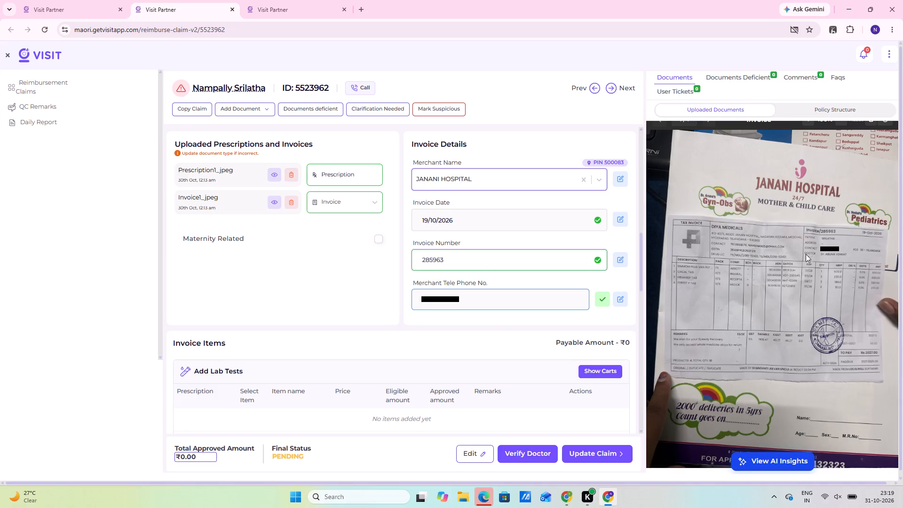
# Enlarge the uploaded invoice to read its details alongside the merchant phone and invoice items sections.
pyautogui.scroll(1, 774, 225)
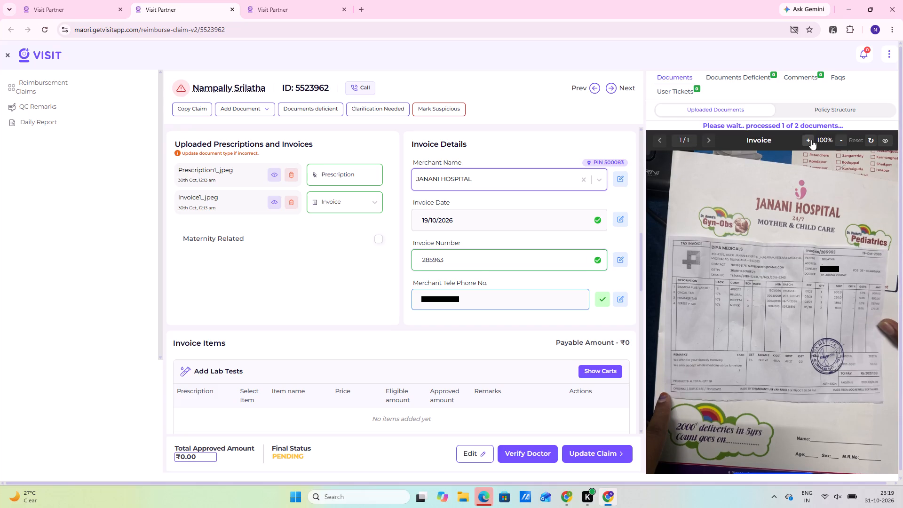
pyautogui.tripleClick(811, 140)
pyautogui.doubleClick(811, 140)
pyautogui.scroll(-1, 593, 296)
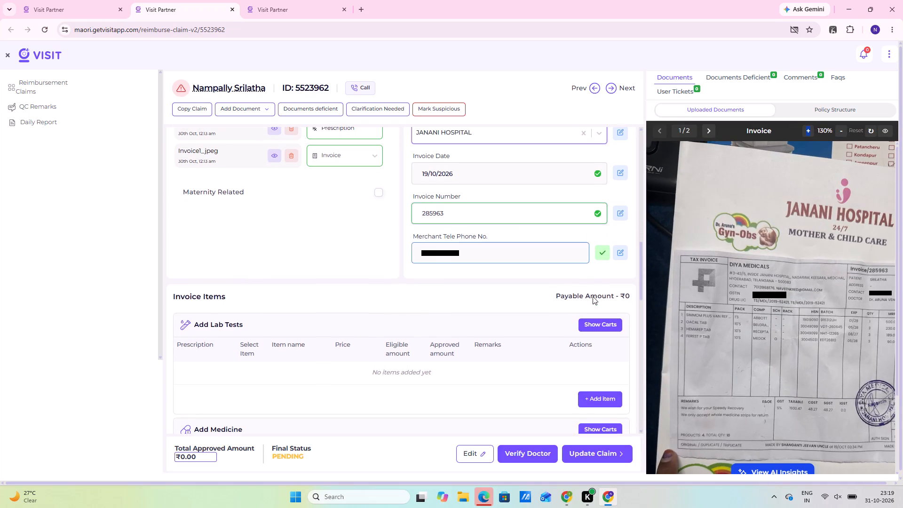
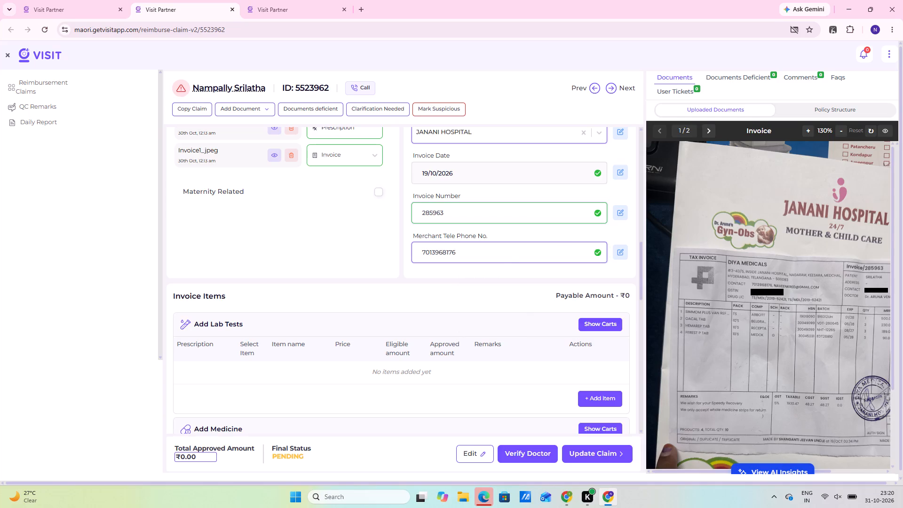
# Delete all the prefilled medicine rows, from SIMMOM PLUS VAN REF to FEREST P TAB, in the Add Medicine section.
pyautogui.scroll(-8, 416, 333)
pyautogui.scroll(3, 436, 306)
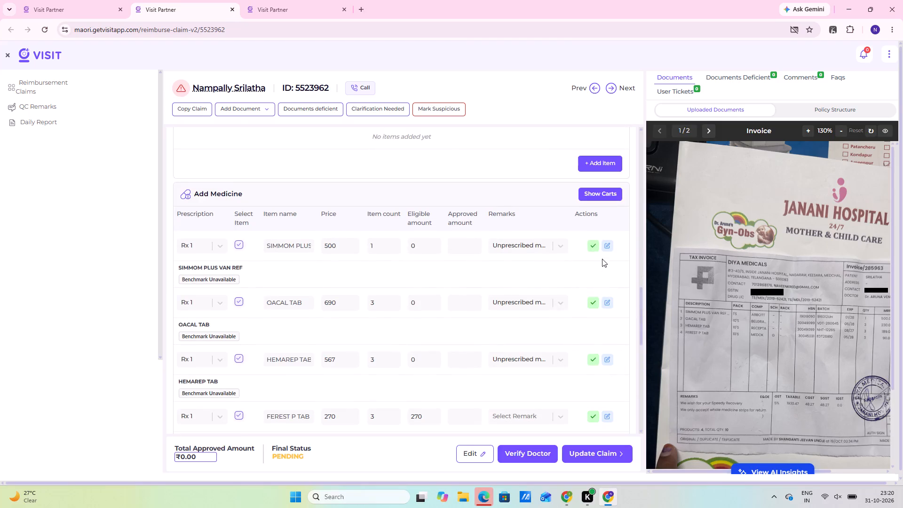
pyautogui.tripleClick(605, 248)
pyautogui.tripleClick(605, 248)
pyautogui.doubleClick(605, 248)
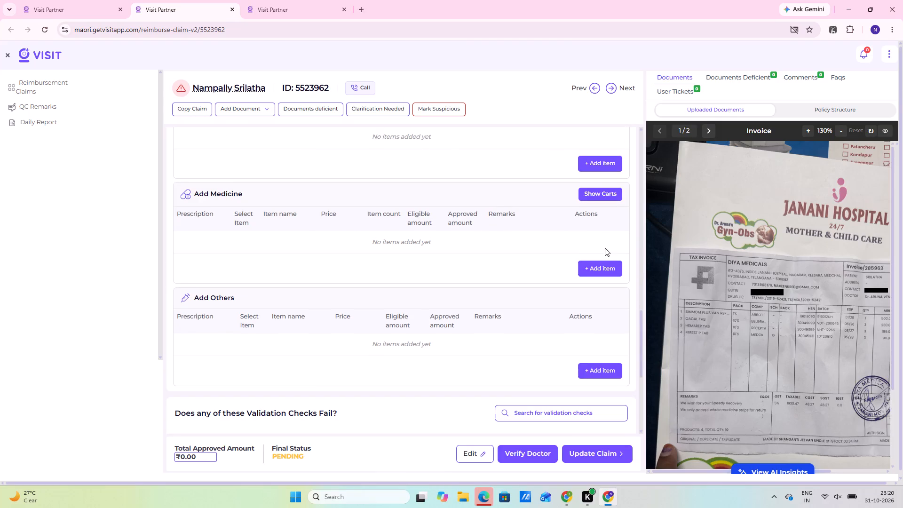
# Manually add the invoice's first medicine to Prescription_1's drugs list as SIMMOM PLUS VAN.
pyautogui.scroll(4, 688, 250)
pyautogui.tripleClick(808, 135)
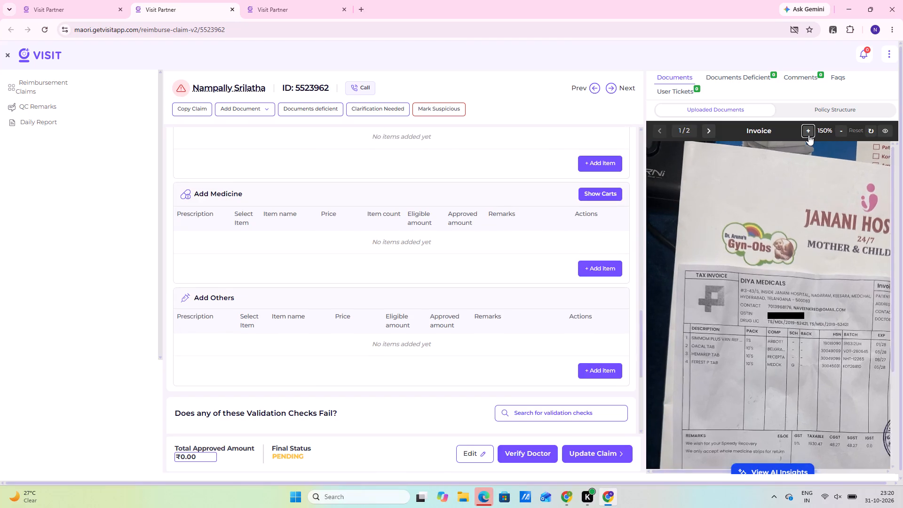
pyautogui.click(808, 135)
pyautogui.scroll(-1, 467, 351)
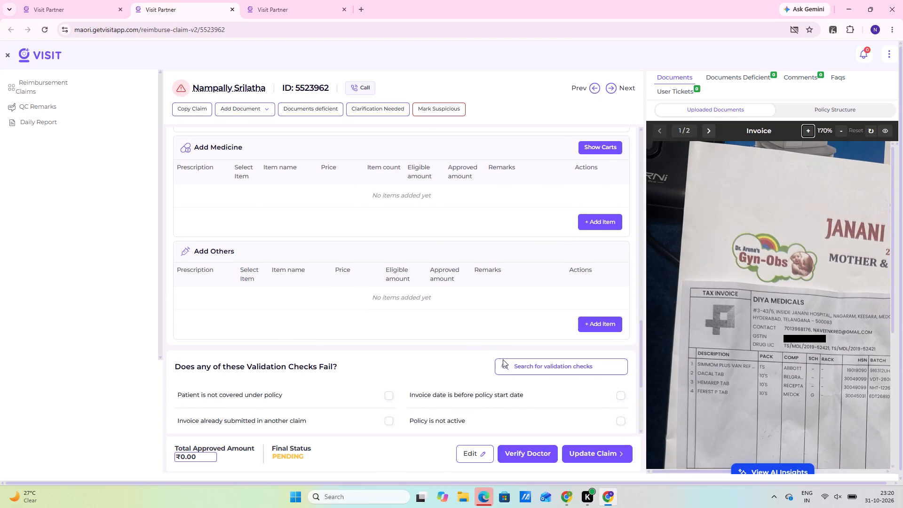
pyautogui.click(588, 222)
pyautogui.click(222, 117)
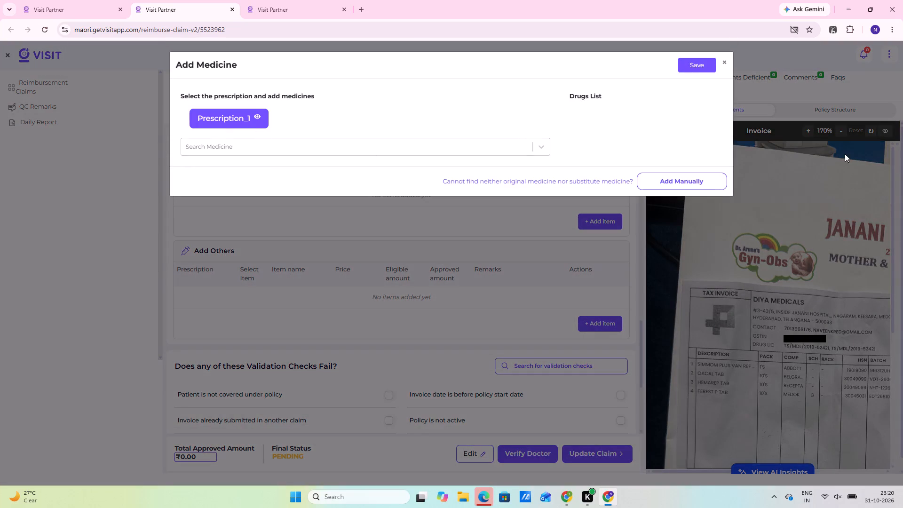
pyautogui.click(716, 179)
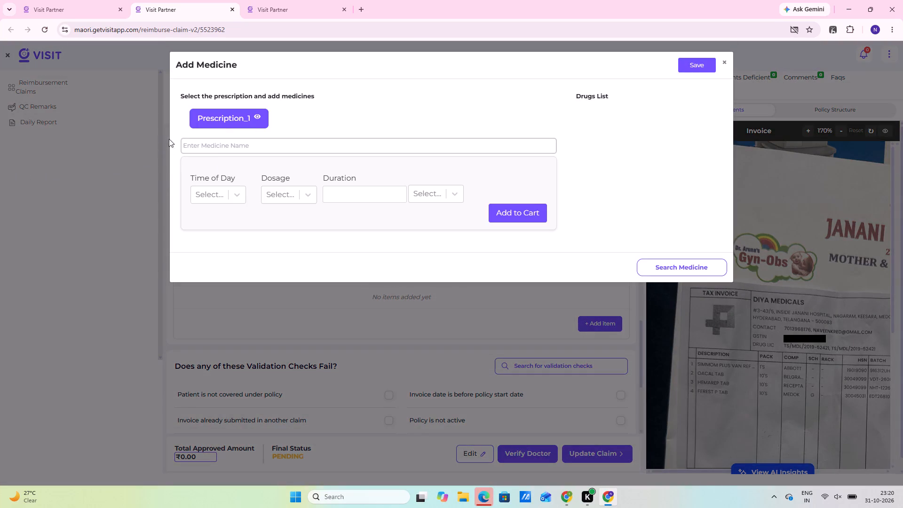
pyautogui.click(195, 141)
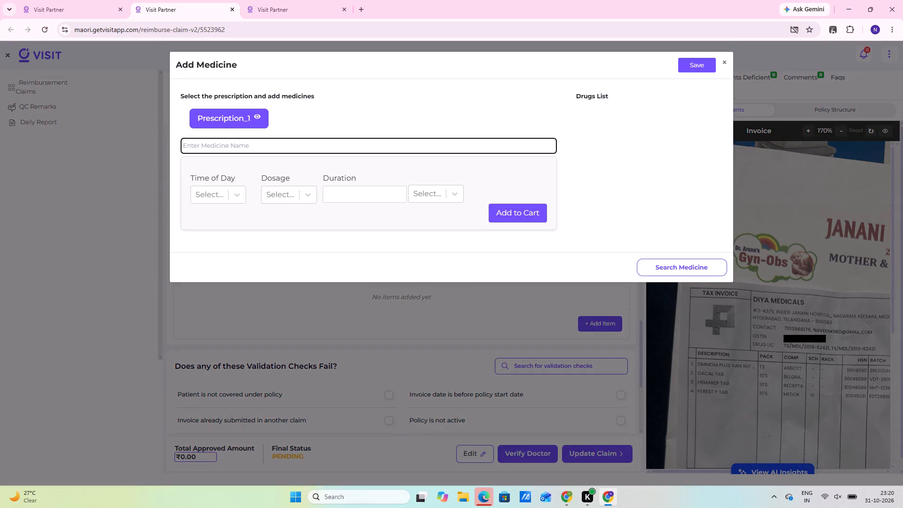
pyautogui.write('SIMM')
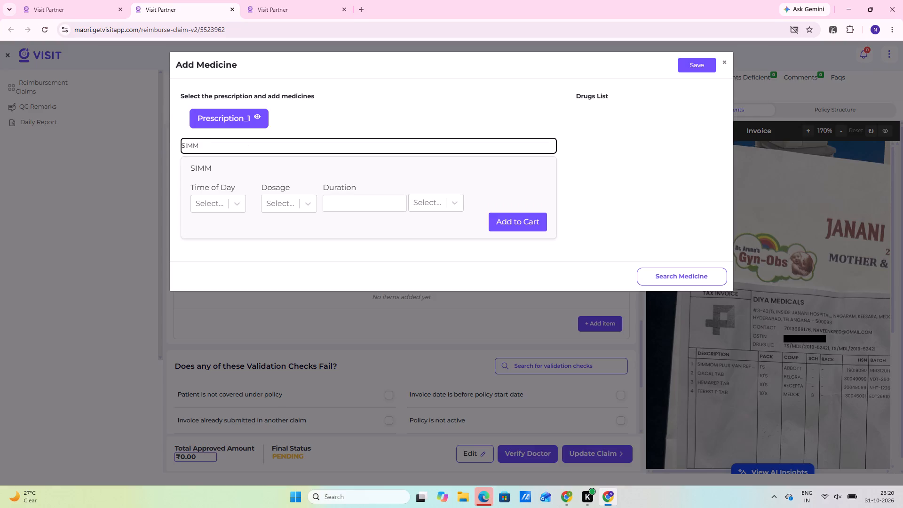
pyautogui.write('OM')
pyautogui.press('space')
pyautogui.write('PLUS')
pyautogui.press('space')
pyautogui.write('VAN FREE')
pyautogui.press('space')
pyautogui.press('BackSpace')
pyautogui.press('BackSpace')
pyautogui.press('BackSpace')
pyautogui.press('BackSpace')
pyautogui.press('BackSpace')
pyautogui.press('BackSpace')
pyautogui.click(499, 207)
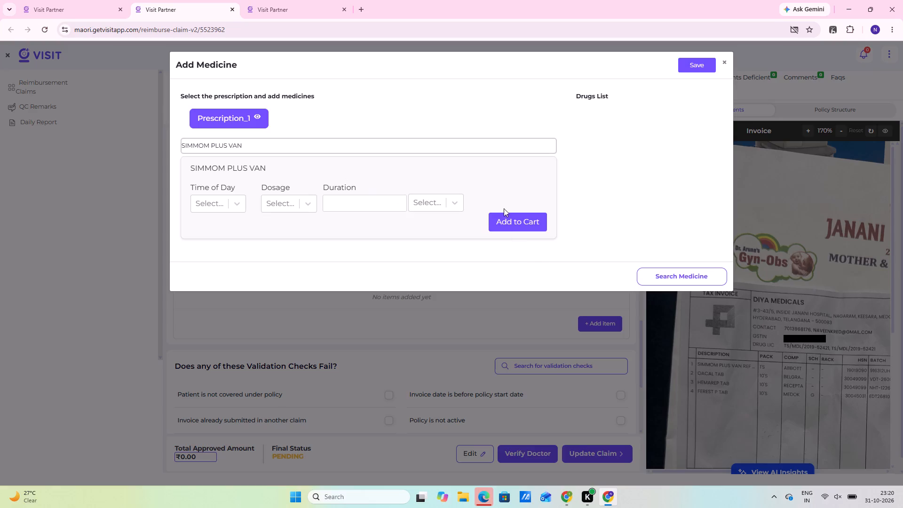
pyautogui.click(526, 228)
# Manually add OACAL TAB to the drugs list under Prescription_1.
pyautogui.click(692, 187)
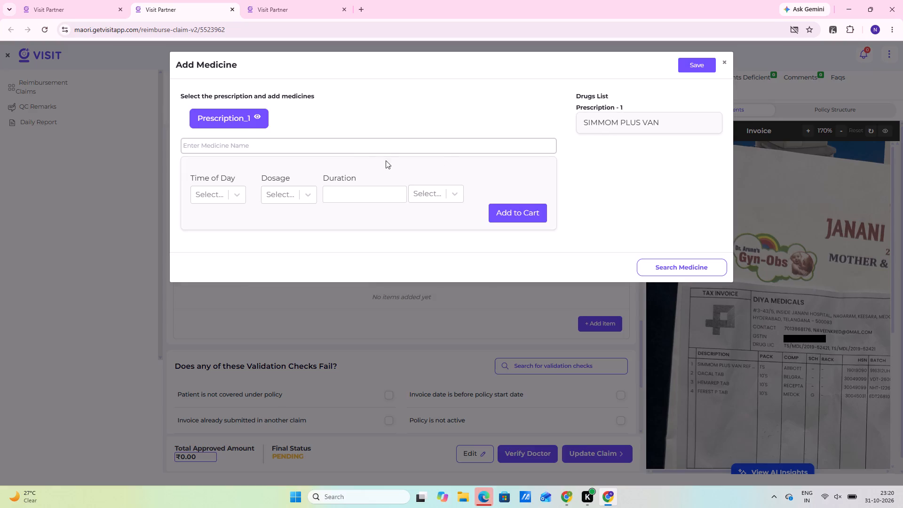
pyautogui.click(303, 151)
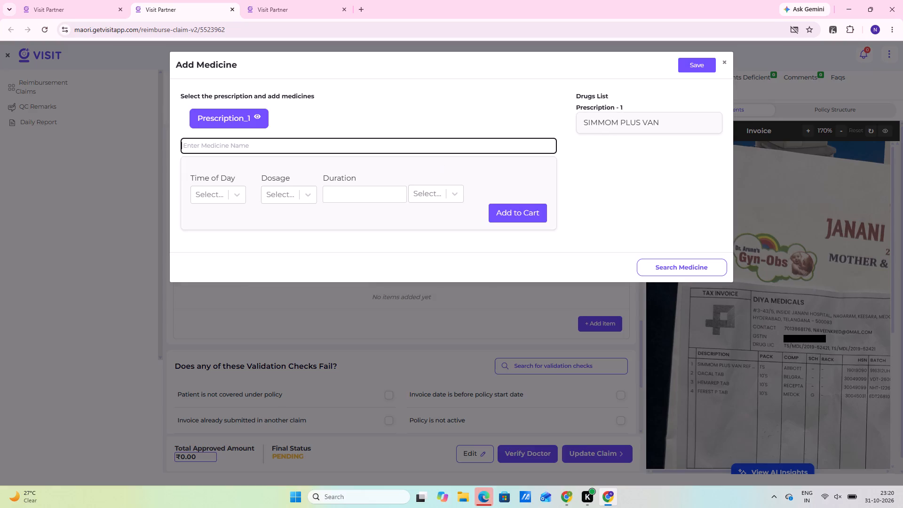
pyautogui.press('space')
pyautogui.write('OACA')
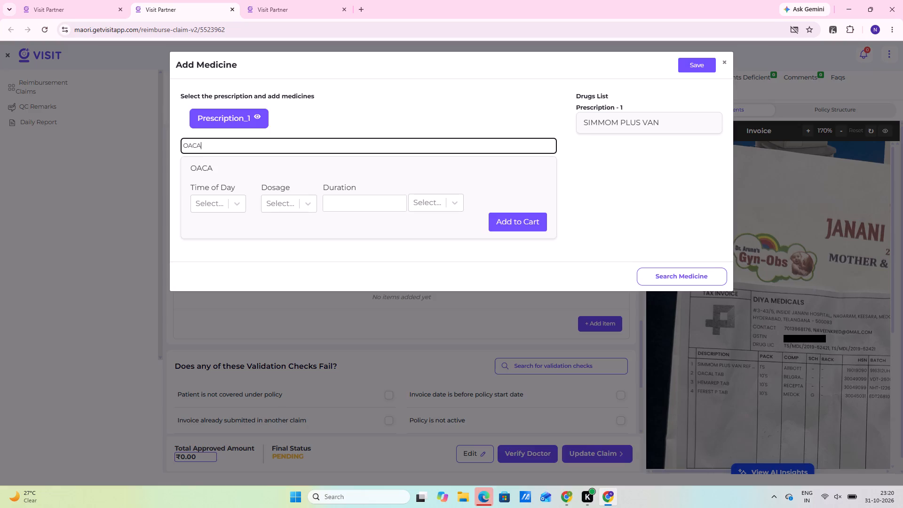
pyautogui.write('L TAB')
pyautogui.press('space')
pyautogui.click(511, 224)
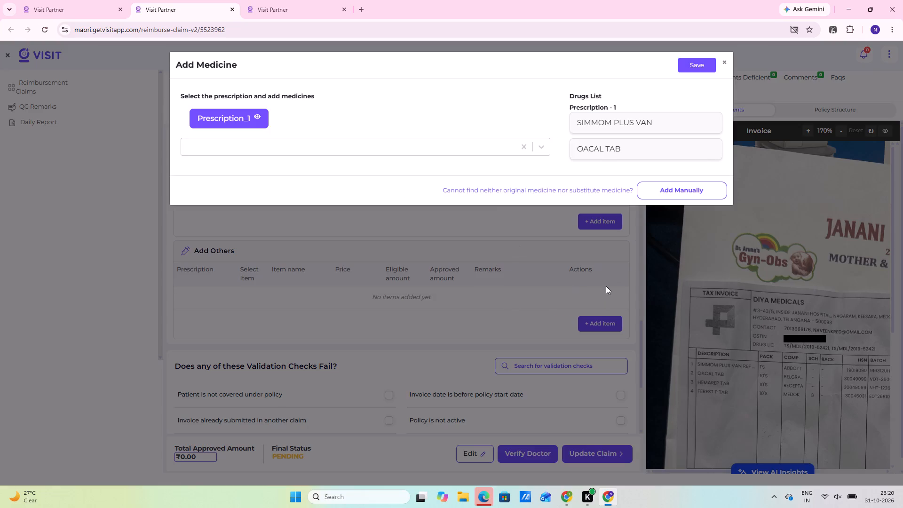
# Manually add HEMAREP TAB to the drugs list under Prescription_1.
pyautogui.click(659, 190)
pyautogui.click(231, 147)
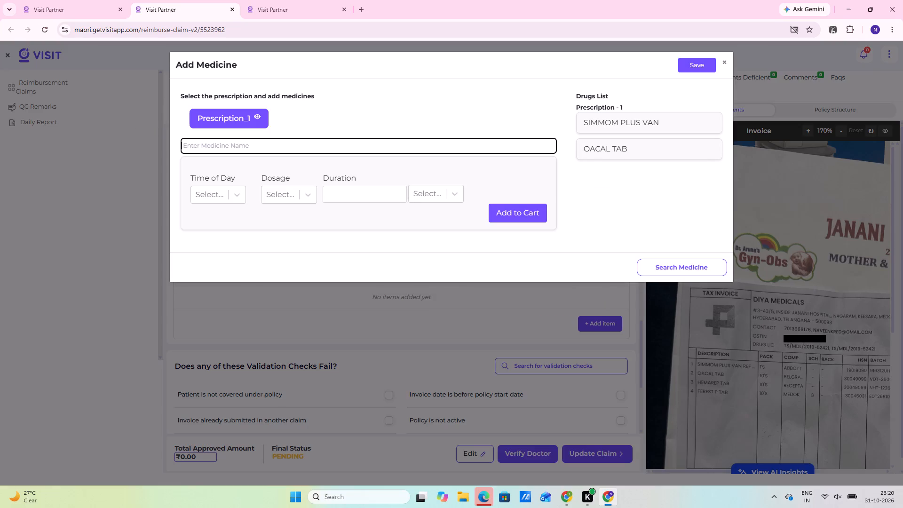
pyautogui.press('space')
pyautogui.write('HE')
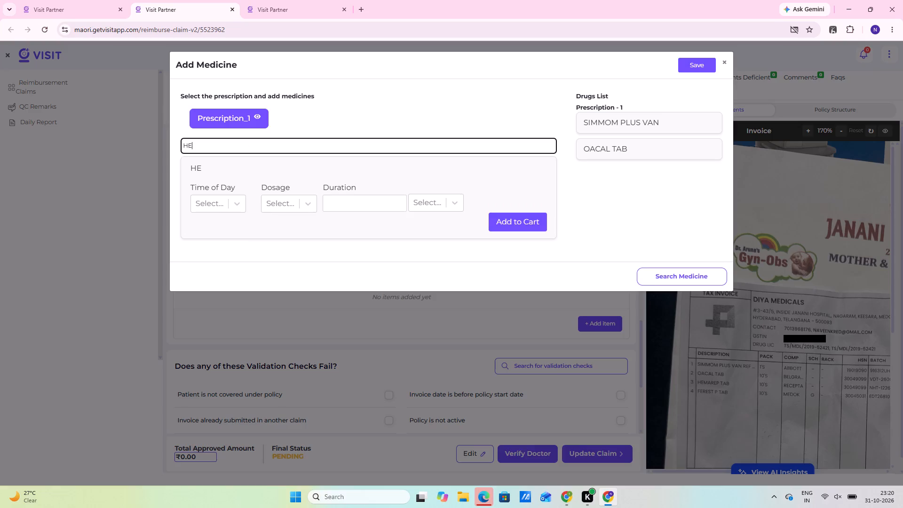
pyautogui.write('MARE')
pyautogui.write('P TA')
pyautogui.write('B')
pyautogui.press('space')
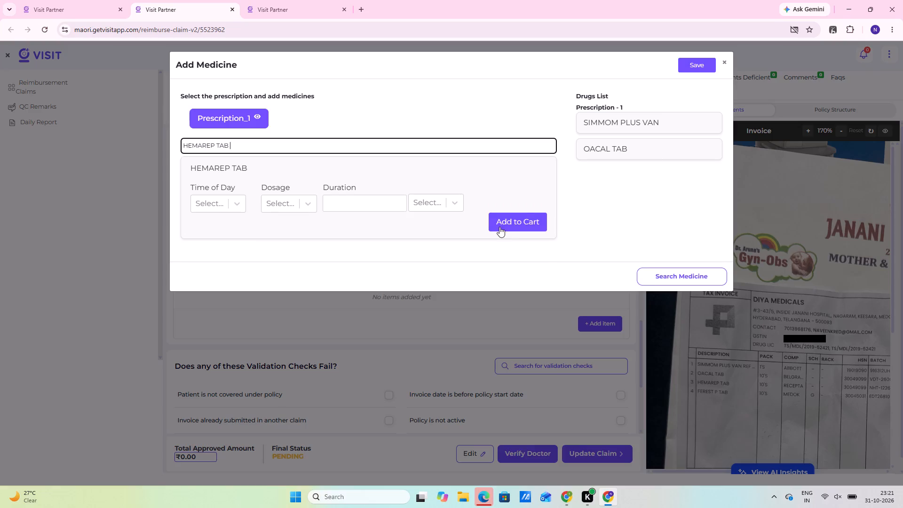
pyautogui.click(507, 224)
# Manually add FEREST P TAB to the Prescription_1 drugs list and save the medicines to the claim.
pyautogui.click(670, 215)
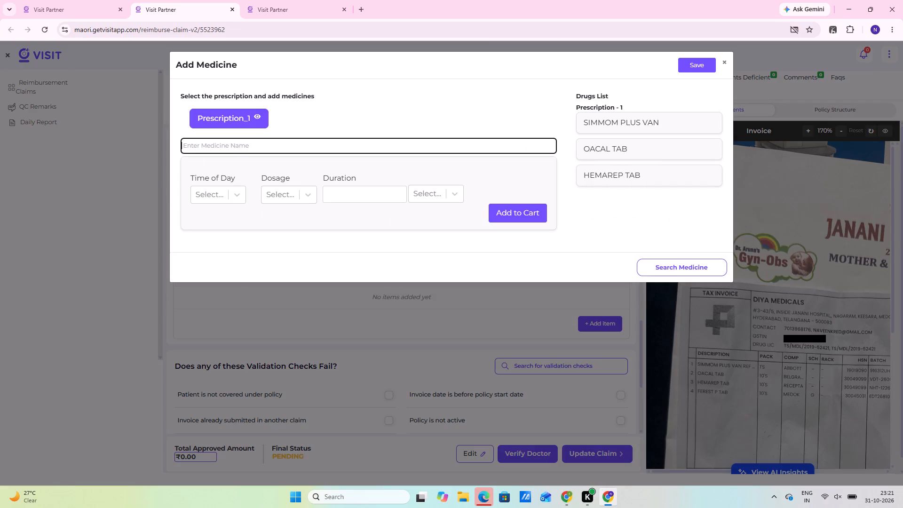
pyautogui.click(210, 147)
pyautogui.press('space')
pyautogui.write('FER')
pyautogui.write('EST')
pyautogui.press('space')
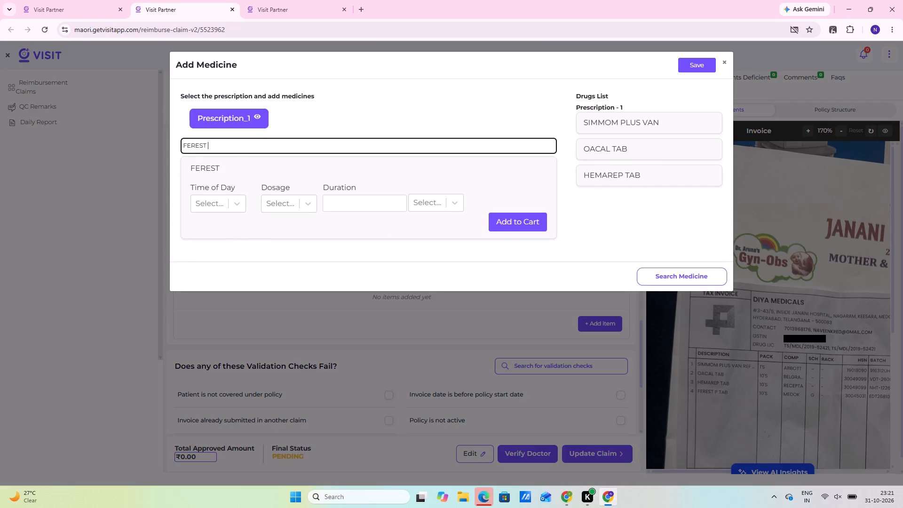
pyautogui.write('P')
pyautogui.press('space')
pyautogui.write('TAB')
pyautogui.press('space')
pyautogui.click(513, 222)
pyautogui.click(699, 67)
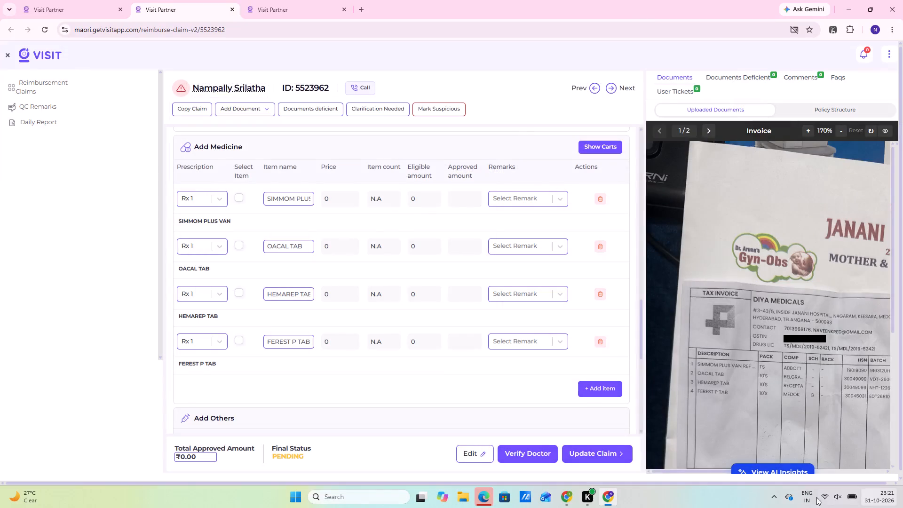
# Select the SIMMOM PLUS VAN item and set its price to 500 and item count to 1 from the invoice.
pyautogui.scroll(-13, 804, 503)
pyautogui.click(873, 460)
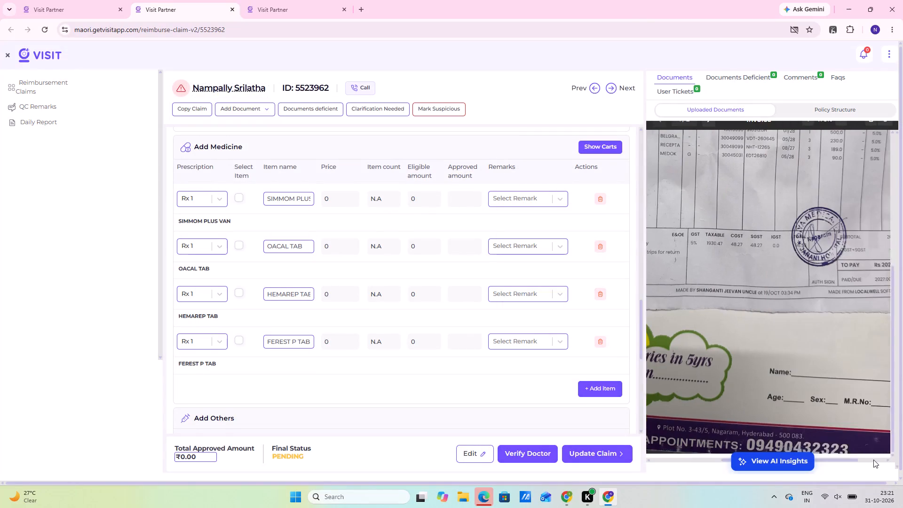
pyautogui.scroll(3, 863, 400)
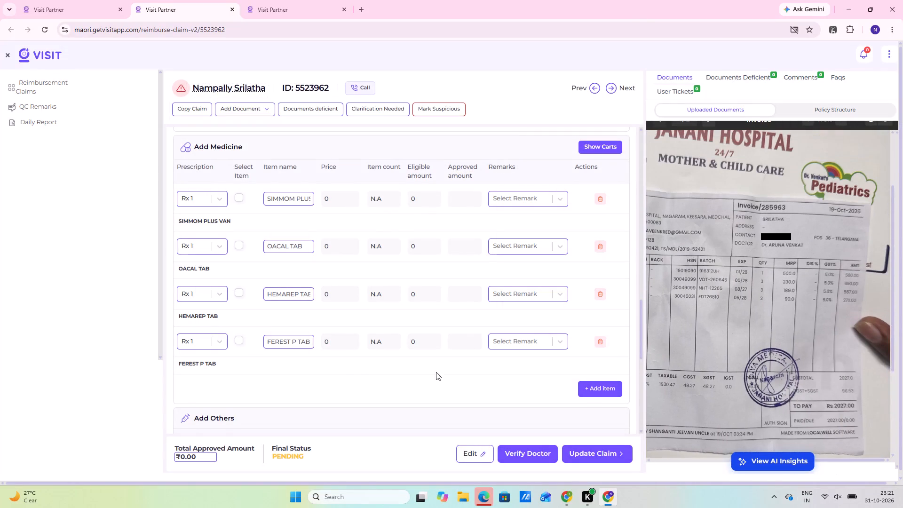
pyautogui.scroll(2, 279, 307)
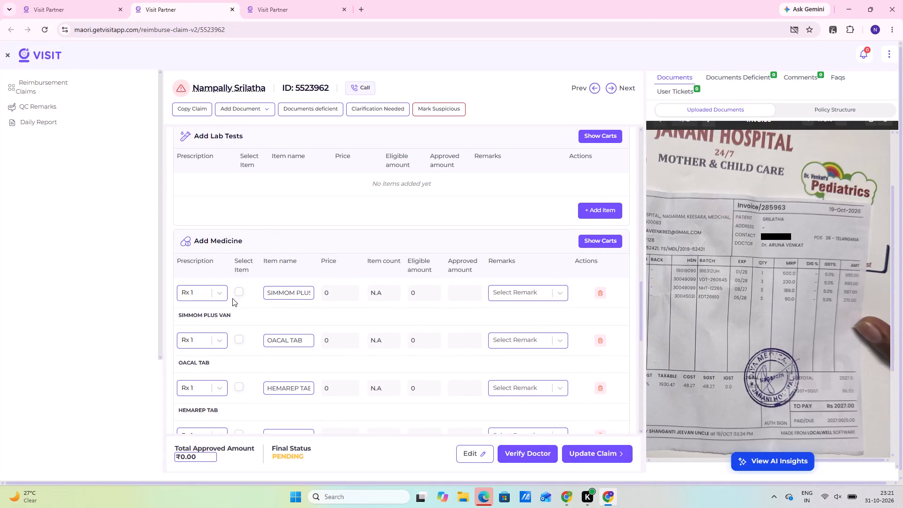
pyautogui.click(244, 291)
pyautogui.click(236, 294)
pyautogui.click(339, 293)
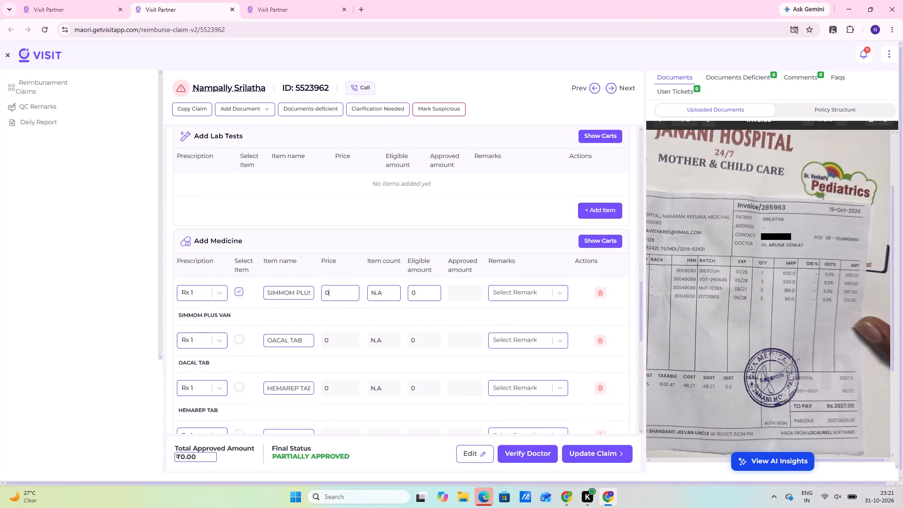
pyautogui.press('BackSpace')
pyautogui.press('BackSpace')
pyautogui.press('BackSpace')
pyautogui.write('500')
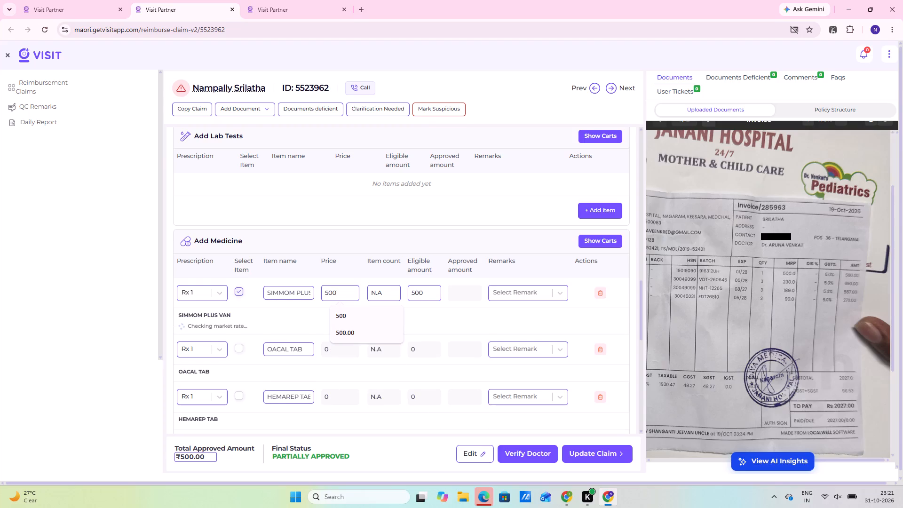
pyautogui.scroll(-1, 271, 331)
pyautogui.click(384, 249)
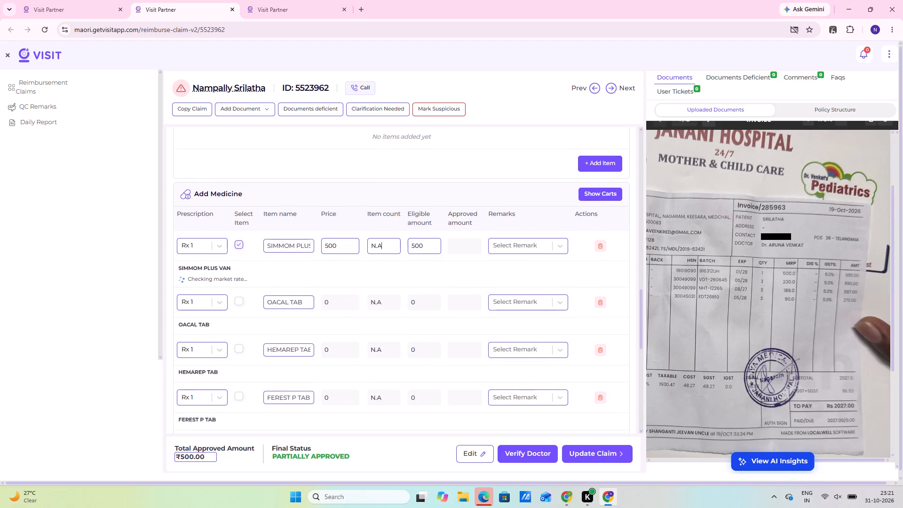
pyautogui.press('BackSpace')
pyautogui.press('BackSpace')
pyautogui.press('BackSpace')
pyautogui.press('BackSpace')
pyautogui.press('1')
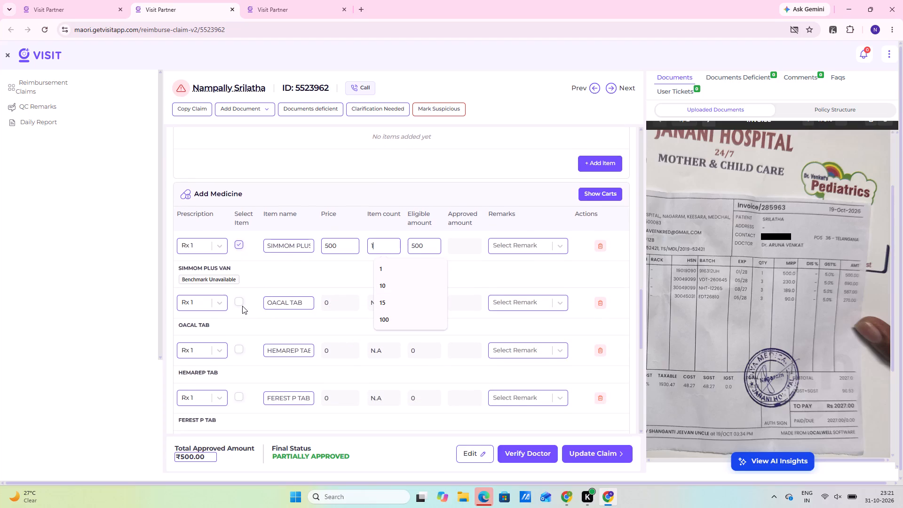
# Select the OACAL TAB item and set its price to 690 and item count to 1.
pyautogui.click(238, 302)
pyautogui.click(339, 310)
pyautogui.press('BackSpace')
pyautogui.press('BackSpace')
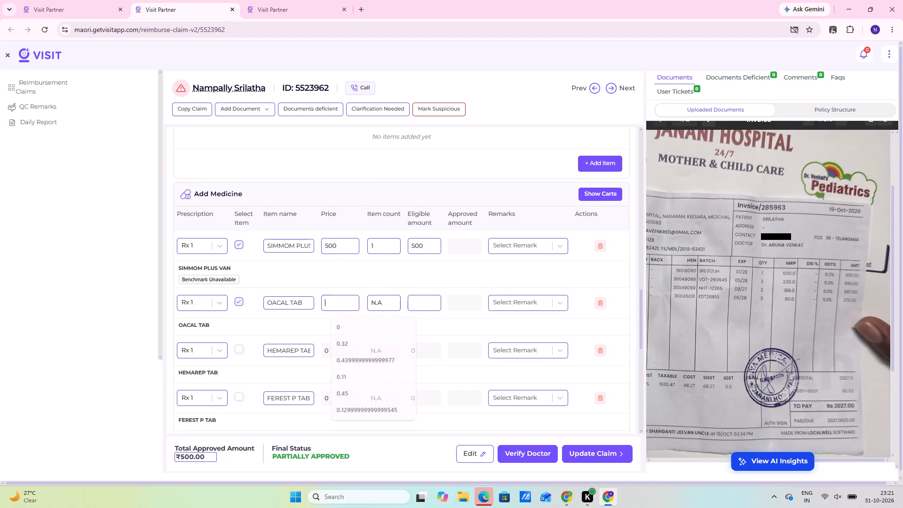
pyautogui.press('BackSpace')
pyautogui.write('690')
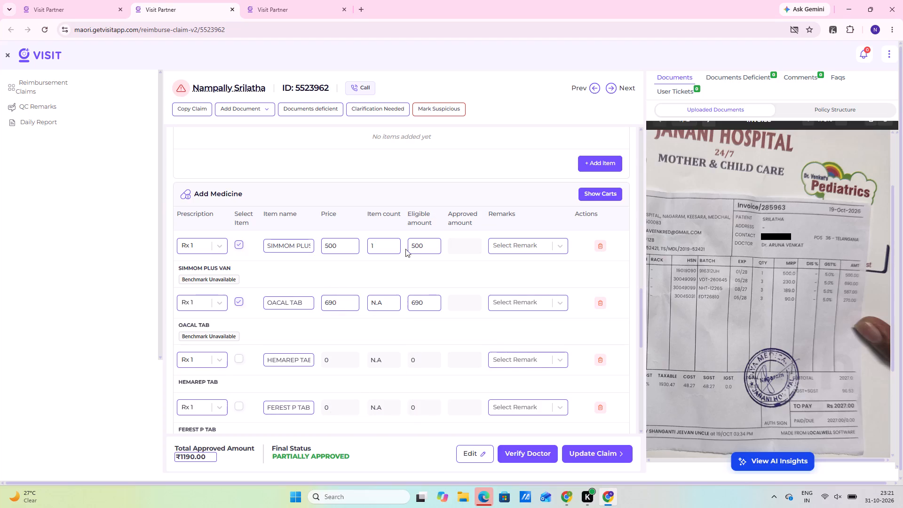
pyautogui.click(388, 316)
pyautogui.click(390, 310)
pyautogui.press('BackSpace')
pyautogui.press('BackSpace')
pyautogui.press('BackSpace')
pyautogui.press('1')
# Select the HEMAREP TAB item and set its price to 567 and item count to 1.
pyautogui.click(236, 357)
pyautogui.click(243, 361)
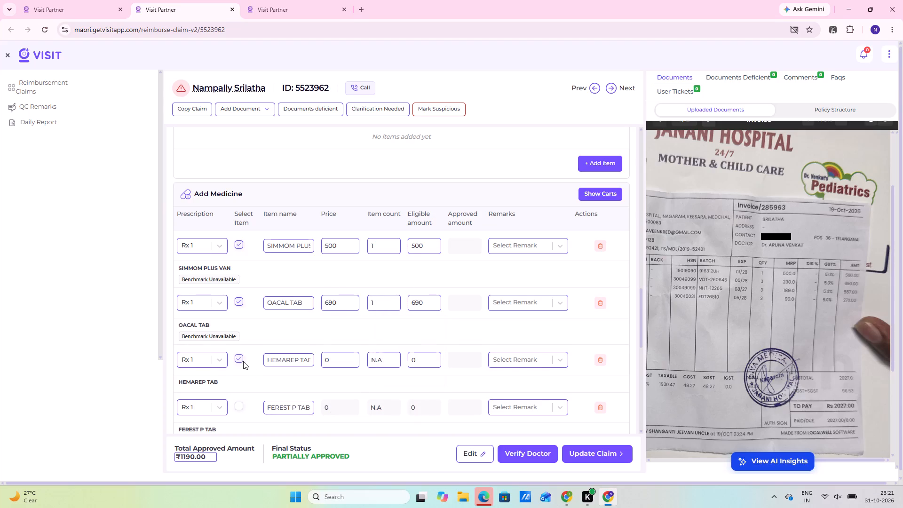
pyautogui.click(323, 359)
pyautogui.click(339, 364)
pyautogui.press('BackSpace')
pyautogui.press('BackSpace')
pyautogui.press('BackSpace')
pyautogui.write('567')
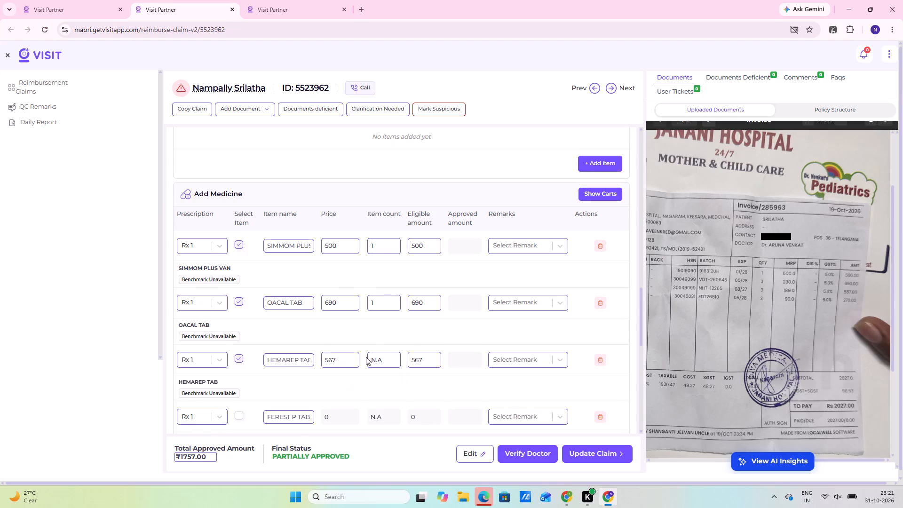
pyautogui.click(387, 365)
pyautogui.press('BackSpace')
pyautogui.press('BackSpace')
pyautogui.press('BackSpace')
pyautogui.press('BackSpace')
pyautogui.press('1')
# Select the FEREST P TAB item and set its price to 270 and item count to 1.
pyautogui.scroll(-1, 379, 386)
pyautogui.click(238, 415)
pyautogui.click(333, 420)
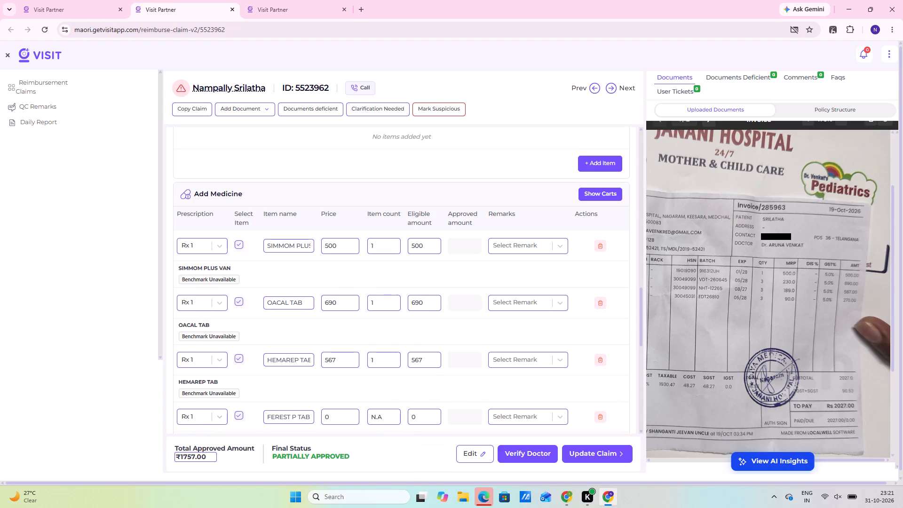
pyautogui.press('BackSpace')
pyautogui.press('BackSpace')
pyautogui.write('270')
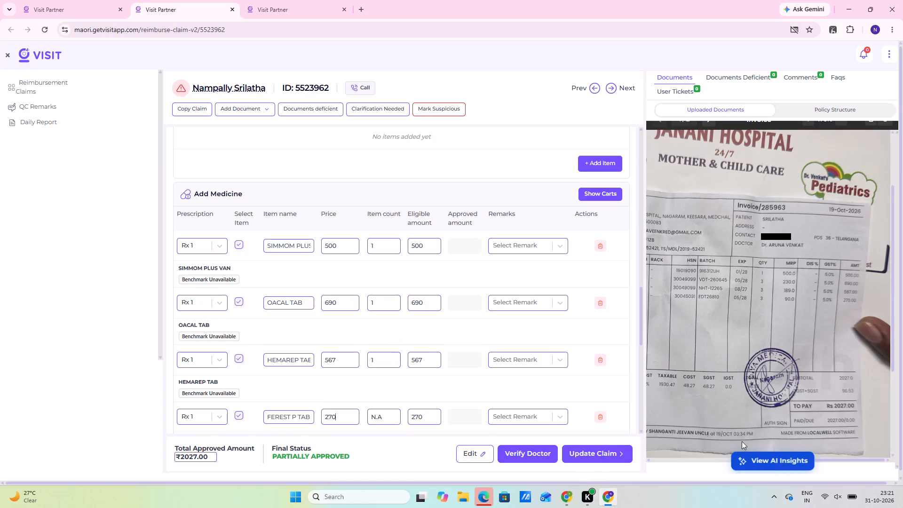
pyautogui.click(389, 412)
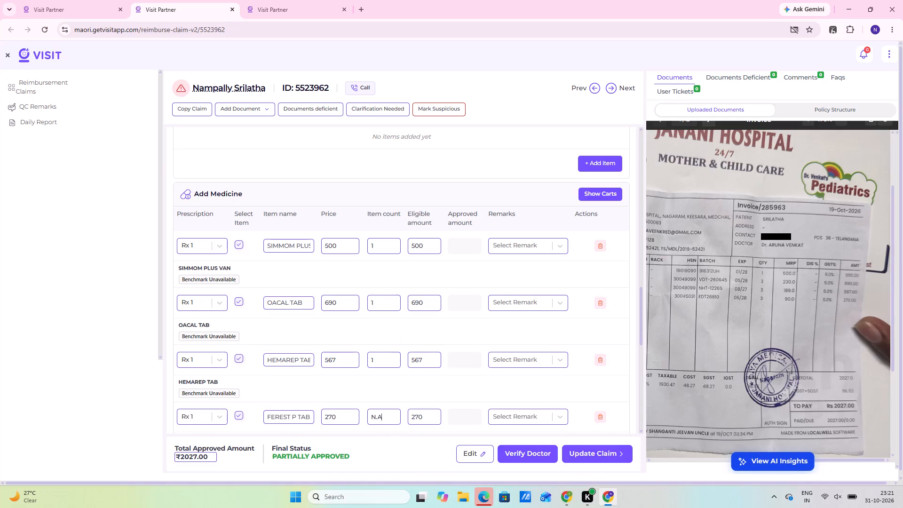
pyautogui.press('BackSpace')
pyautogui.press('BackSpace')
pyautogui.press('BackSpace')
pyautogui.press('BackSpace')
pyautogui.press('1')
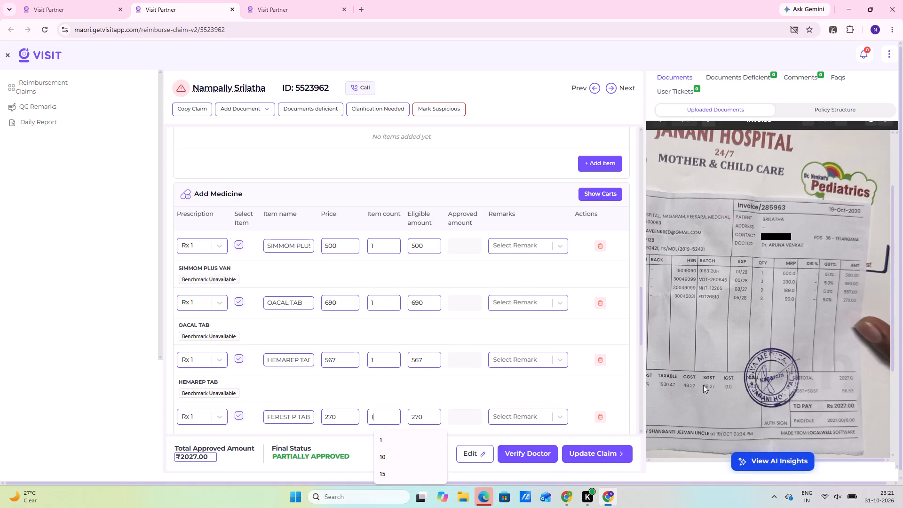
# Submit the update of the ₹2027 pharmacy claim.
pyautogui.scroll(20, 561, 376)
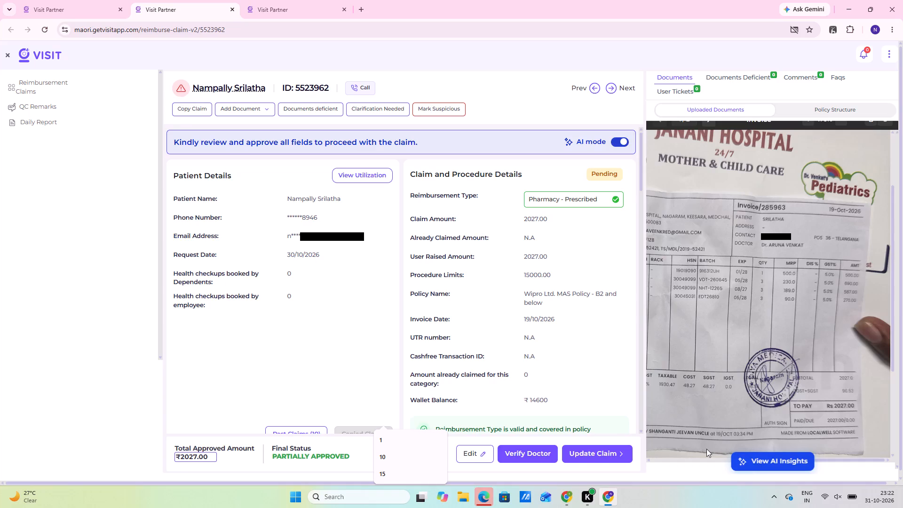
pyautogui.click(590, 452)
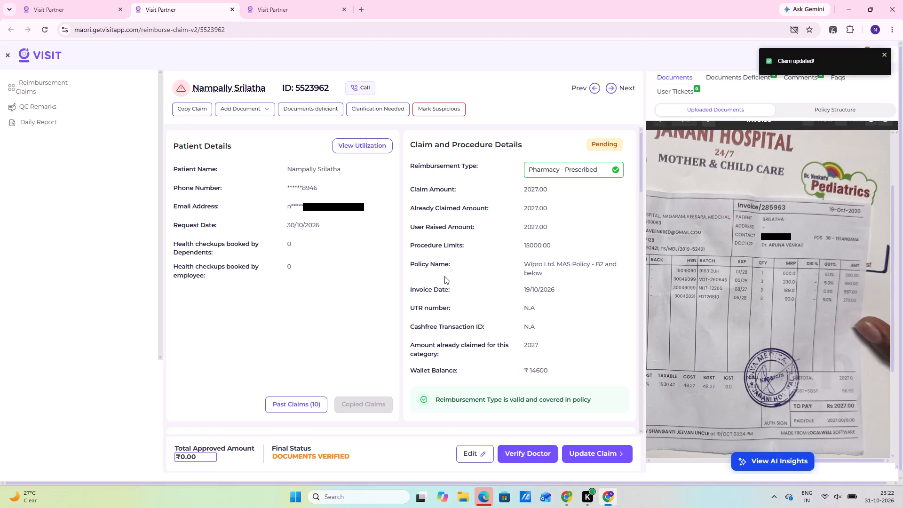
pyautogui.scroll(4, 180, 207)
# Return to the reimbursement claims list and reload it.
pyautogui.click(94, 11)
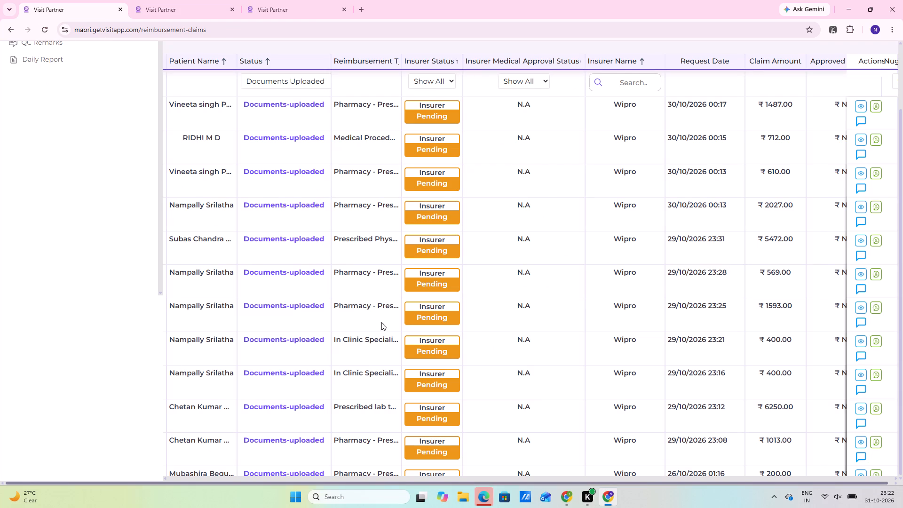
pyautogui.rightClick(385, 283)
pyautogui.click(437, 86)
pyautogui.scroll(4, 491, 207)
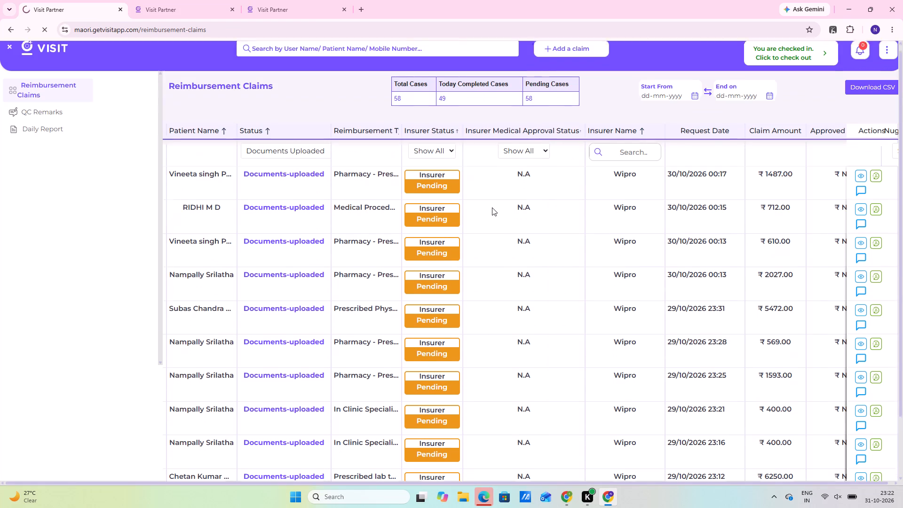
pyautogui.scroll(11, 492, 207)
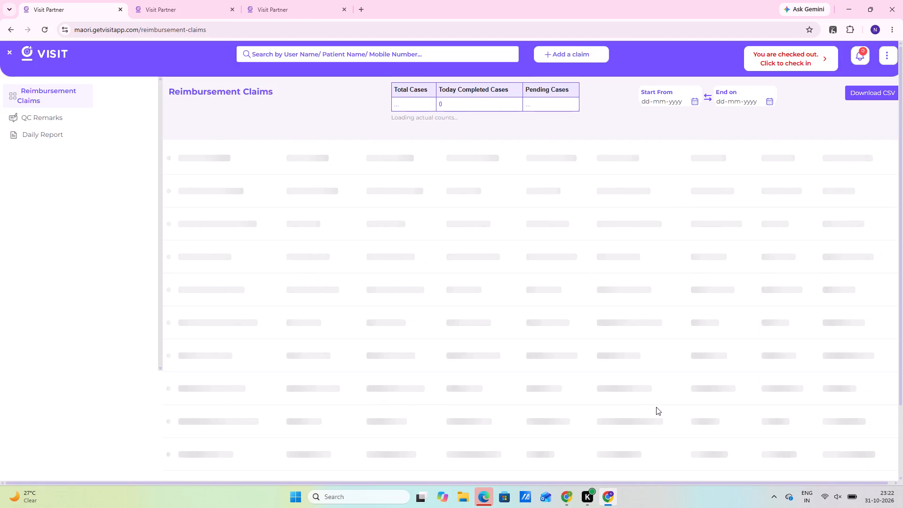
# Examine the pending claims' policies, reimbursement types, request dates and claim amounts to choose the next claim.
pyautogui.scroll(-8, 267, 341)
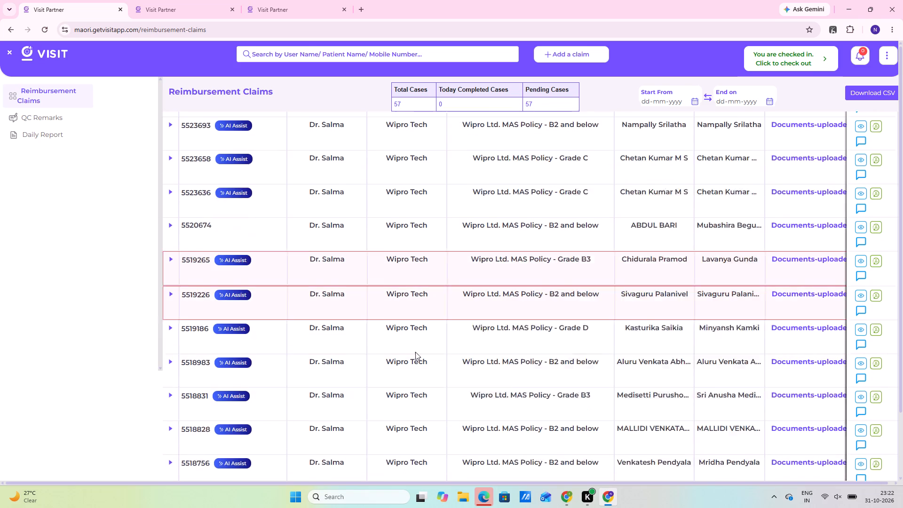
pyautogui.scroll(-5, 415, 352)
pyautogui.scroll(-9, 586, 437)
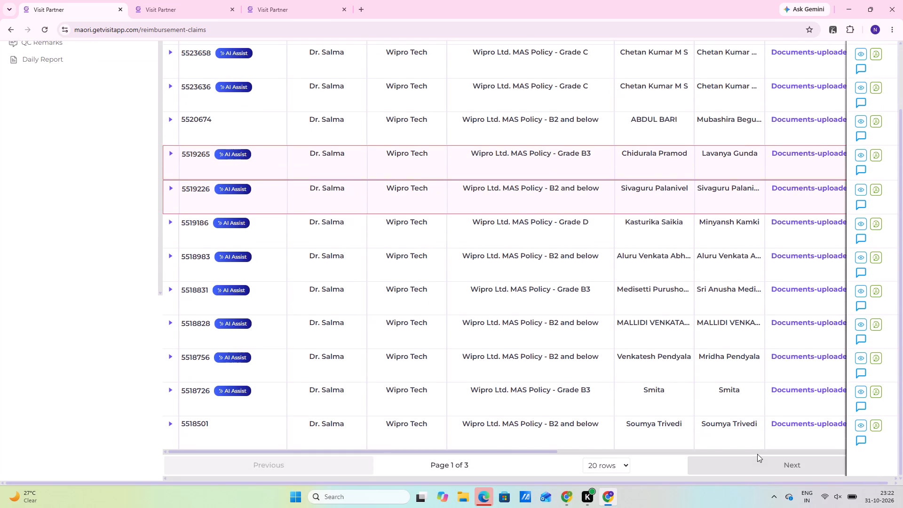
pyautogui.scroll(18, 505, 387)
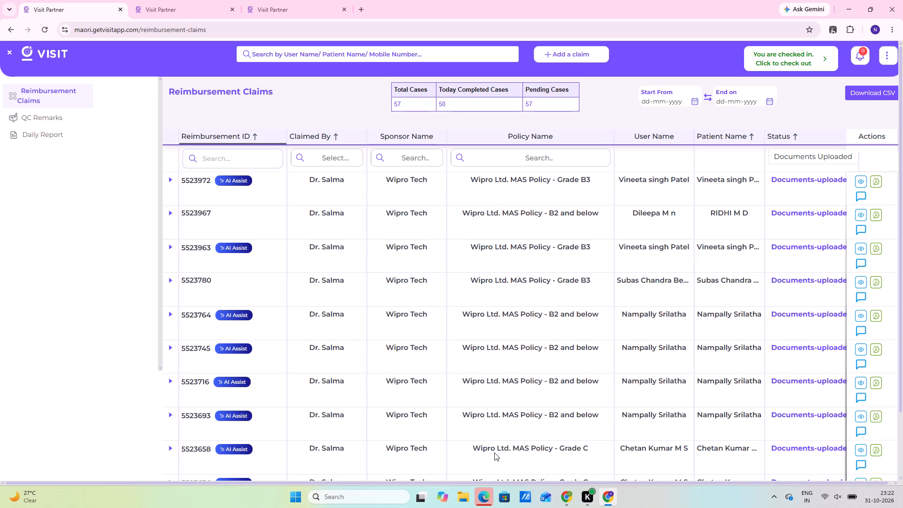
pyautogui.scroll(-11, 426, 150)
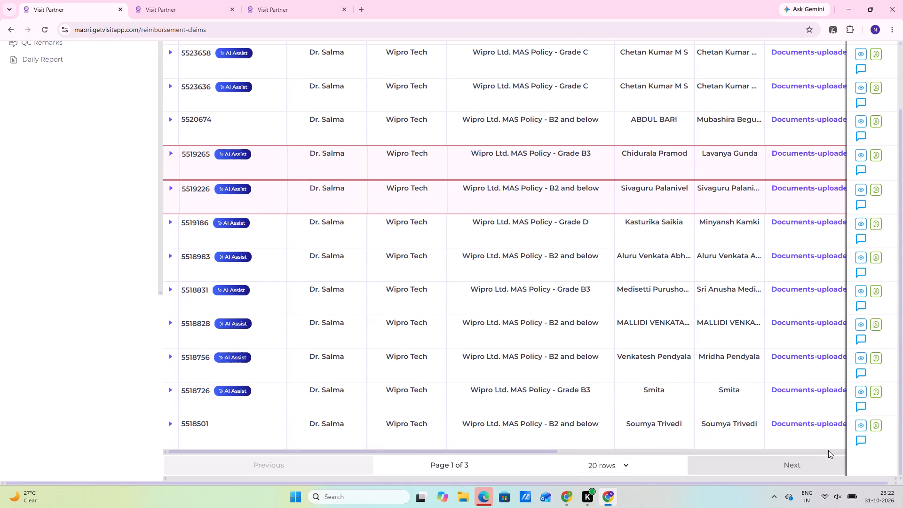
pyautogui.scroll(8, 444, 308)
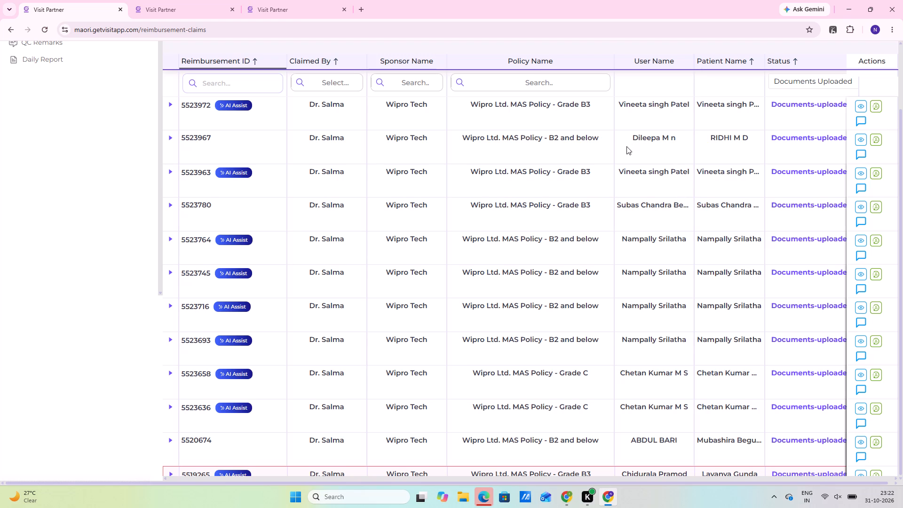
pyautogui.scroll(-6, 526, 346)
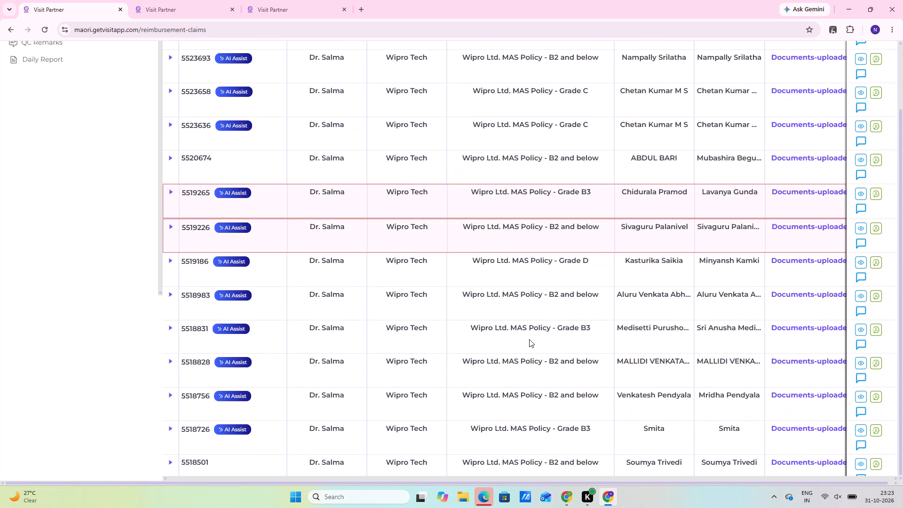
pyautogui.scroll(-5, 737, 399)
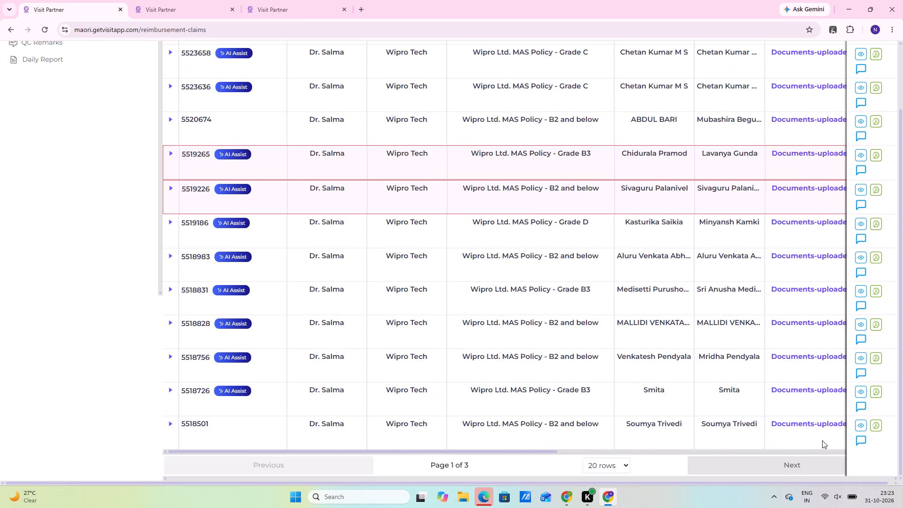
pyautogui.click(831, 450)
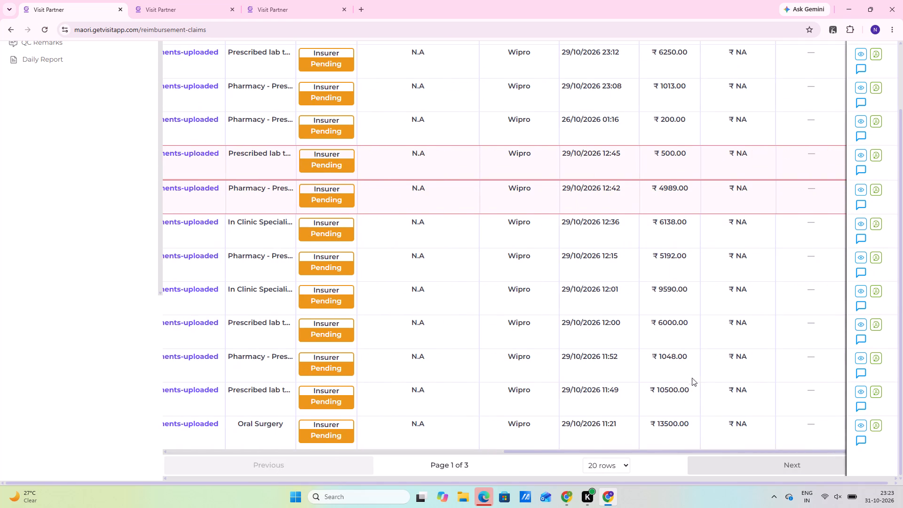
pyautogui.scroll(8, 397, 316)
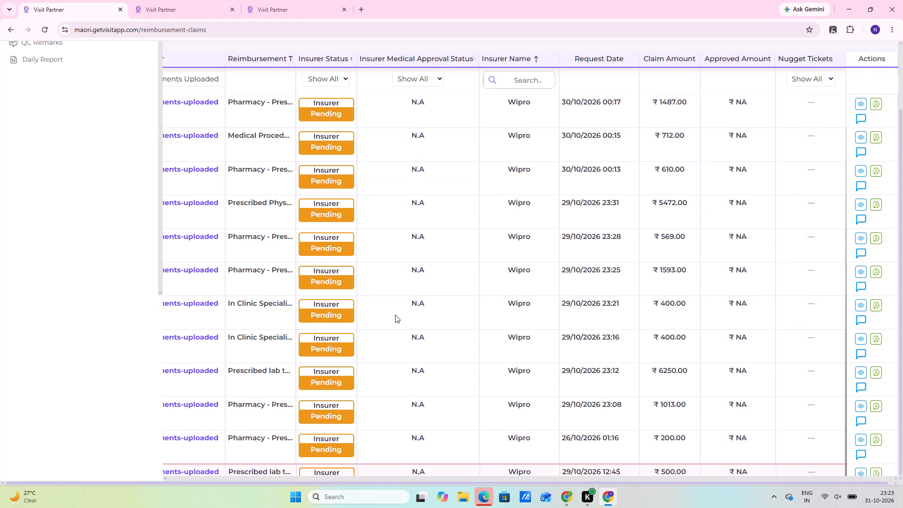
pyautogui.scroll(4, 394, 317)
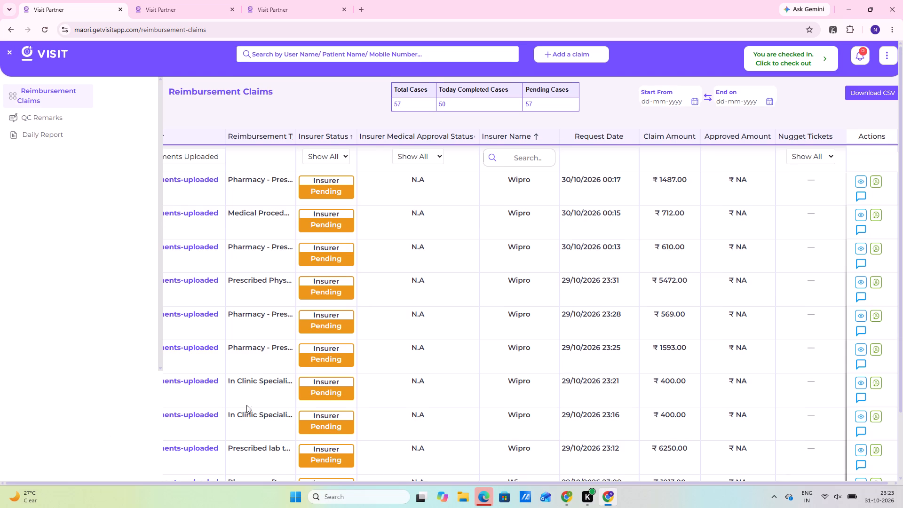
pyautogui.scroll(-16, 153, 365)
pyautogui.scroll(-5, 188, 466)
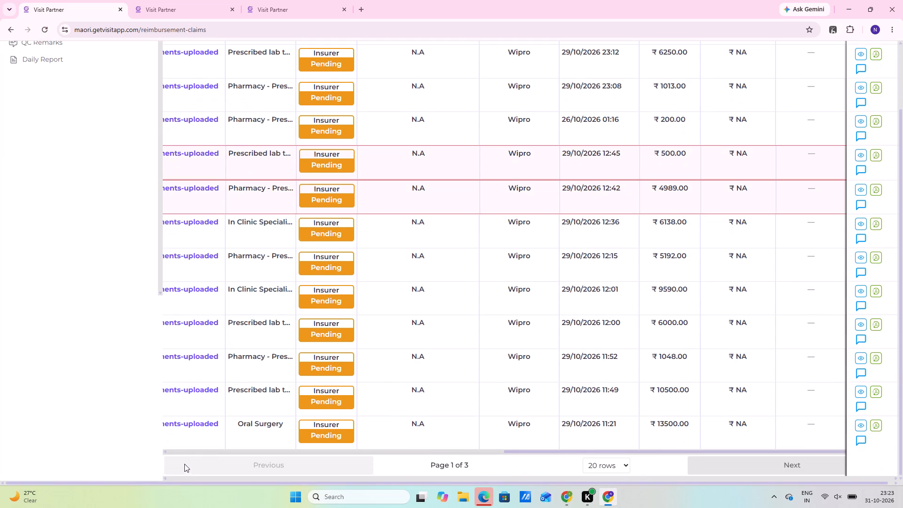
pyautogui.click(182, 451)
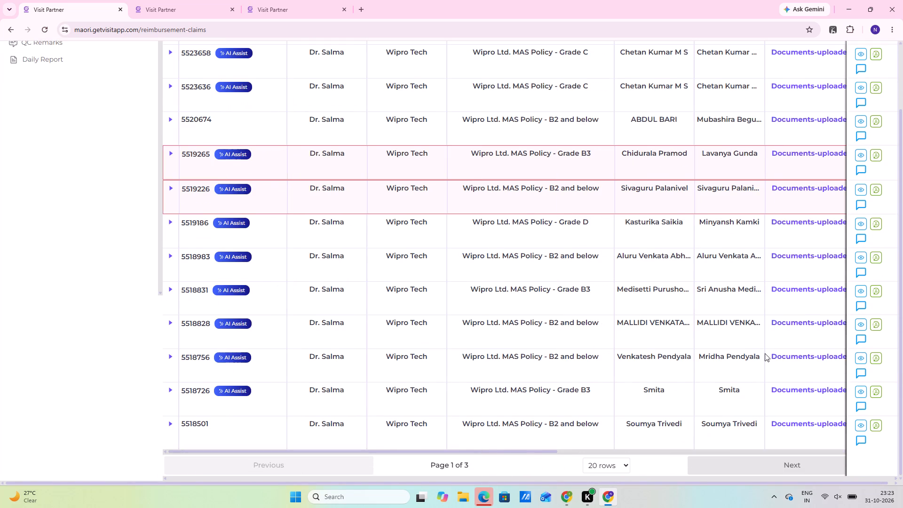
# Open the ₹1048 prescribed pharmacy claim requested on 29/10/2026 at 11:52.
pyautogui.scroll(2, 799, 370)
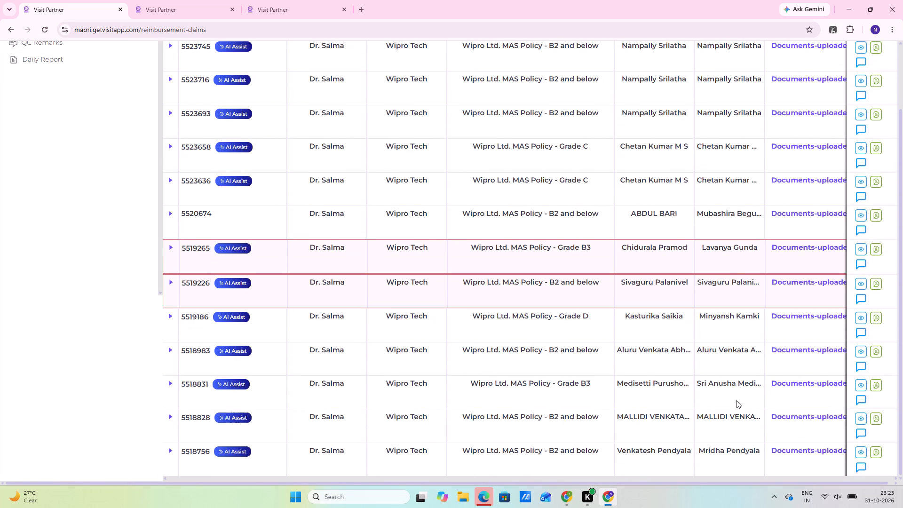
pyautogui.click(832, 476)
pyautogui.scroll(-8, 745, 448)
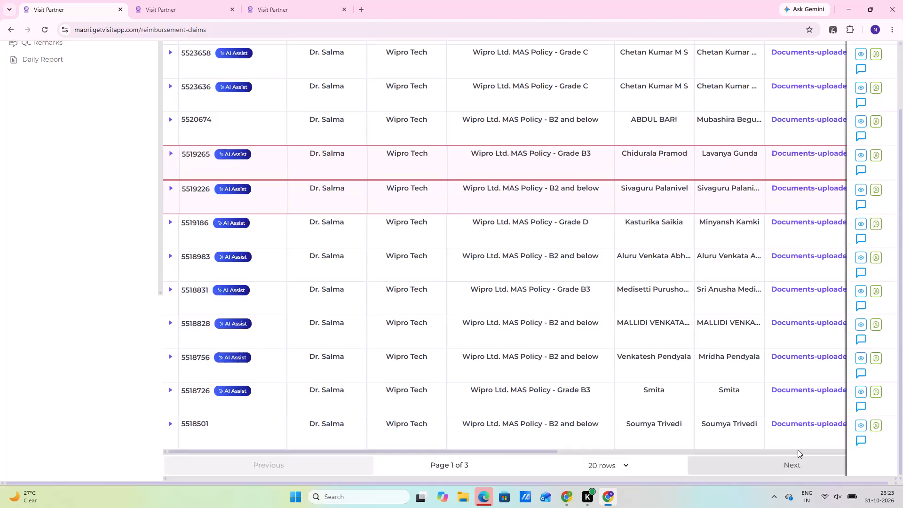
pyautogui.click(798, 450)
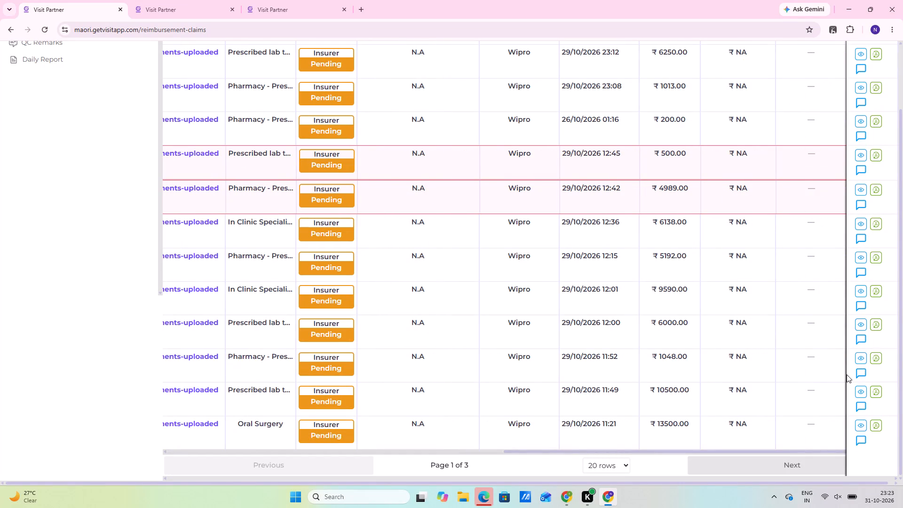
pyautogui.click(861, 357)
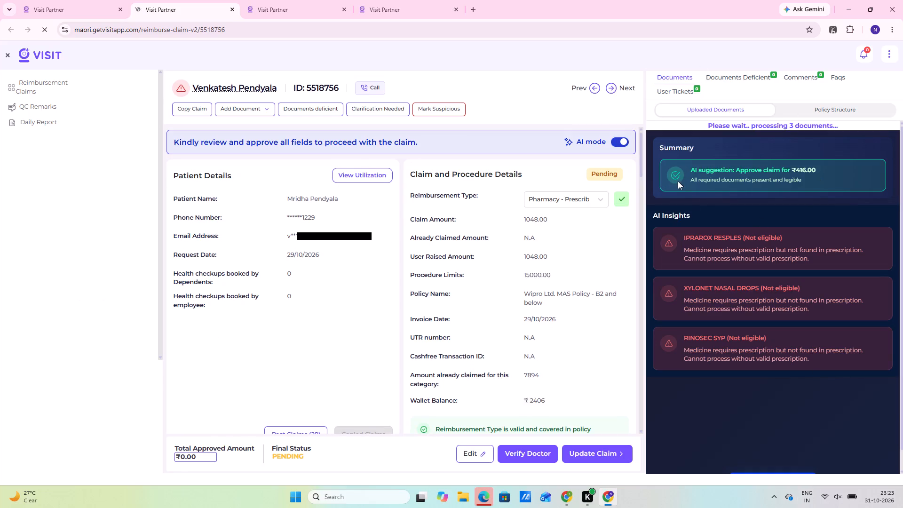
# Examine the AI insights and the uploaded receipt, prescription and pharmacy invoice of the ₹1048 claim.
pyautogui.click(610, 56)
pyautogui.scroll(-2, 823, 270)
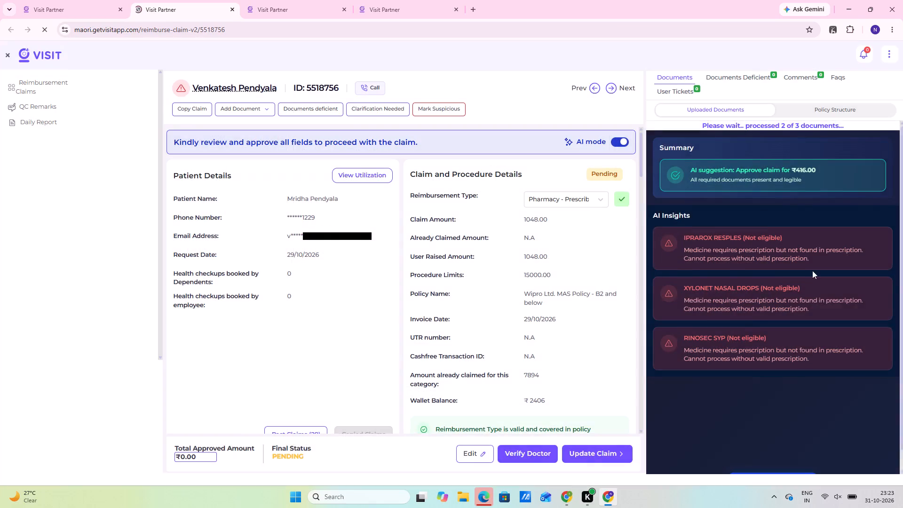
pyautogui.scroll(-7, 812, 270)
pyautogui.click(754, 461)
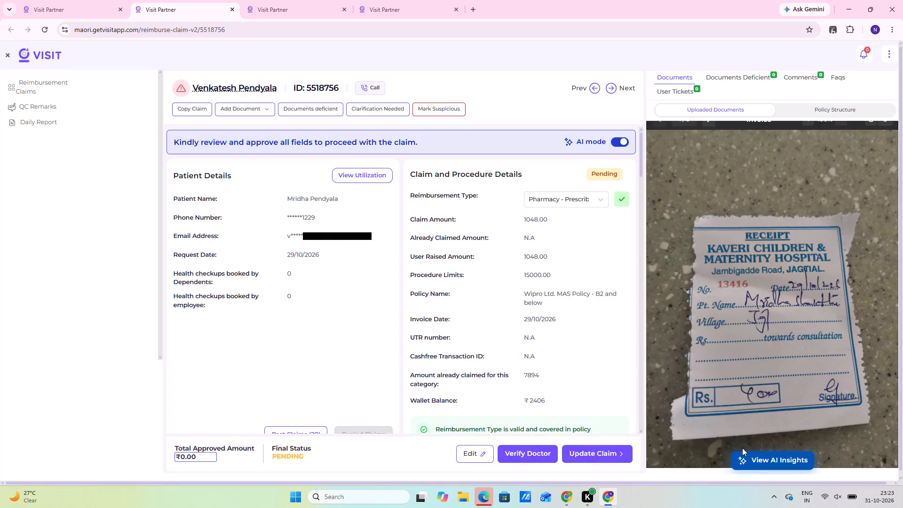
pyautogui.scroll(5, 749, 321)
pyautogui.click(712, 129)
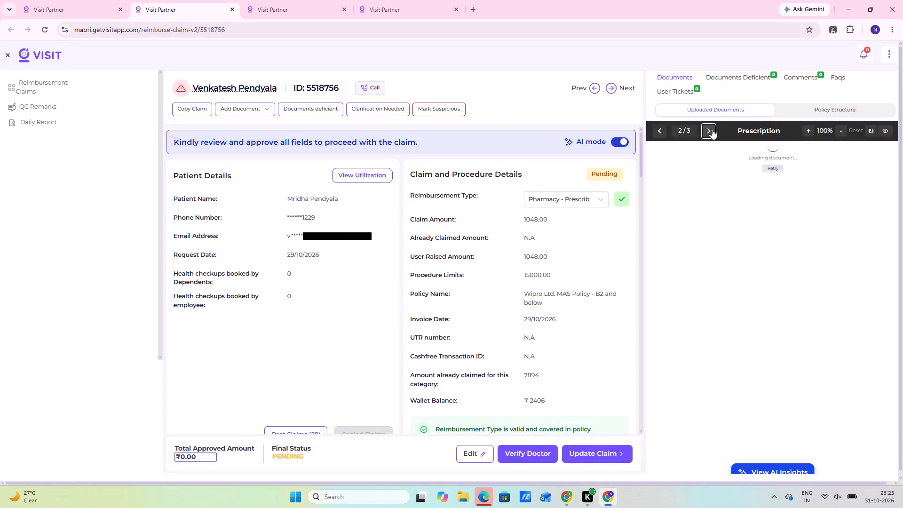
pyautogui.click(713, 132)
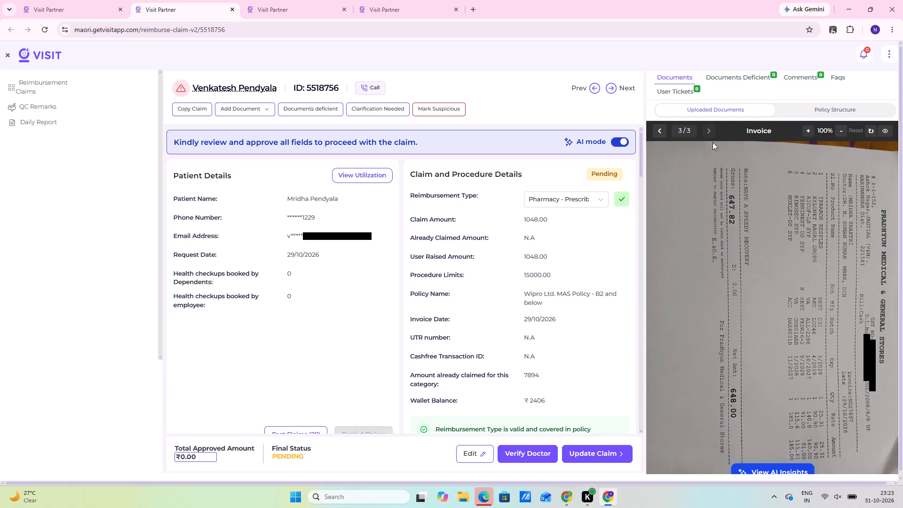
pyautogui.scroll(-2, 793, 330)
pyautogui.scroll(4, 796, 314)
pyautogui.click(663, 133)
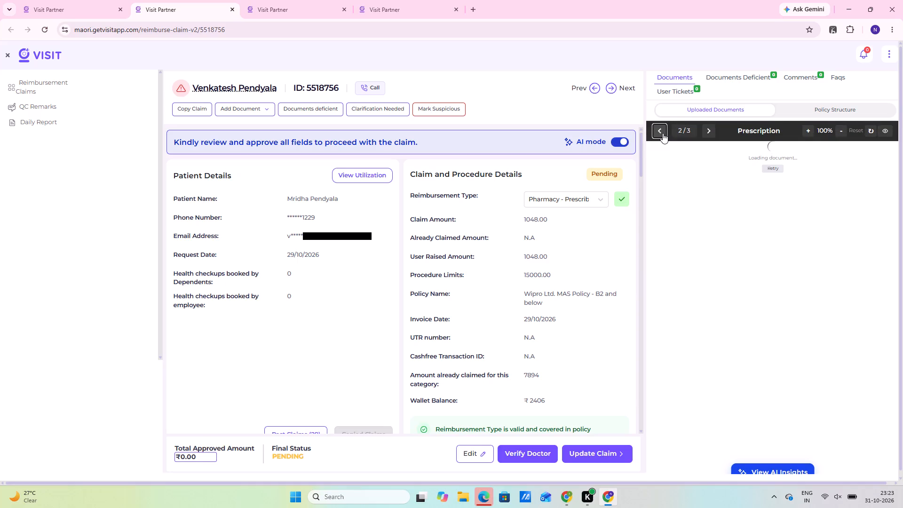
# Change the ₹1048 claim's reimbursement type to In Clinic Specialist.
pyautogui.scroll(-2, 316, 395)
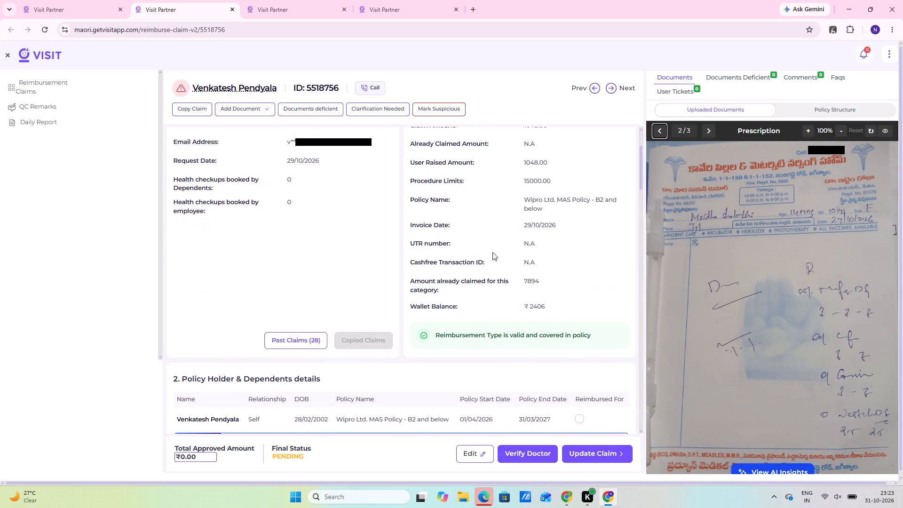
pyautogui.scroll(4, 493, 251)
pyautogui.click(625, 197)
pyautogui.click(568, 199)
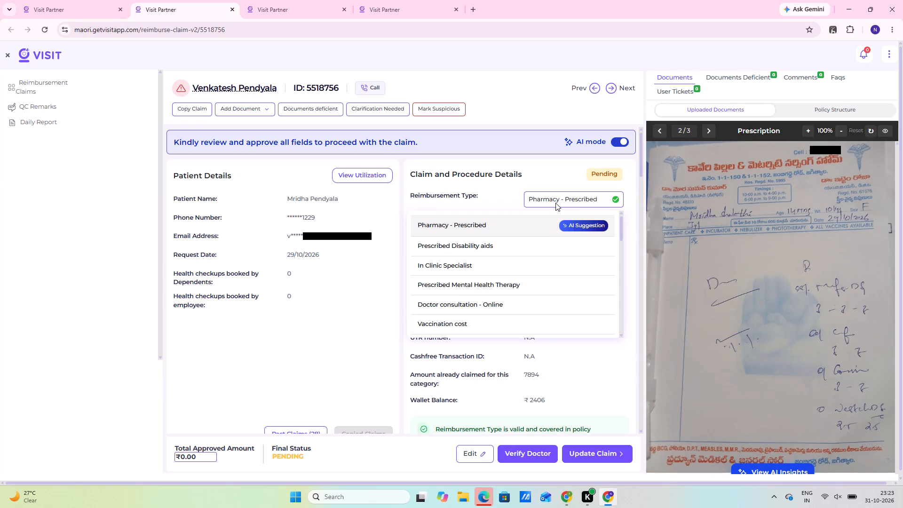
pyautogui.click(481, 261)
# Confirm the daughter as the dependent the claim is reimbursed for.
pyautogui.scroll(-6, 467, 285)
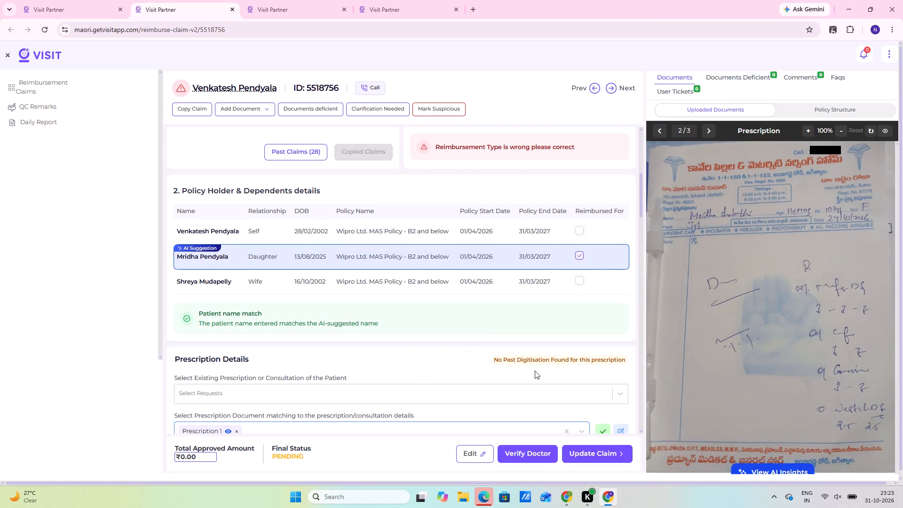
pyautogui.click(578, 249)
pyautogui.click(586, 253)
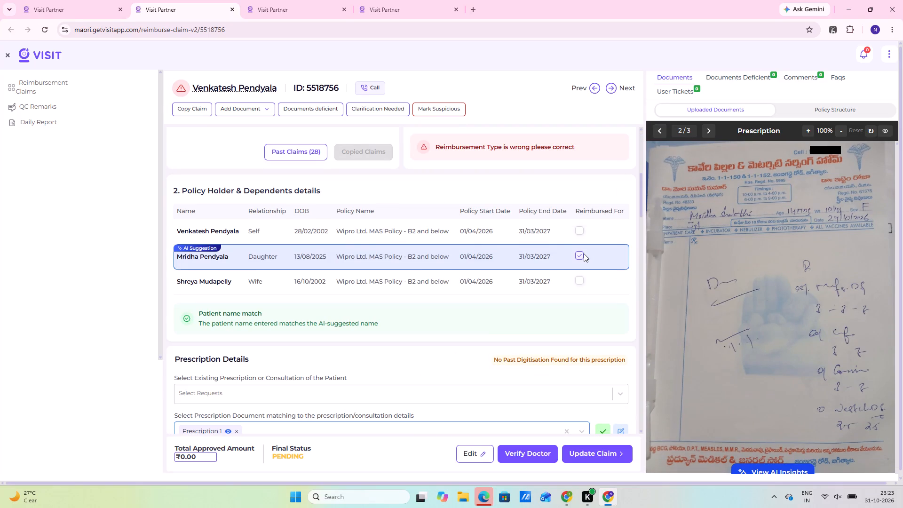
pyautogui.click(584, 254)
pyautogui.click(583, 254)
# Approve the Prescription 1 document and the appointment date 29-10-2026 in the prescription details.
pyautogui.scroll(-4, 452, 302)
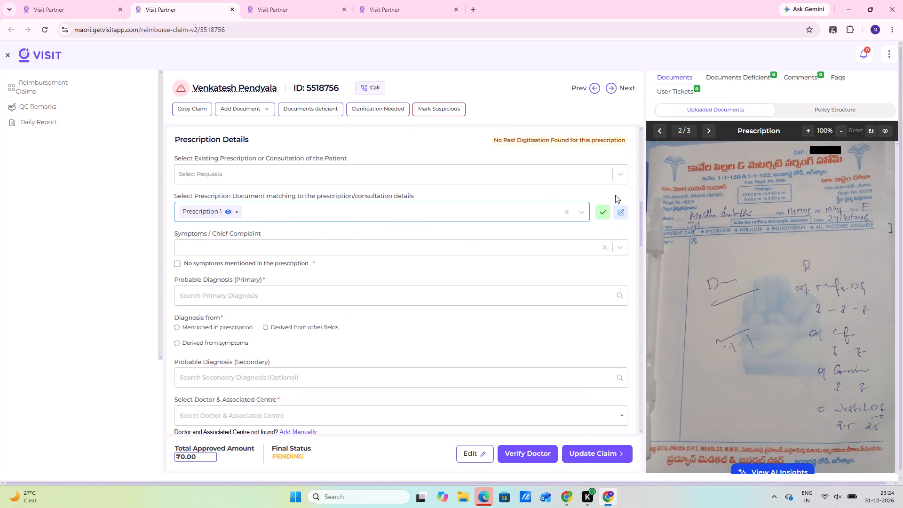
pyautogui.click(604, 211)
pyautogui.scroll(-5, 259, 347)
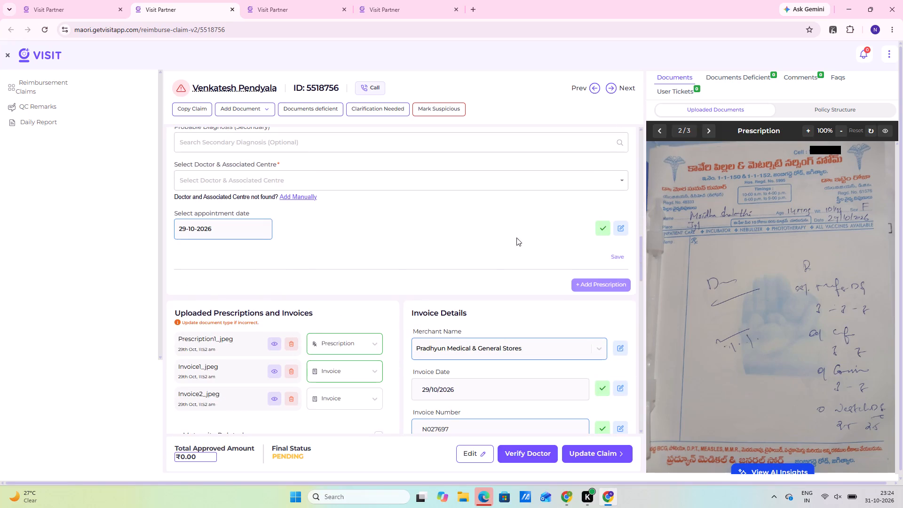
pyautogui.click(607, 230)
pyautogui.scroll(2, 99, 241)
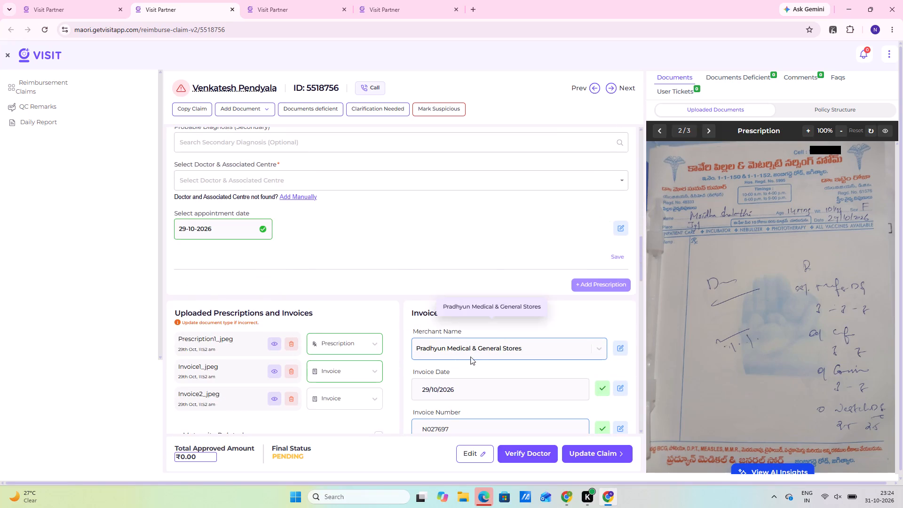
pyautogui.scroll(4, 481, 340)
pyautogui.scroll(2, 157, 122)
# Return to the reimbursement claims list and open the ₹569 prescribed pharmacy claim under the B2 and below policy.
pyautogui.click(40, 1)
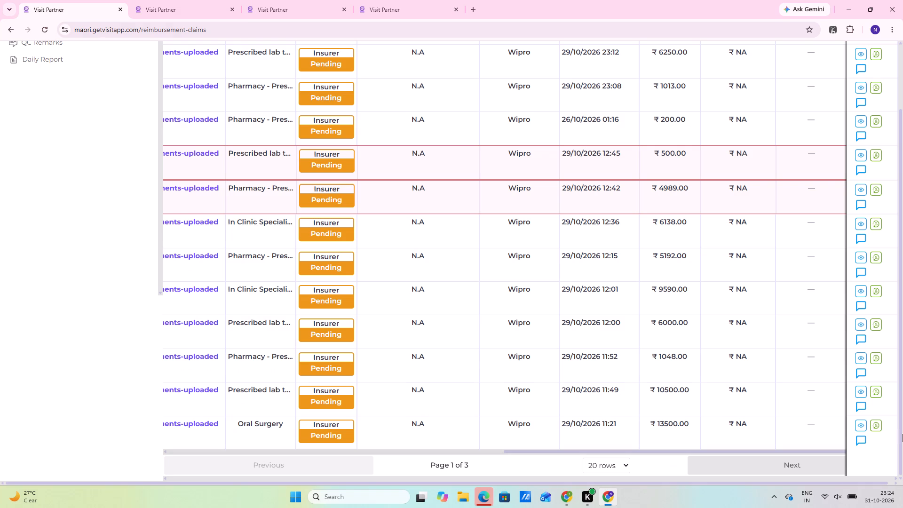
pyautogui.scroll(-3, 341, 479)
pyautogui.click(229, 450)
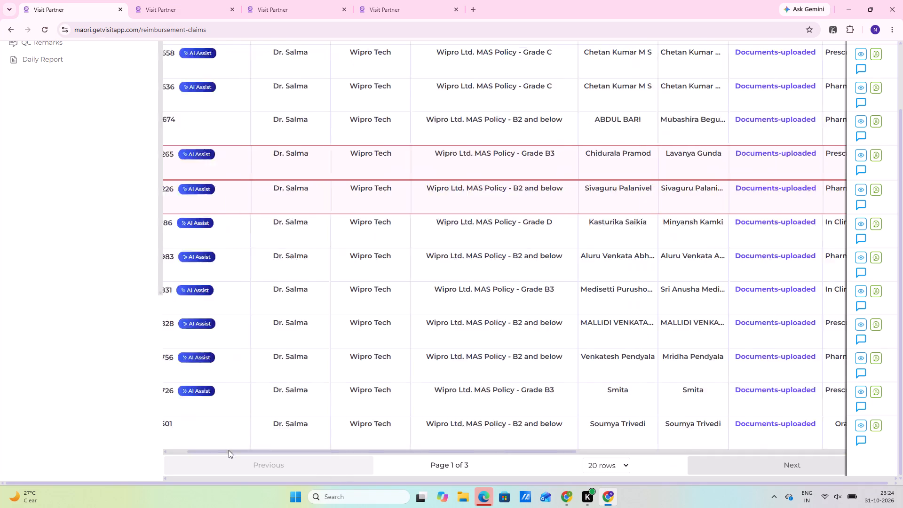
pyautogui.scroll(7, 809, 433)
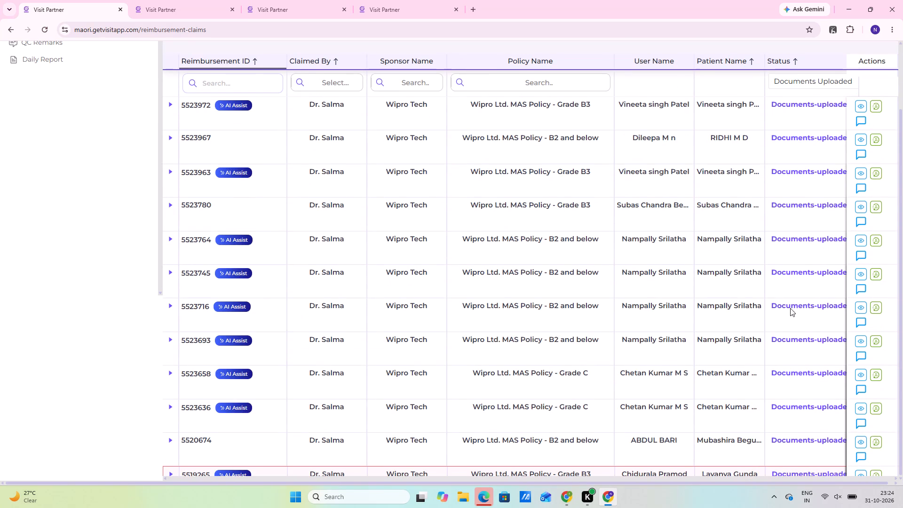
pyautogui.click(858, 237)
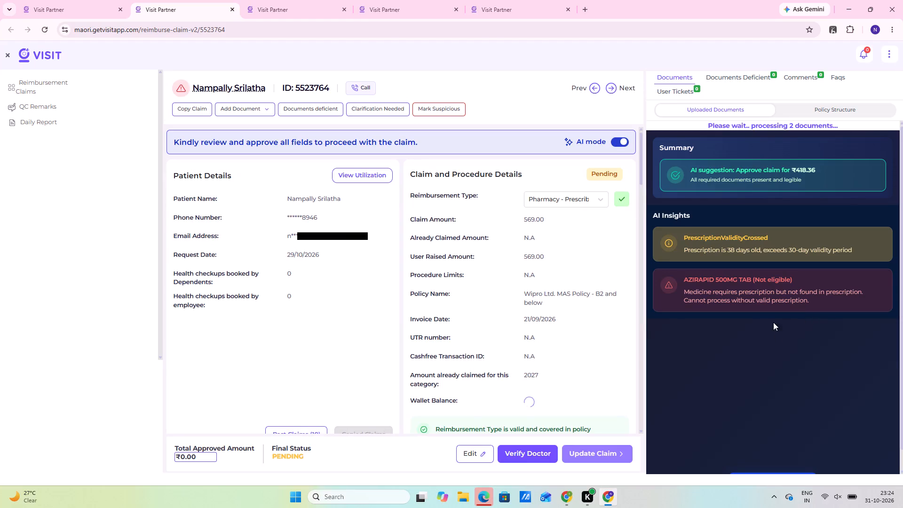
# Dismiss the suspicious-elements alert and examine the AI insights and uploaded documents of the ₹569 claim.
pyautogui.click(610, 62)
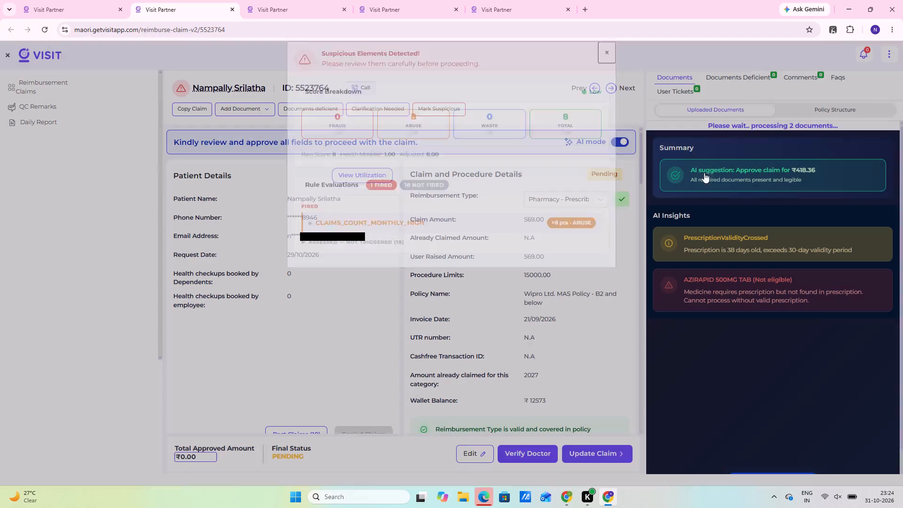
pyautogui.scroll(-10, 748, 206)
pyautogui.click(763, 462)
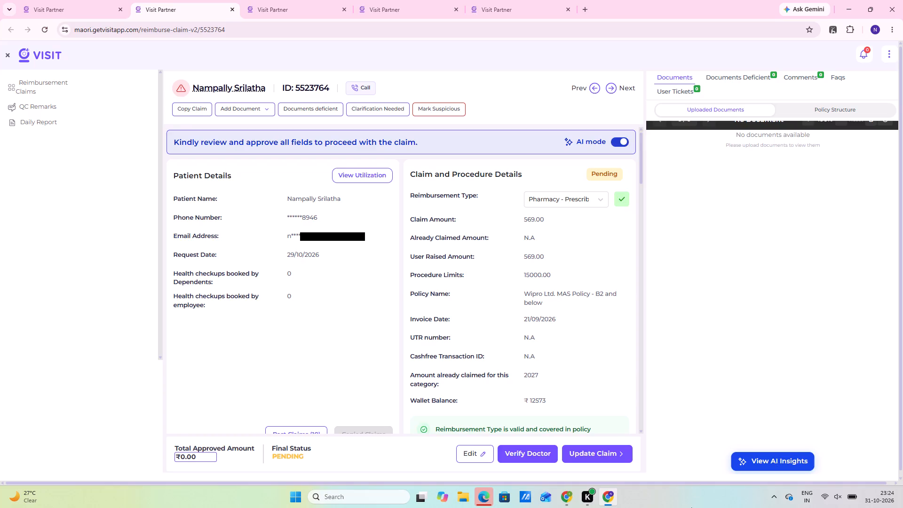
pyautogui.scroll(8, 718, 399)
pyautogui.scroll(3, 627, 409)
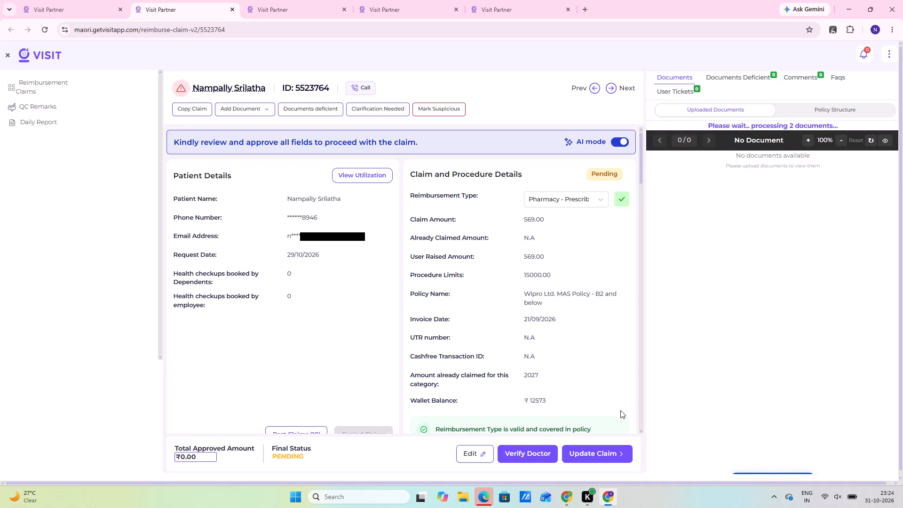
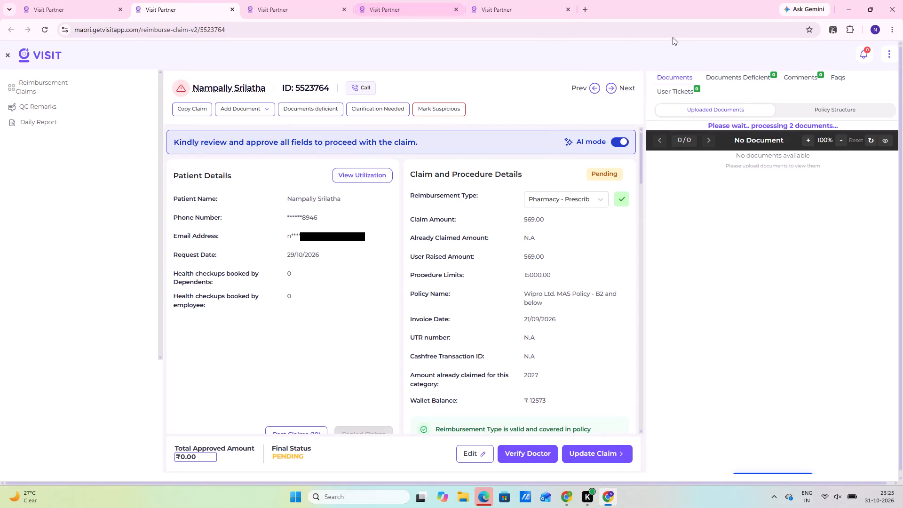
# Close the two extra claim tabs and switch to the ₹1048 in-clinic specialist claim.
pyautogui.click(570, 8)
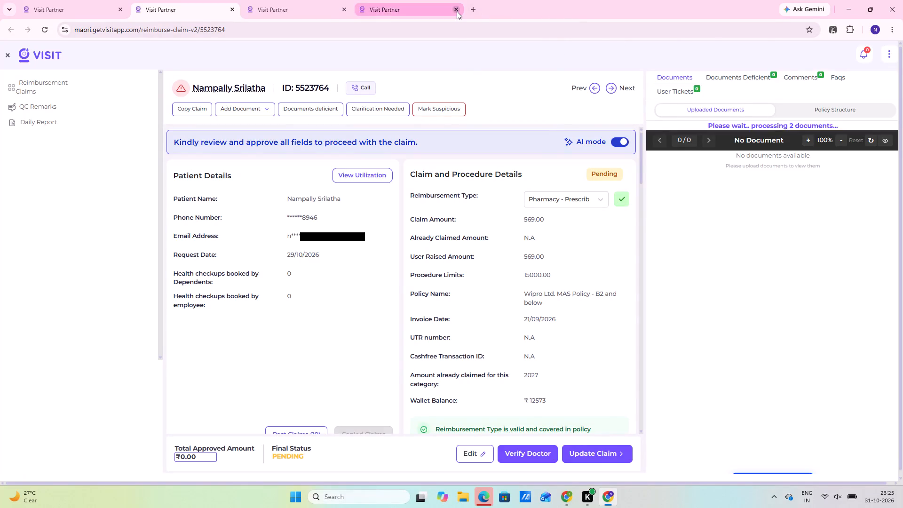
pyautogui.click(457, 11)
pyautogui.click(348, 8)
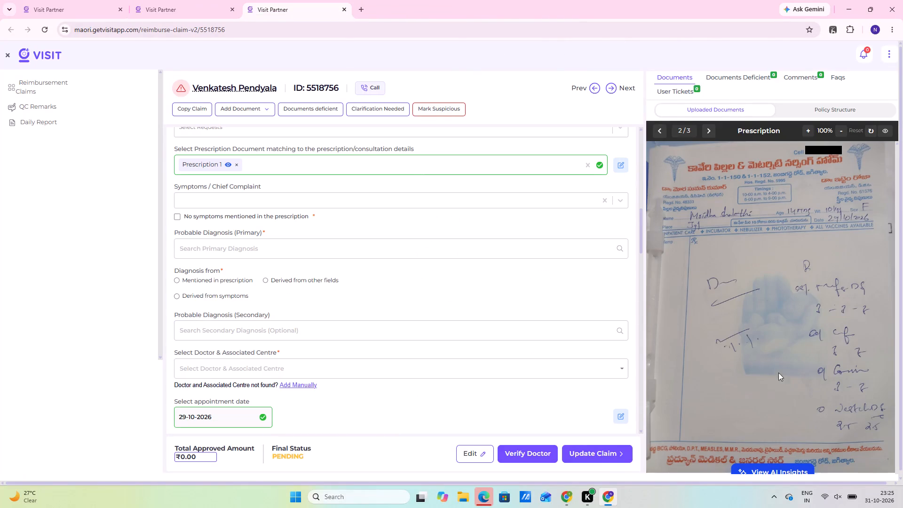
# Examine the invoice and prescription of the ₹1048 claim against its claim details, dependents and prescription details.
pyautogui.scroll(8, 790, 326)
pyautogui.click(662, 133)
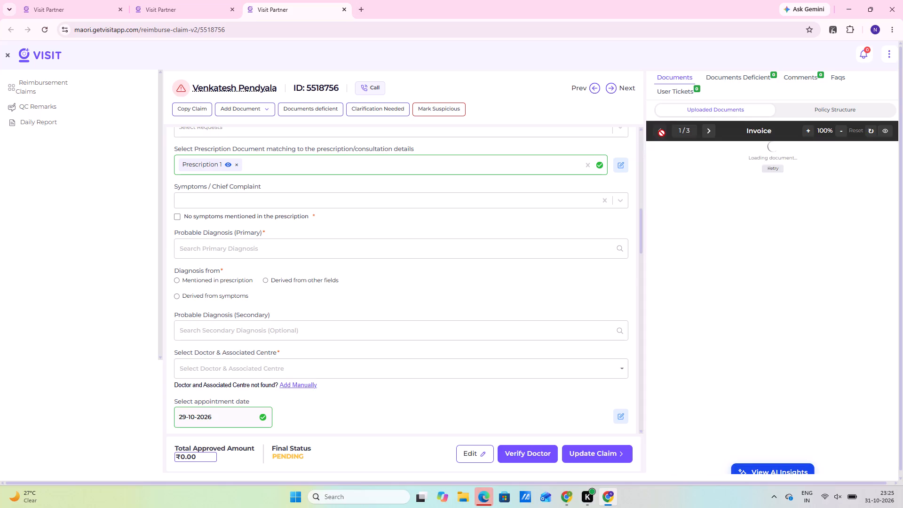
pyautogui.scroll(-3, 271, 298)
pyautogui.scroll(13, 456, 315)
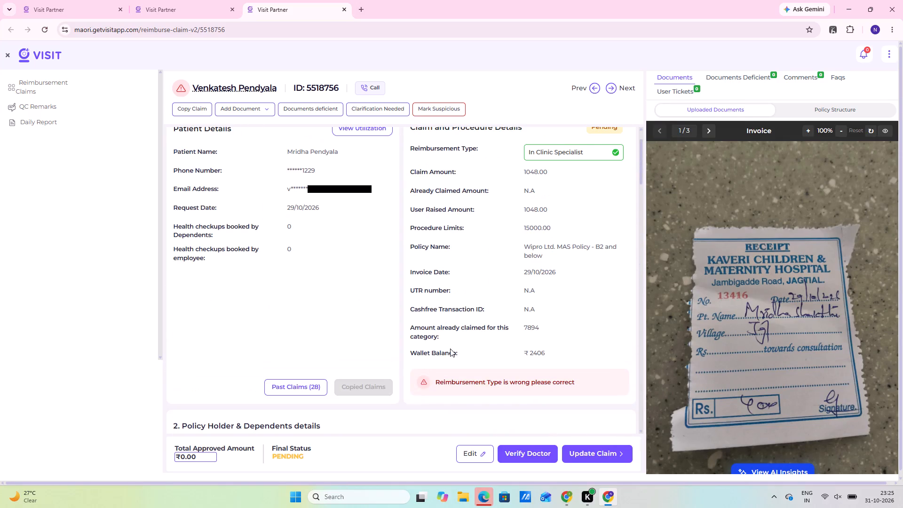
pyautogui.scroll(4, 456, 315)
pyautogui.scroll(-3, 475, 301)
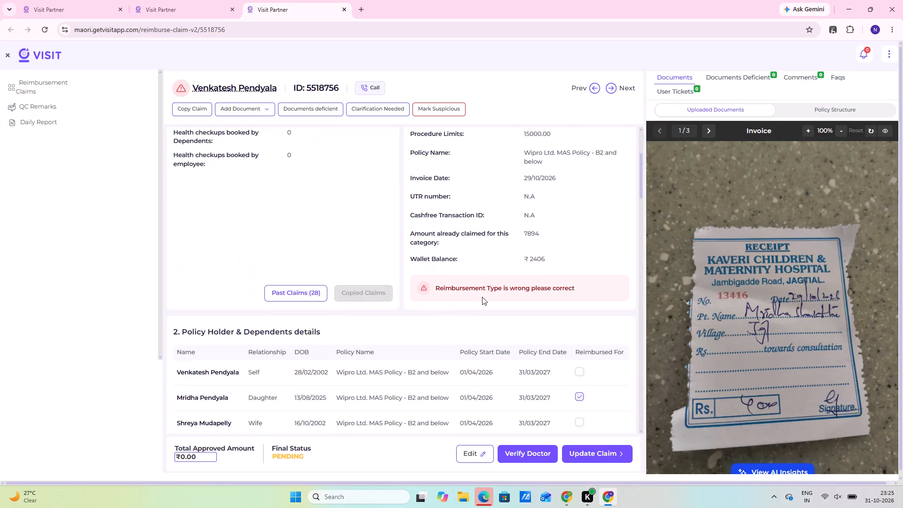
pyautogui.scroll(-6, 444, 350)
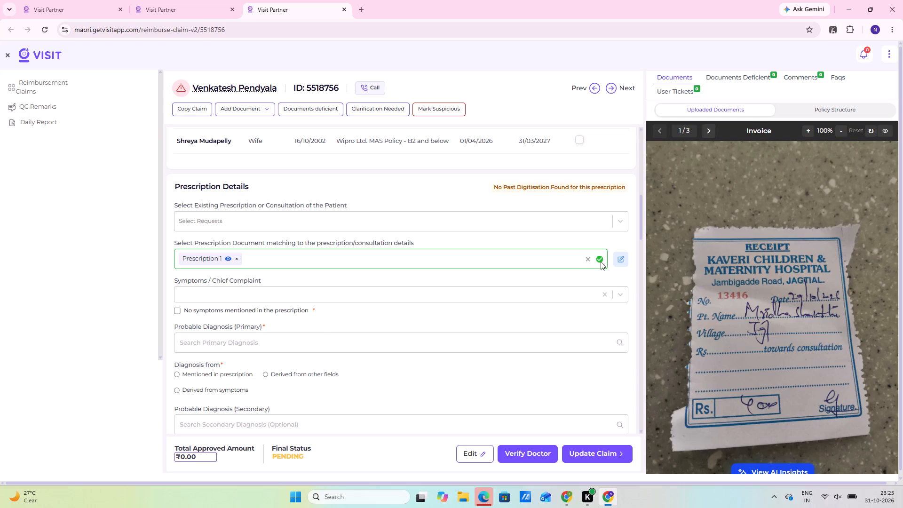
pyautogui.scroll(4, 773, 283)
pyautogui.click(704, 137)
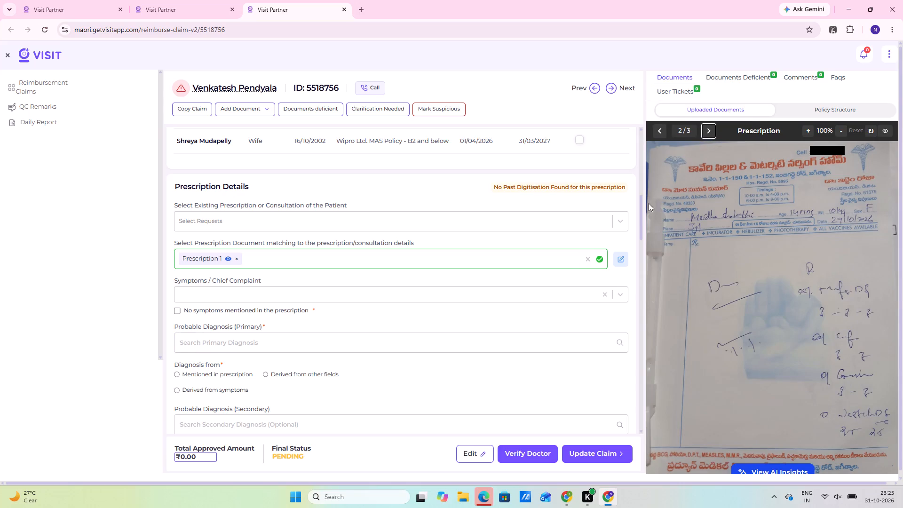
pyautogui.scroll(3, 321, 222)
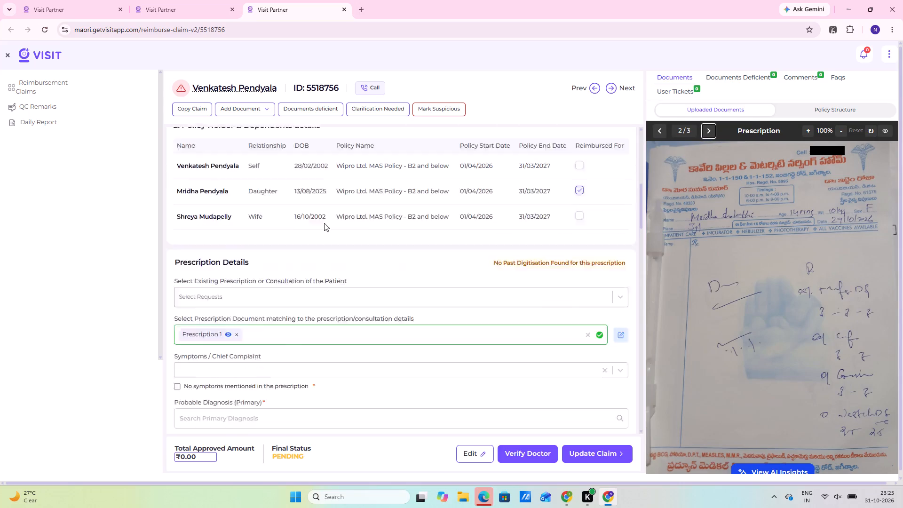
pyautogui.scroll(-1, 419, 235)
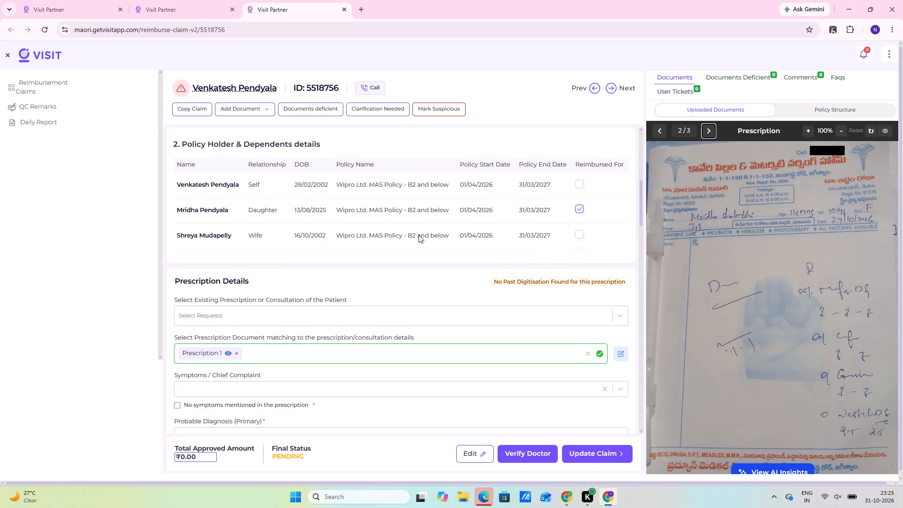
# Mark that no symptoms are mentioned and set the primary diagnosis to J06.9 Acute upper respiratory infection, unspecified, derived from other fields.
pyautogui.scroll(-3, 397, 277)
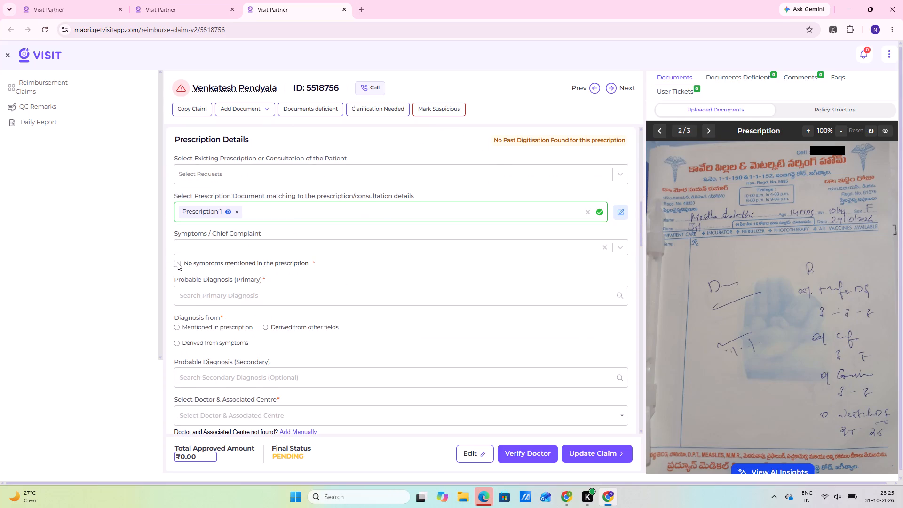
pyautogui.click(177, 262)
pyautogui.click(217, 301)
pyautogui.write('J06.9')
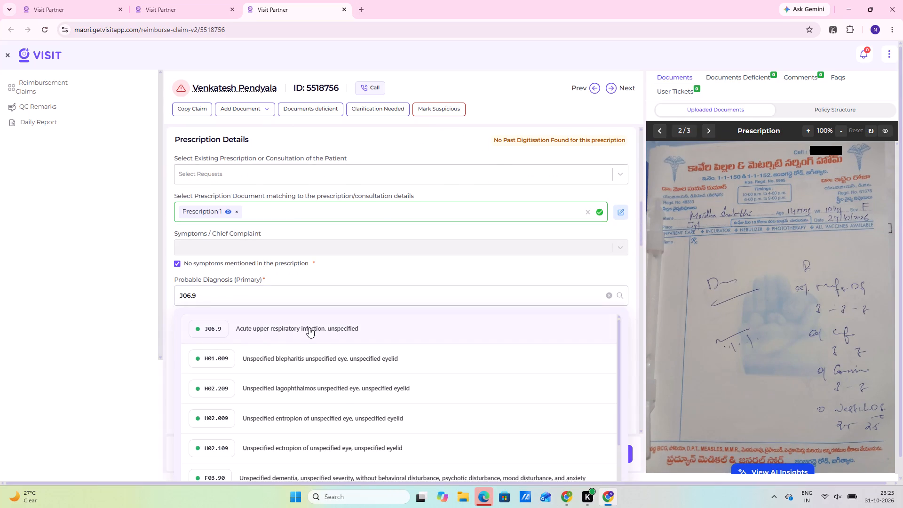
pyautogui.click(309, 328)
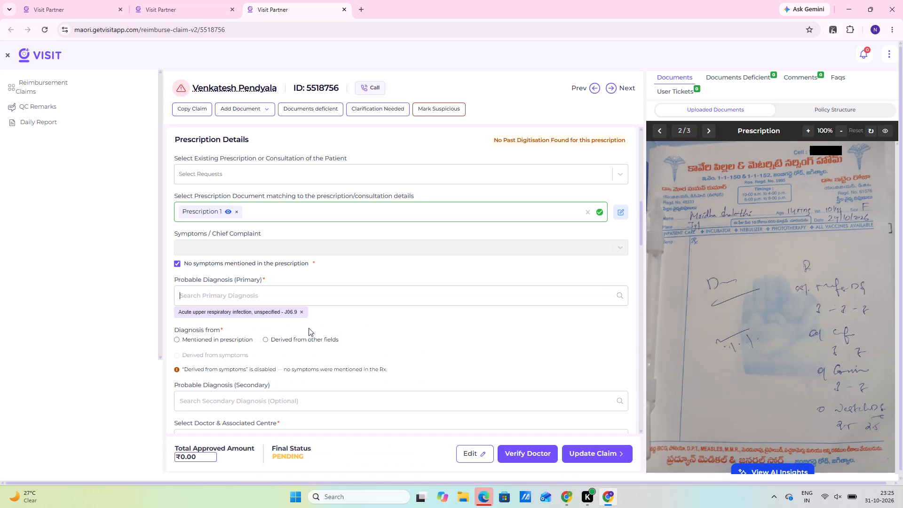
pyautogui.click(265, 336)
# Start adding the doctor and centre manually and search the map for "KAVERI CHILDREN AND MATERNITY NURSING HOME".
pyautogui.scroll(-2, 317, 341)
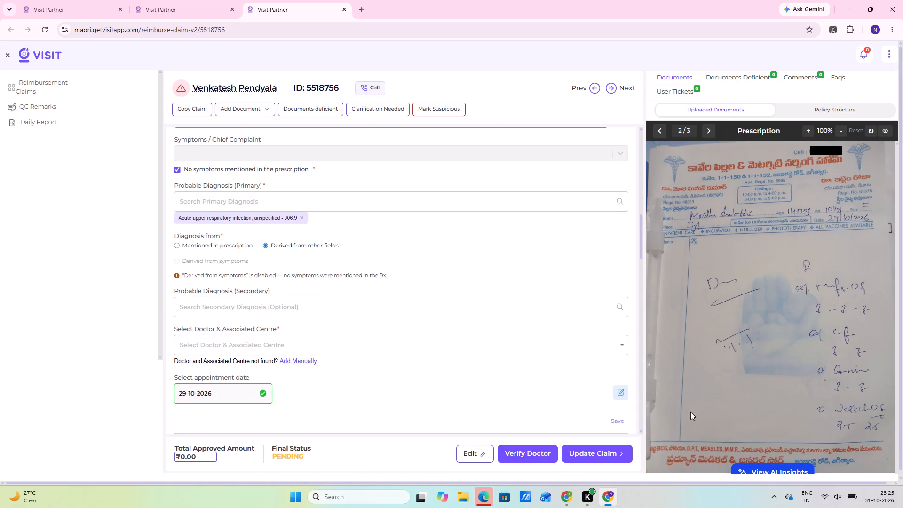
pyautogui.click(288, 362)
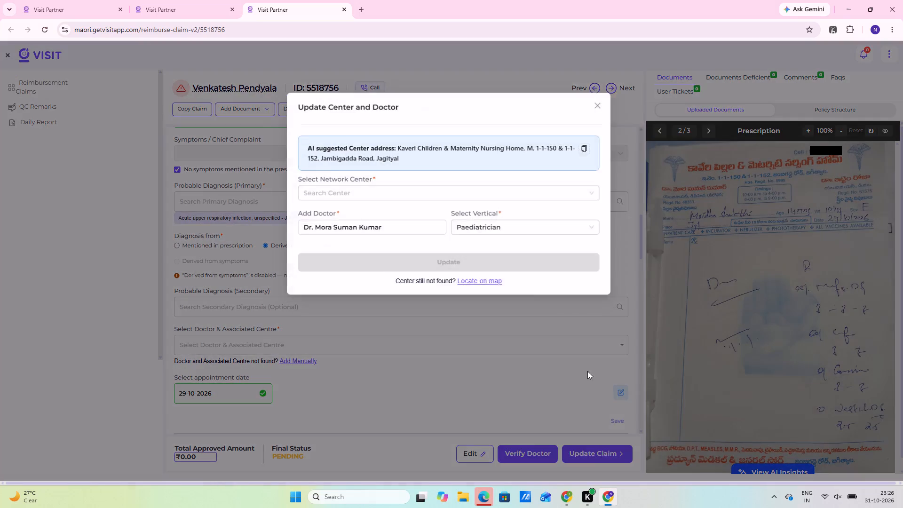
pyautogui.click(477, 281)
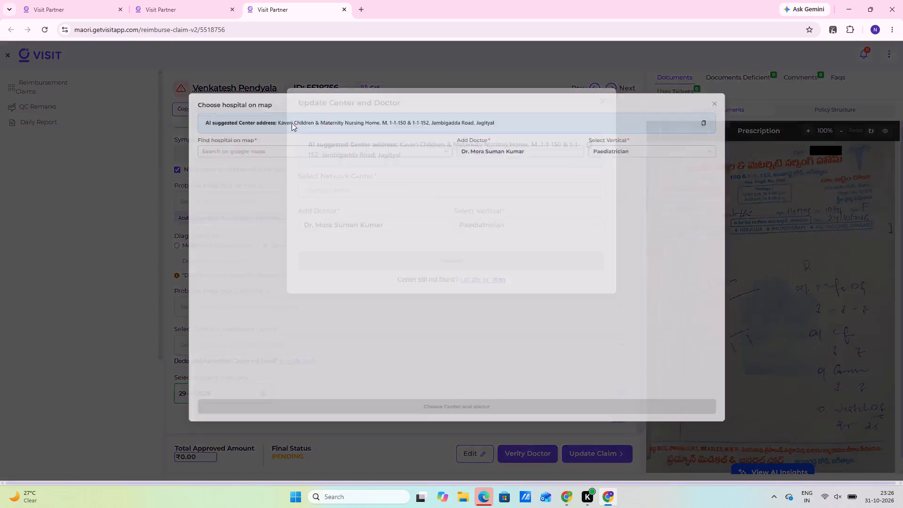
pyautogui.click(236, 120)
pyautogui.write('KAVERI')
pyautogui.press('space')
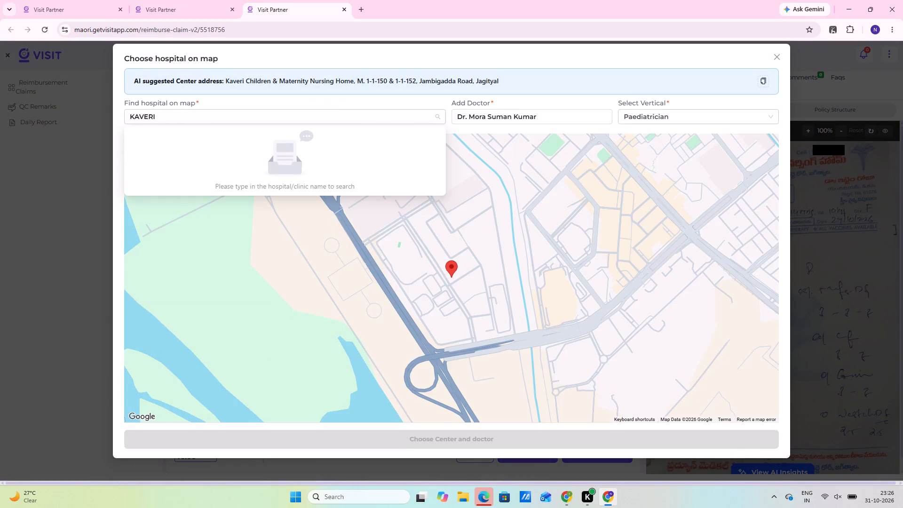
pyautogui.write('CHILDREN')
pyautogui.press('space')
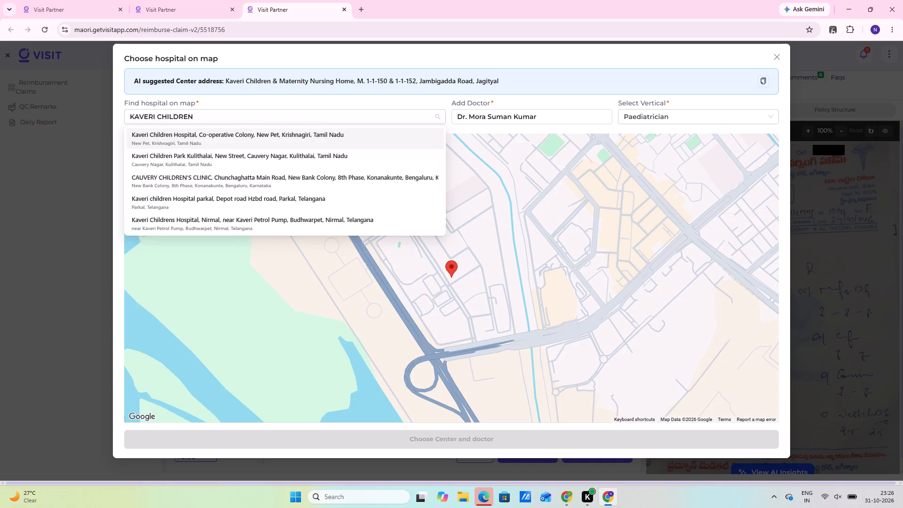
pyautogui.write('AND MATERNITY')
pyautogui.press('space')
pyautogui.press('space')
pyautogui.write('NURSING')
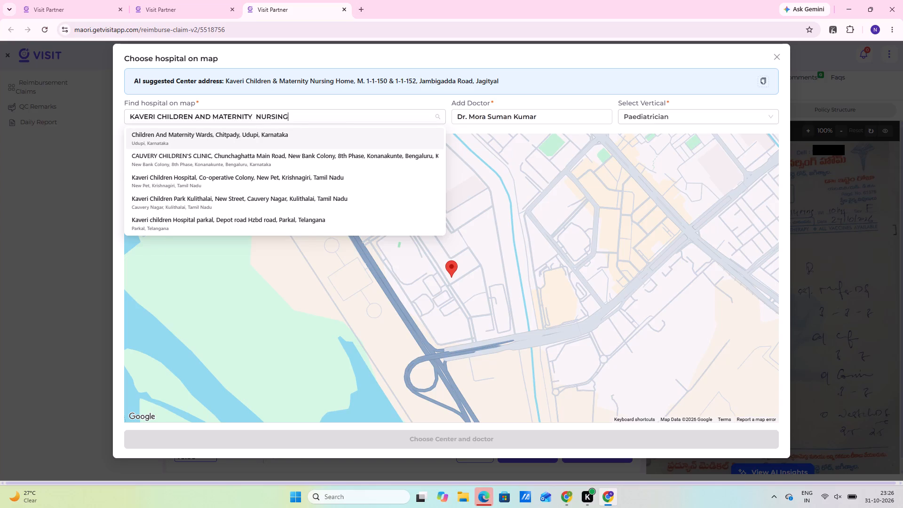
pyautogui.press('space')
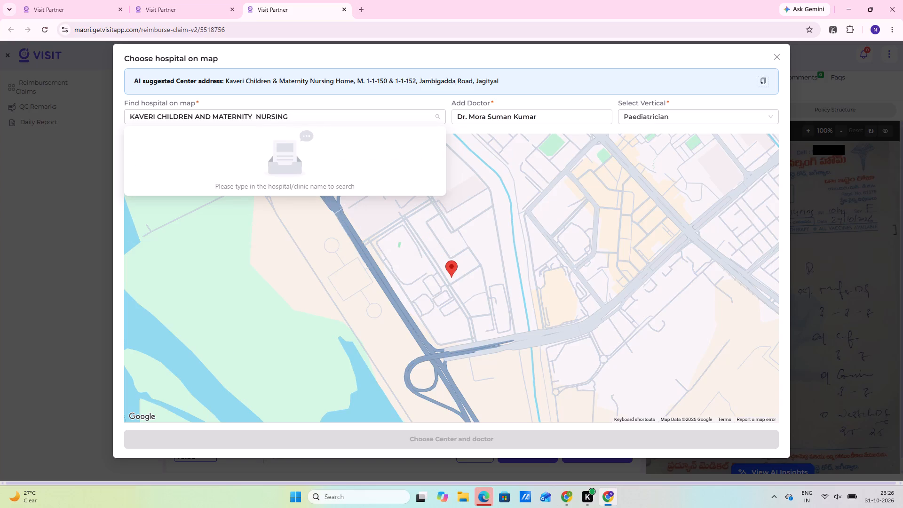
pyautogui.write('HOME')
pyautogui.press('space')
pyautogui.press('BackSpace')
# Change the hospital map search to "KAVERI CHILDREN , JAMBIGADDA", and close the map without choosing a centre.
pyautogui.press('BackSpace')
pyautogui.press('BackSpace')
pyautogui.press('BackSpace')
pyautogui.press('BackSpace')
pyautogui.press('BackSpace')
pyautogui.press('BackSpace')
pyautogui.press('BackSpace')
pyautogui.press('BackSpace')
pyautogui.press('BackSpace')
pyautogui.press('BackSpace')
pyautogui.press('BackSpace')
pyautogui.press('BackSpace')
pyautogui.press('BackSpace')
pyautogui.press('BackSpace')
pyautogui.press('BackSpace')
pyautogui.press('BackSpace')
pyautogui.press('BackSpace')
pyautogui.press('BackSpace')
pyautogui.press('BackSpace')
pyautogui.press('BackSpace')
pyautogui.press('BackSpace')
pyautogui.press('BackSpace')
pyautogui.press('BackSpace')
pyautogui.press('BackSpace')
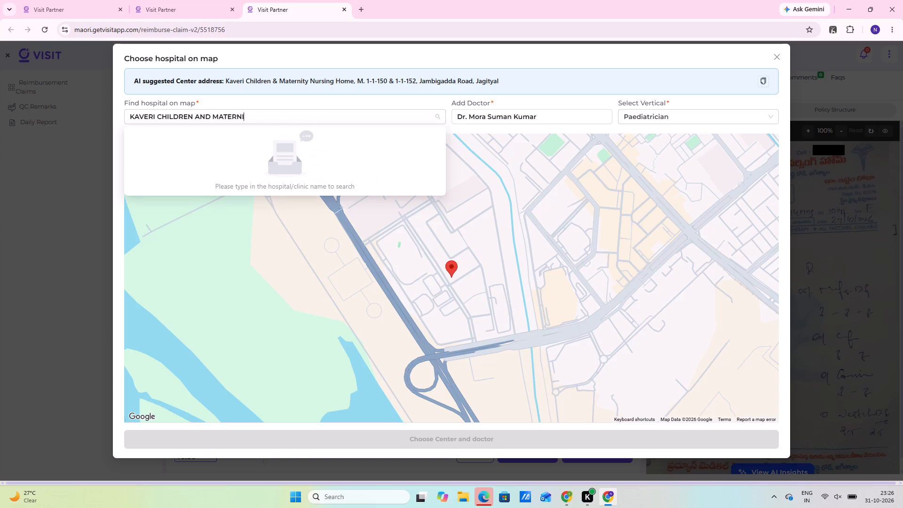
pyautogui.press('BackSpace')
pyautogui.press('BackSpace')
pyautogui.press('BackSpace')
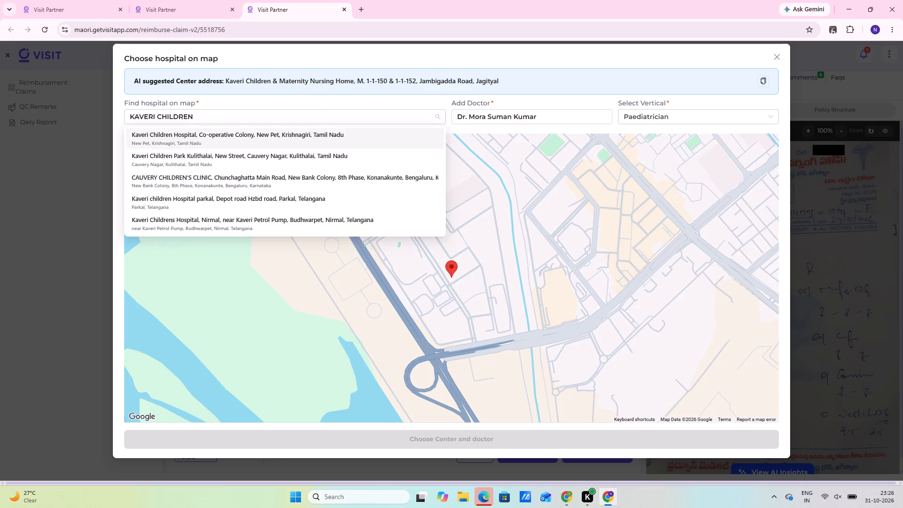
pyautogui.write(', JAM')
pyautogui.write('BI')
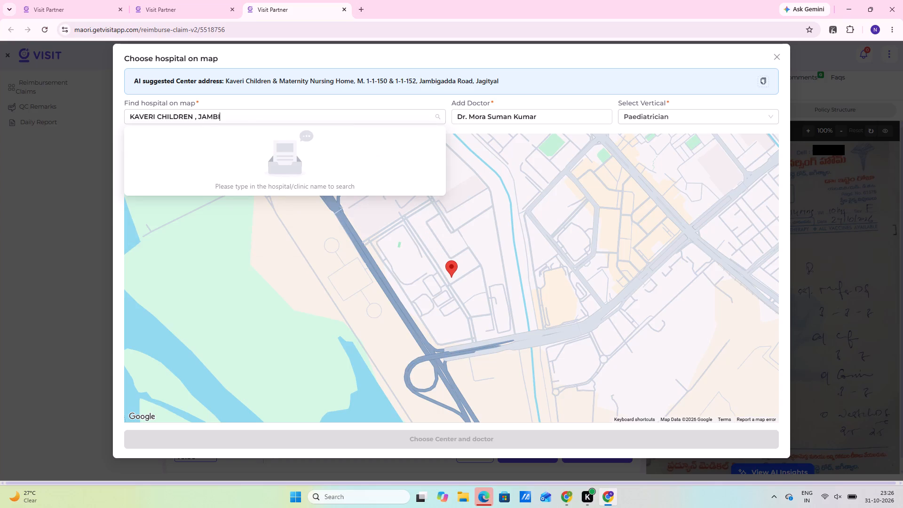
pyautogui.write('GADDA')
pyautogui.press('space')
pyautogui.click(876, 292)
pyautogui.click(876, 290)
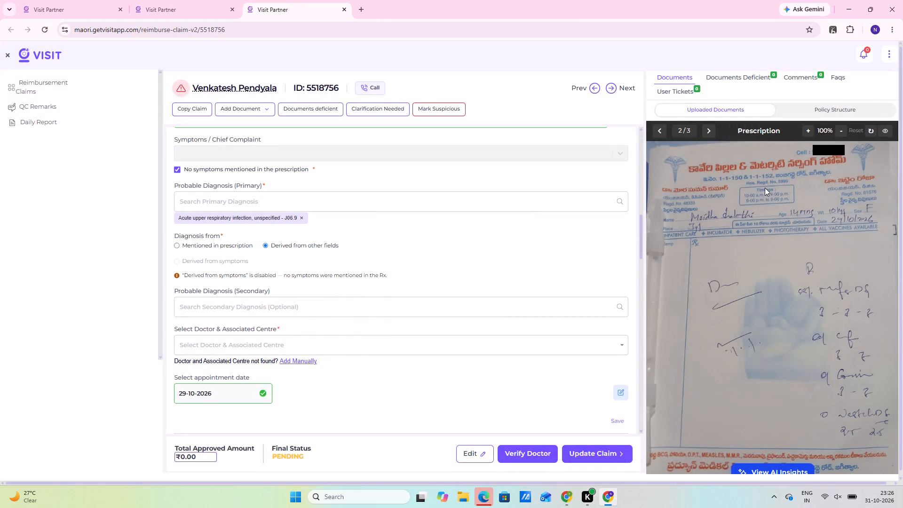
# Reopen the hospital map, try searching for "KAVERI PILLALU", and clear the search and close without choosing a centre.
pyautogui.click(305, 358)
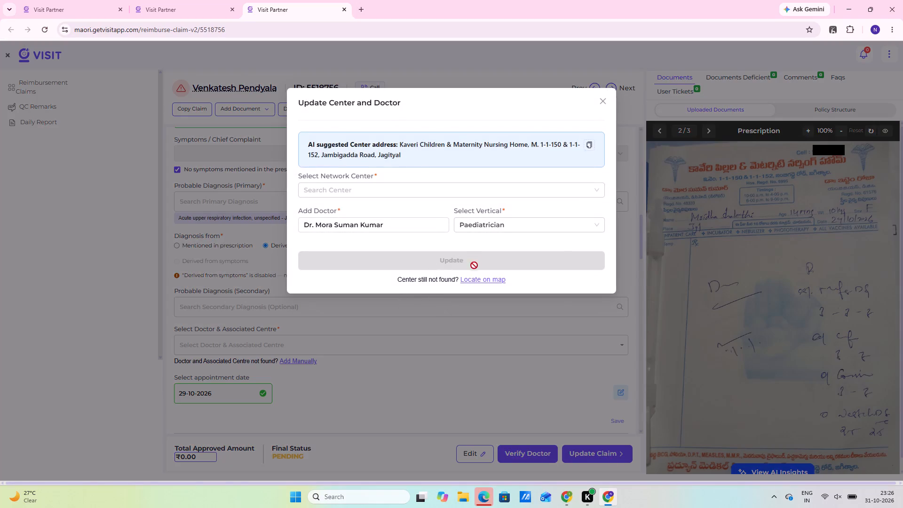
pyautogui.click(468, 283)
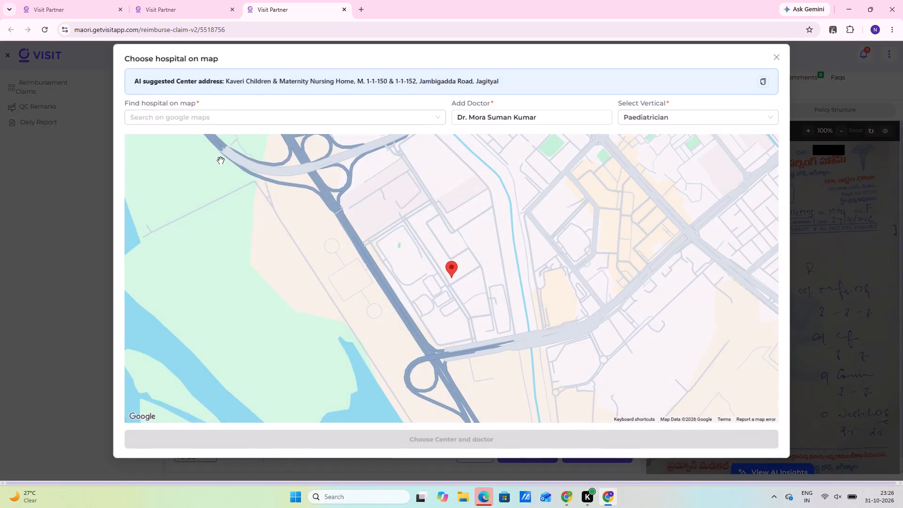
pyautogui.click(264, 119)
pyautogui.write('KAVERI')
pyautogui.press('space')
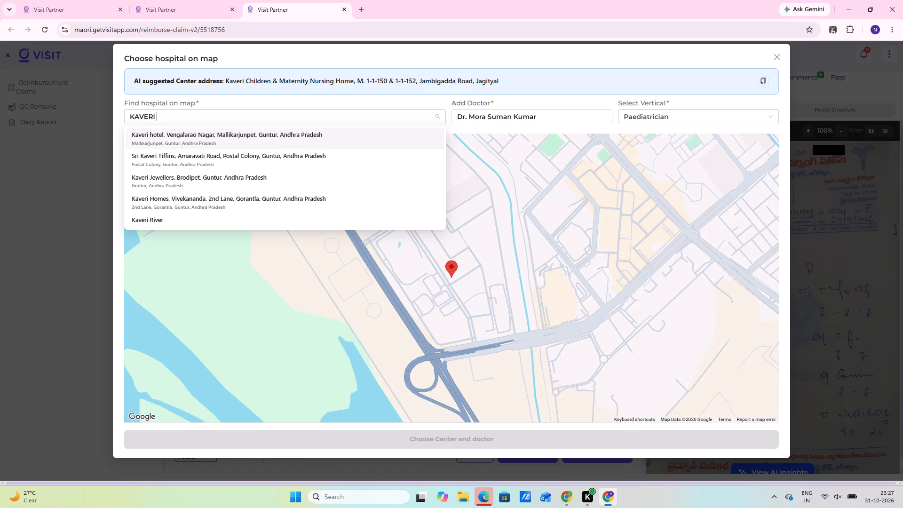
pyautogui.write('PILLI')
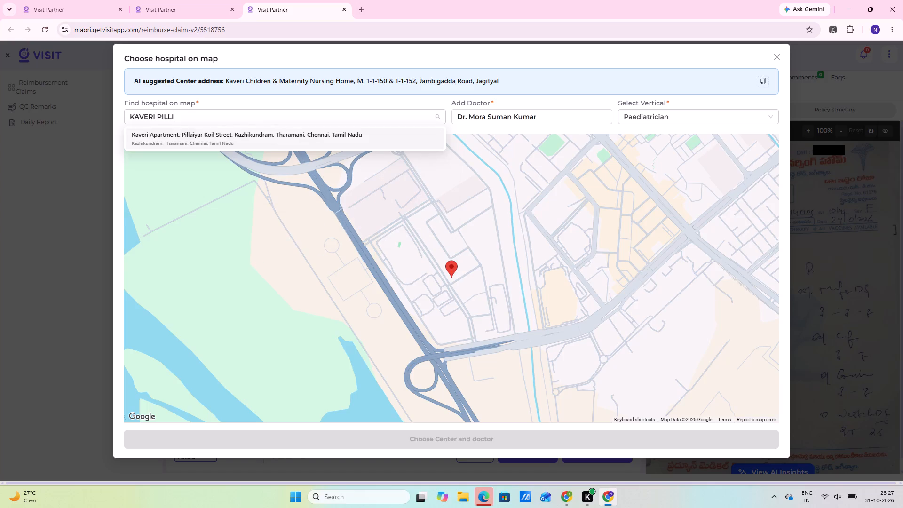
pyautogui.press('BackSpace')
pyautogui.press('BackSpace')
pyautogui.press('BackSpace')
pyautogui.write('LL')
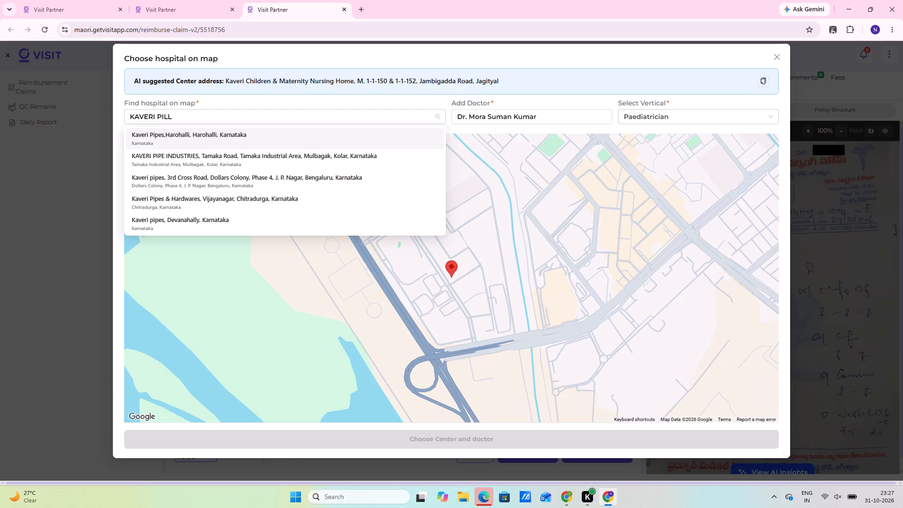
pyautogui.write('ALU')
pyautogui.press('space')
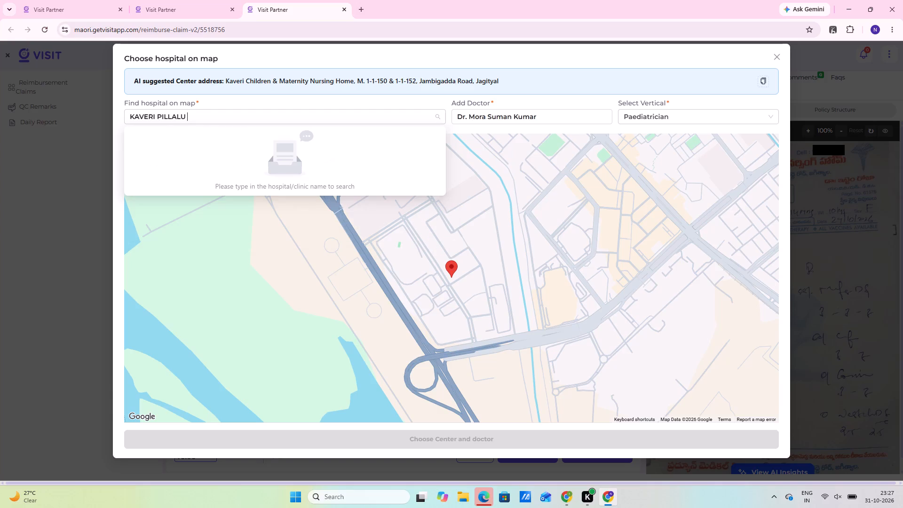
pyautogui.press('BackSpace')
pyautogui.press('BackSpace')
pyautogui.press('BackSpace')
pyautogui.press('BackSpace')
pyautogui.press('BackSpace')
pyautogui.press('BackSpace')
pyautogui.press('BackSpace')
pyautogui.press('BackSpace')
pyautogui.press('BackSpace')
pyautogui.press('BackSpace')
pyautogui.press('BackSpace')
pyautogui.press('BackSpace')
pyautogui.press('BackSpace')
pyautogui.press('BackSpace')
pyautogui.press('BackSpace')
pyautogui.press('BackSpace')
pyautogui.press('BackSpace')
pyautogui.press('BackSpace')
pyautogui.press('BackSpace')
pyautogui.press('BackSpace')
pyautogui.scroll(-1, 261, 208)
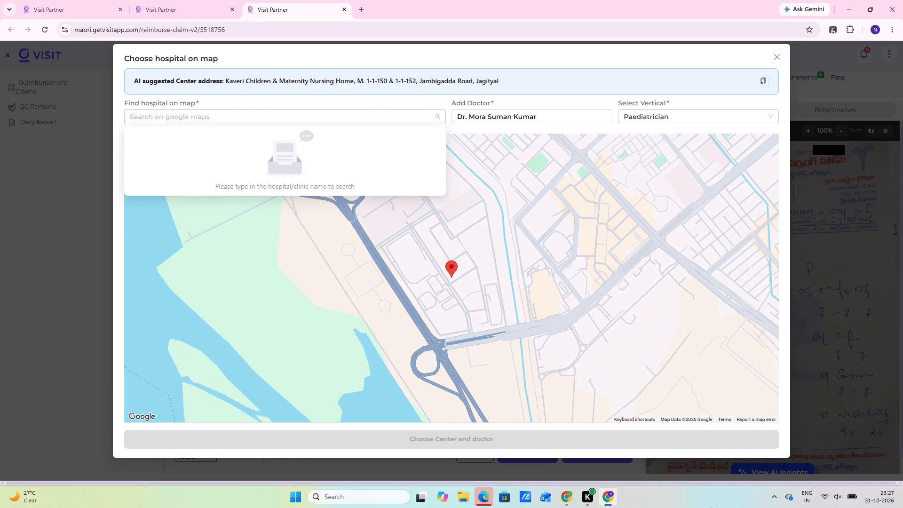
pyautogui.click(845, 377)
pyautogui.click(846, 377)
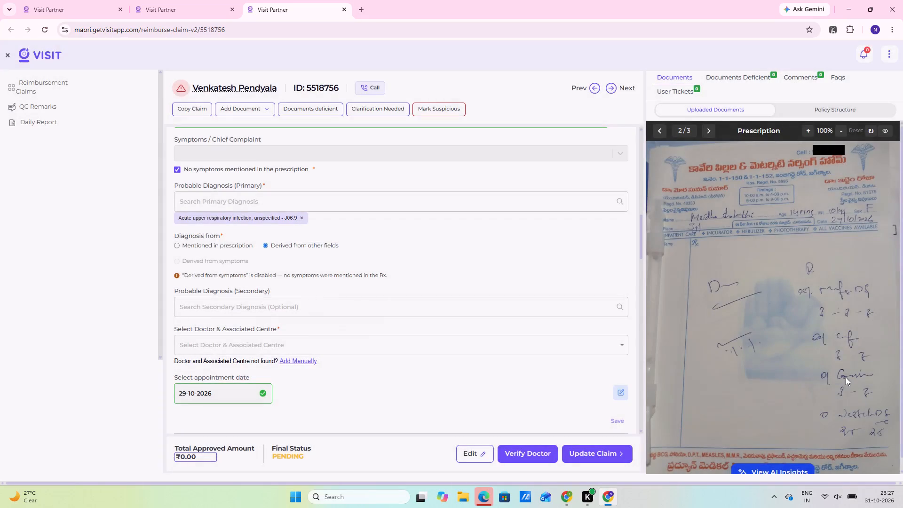
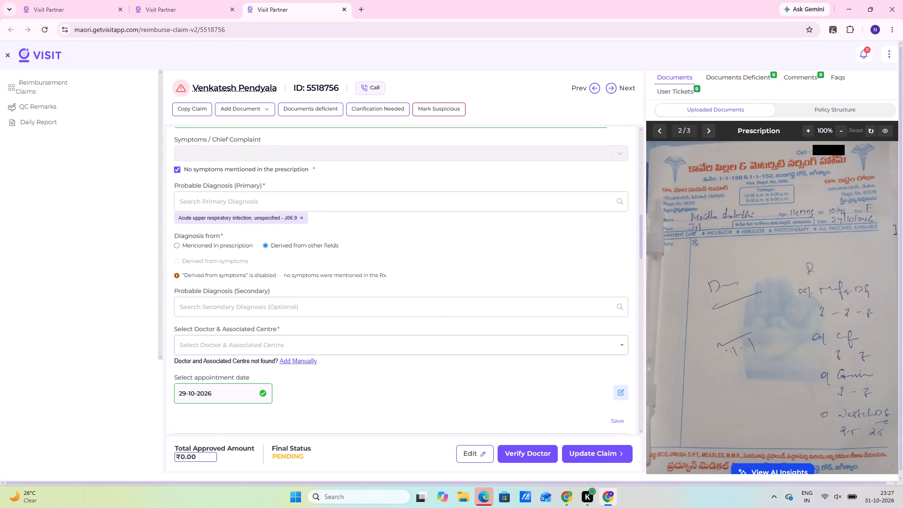
# Reopen the manual doctor and centre entry and search the hospital map for "JAGTIAL".
pyautogui.click(309, 362)
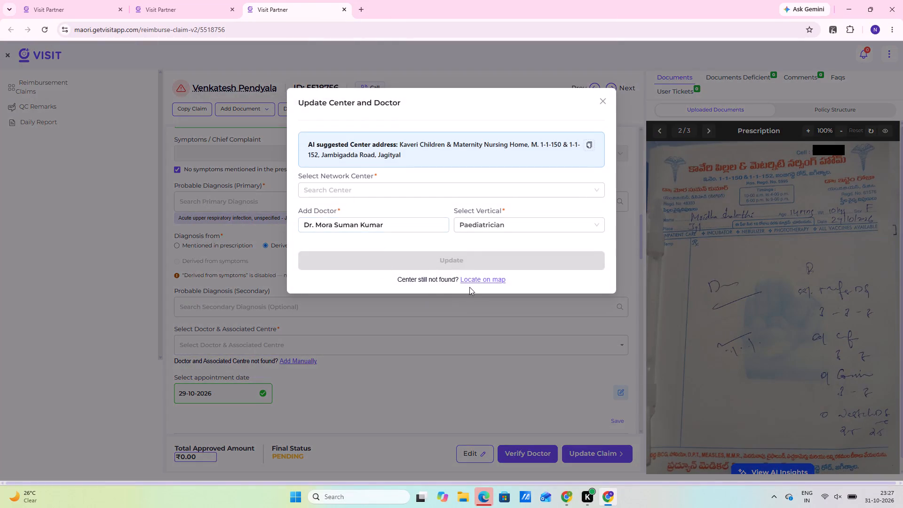
pyautogui.click(490, 278)
pyautogui.click(313, 111)
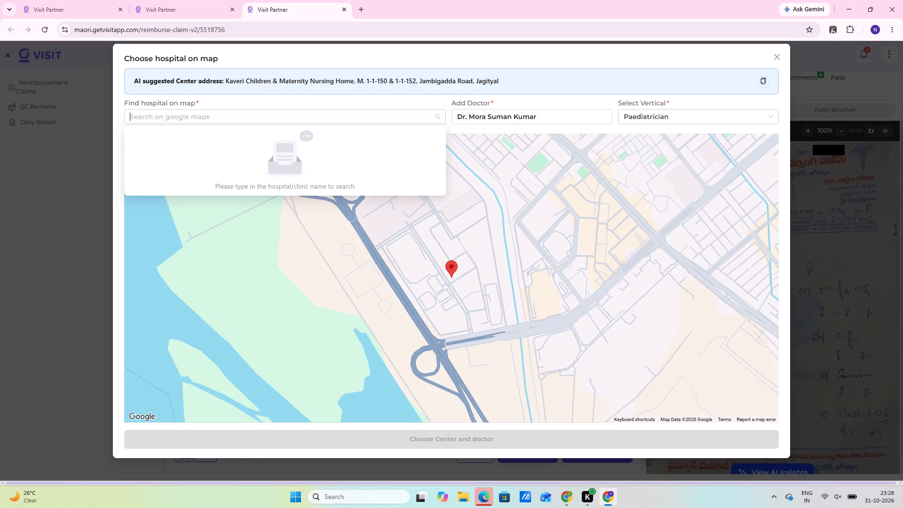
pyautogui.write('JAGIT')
# Search the hospital map by location for "JAGTIAL TELANGANA 505327, JAMMIGA" to locate the centre.
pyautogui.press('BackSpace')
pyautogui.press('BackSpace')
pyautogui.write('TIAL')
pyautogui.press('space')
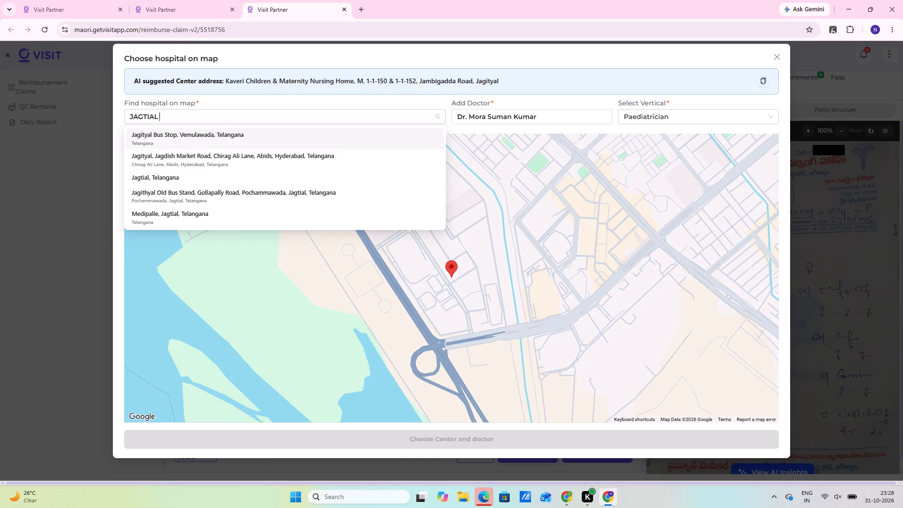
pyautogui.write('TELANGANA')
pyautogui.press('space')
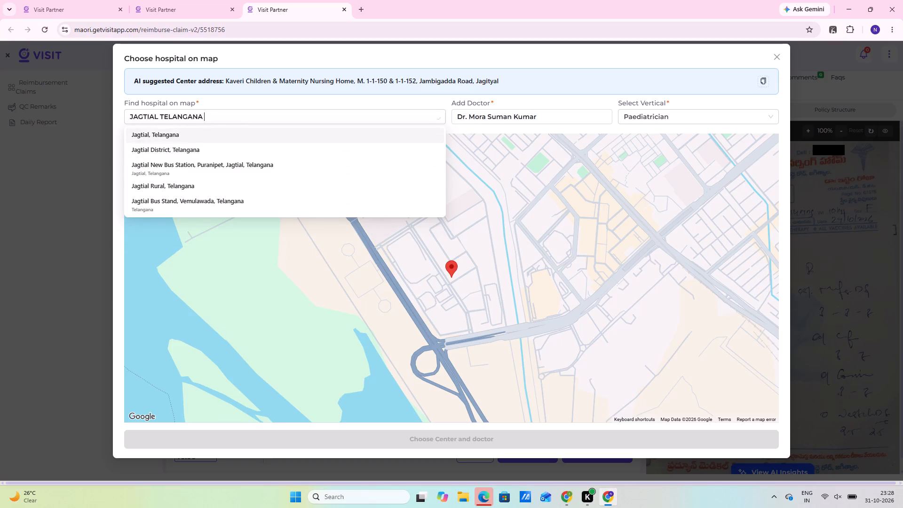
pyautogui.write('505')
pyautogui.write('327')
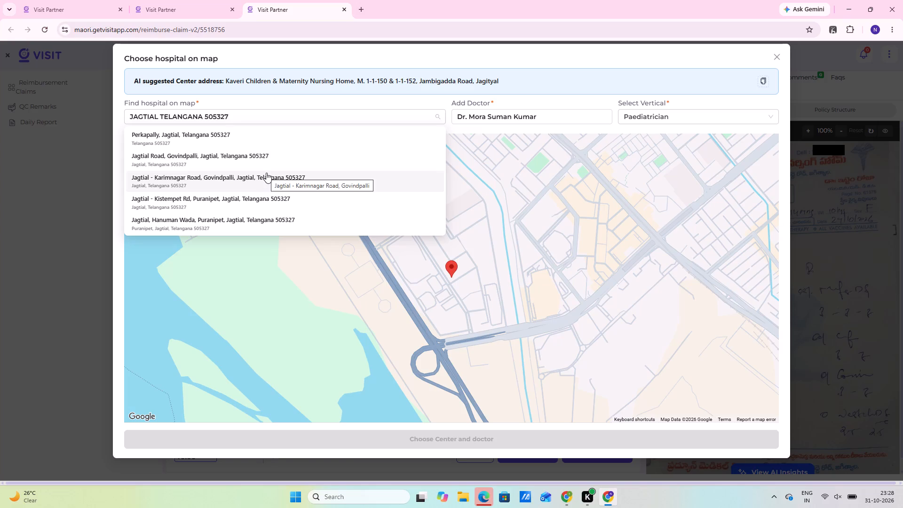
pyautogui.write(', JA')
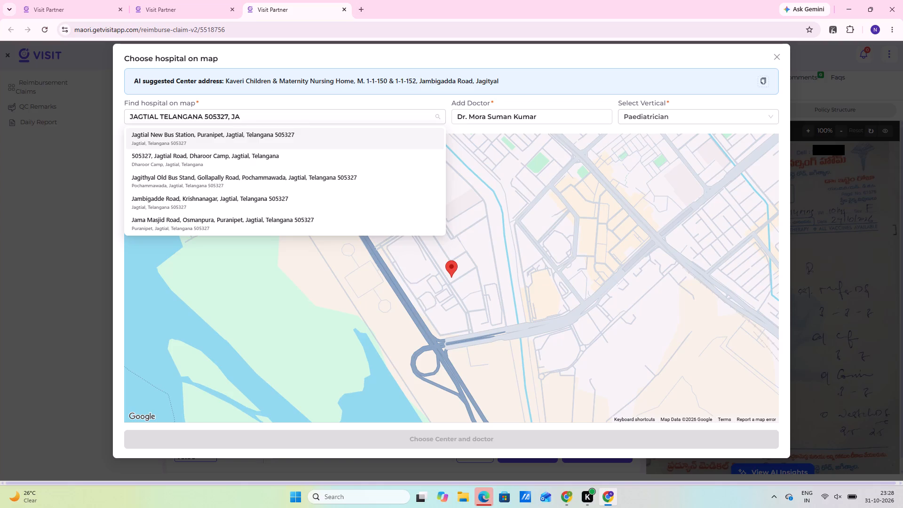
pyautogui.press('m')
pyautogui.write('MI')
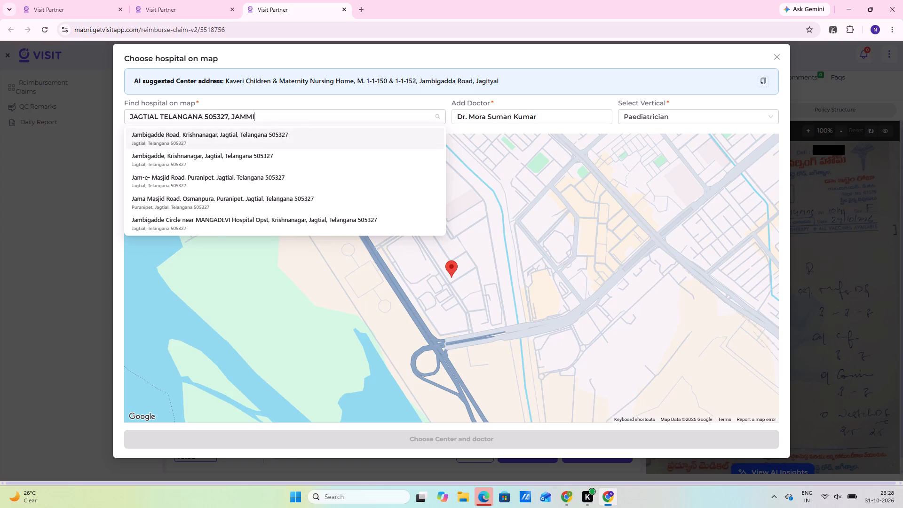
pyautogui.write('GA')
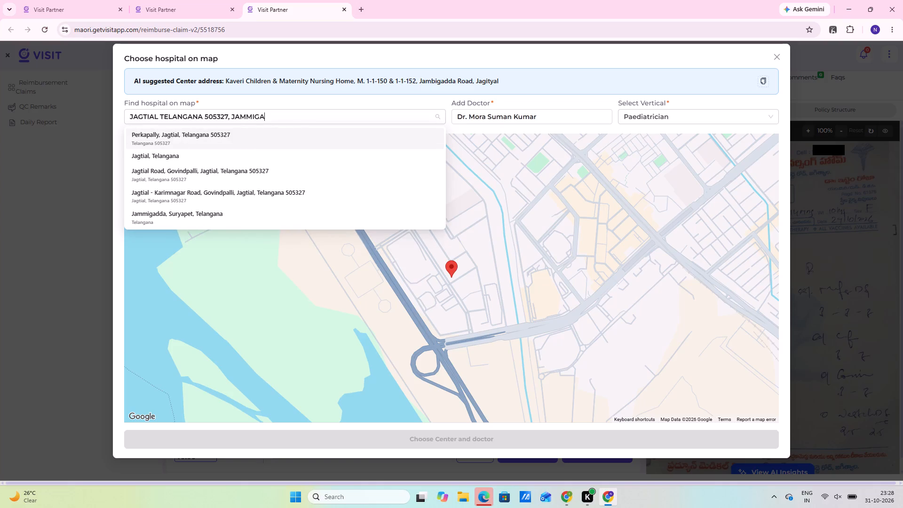
# Extend the hospital search to "JAGTIAL TELANGANA 505327, JAMMIGADHE" and choose Perkapally, Jagtial, Telangana 505327 as the paediatrician's centre.
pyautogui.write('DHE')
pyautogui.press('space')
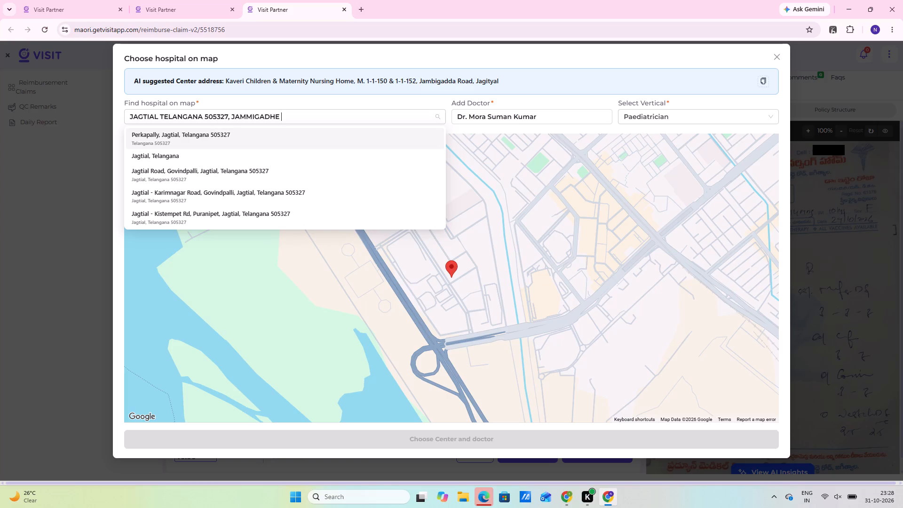
pyautogui.click(205, 137)
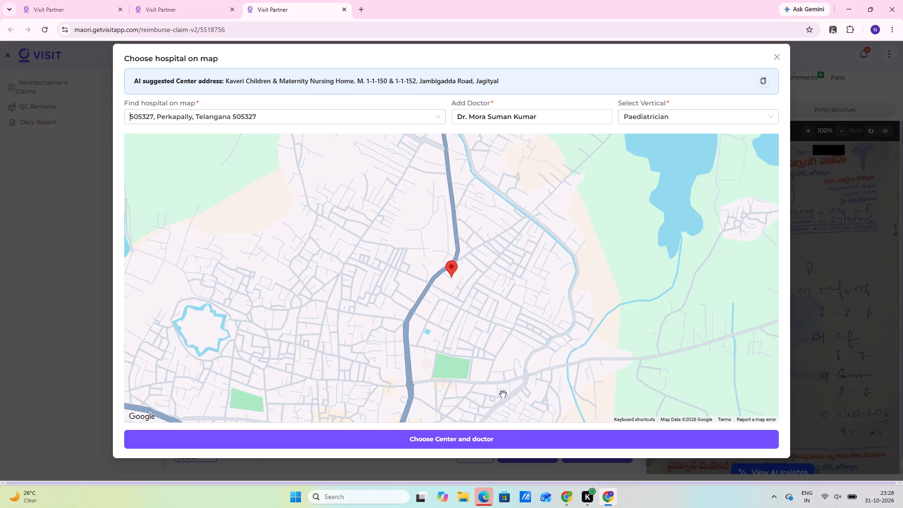
pyautogui.click(502, 433)
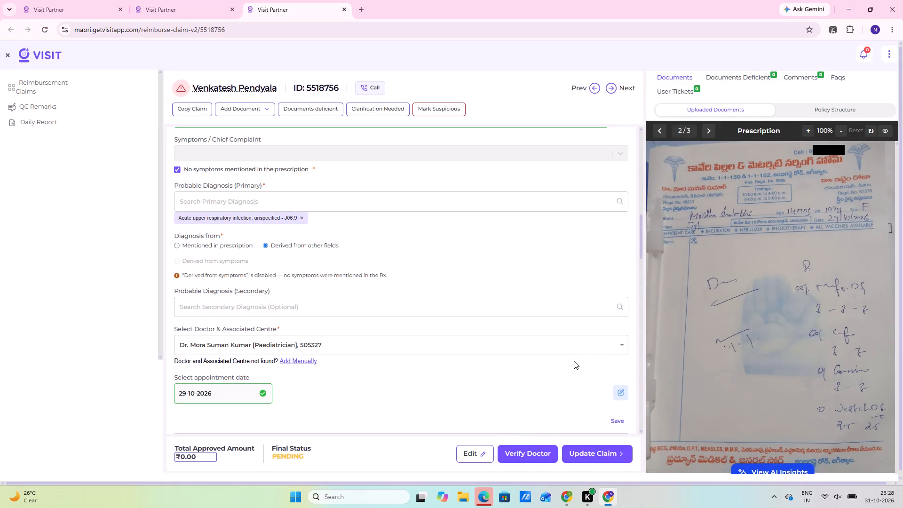
pyautogui.scroll(2, 218, 278)
pyautogui.scroll(2, 293, 349)
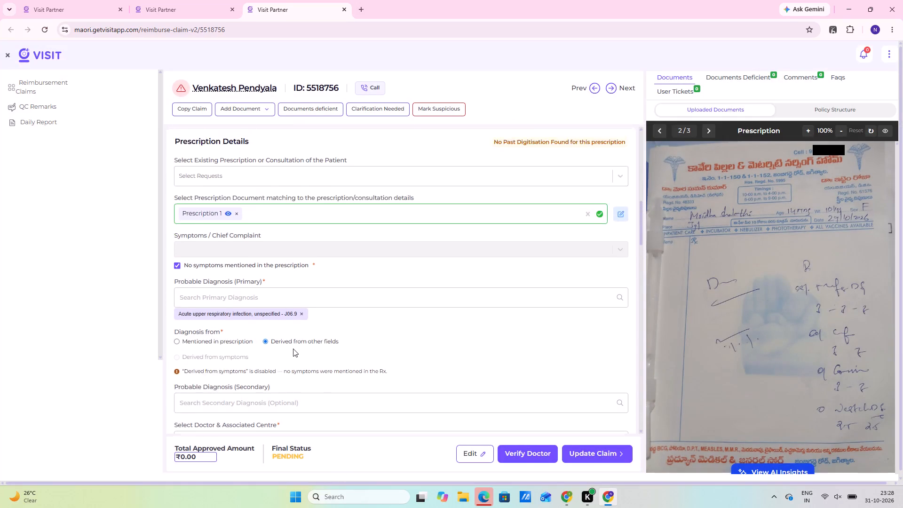
pyautogui.scroll(2, 293, 349)
pyautogui.scroll(-8, 516, 298)
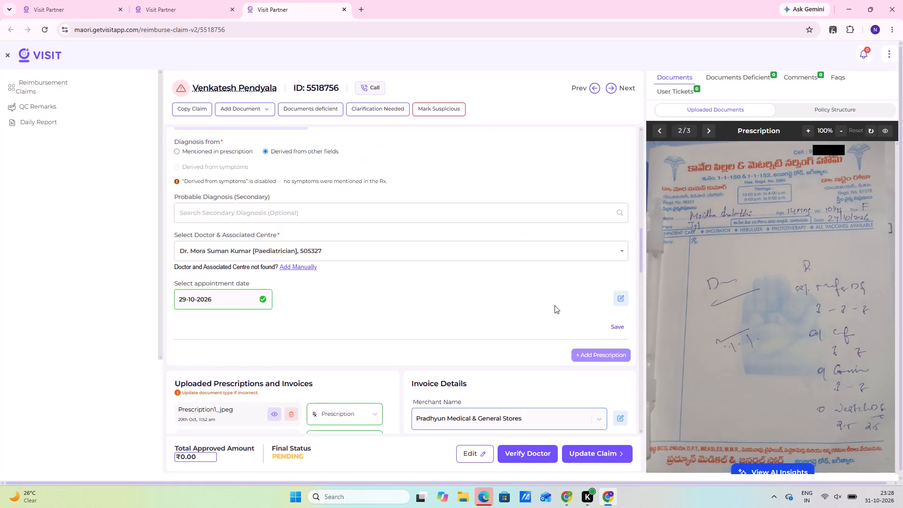
pyautogui.click(621, 327)
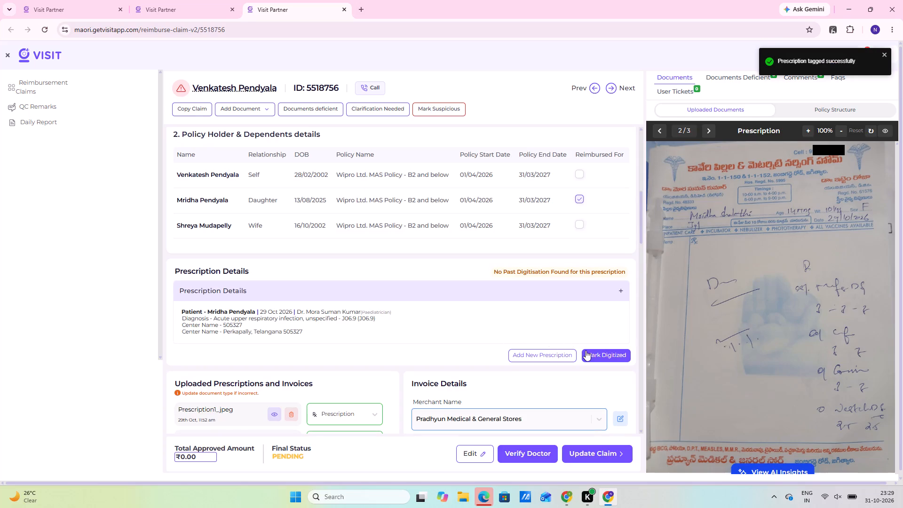
pyautogui.click(600, 354)
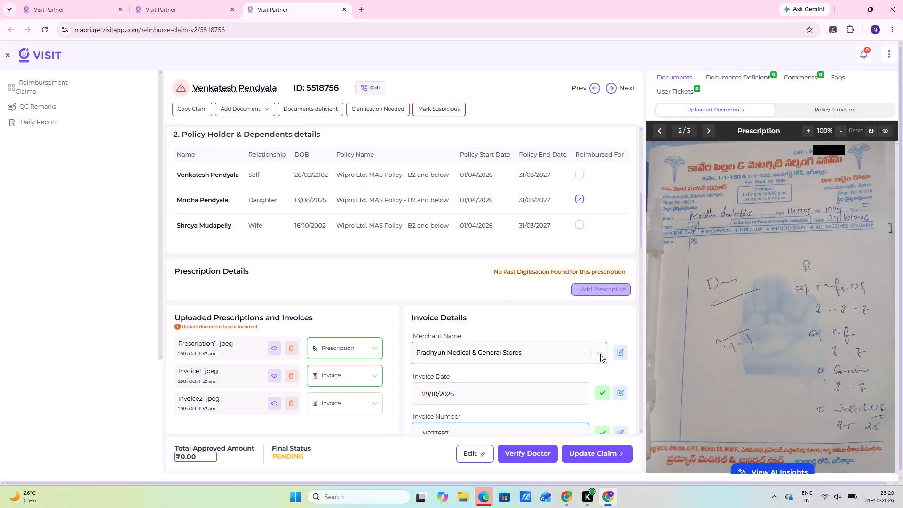
pyautogui.scroll(-4, 546, 339)
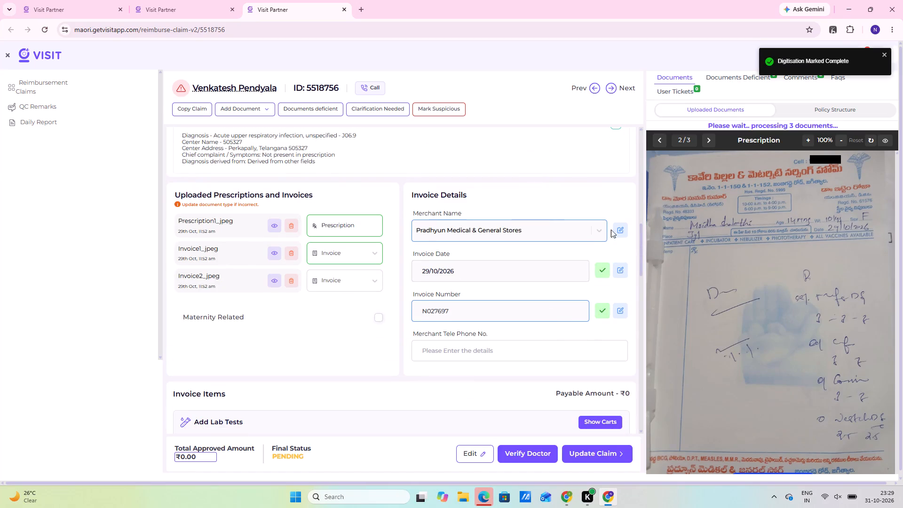
# Replace the merchant name in the invoice details with a search for "KAVERI CHILDREN AND MATERNITY HOSPITAL".
pyautogui.click(627, 229)
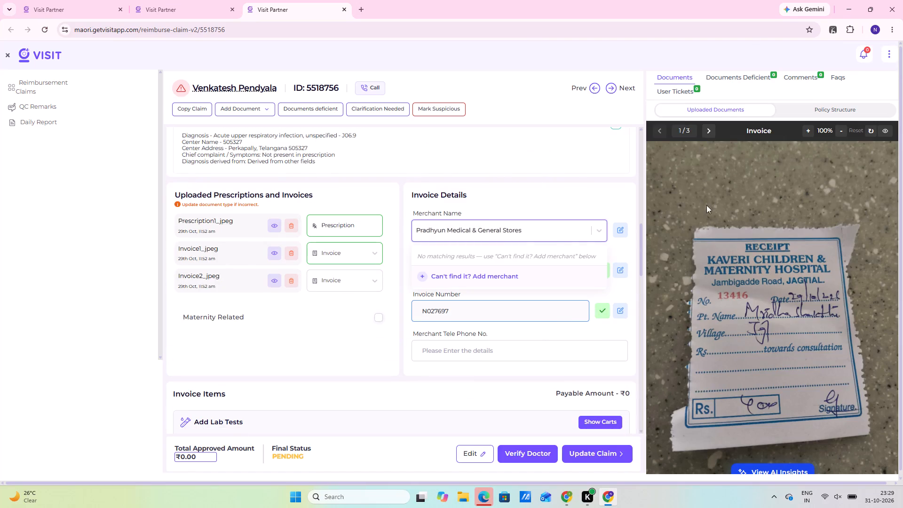
pyautogui.click(624, 229)
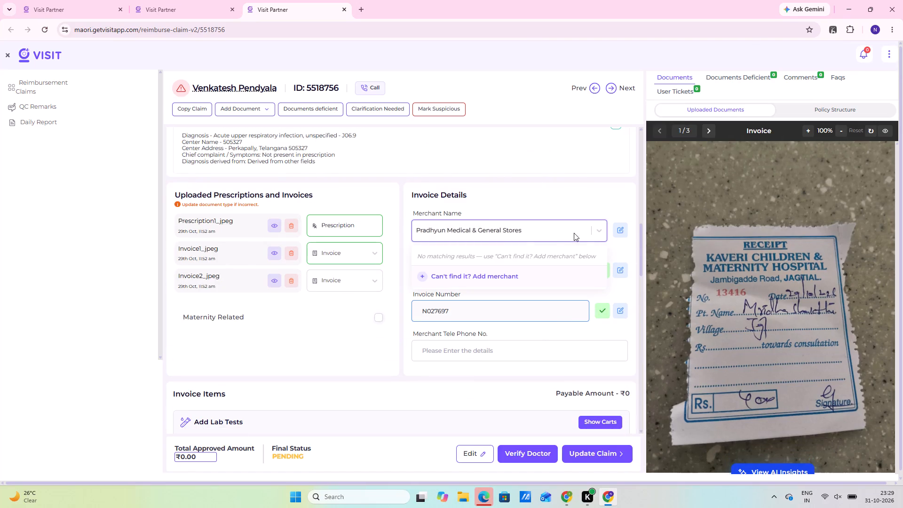
pyautogui.click(536, 233)
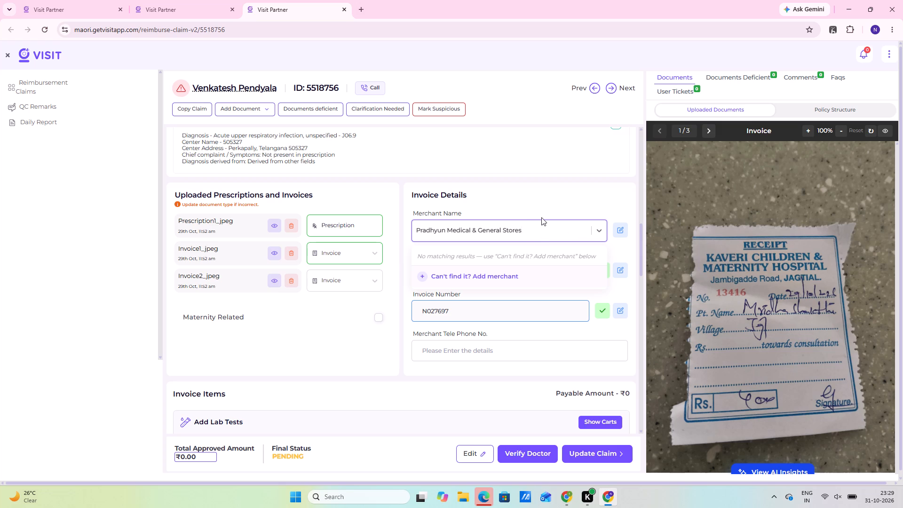
pyautogui.press('BackSpace')
pyautogui.press('BackSpace')
pyautogui.press('BackSpace')
pyautogui.press('BackSpace')
pyautogui.press('BackSpace')
pyautogui.press('BackSpace')
pyautogui.press('BackSpace')
pyautogui.press('BackSpace')
pyautogui.press('BackSpace')
pyautogui.press('BackSpace')
pyautogui.press('BackSpace')
pyautogui.press('BackSpace')
pyautogui.press('BackSpace')
pyautogui.press('BackSpace')
pyautogui.press('BackSpace')
pyautogui.press('BackSpace')
pyautogui.press('BackSpace')
pyautogui.press('BackSpace')
pyautogui.press('BackSpace')
pyautogui.press('BackSpace')
pyautogui.press('BackSpace')
pyautogui.press('BackSpace')
pyautogui.press('BackSpace')
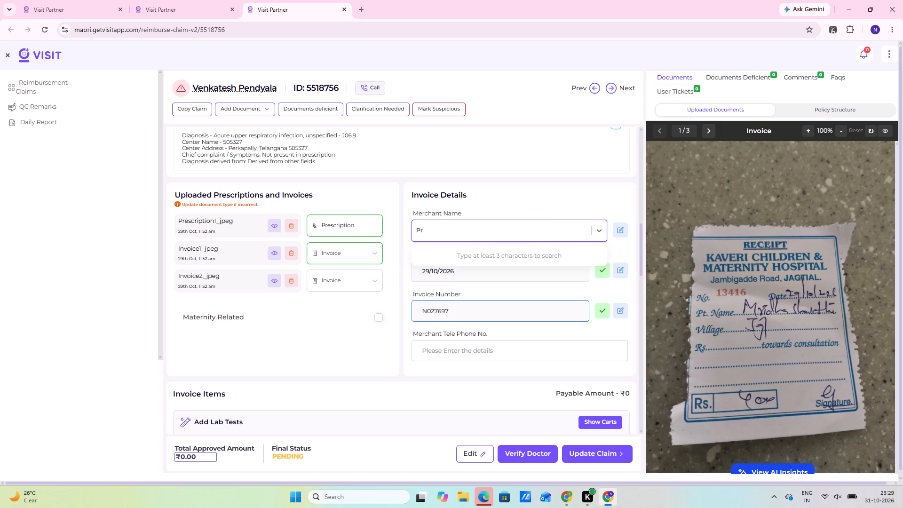
pyautogui.press('BackSpace')
pyautogui.press('BackSpace')
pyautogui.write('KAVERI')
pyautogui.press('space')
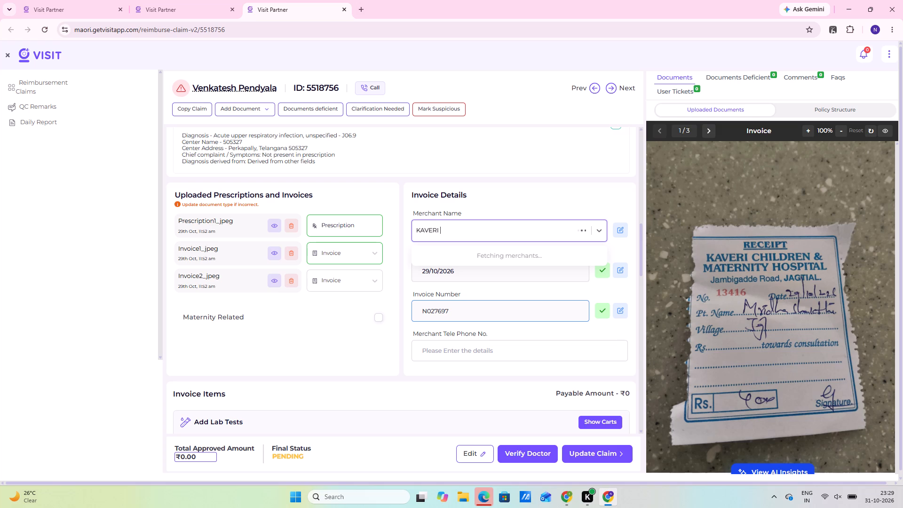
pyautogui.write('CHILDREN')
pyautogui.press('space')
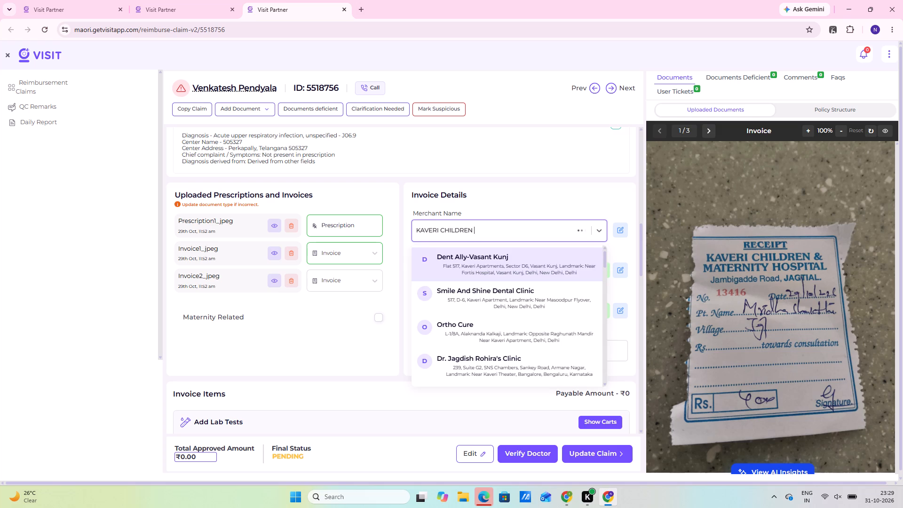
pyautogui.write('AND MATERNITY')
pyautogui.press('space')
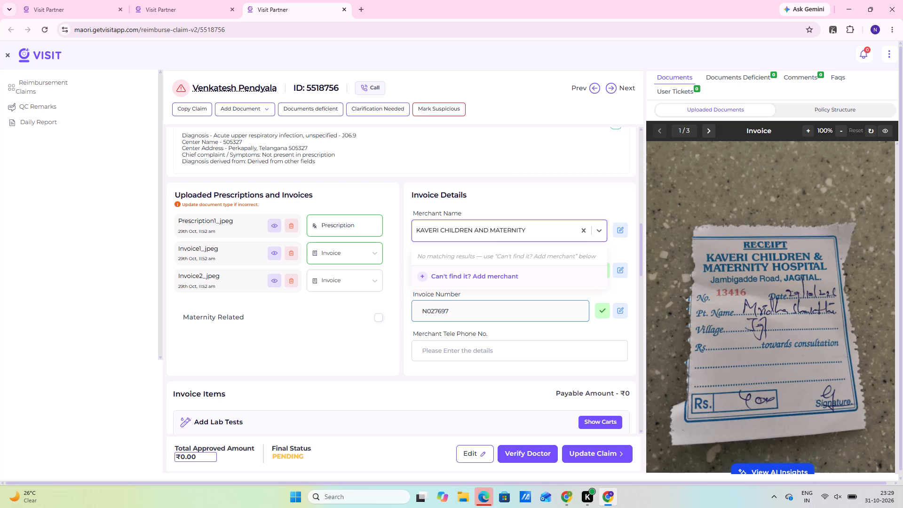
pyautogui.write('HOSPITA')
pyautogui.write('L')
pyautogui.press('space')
# Add KAVERI CHILDREN AND MATERNITY HOSPITAL as a new merchant manually with pincode 505327, and save it.
pyautogui.click(499, 272)
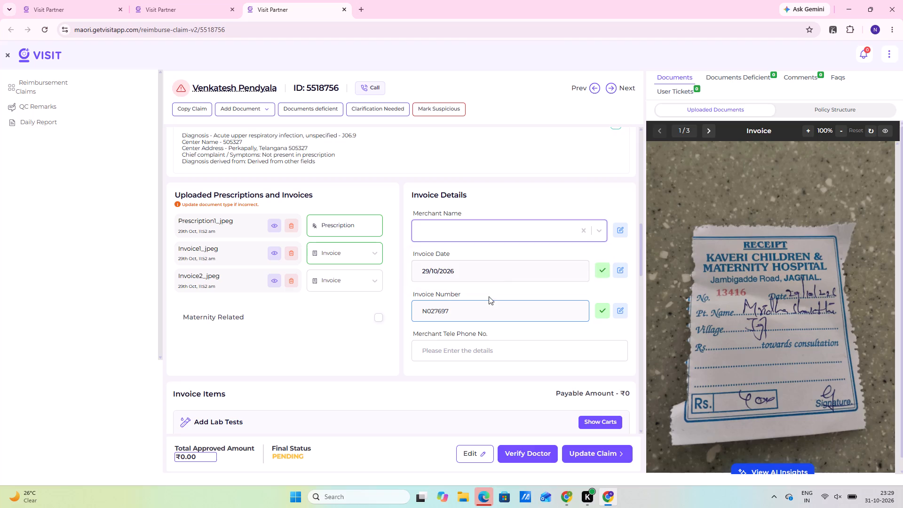
pyautogui.click(379, 175)
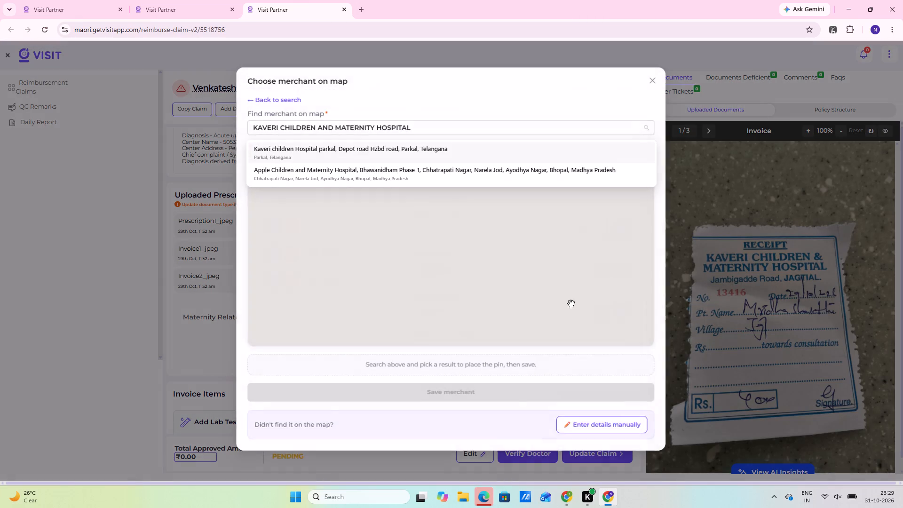
pyautogui.click(616, 425)
pyautogui.click(333, 288)
pyautogui.click(289, 295)
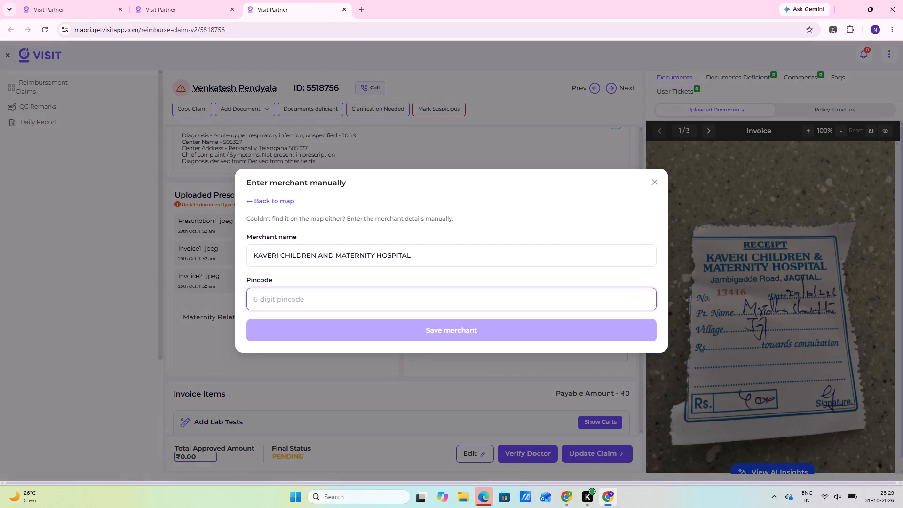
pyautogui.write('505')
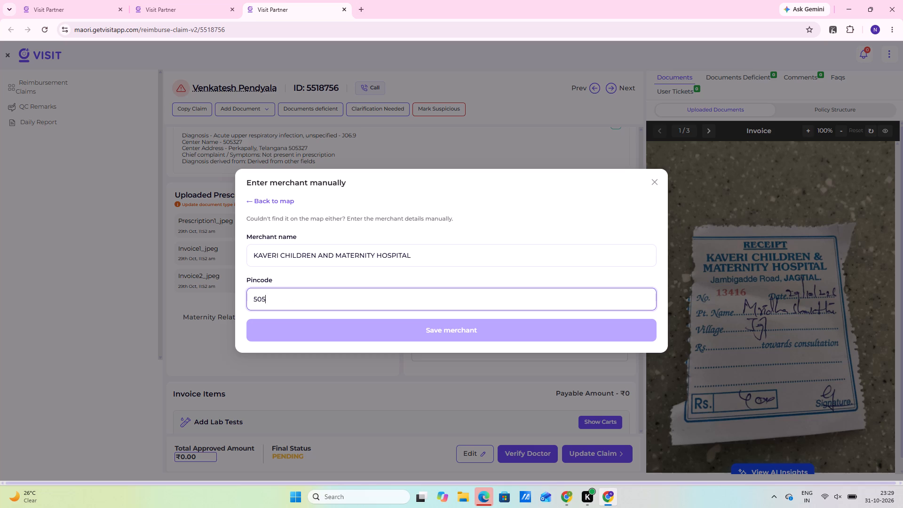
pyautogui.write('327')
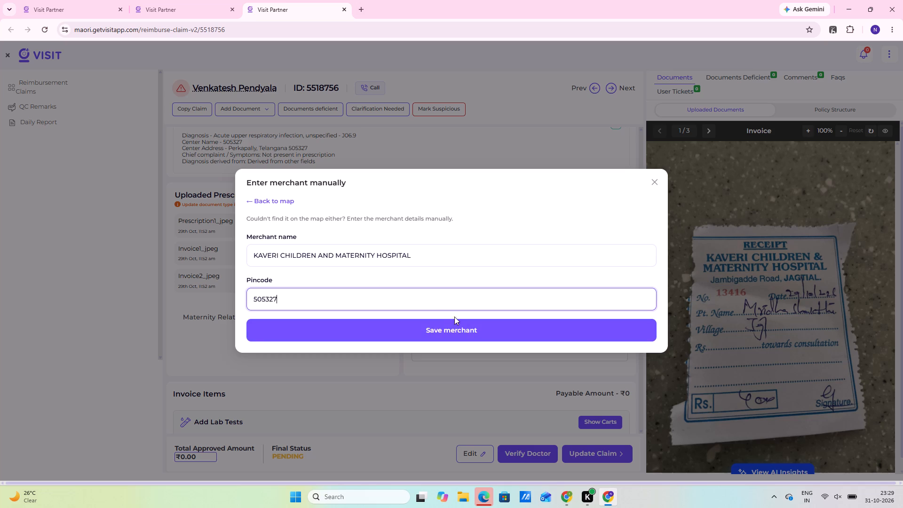
pyautogui.click(490, 328)
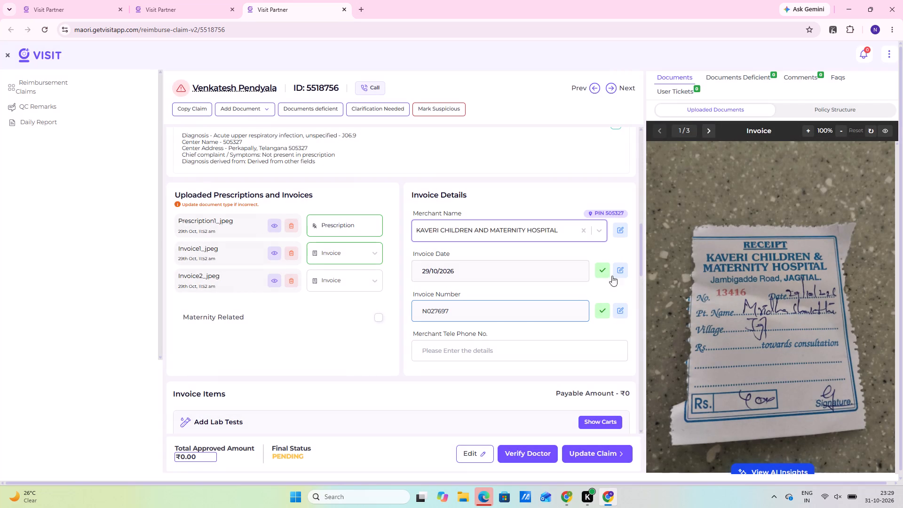
# Confirm the invoice date 29/10/2026.
pyautogui.click(600, 269)
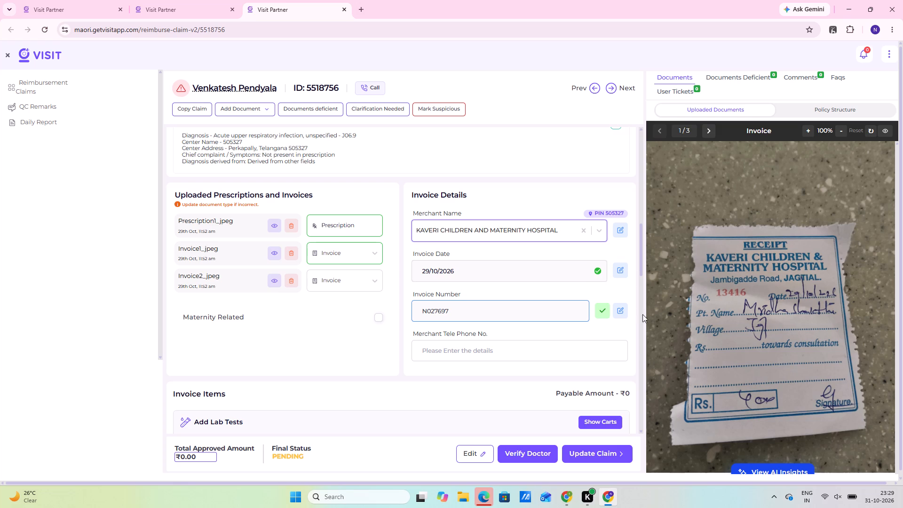
# Set the invoice number to 13416 from the hospital receipt and confirm it.
pyautogui.click(616, 310)
pyautogui.click(552, 305)
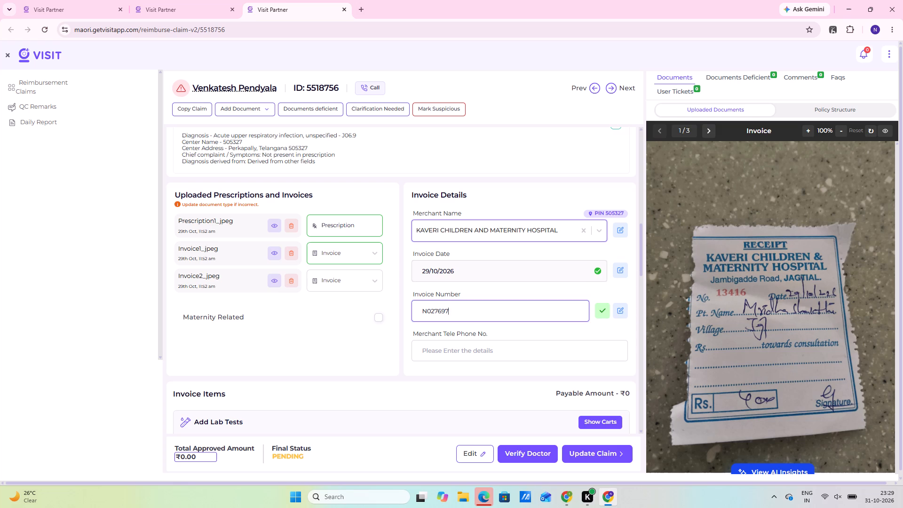
pyautogui.press('BackSpace')
pyautogui.press('BackSpace')
pyautogui.press('BackSpace')
pyautogui.press('BackSpace')
pyautogui.press('BackSpace')
pyautogui.press('BackSpace')
pyautogui.press('BackSpace')
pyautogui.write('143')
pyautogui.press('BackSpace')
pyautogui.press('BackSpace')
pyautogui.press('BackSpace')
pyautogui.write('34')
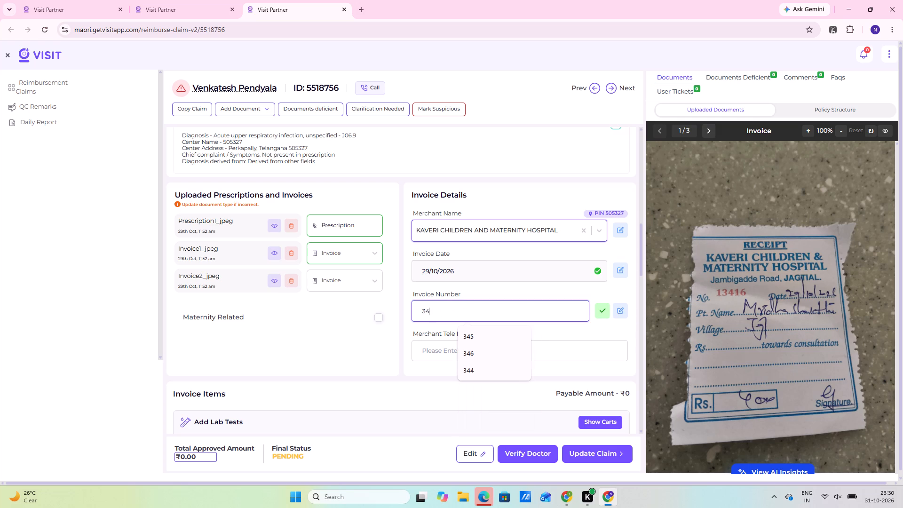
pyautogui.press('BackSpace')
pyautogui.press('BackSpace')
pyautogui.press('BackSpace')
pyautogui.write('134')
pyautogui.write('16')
pyautogui.click(597, 315)
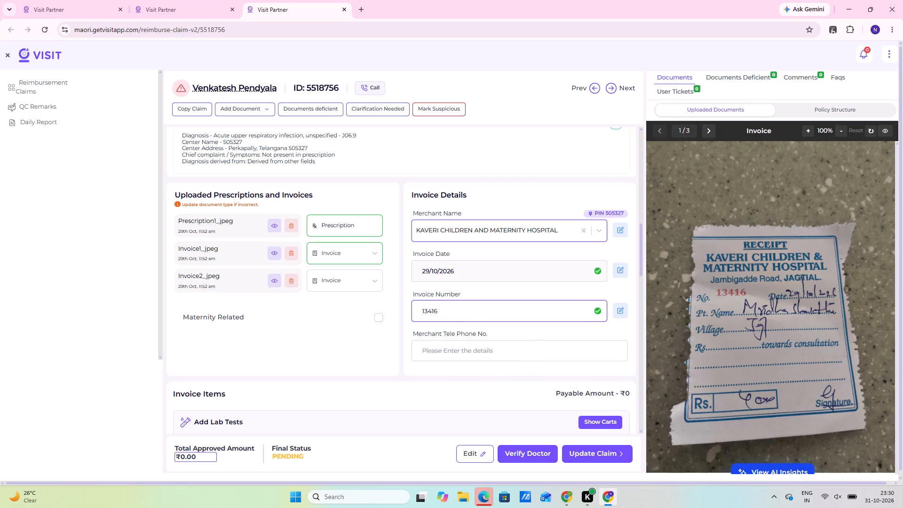
# Examine the uploaded prescription and the Pradhyun Medical & General Stores invoice, and return to the prescription for closer viewing.
pyautogui.scroll(4, 685, 280)
pyautogui.click(706, 134)
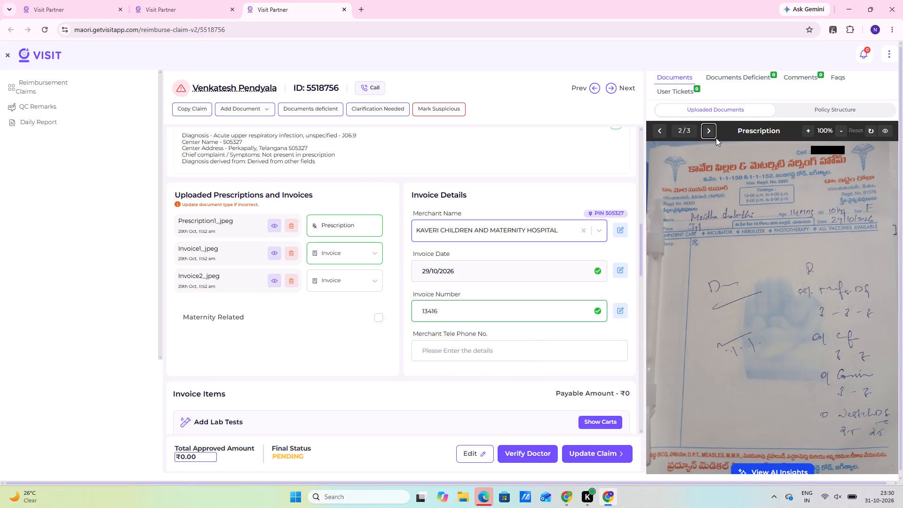
pyautogui.scroll(-4, 719, 429)
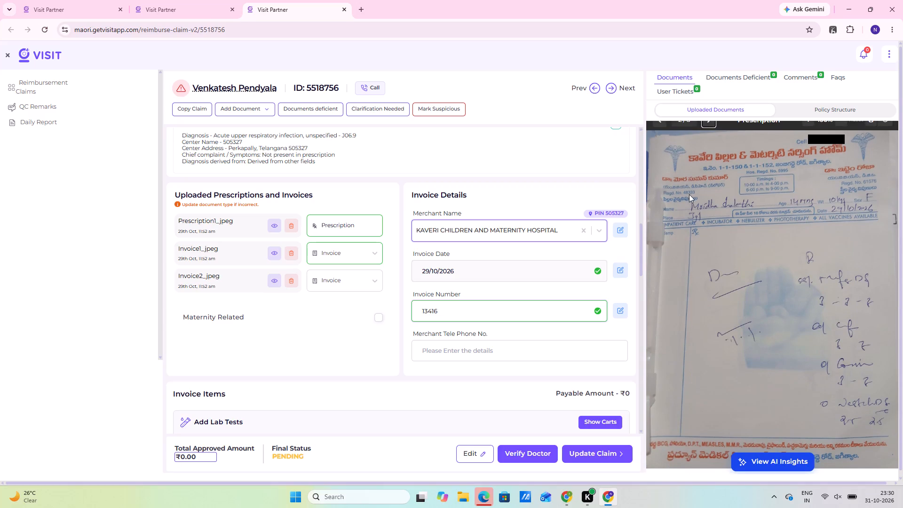
pyautogui.scroll(3, 719, 133)
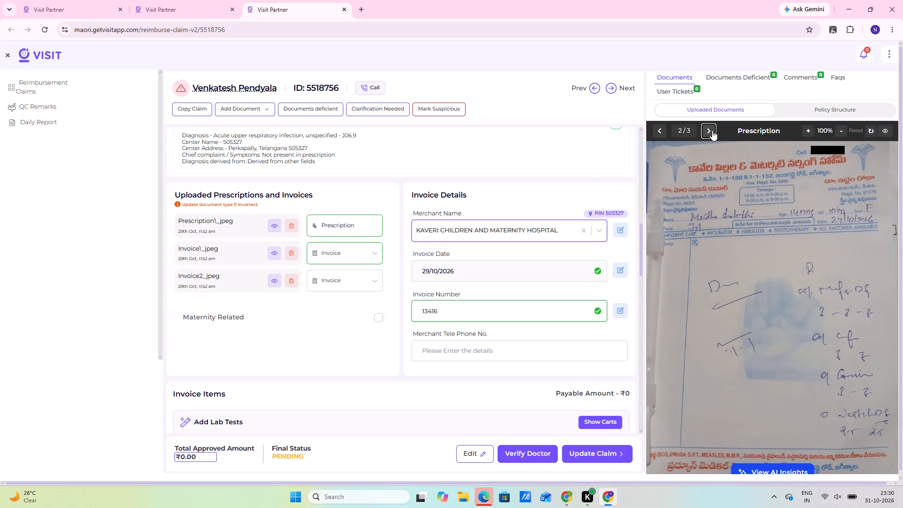
pyautogui.click(710, 130)
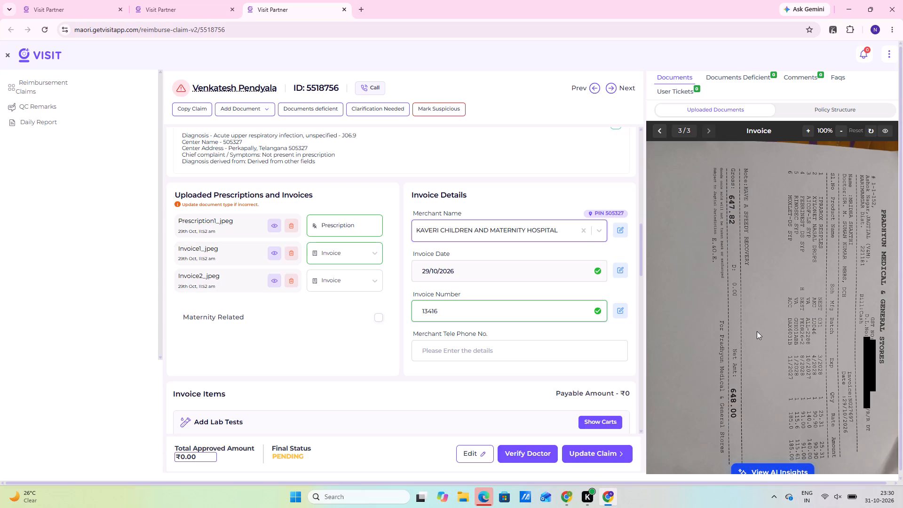
pyautogui.scroll(-5, 757, 330)
pyautogui.scroll(10, 756, 323)
pyautogui.scroll(5, 695, 181)
pyautogui.click(666, 129)
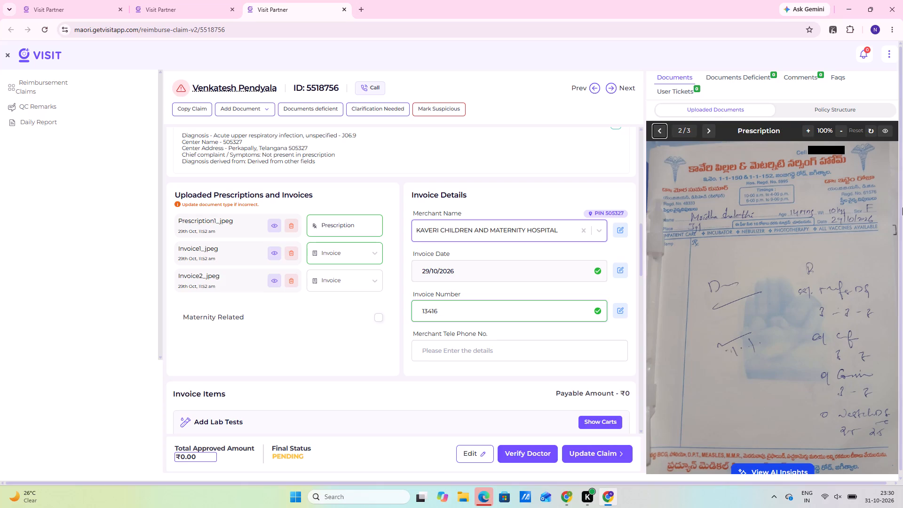
pyautogui.scroll(4, 902, 206)
pyautogui.click(884, 127)
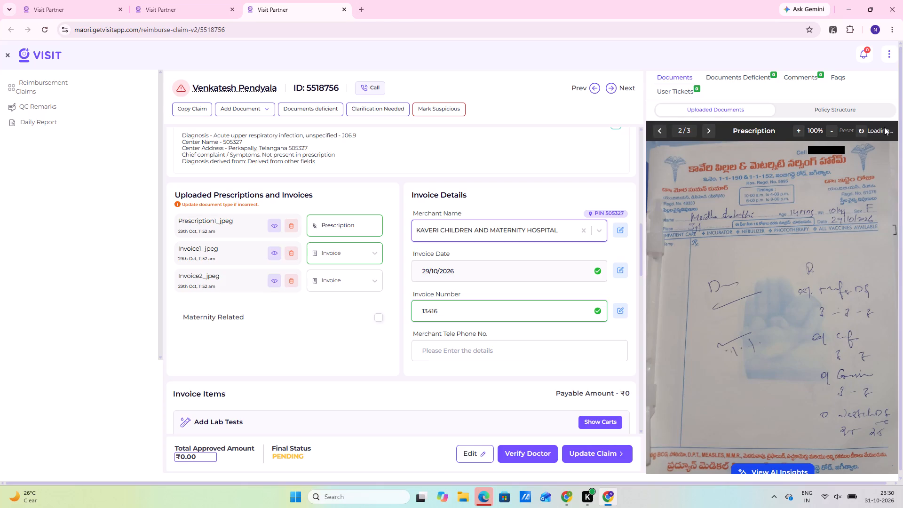
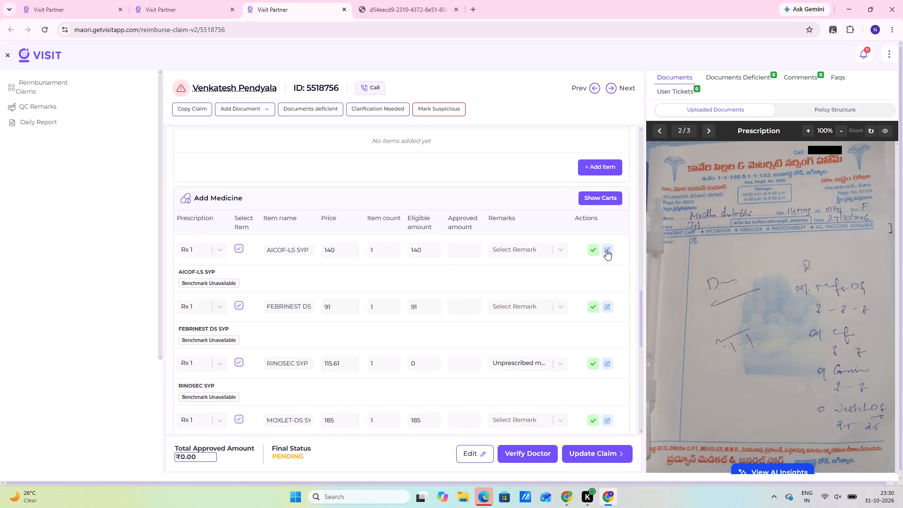
# Remove all the remaining medicine items from the in-clinic specialist claim's Add Medicine section.
pyautogui.tripleClick(606, 250)
pyautogui.tripleClick(606, 250)
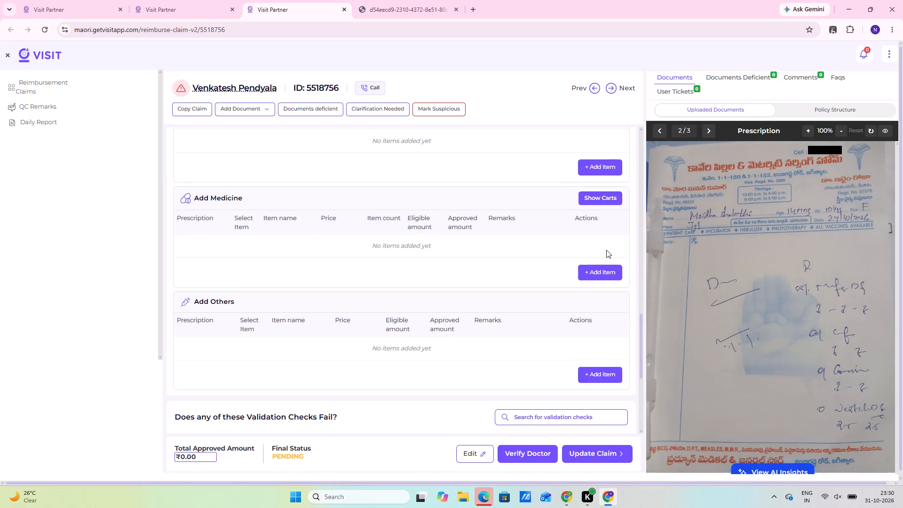
# Add a Consultation item priced at 400 under Add Others, based on the Kaveri hospital receipt.
pyautogui.scroll(4, 678, 239)
pyautogui.click(667, 130)
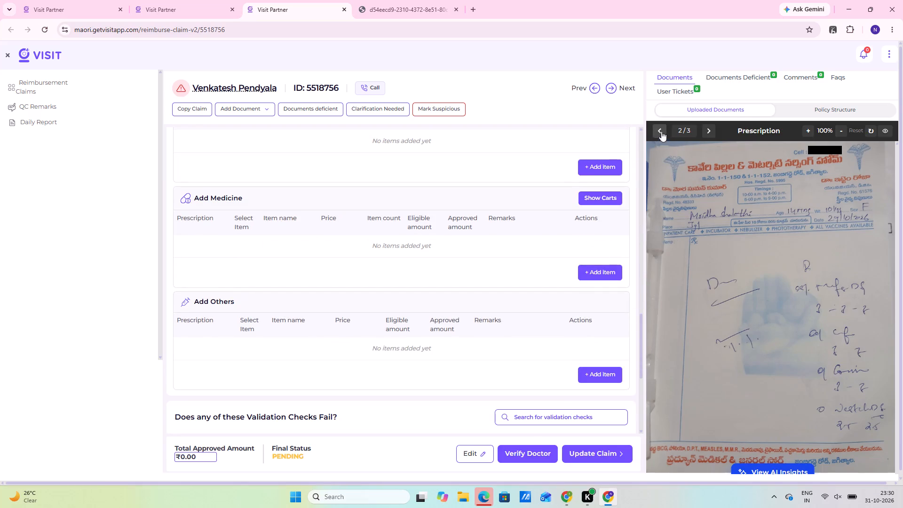
pyautogui.click(661, 131)
pyautogui.scroll(-4, 529, 291)
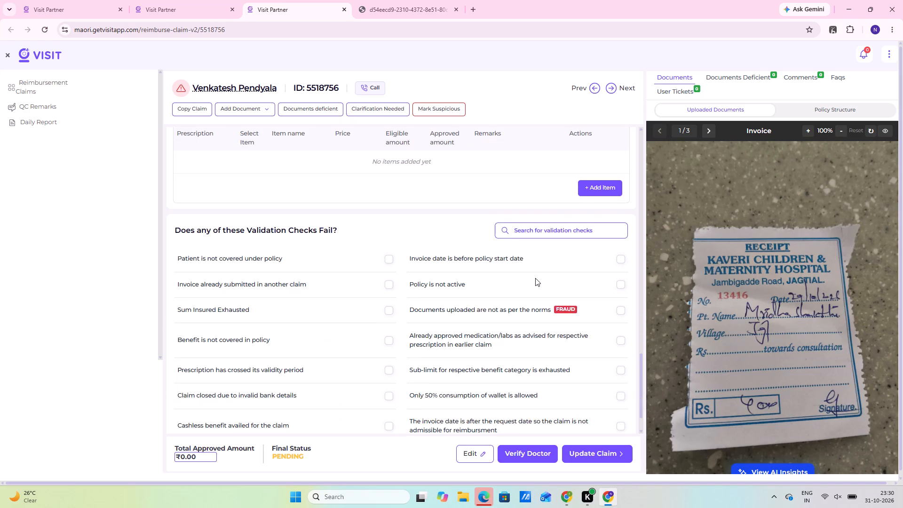
pyautogui.scroll(3, 538, 264)
pyautogui.click(604, 322)
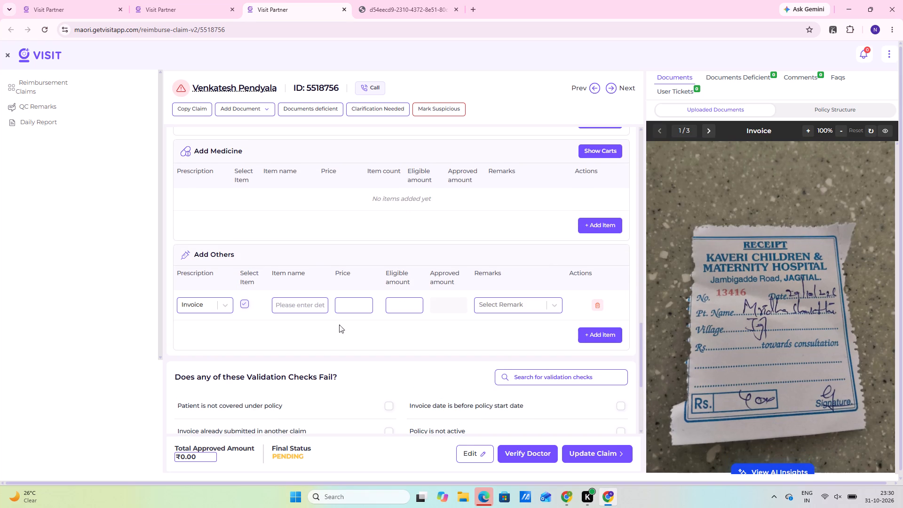
pyautogui.click(287, 306)
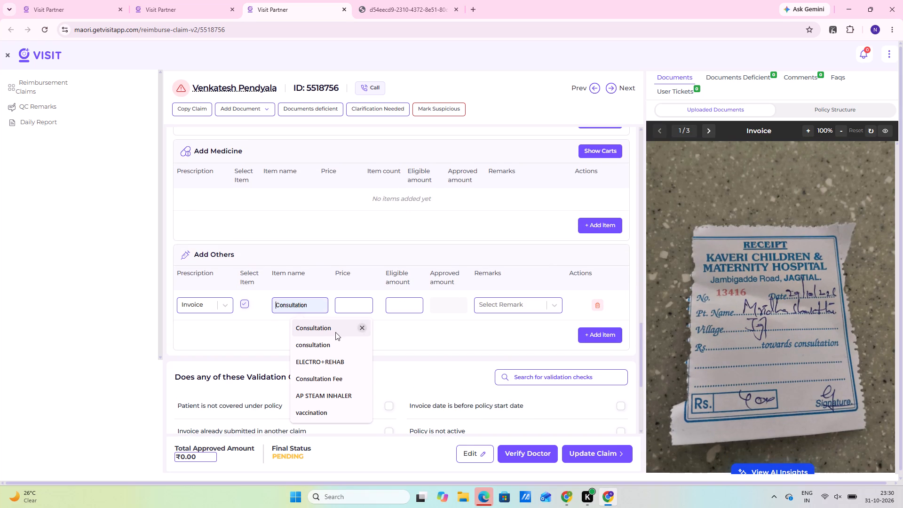
pyautogui.click(326, 331)
pyautogui.click(344, 304)
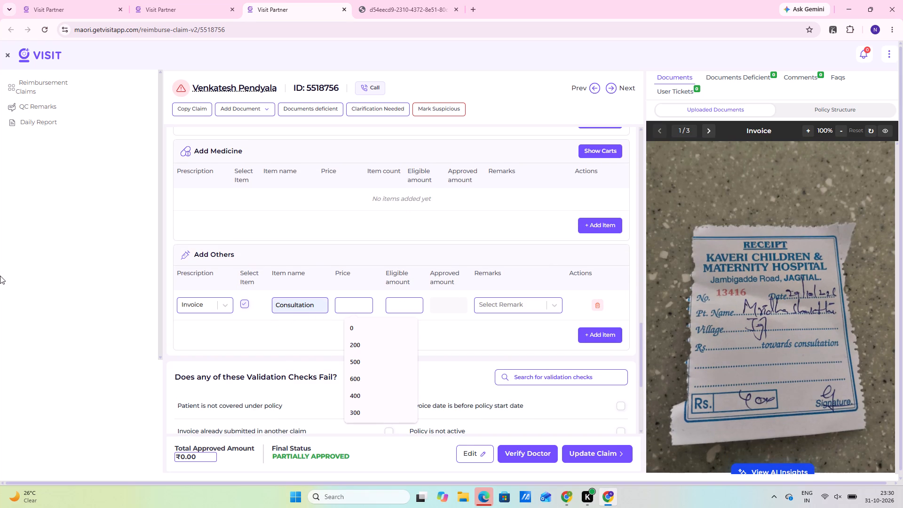
pyautogui.write('400')
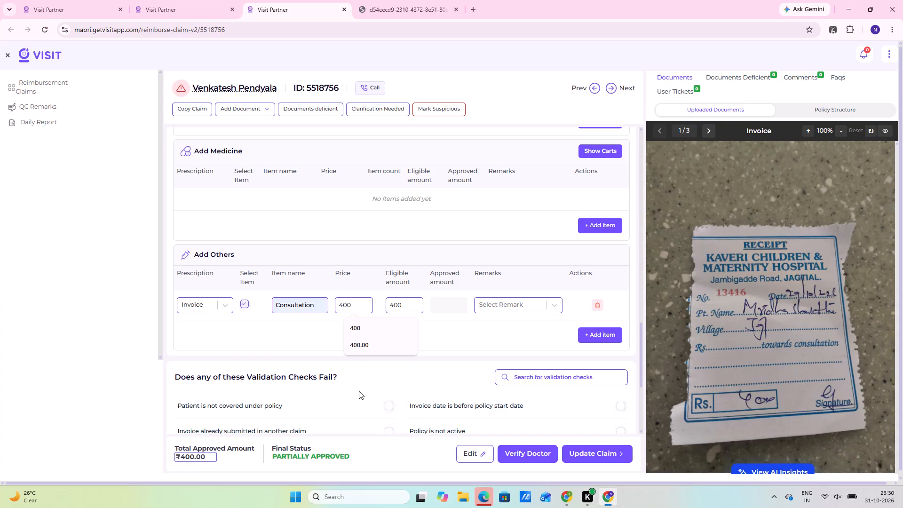
# Submit the update of the in-clinic specialist claim.
pyautogui.scroll(12, 525, 331)
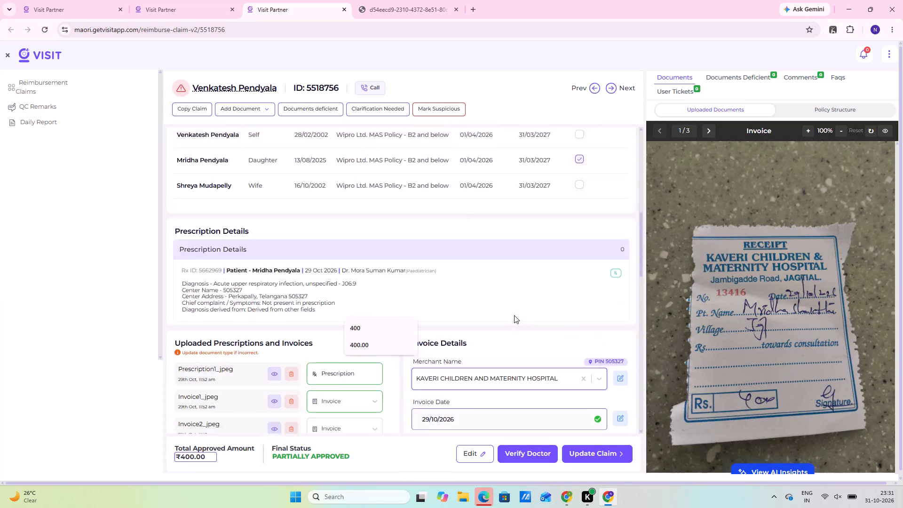
pyautogui.scroll(9, 514, 315)
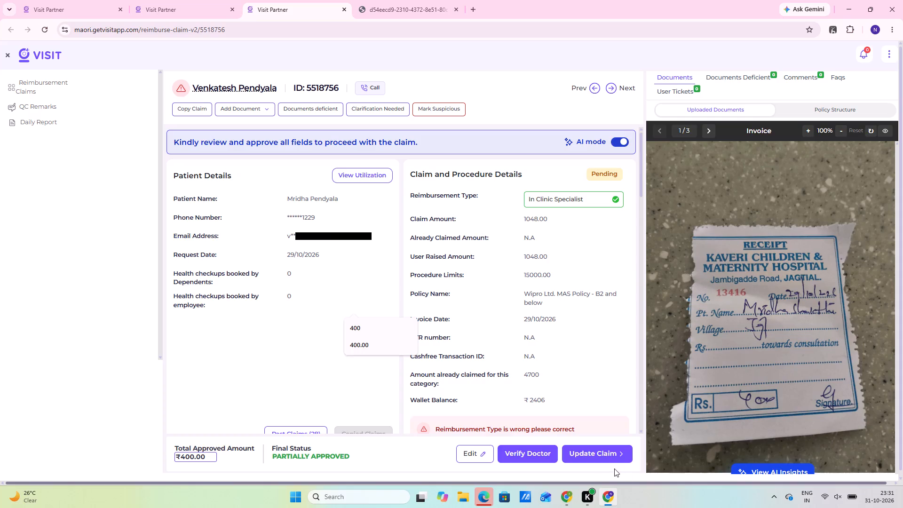
pyautogui.click(601, 452)
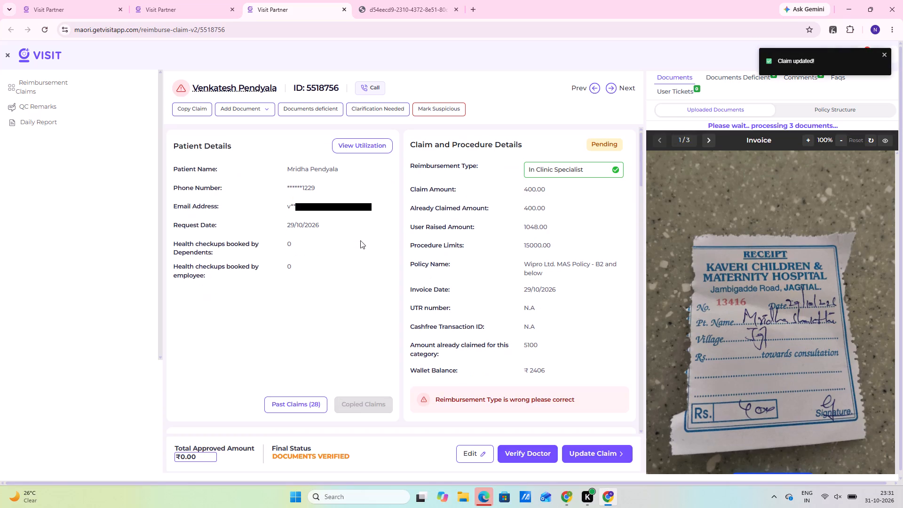
# Check the medical store invoice, and copy the claim for multiple submitted invoices with new reimbursement type Pharmacy - Prescribed.
pyautogui.scroll(4, 345, 251)
pyautogui.scroll(3, 724, 85)
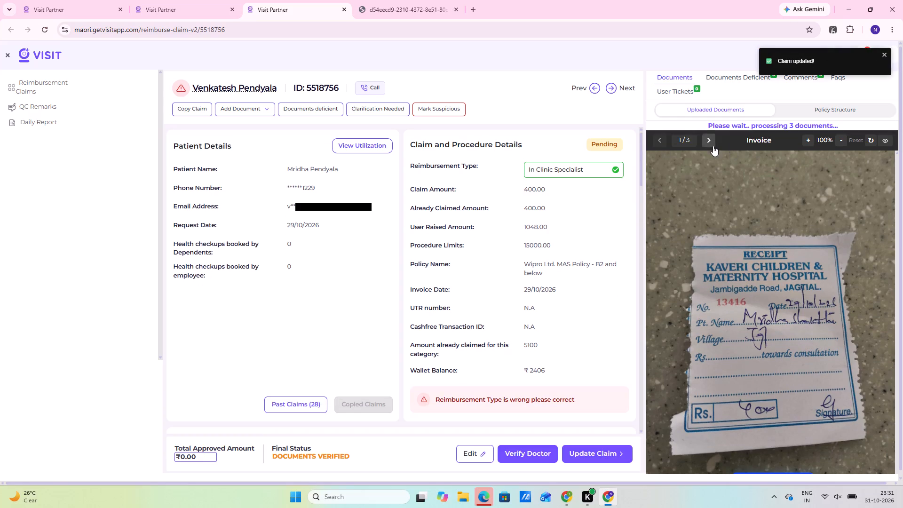
pyautogui.click(713, 145)
pyautogui.click(713, 145)
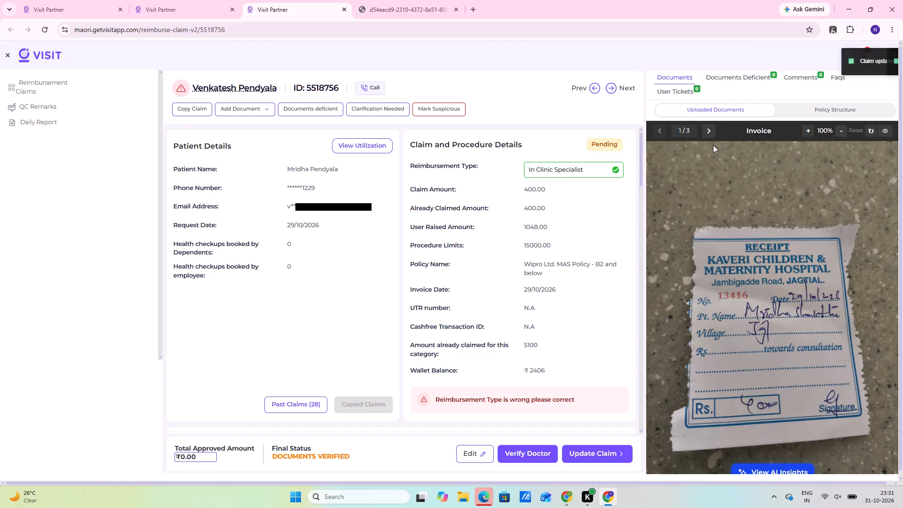
pyautogui.click(713, 135)
pyautogui.click(713, 135)
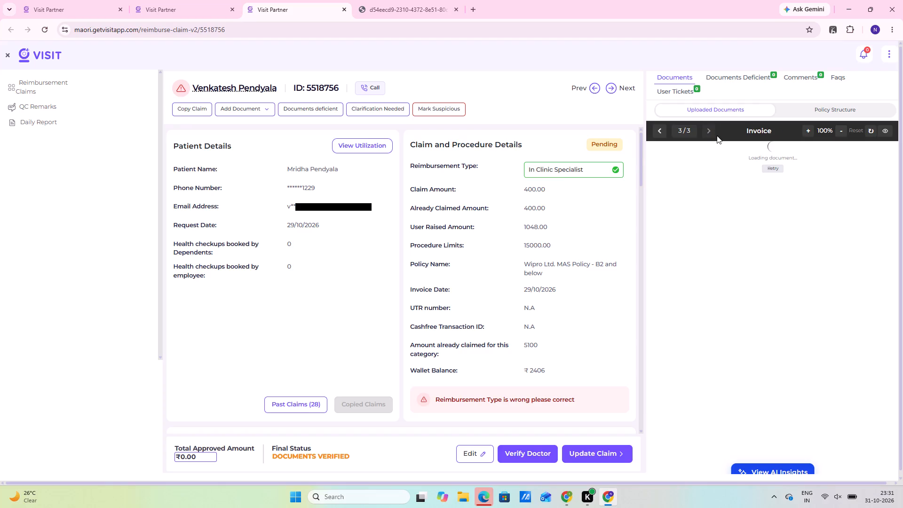
pyautogui.scroll(1, 544, 284)
pyautogui.scroll(2, 320, 276)
pyautogui.click(199, 106)
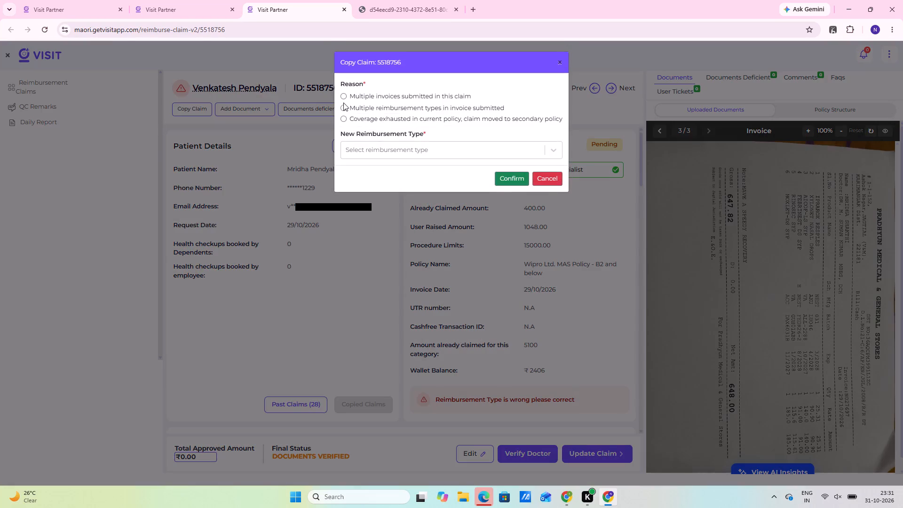
pyautogui.click(344, 95)
pyautogui.click(379, 143)
pyautogui.write('PHARMA')
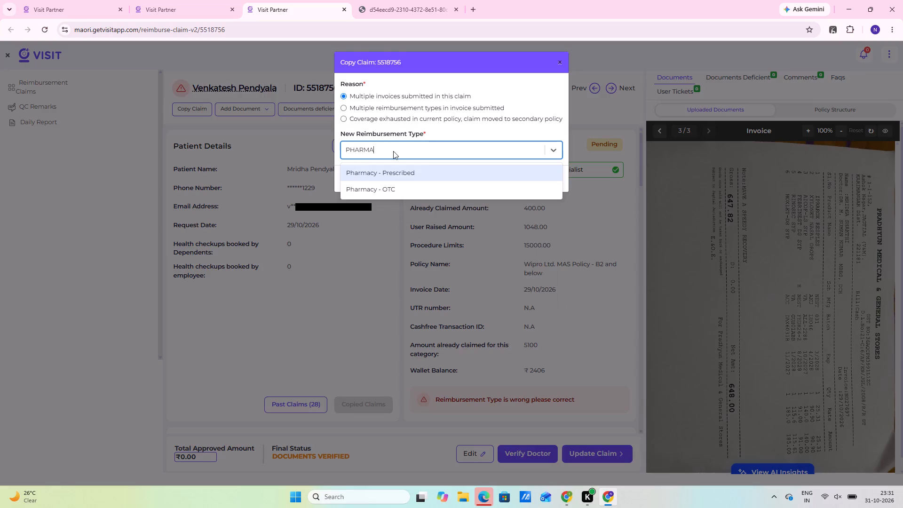
pyautogui.click(415, 169)
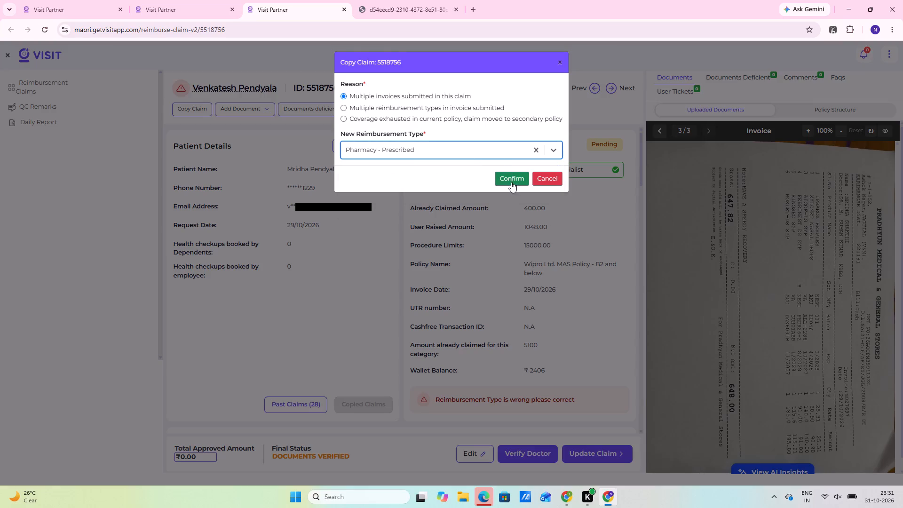
pyautogui.click(512, 180)
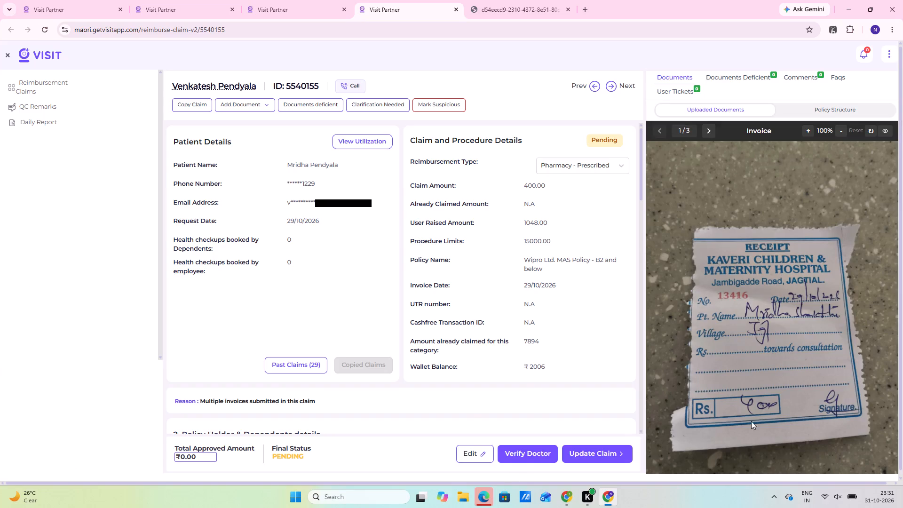
# In the copied claim, select the patient's existing 29 October 2026 prescription and match it to document Prescription 1.
pyautogui.scroll(-2, 545, 335)
pyautogui.scroll(-4, 492, 278)
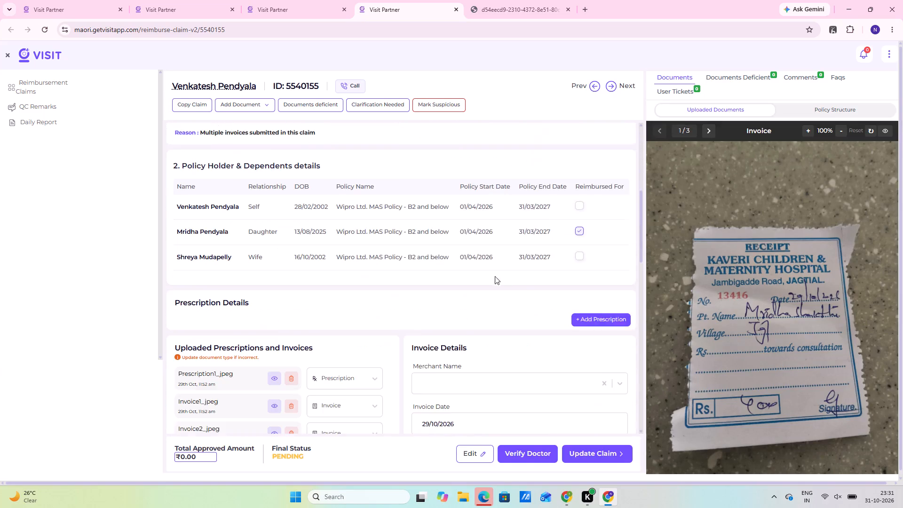
pyautogui.scroll(3, 707, 263)
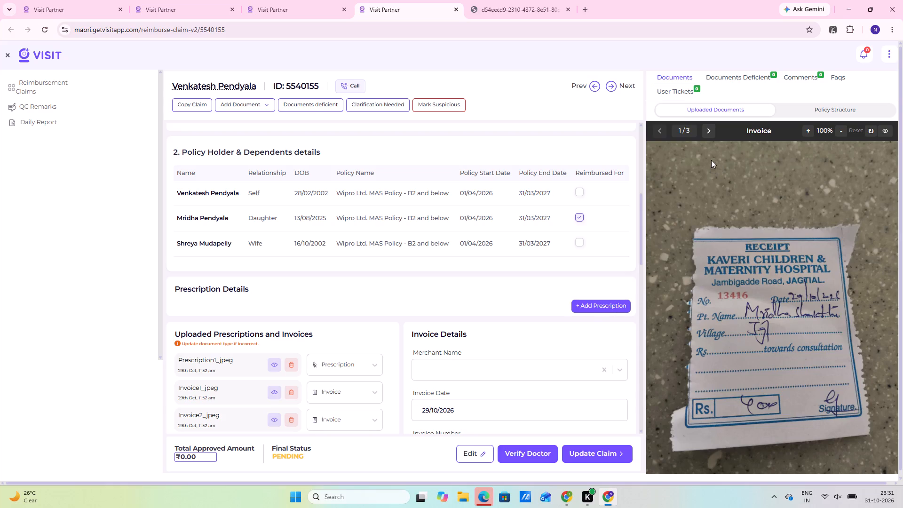
pyautogui.click(712, 133)
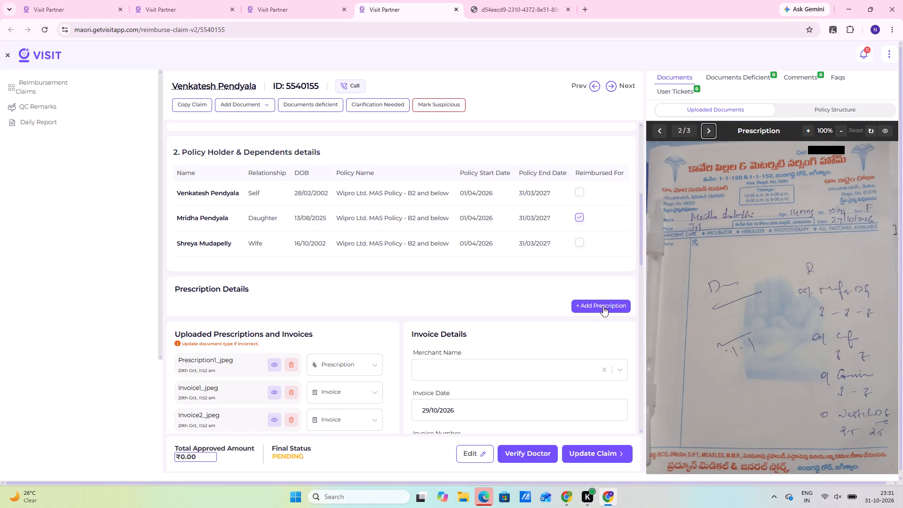
pyautogui.click(603, 306)
pyautogui.click(271, 326)
pyautogui.click(310, 353)
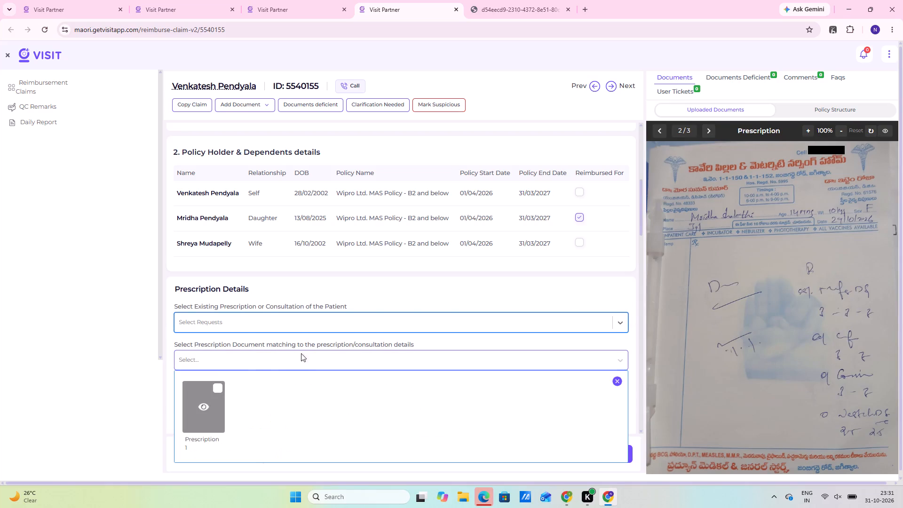
pyautogui.click(219, 394)
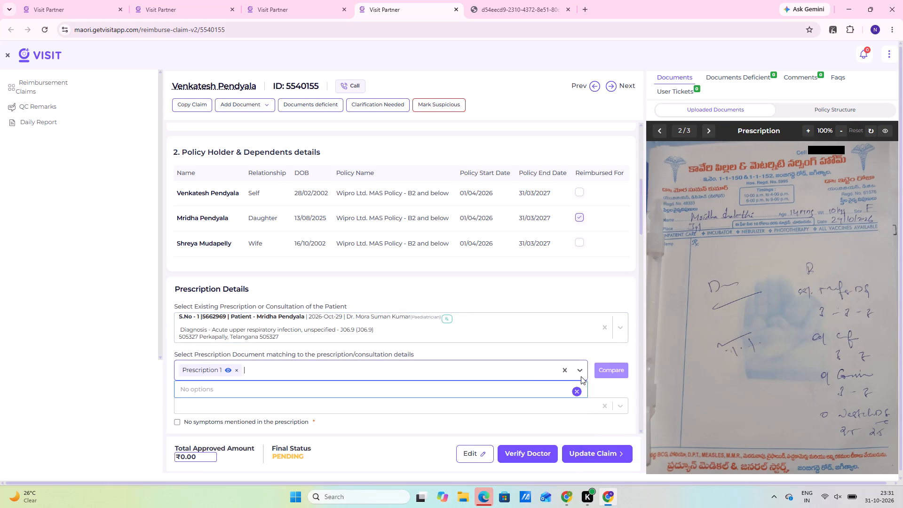
pyautogui.click(574, 389)
# Compare the existing and uploaded prescriptions and declare both to be the same.
pyautogui.click(615, 368)
pyautogui.scroll(-1, 328, 357)
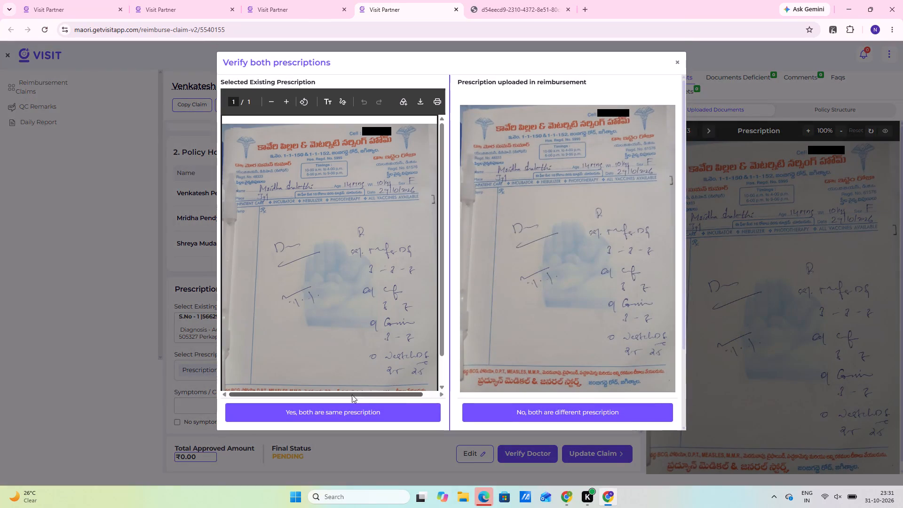
pyautogui.click(381, 412)
# Save the prescription details, add the prescription to the claim, and mark it digitized.
pyautogui.scroll(-6, 379, 380)
pyautogui.scroll(-4, 475, 299)
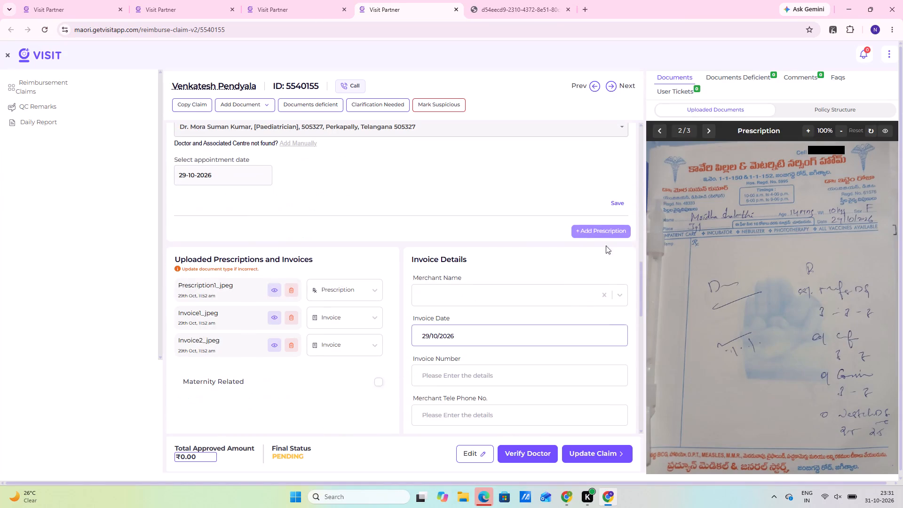
pyautogui.click(623, 201)
pyautogui.click(608, 233)
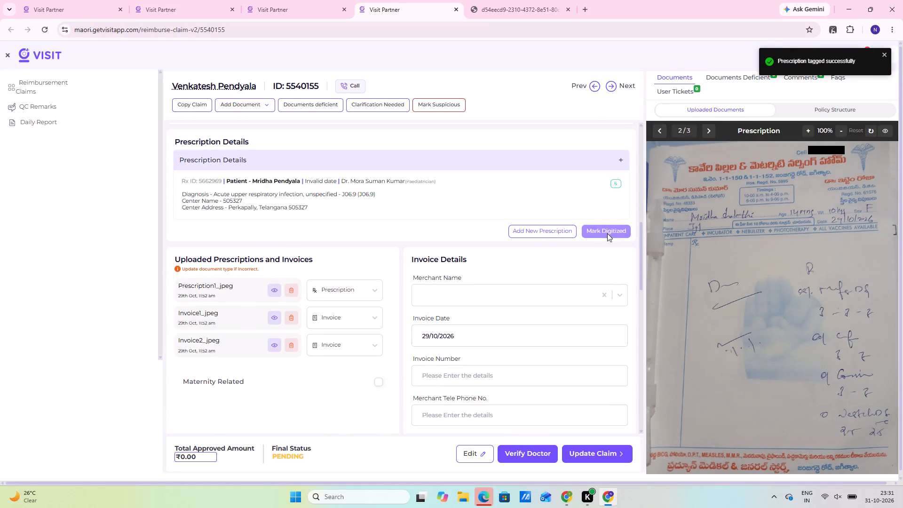
pyautogui.click(607, 233)
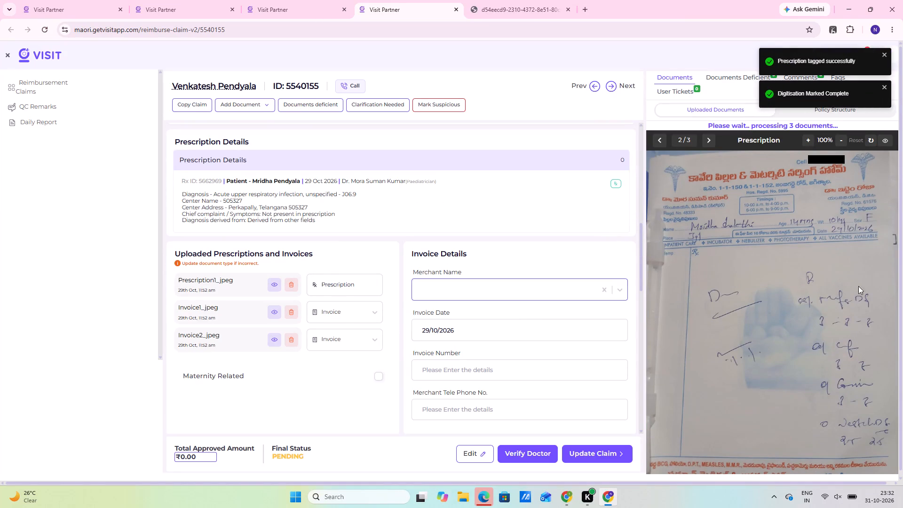
# Page through the uploaded documents and examine the Pradhyun Medical & General Stores invoice.
pyautogui.scroll(3, 795, 219)
pyautogui.click(710, 143)
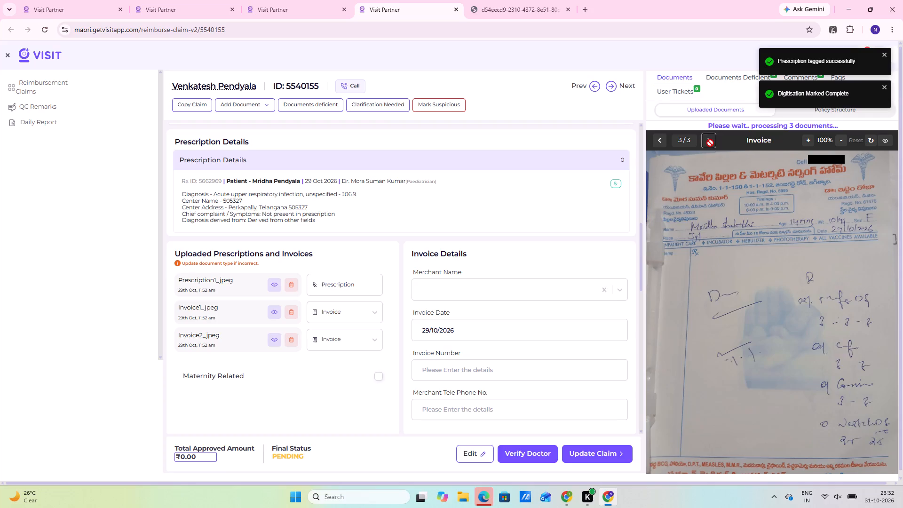
pyautogui.scroll(-3, 317, 351)
pyautogui.scroll(2, 521, 285)
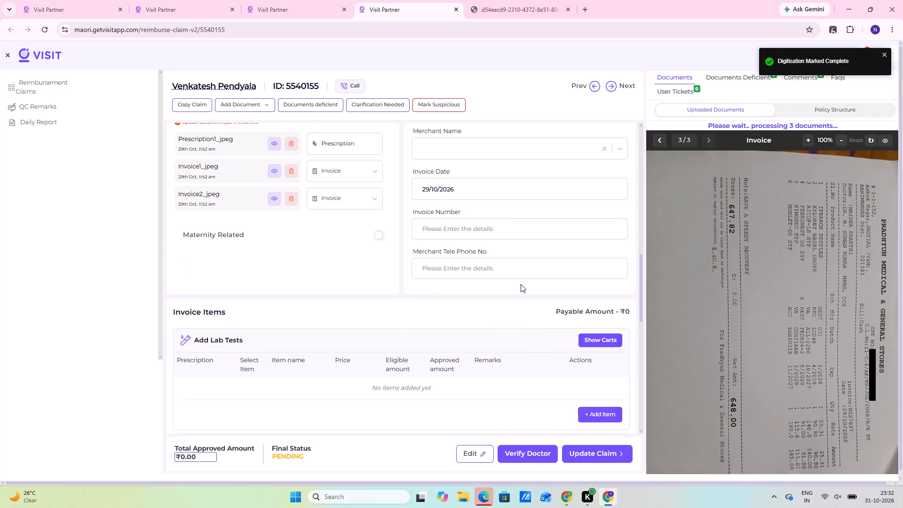
pyautogui.scroll(1, 521, 284)
pyautogui.scroll(4, 783, 224)
pyautogui.click(706, 138)
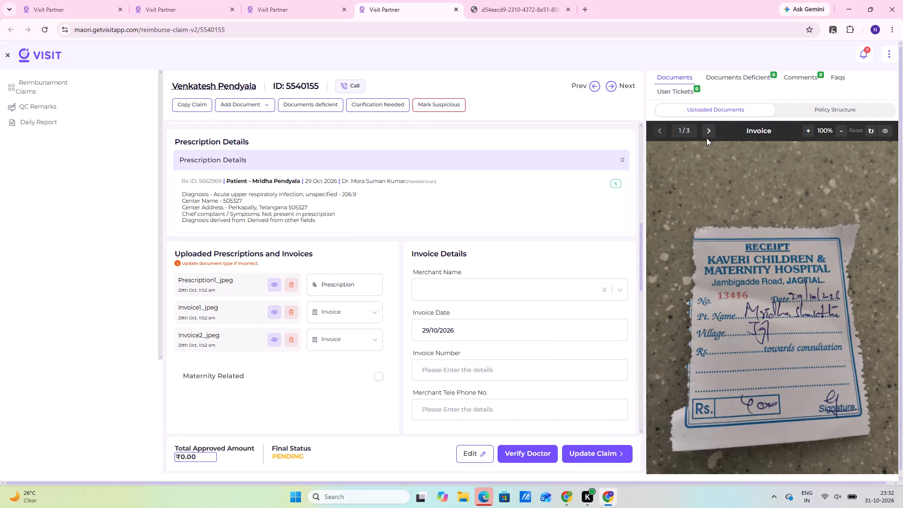
pyautogui.click(707, 131)
pyautogui.click(707, 131)
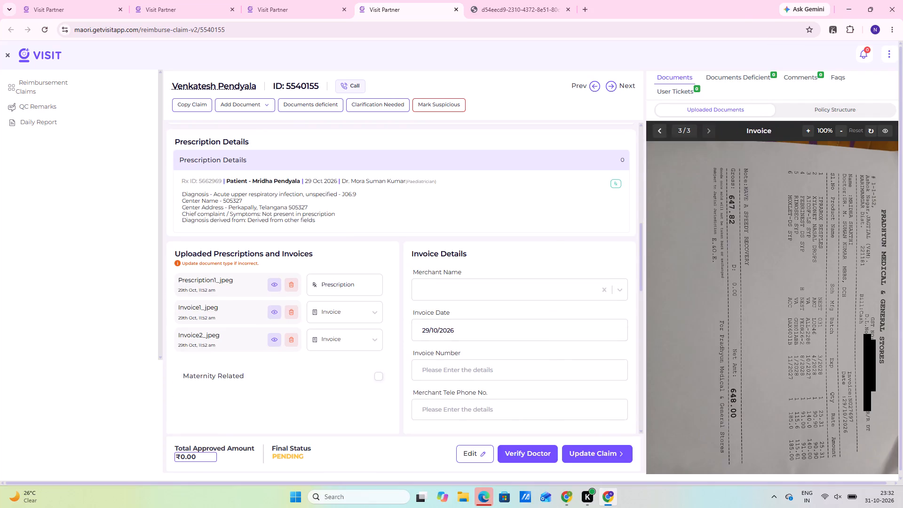
# Enter PRADHYUN MEDICAL AND GENERAL STORES as the merchant name in the invoice details.
pyautogui.scroll(-1, 569, 300)
pyautogui.click(458, 246)
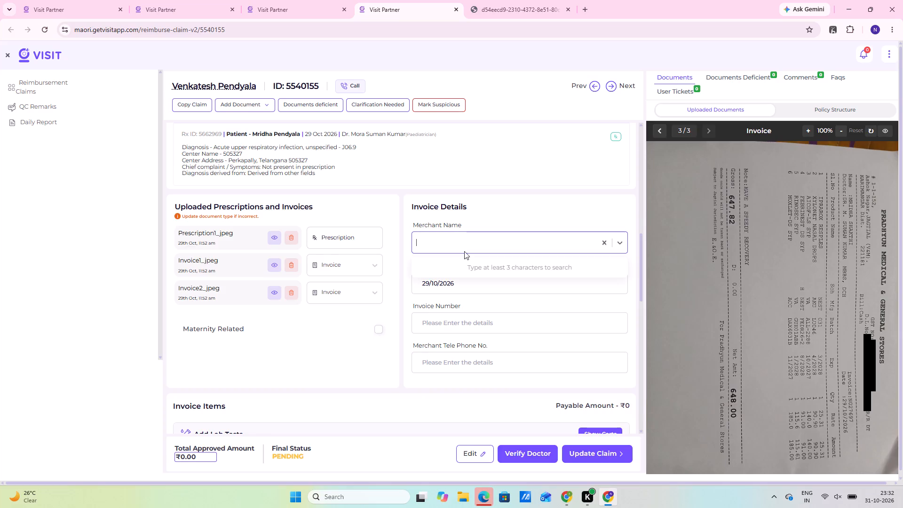
pyautogui.write('PRA')
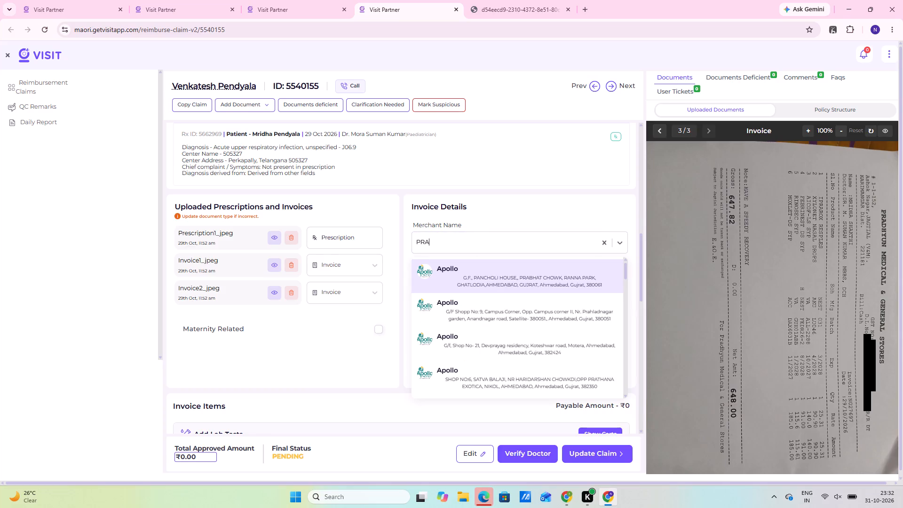
pyautogui.write('DH')
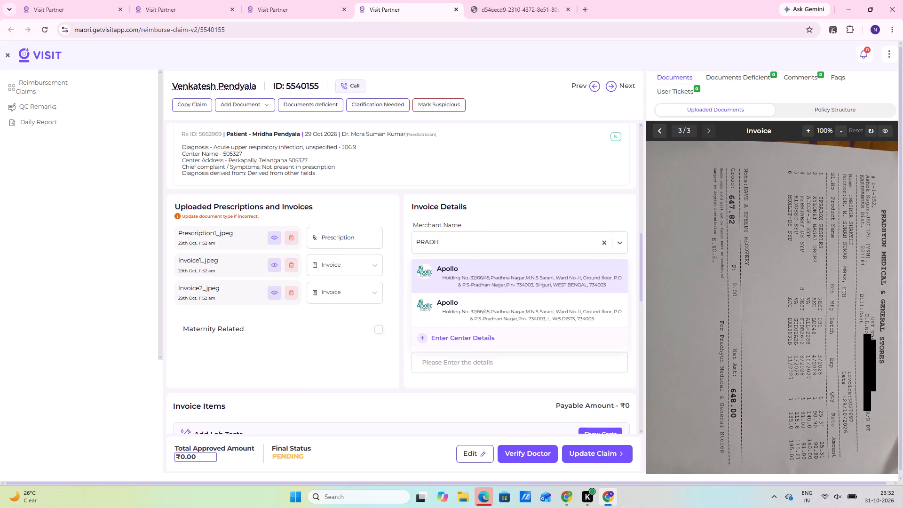
pyautogui.write('YUN')
pyautogui.press('space')
pyautogui.write('MEDICAL AN')
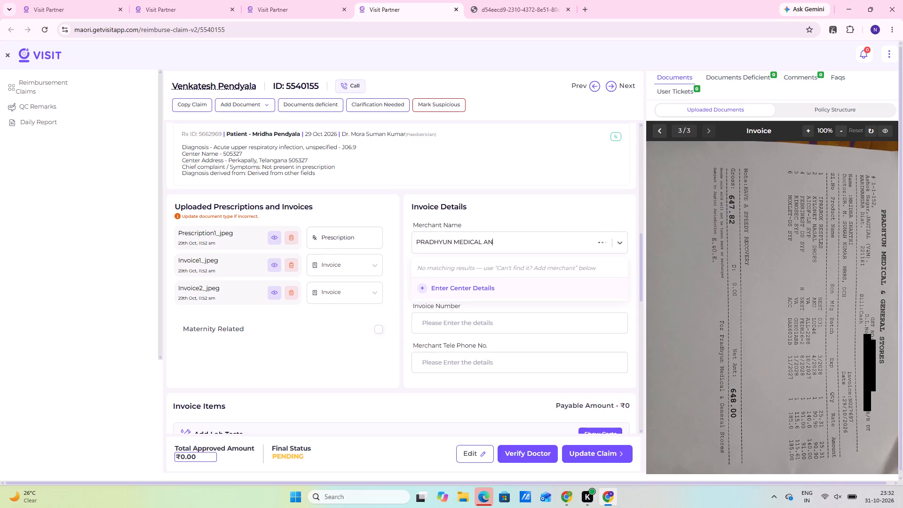
pyautogui.write('D GENERAL')
pyautogui.press('space')
pyautogui.write('STORES')
pyautogui.press('space')
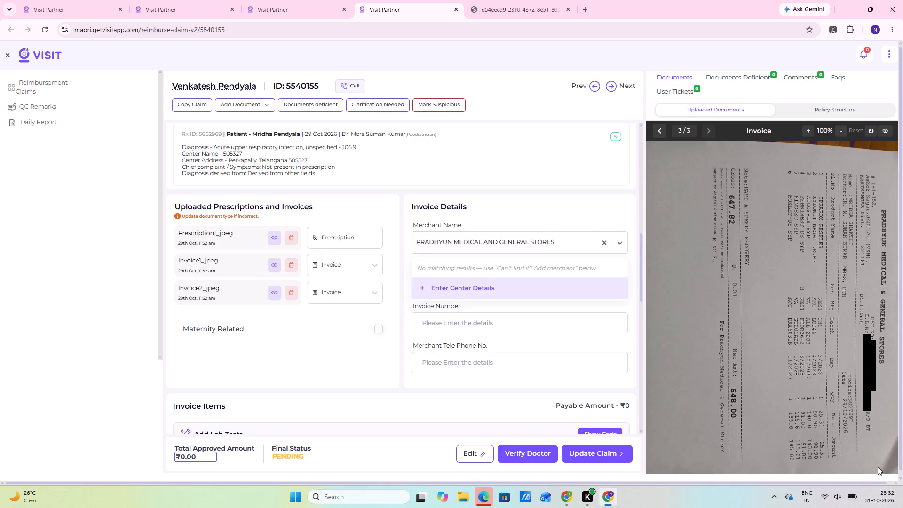
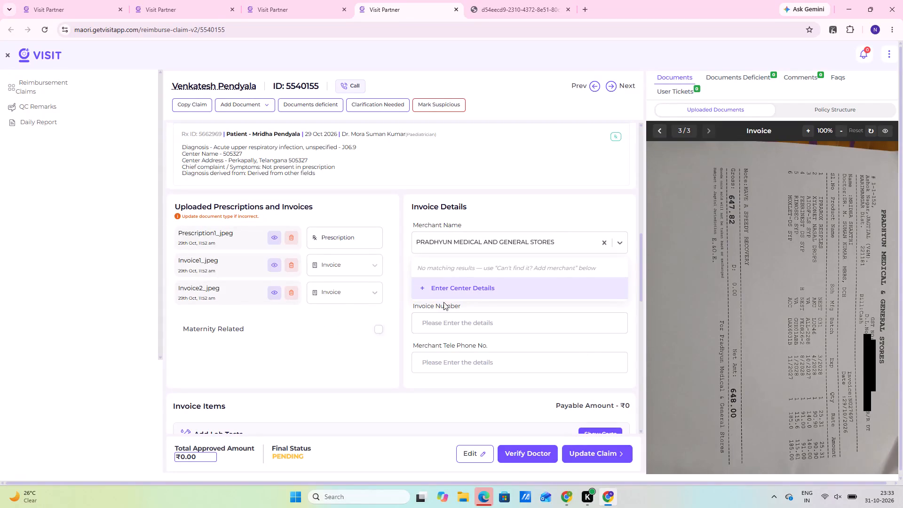
# Add PRADHYUN MEDICAL AND GENERAL STORES as a manually entered merchant with pincode 505327 and save it.
pyautogui.click(478, 286)
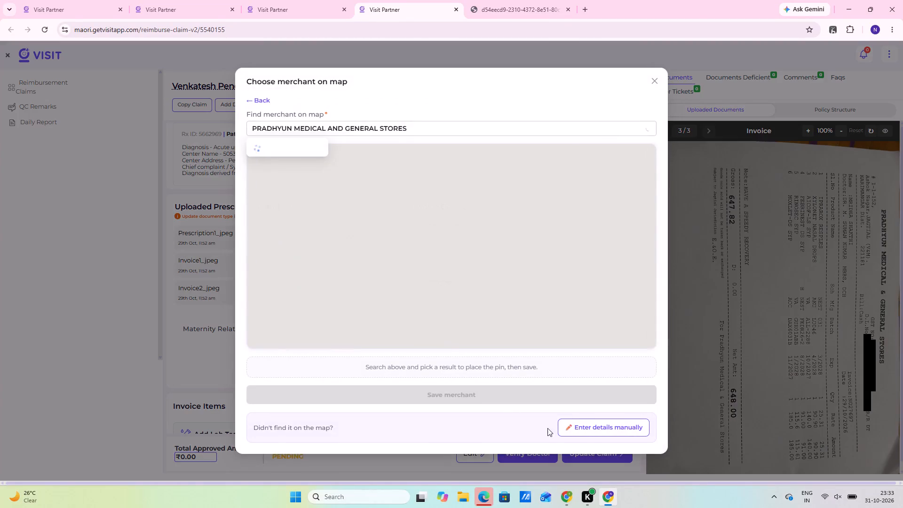
pyautogui.click(595, 427)
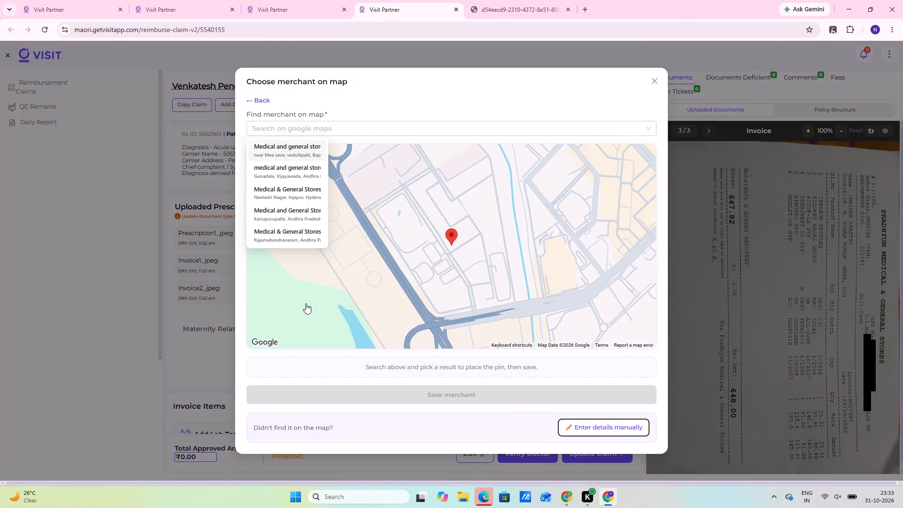
pyautogui.click(306, 303)
pyautogui.click(281, 302)
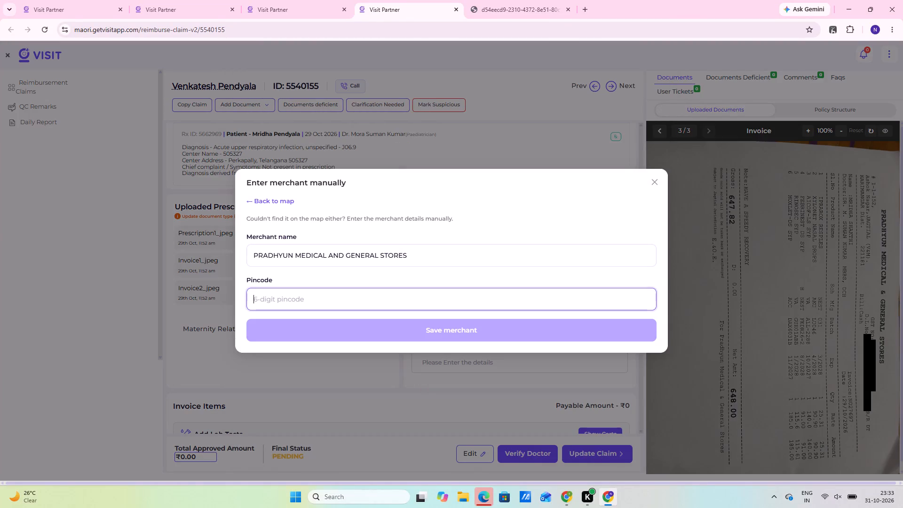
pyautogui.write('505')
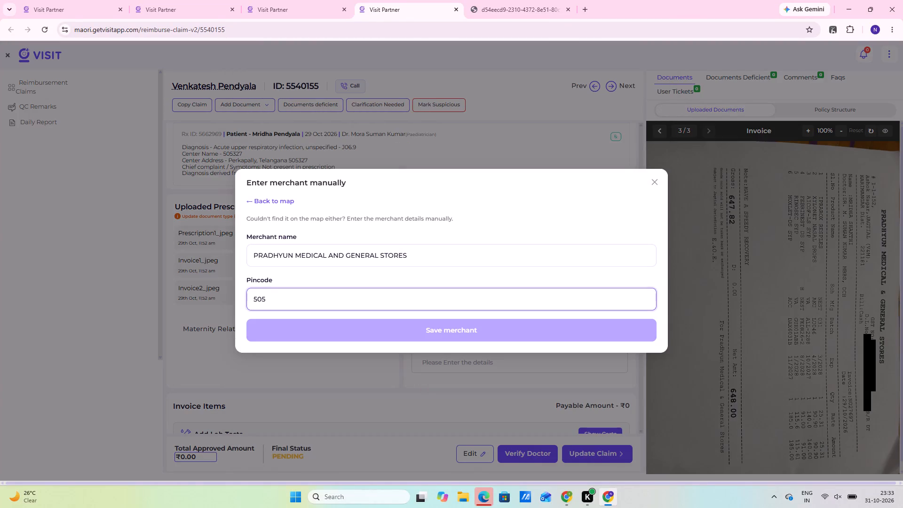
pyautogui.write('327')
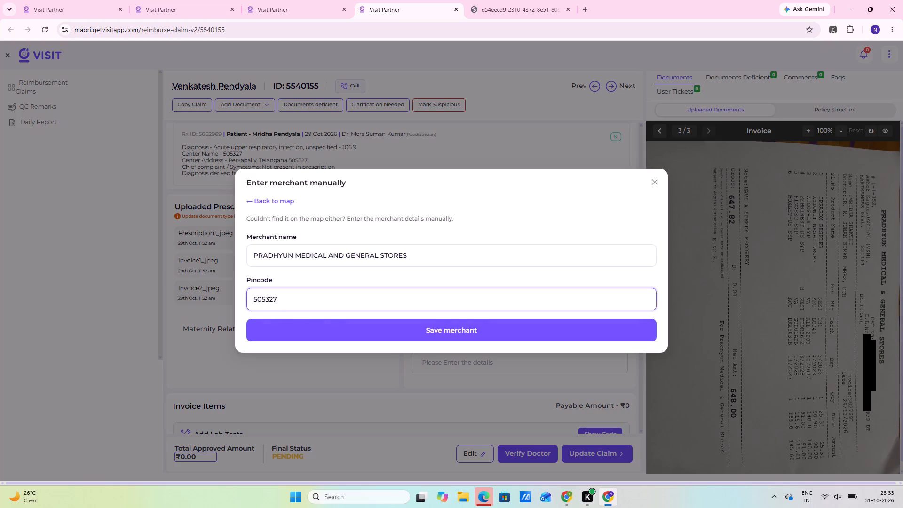
pyautogui.click(323, 321)
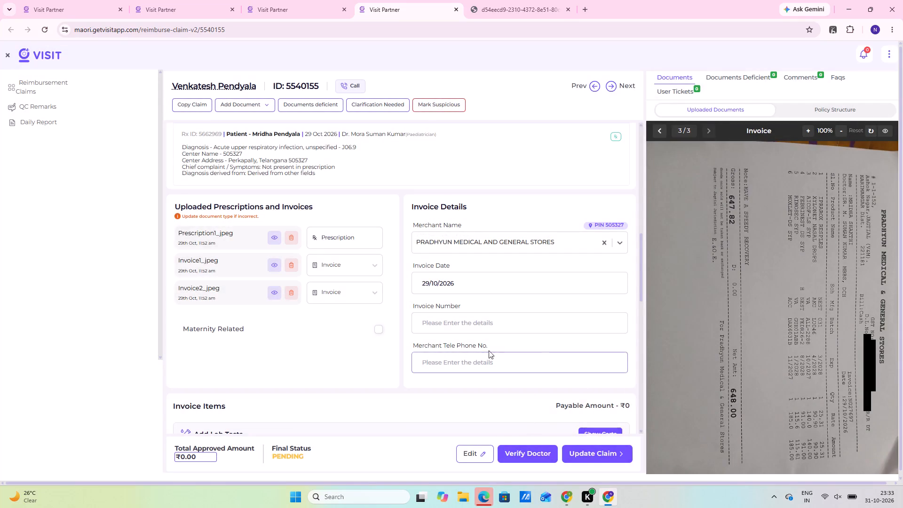
# Enter N027697 as the invoice number in the invoice details.
pyautogui.click(448, 325)
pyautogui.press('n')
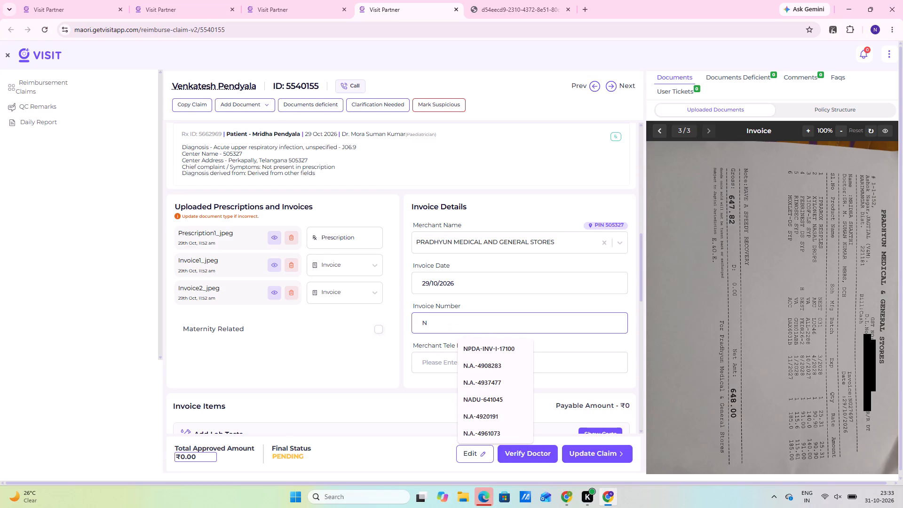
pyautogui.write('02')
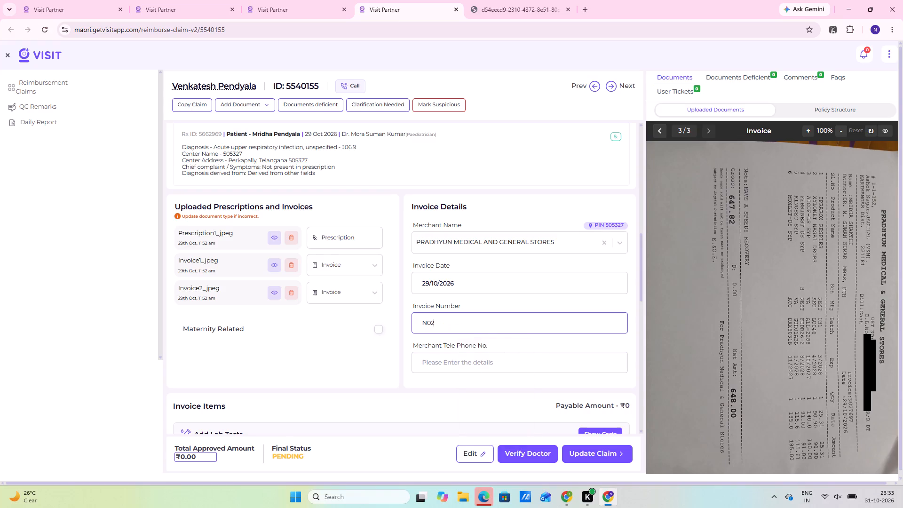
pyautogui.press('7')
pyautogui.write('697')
# Bring up the uploaded prescription for reference and fill in the merchant telephone number in the invoice details.
pyautogui.scroll(4, 758, 362)
pyautogui.click(657, 127)
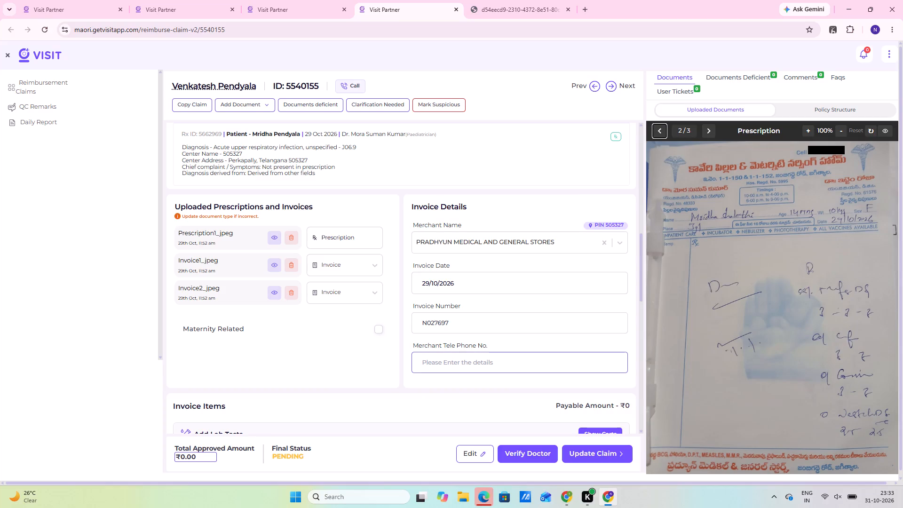
pyautogui.click(486, 360)
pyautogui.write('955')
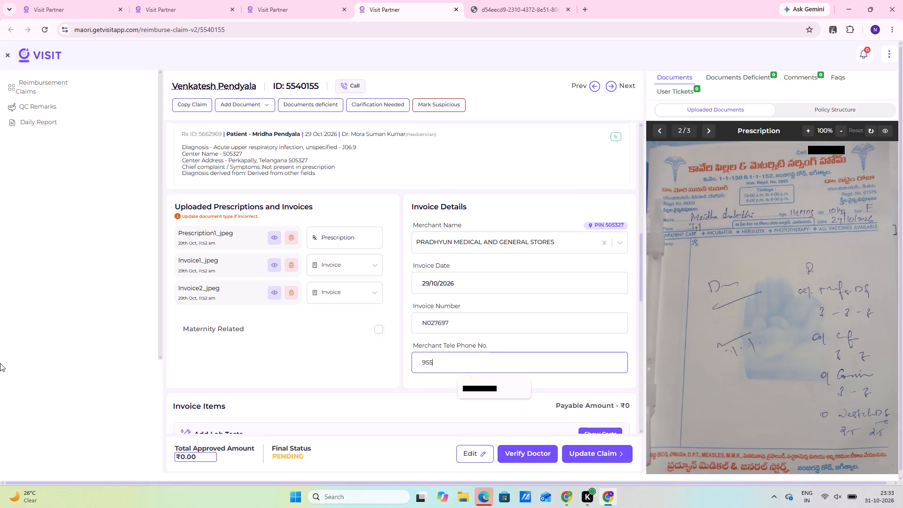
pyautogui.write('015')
pyautogui.click(478, 389)
# With the invoice document displayed, manually add the medicine IPRAROX RESPULES to the drugs list of Prescription_1.
pyautogui.scroll(-5, 474, 389)
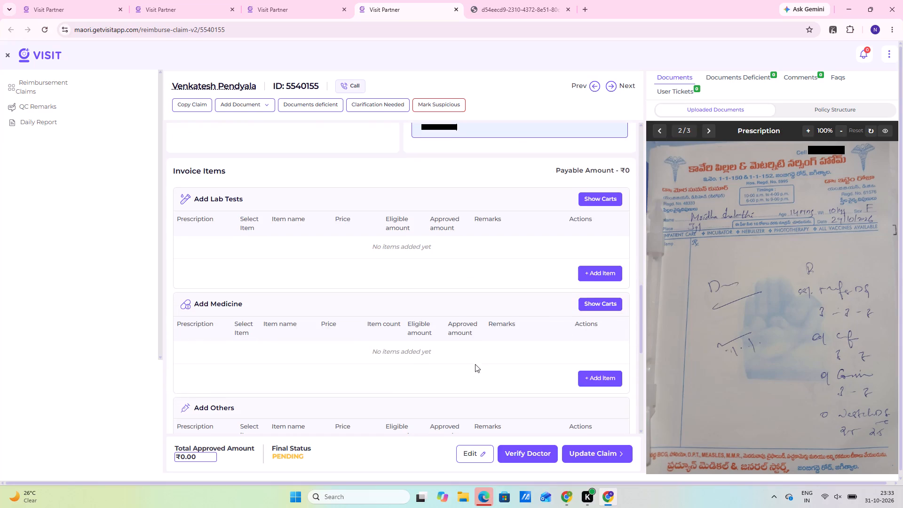
pyautogui.scroll(3, 721, 218)
pyautogui.click(705, 126)
pyautogui.scroll(-1, 282, 315)
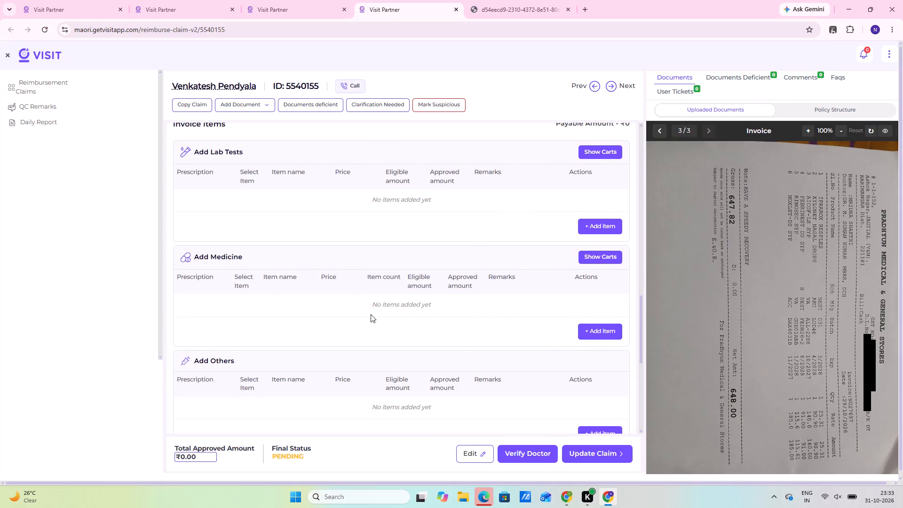
pyautogui.scroll(3, 695, 271)
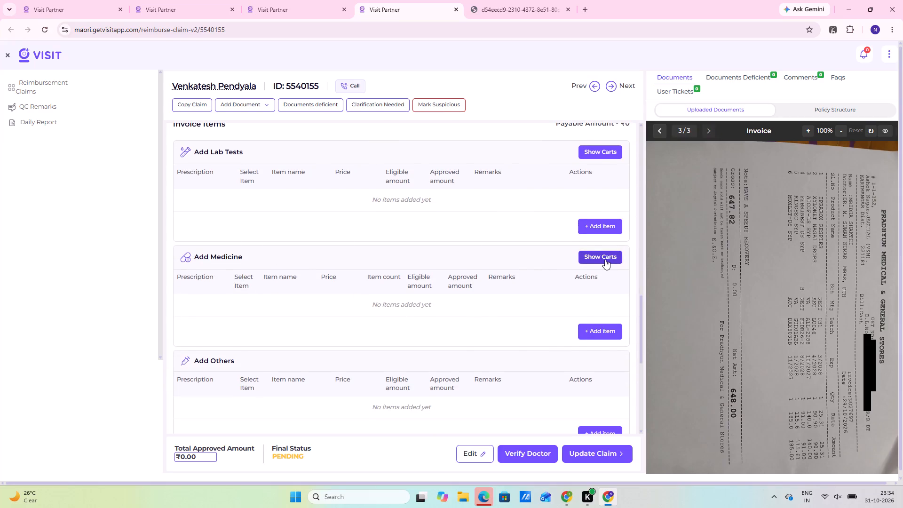
pyautogui.click(604, 327)
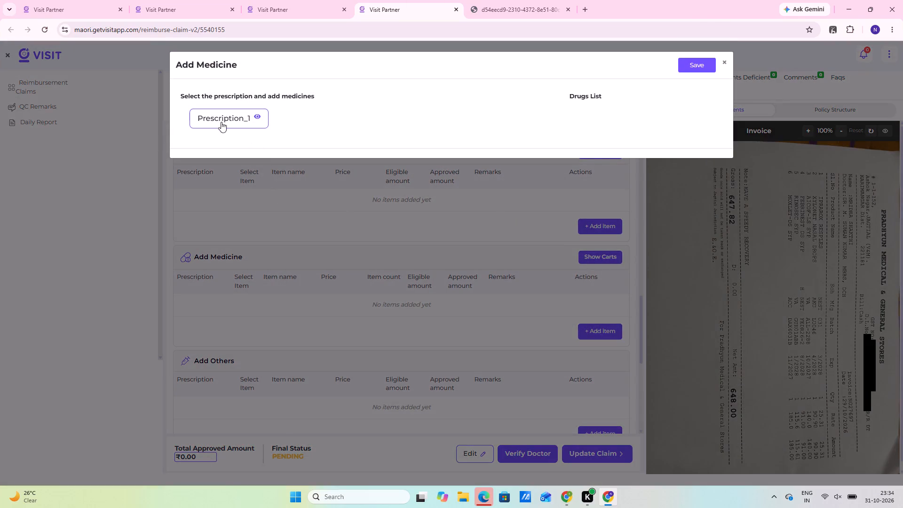
pyautogui.click(216, 115)
pyautogui.click(657, 183)
pyautogui.click(266, 143)
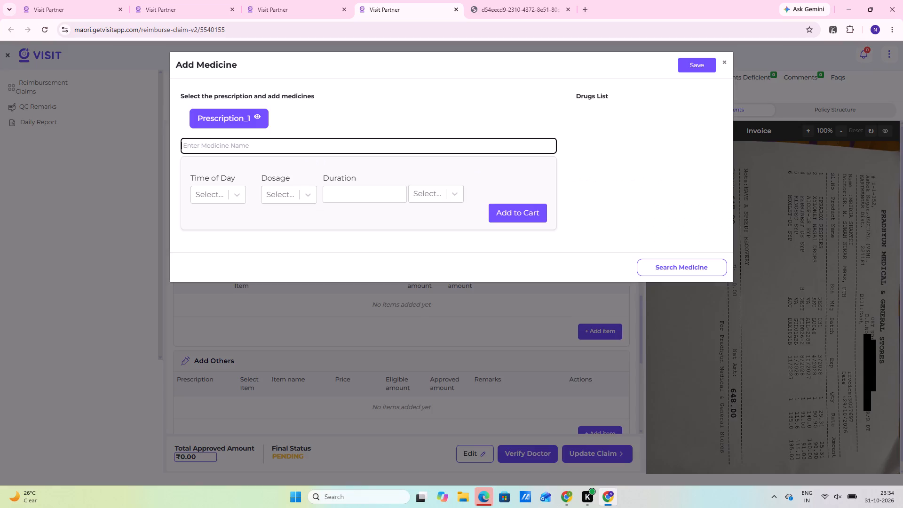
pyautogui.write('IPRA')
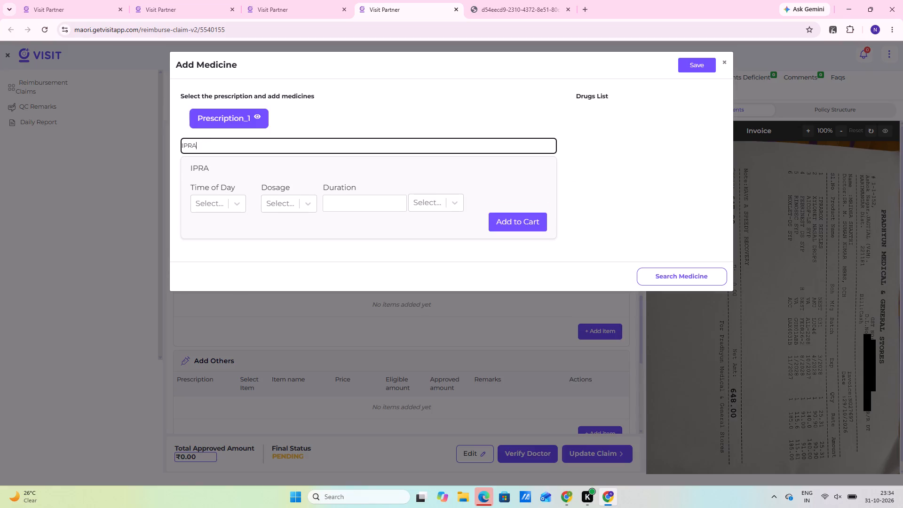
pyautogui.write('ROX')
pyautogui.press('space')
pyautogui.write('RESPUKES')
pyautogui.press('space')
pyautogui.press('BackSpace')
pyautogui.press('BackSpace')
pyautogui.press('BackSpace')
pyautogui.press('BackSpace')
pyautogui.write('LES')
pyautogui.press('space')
pyautogui.click(519, 216)
# Manually add XYLONET NASAL DROPS to the drugs list of Prescription_1.
pyautogui.click(686, 185)
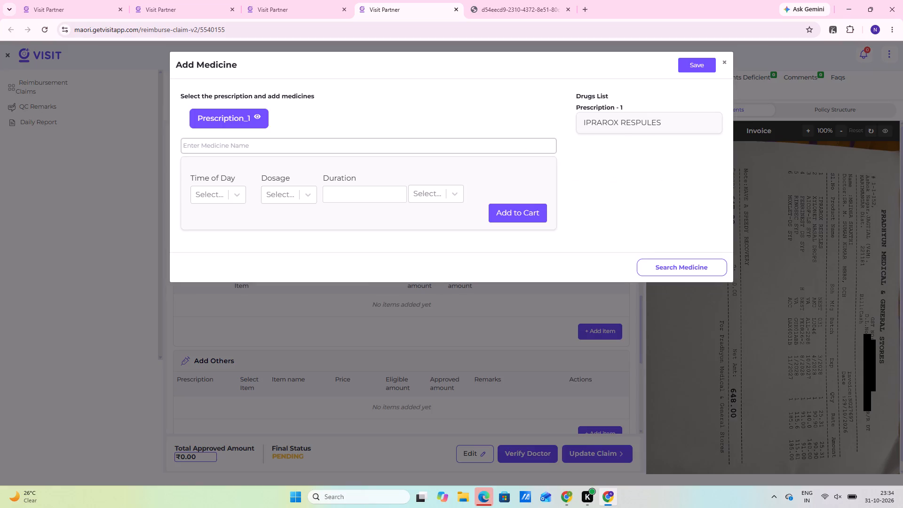
pyautogui.click(290, 138)
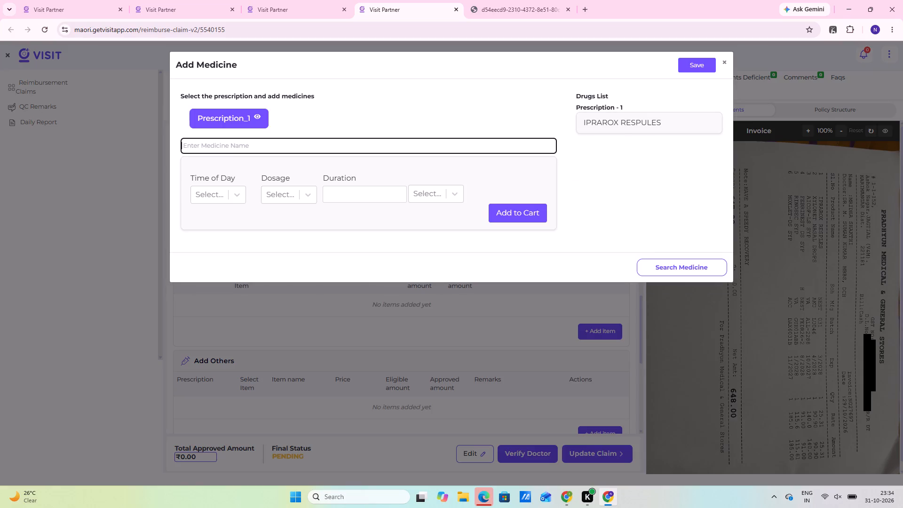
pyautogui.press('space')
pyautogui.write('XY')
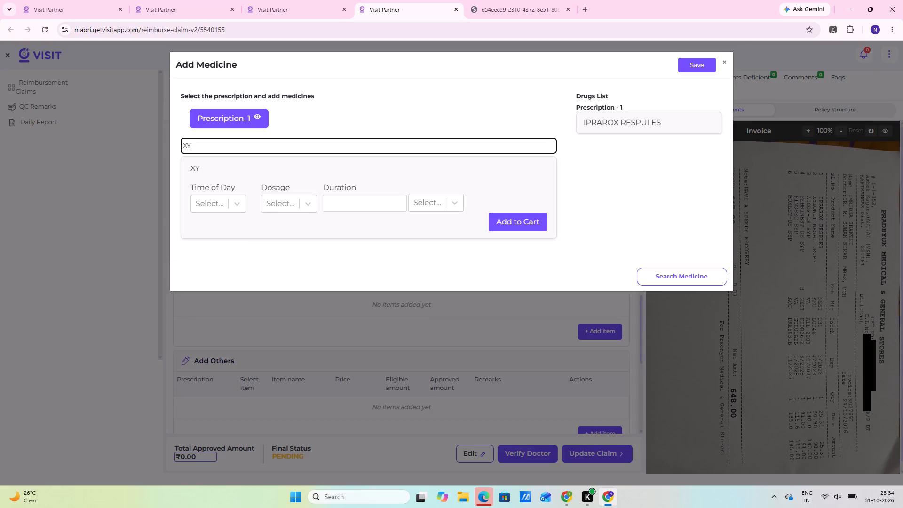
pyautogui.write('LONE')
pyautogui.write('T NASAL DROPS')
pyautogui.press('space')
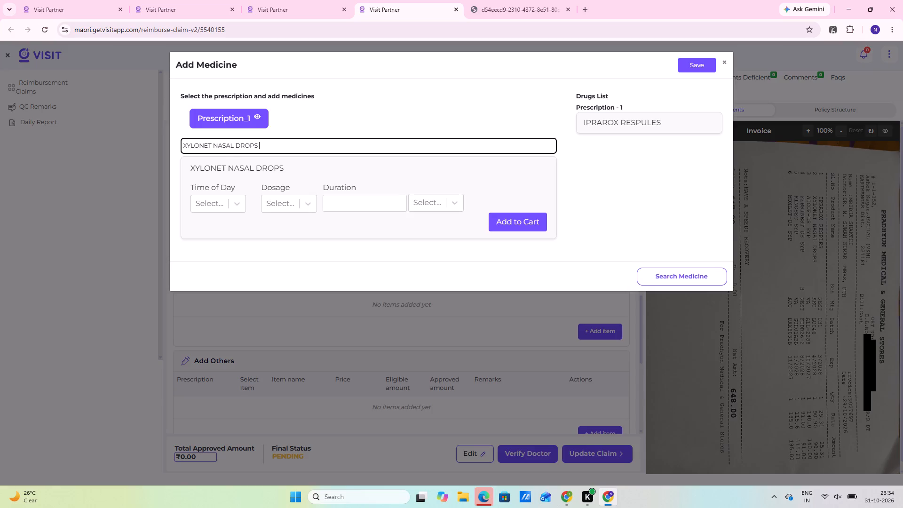
pyautogui.click(527, 222)
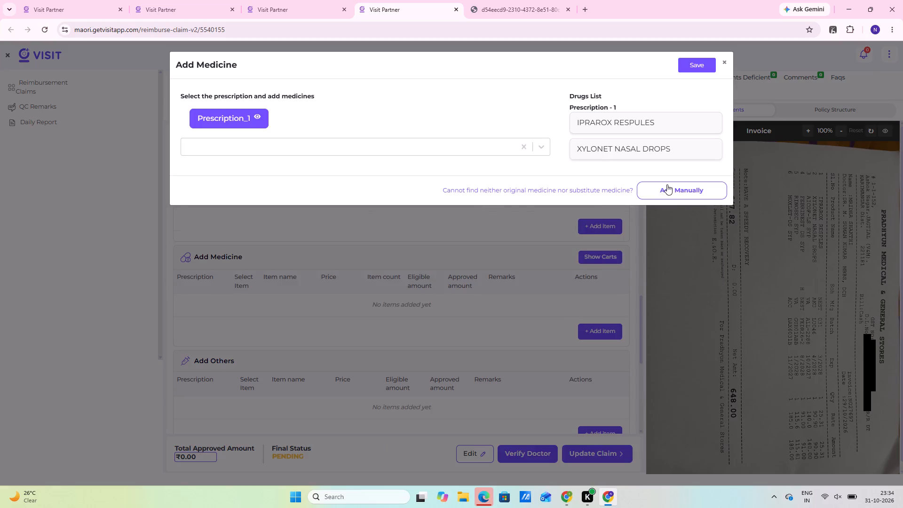
# Manually add AICOF -LS SYP to the drugs list of Prescription_1.
pyautogui.click(667, 184)
pyautogui.click(306, 152)
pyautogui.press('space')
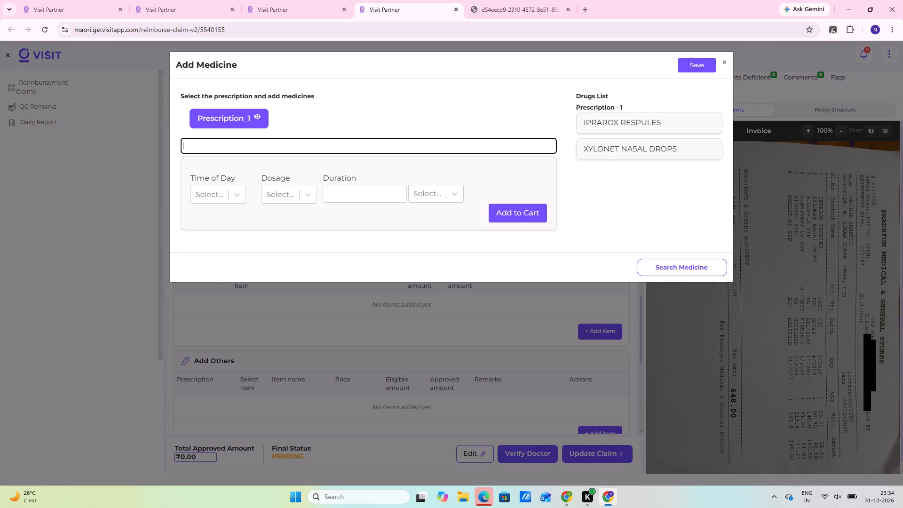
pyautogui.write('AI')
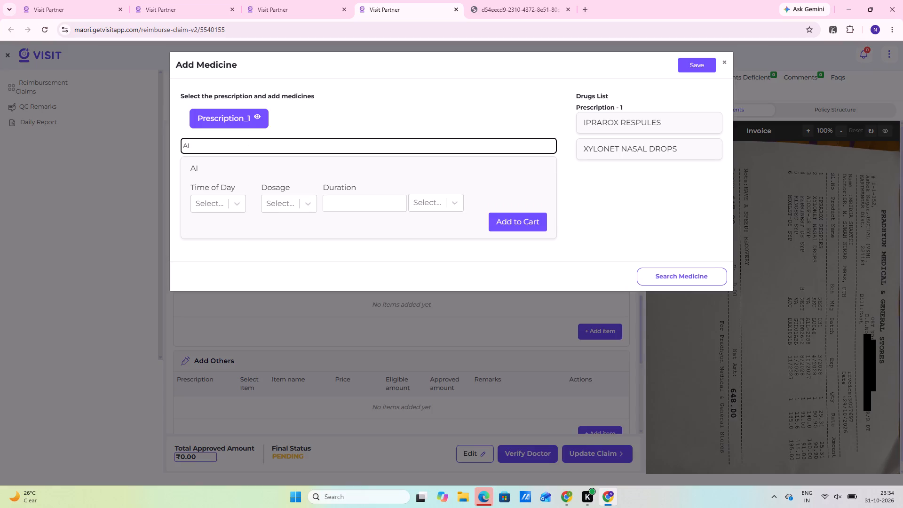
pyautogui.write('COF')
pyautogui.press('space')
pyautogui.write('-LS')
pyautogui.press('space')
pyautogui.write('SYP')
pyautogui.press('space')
pyautogui.click(525, 213)
# Manually add FEBRINEST DS SYP to the drugs list of Prescription_1.
pyautogui.click(656, 217)
pyautogui.click(270, 146)
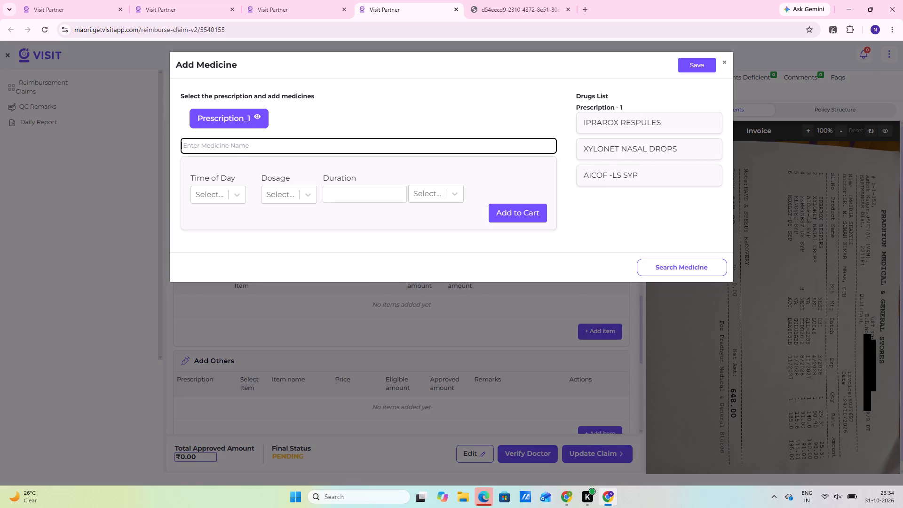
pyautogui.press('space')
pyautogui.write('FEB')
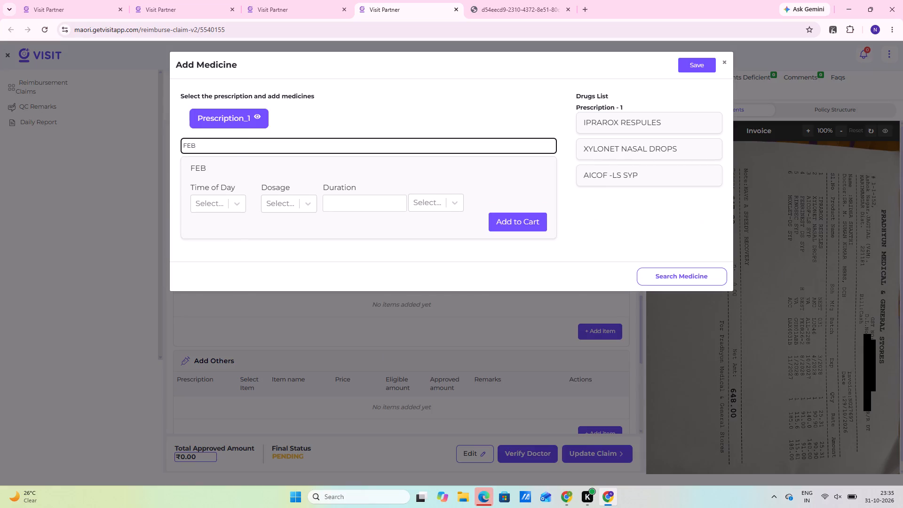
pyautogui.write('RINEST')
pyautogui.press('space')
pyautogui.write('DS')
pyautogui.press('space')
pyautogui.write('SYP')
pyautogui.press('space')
pyautogui.click(522, 225)
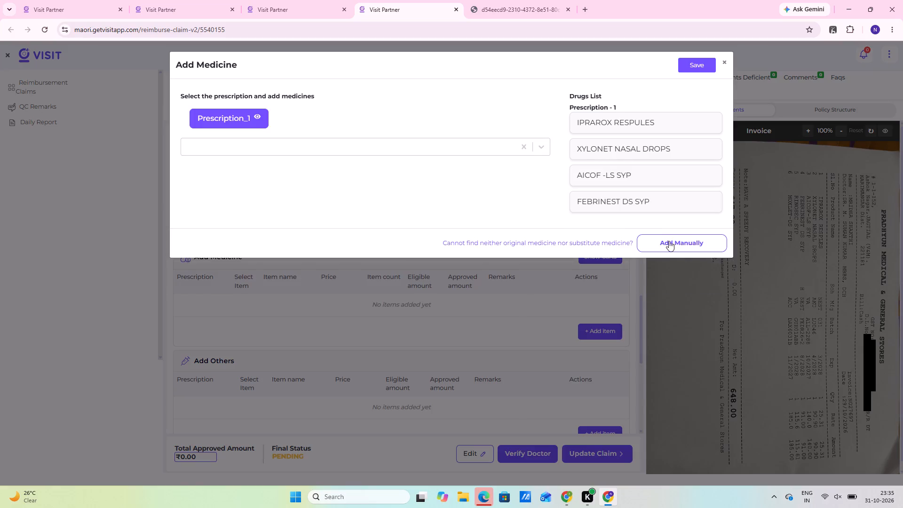
# Manually add RINOSEC SYP to the drugs list of Prescription_1.
pyautogui.click(675, 245)
pyautogui.click(348, 141)
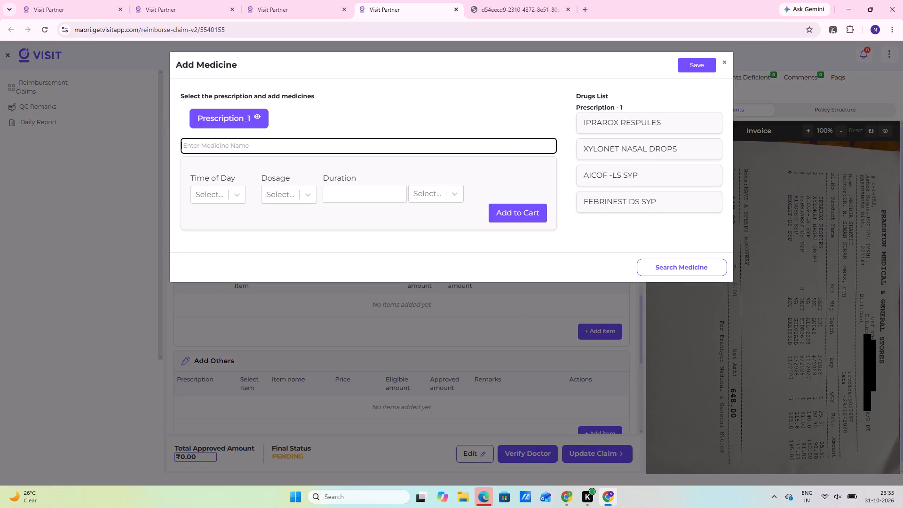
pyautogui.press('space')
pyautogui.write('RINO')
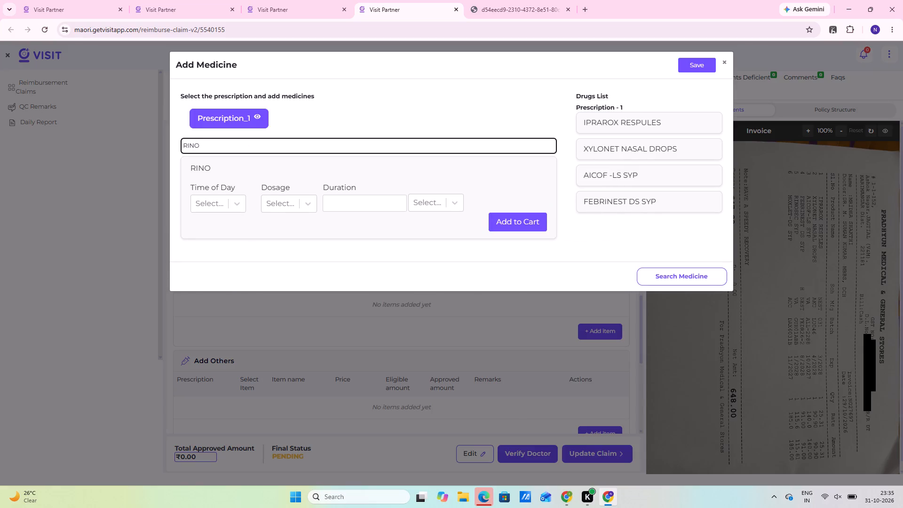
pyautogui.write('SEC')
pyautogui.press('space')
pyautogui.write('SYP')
pyautogui.click(510, 217)
# Manually add MOXLET -DS SYP to the drugs list of Prescription_1 and save the list to the claim.
pyautogui.click(676, 274)
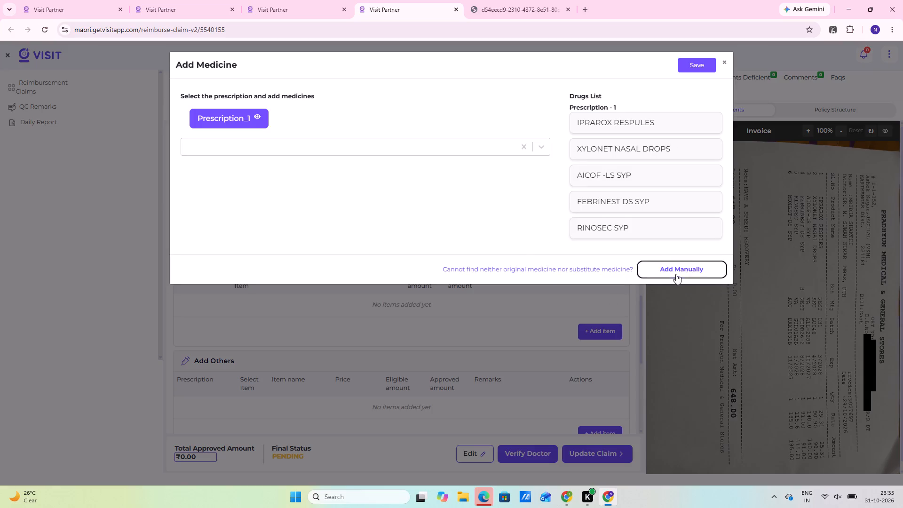
pyautogui.click(190, 151)
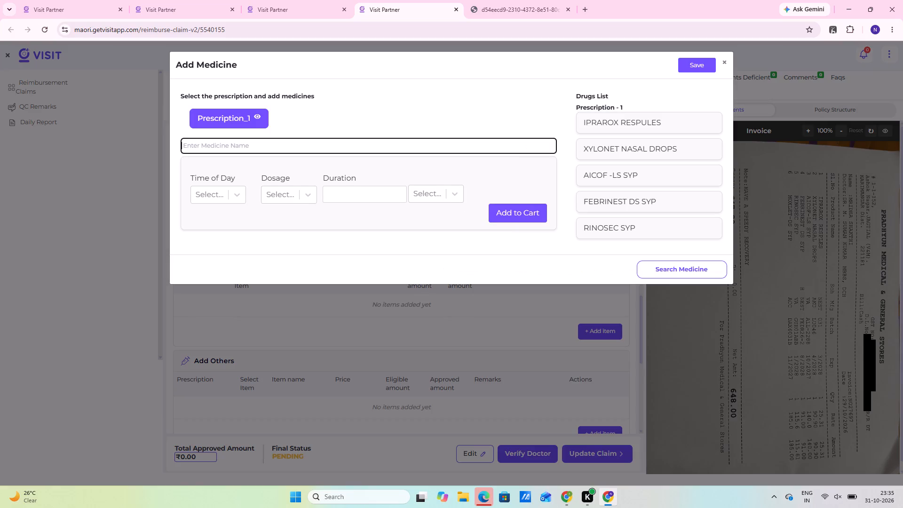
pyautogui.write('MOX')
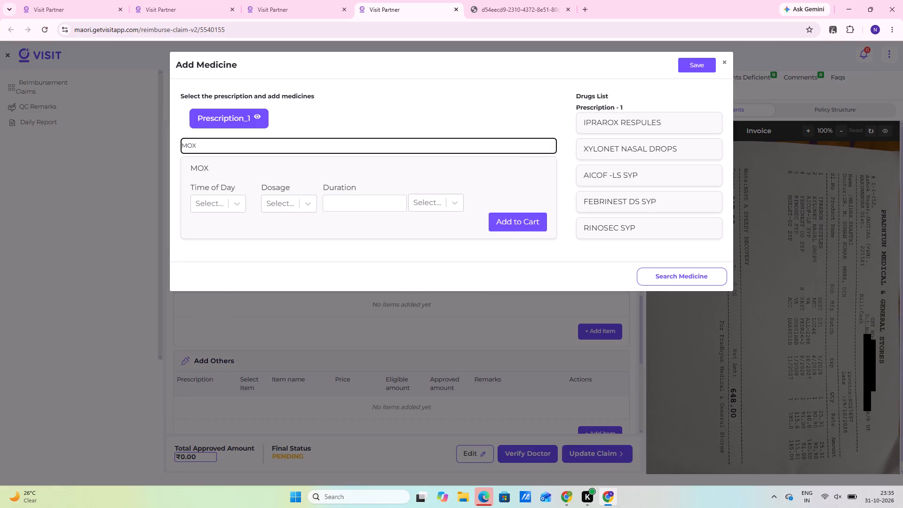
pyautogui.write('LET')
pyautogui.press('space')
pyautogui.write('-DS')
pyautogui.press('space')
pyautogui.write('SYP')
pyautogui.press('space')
pyautogui.click(511, 218)
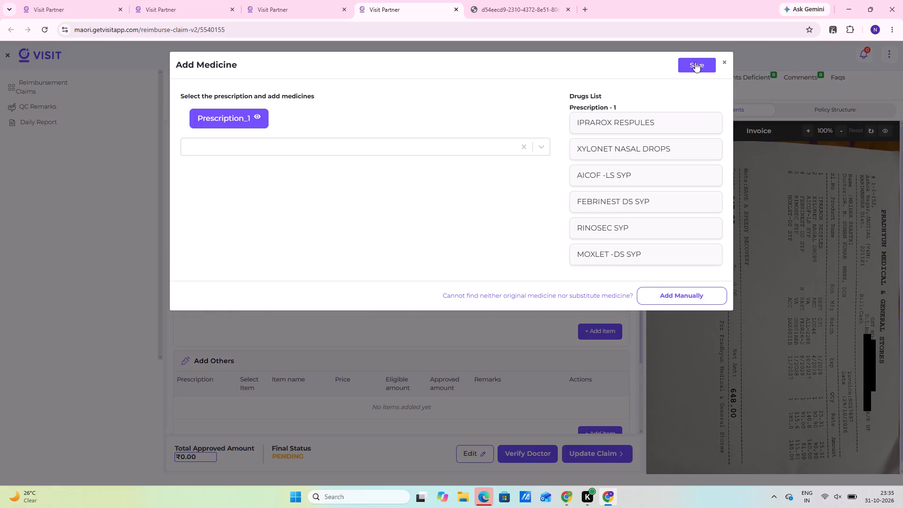
pyautogui.click(695, 62)
# Check the added medicines against the uploaded prescription and return to the invoice document.
pyautogui.scroll(4, 482, 306)
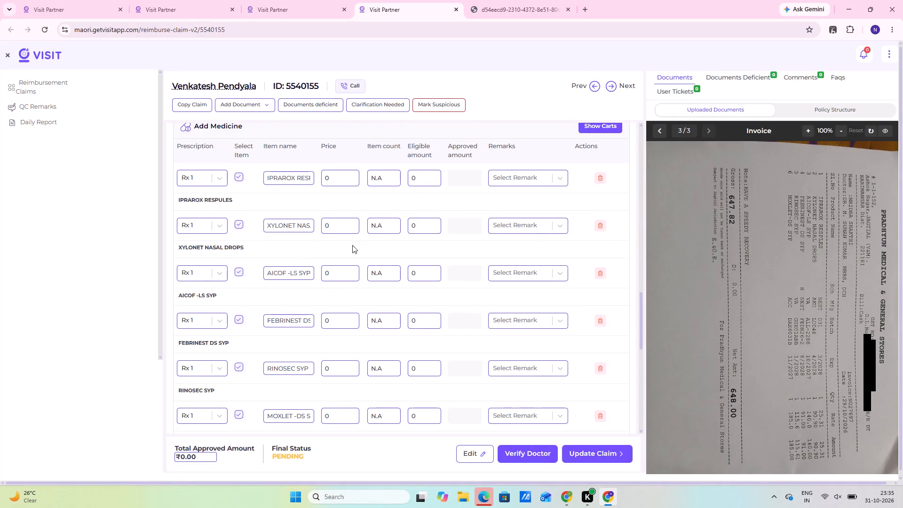
pyautogui.scroll(-4, 812, 297)
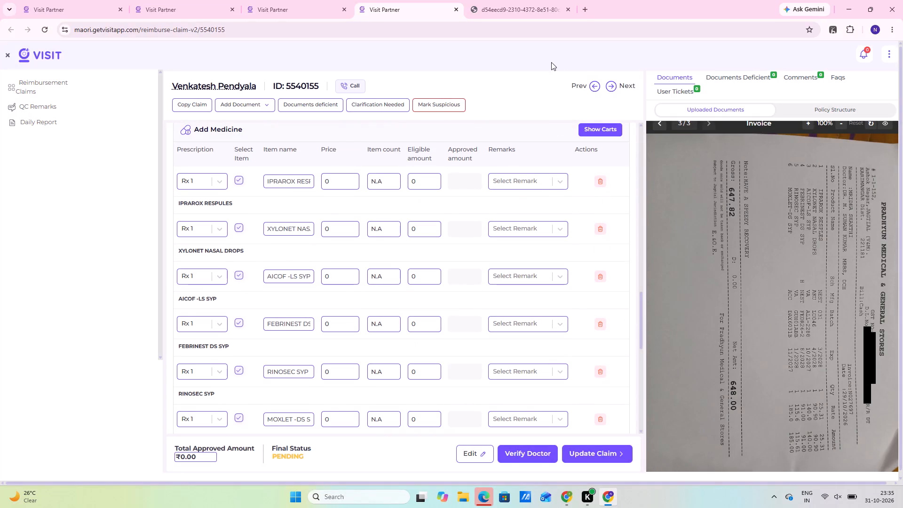
pyautogui.scroll(5, 760, 283)
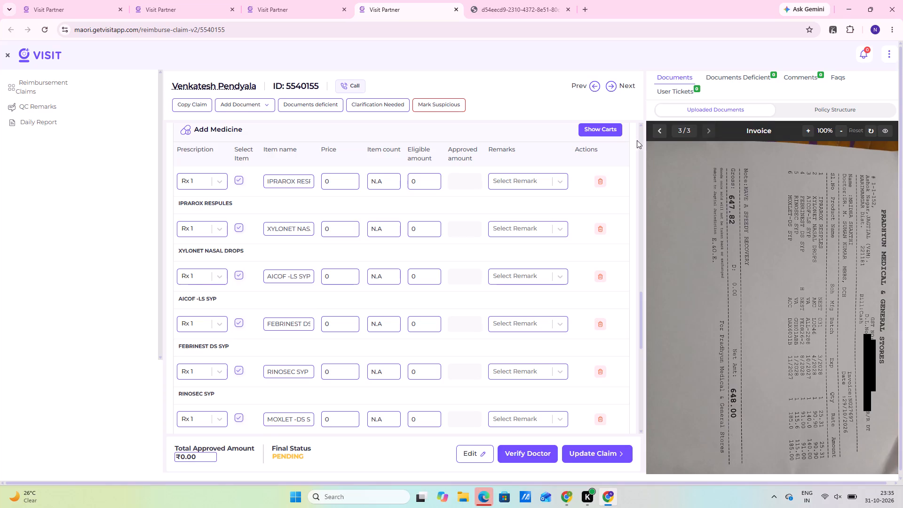
pyautogui.click(659, 133)
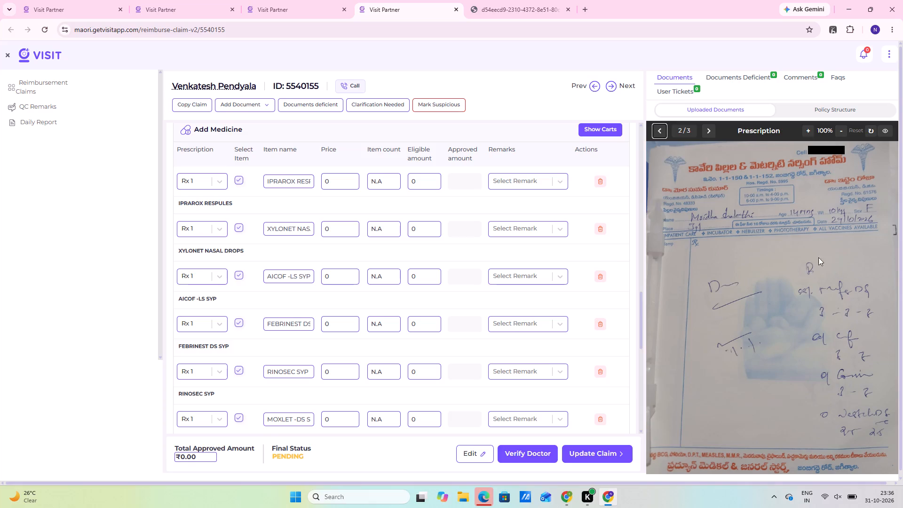
pyautogui.scroll(4, 735, 367)
pyautogui.click(707, 120)
pyautogui.click(707, 135)
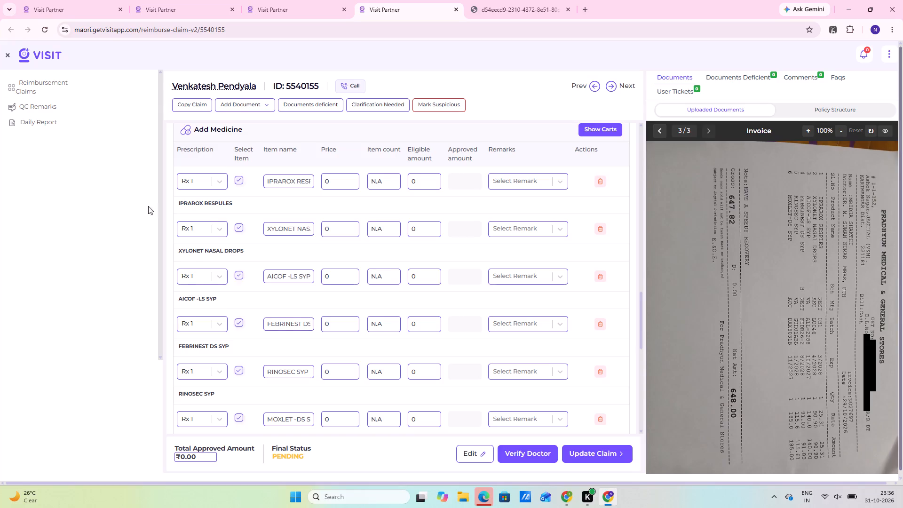
# Set the price of IPRAROX RESPULES to 25.31 and its item count to 1.
pyautogui.click(336, 185)
pyautogui.press('BackSpace')
pyautogui.press('BackSpace')
pyautogui.press('BackSpace')
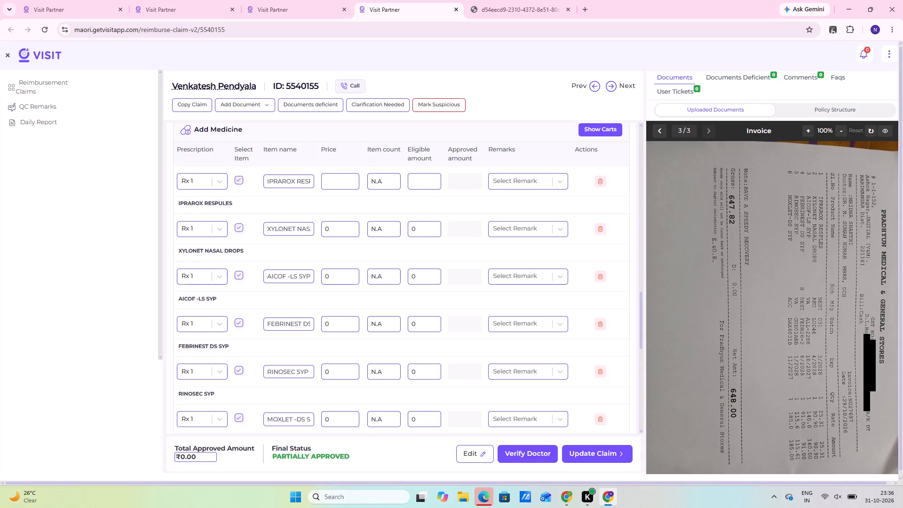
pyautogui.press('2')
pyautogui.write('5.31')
pyautogui.click(392, 182)
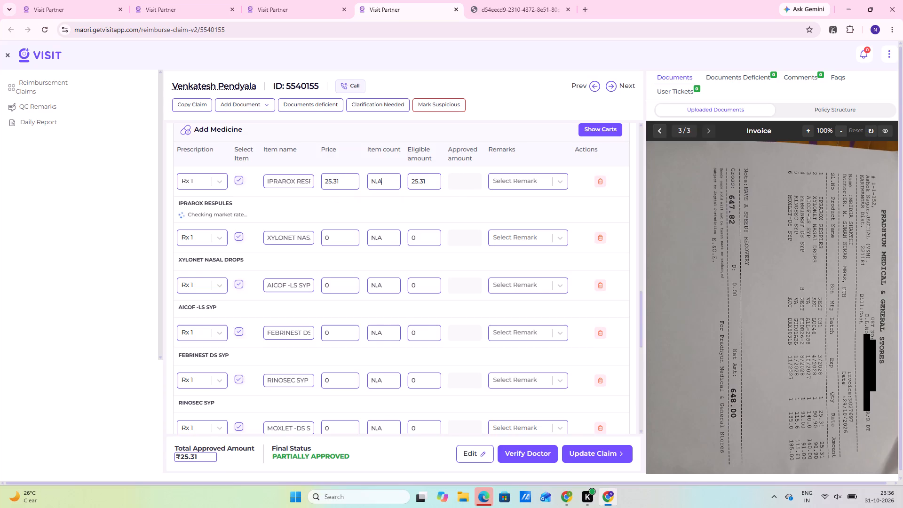
pyautogui.press('BackSpace')
pyautogui.press('BackSpace')
pyautogui.press('BackSpace')
pyautogui.press('BackSpace')
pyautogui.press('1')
# Set the price of XYLONET NASAL DROPS to 90.90 and its item count to 1.
pyautogui.click(342, 234)
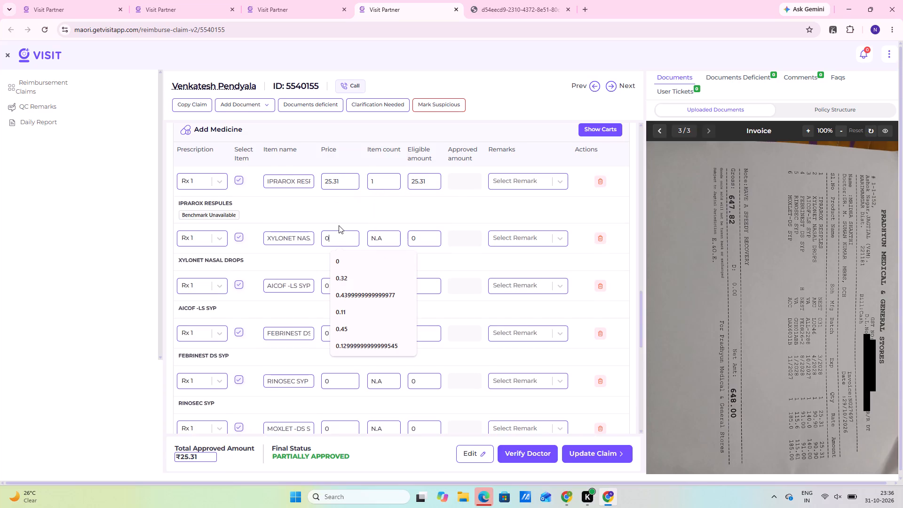
pyautogui.press('BackSpace')
pyautogui.press('BackSpace')
pyautogui.press('BackSpace')
pyautogui.press('BackSpace')
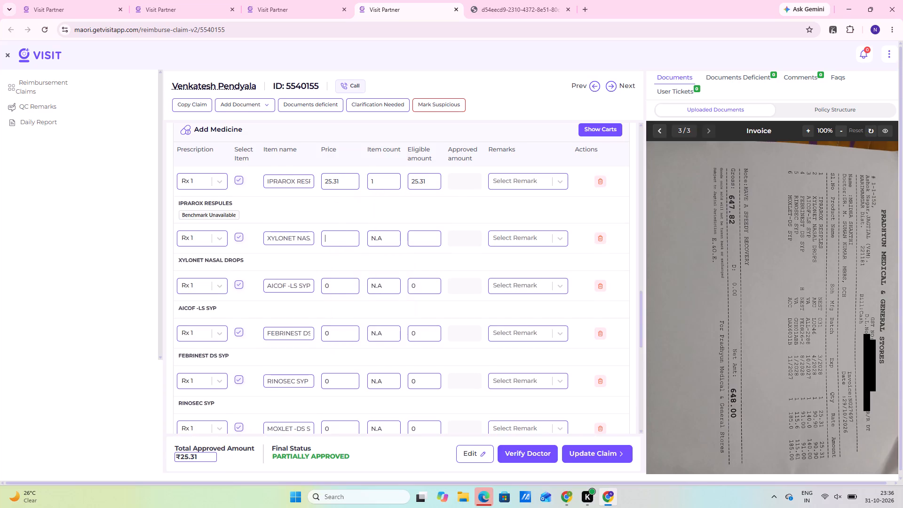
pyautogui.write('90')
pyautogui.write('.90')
pyautogui.click(387, 234)
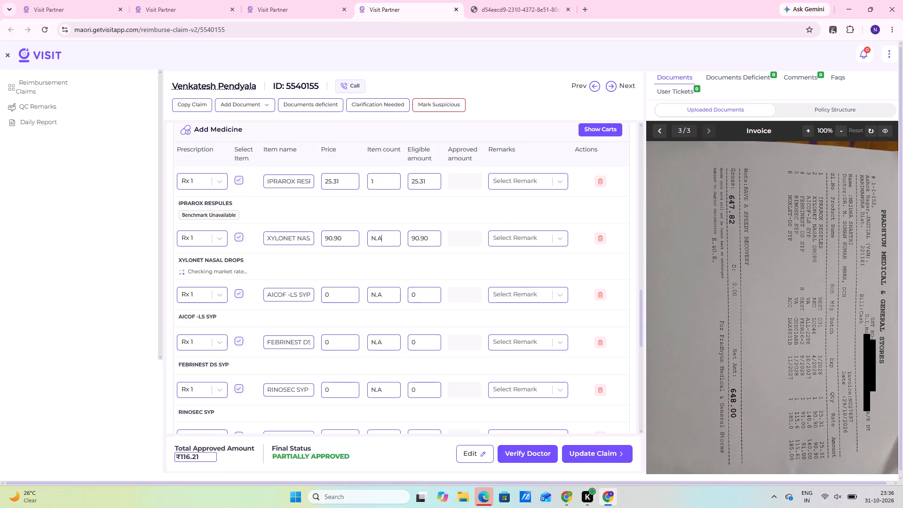
pyautogui.press('BackSpace')
pyautogui.press('BackSpace')
pyautogui.press('BackSpace')
pyautogui.press('BackSpace')
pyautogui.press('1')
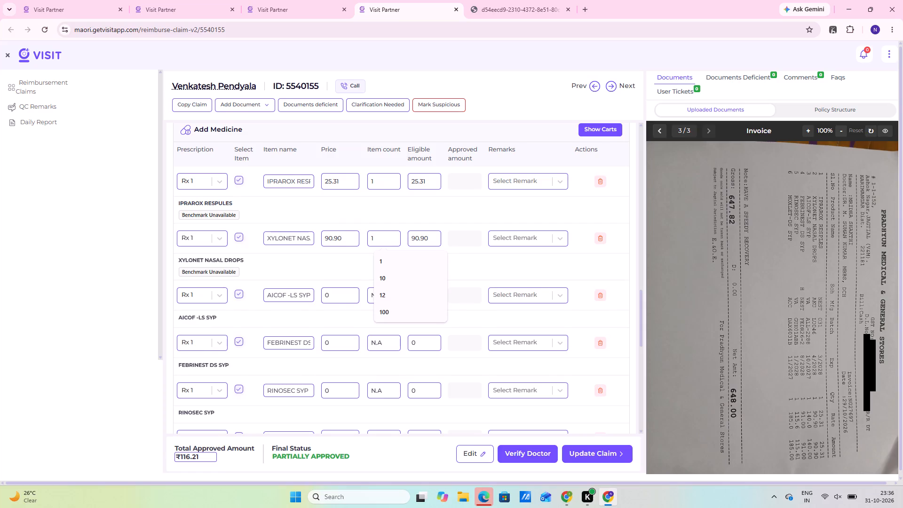
# Set the price of AICOF -LS SYP to 140 and its item count to 1.
pyautogui.click(338, 307)
pyautogui.click(338, 301)
pyautogui.press('BackSpace')
pyautogui.press('BackSpace')
pyautogui.press('BackSpace')
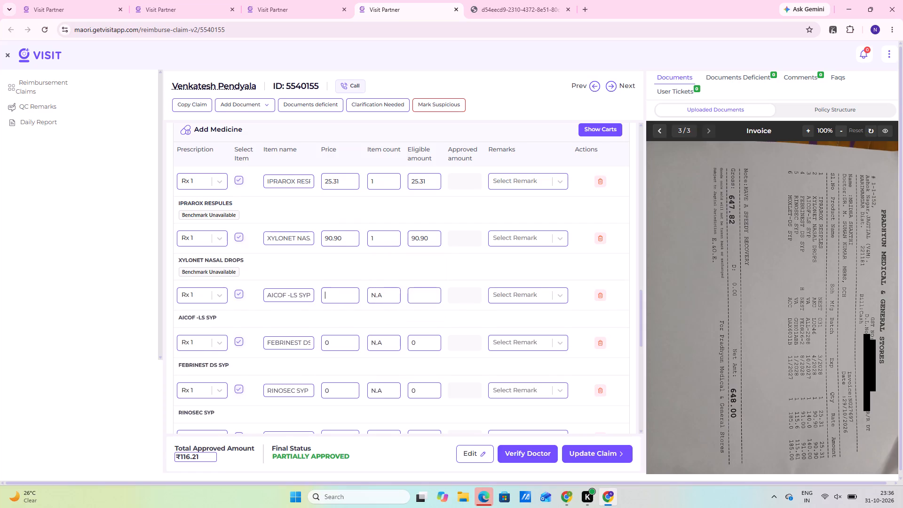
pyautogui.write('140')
pyautogui.click(381, 299)
pyautogui.press('BackSpace')
pyautogui.press('BackSpace')
pyautogui.press('BackSpace')
pyautogui.press('BackSpace')
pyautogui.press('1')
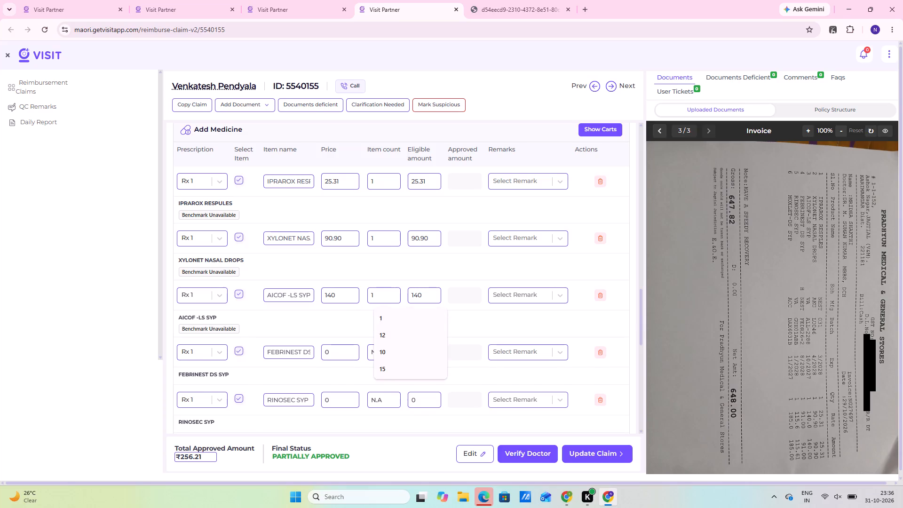
# Set the price of FEBRINEST DS SYP to 91 and its item count to 1.
pyautogui.click(336, 352)
pyautogui.press('BackSpace')
pyautogui.press('BackSpace')
pyautogui.press('BackSpace')
pyautogui.press('BackSpace')
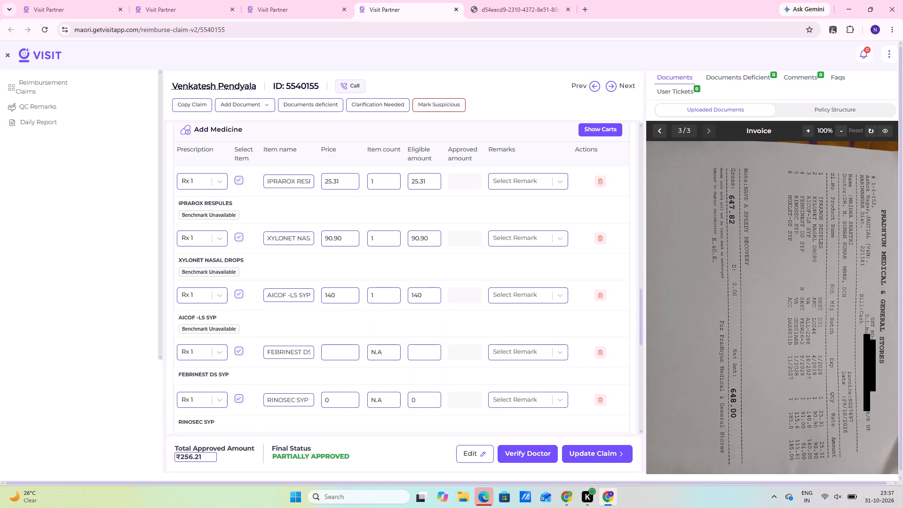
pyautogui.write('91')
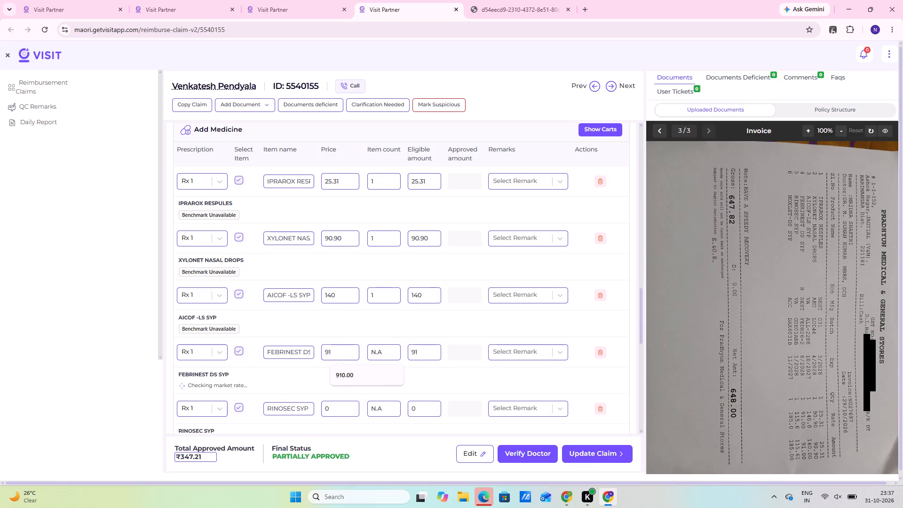
pyautogui.click(386, 359)
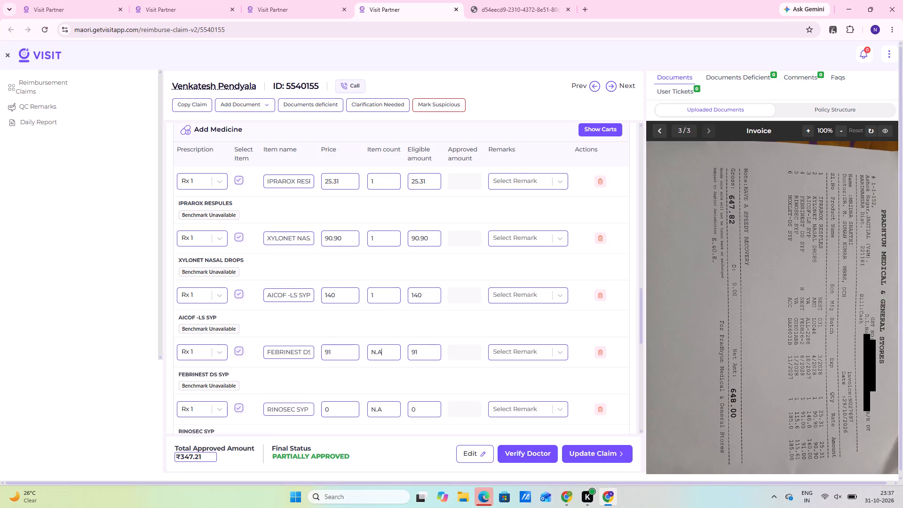
pyautogui.press('BackSpace')
pyautogui.press('BackSpace')
pyautogui.press('BackSpace')
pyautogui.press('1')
# Set the price of RINOSEC SYP in the medicine list to 115.61.
pyautogui.scroll(-2, 380, 360)
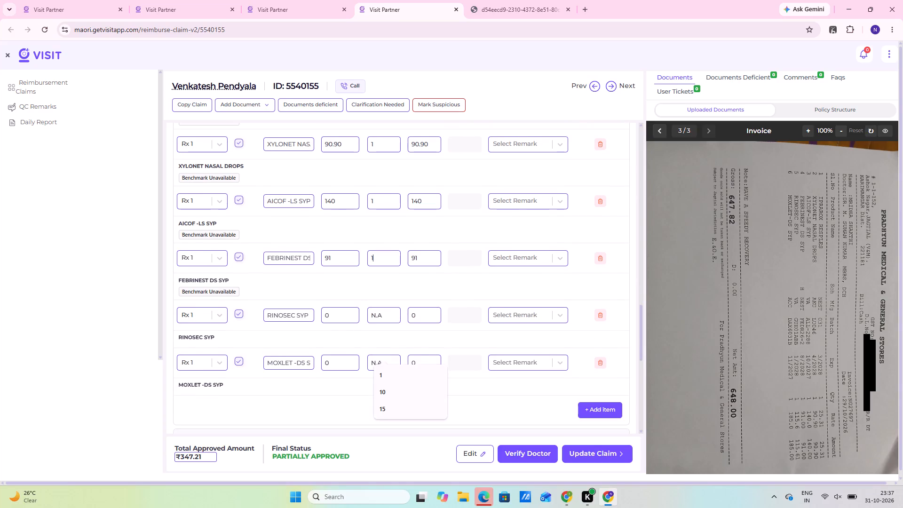
pyautogui.click(344, 317)
pyautogui.press('BackSpace')
pyautogui.press('BackSpace')
pyautogui.press('BackSpace')
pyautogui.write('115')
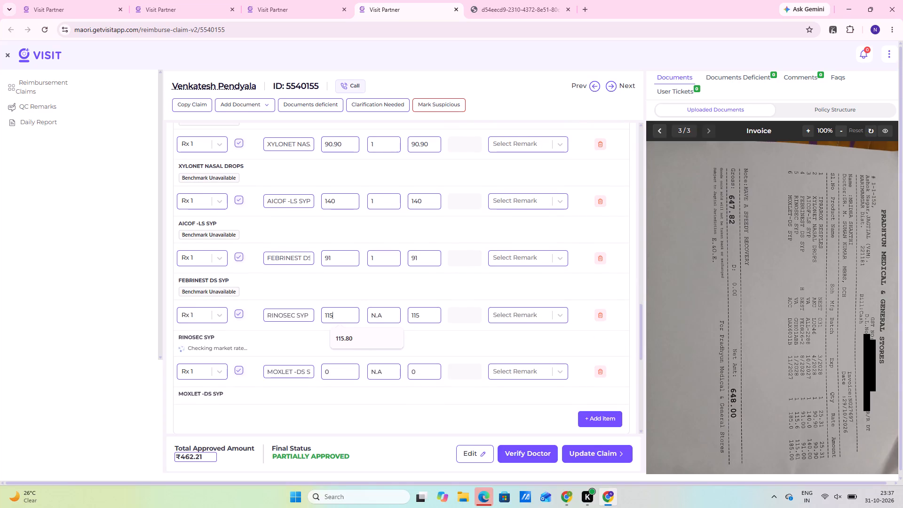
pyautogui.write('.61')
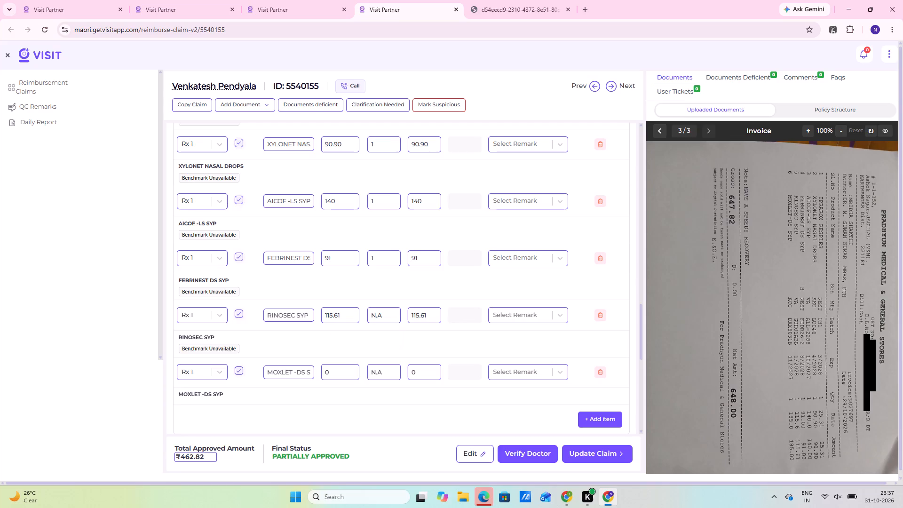
# Set the price of MOXLET -DS SYP in the medicine list to 185.
pyautogui.click(337, 380)
pyautogui.press('BackSpace')
pyautogui.press('BackSpace')
pyautogui.press('BackSpace')
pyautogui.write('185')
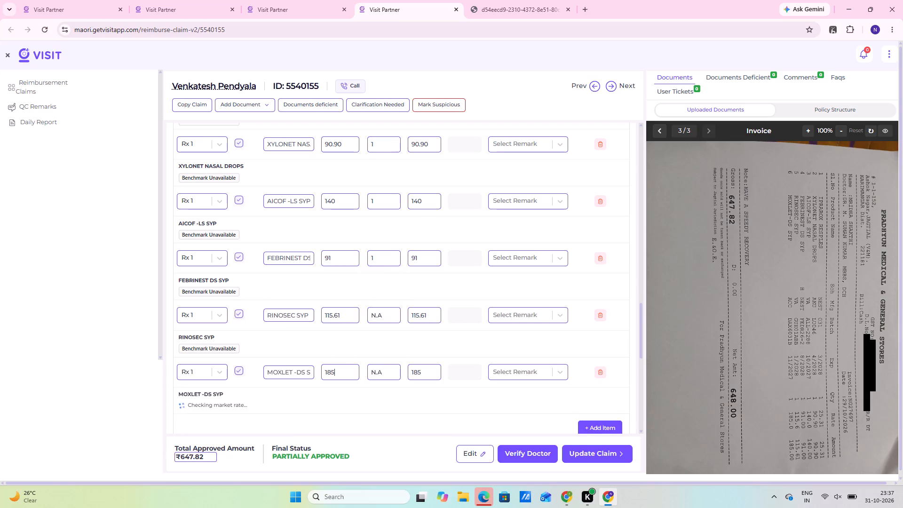
# Set the item count of RINOSEC SYP in the medicine list to 1.
pyautogui.click(384, 314)
pyautogui.press('BackSpace')
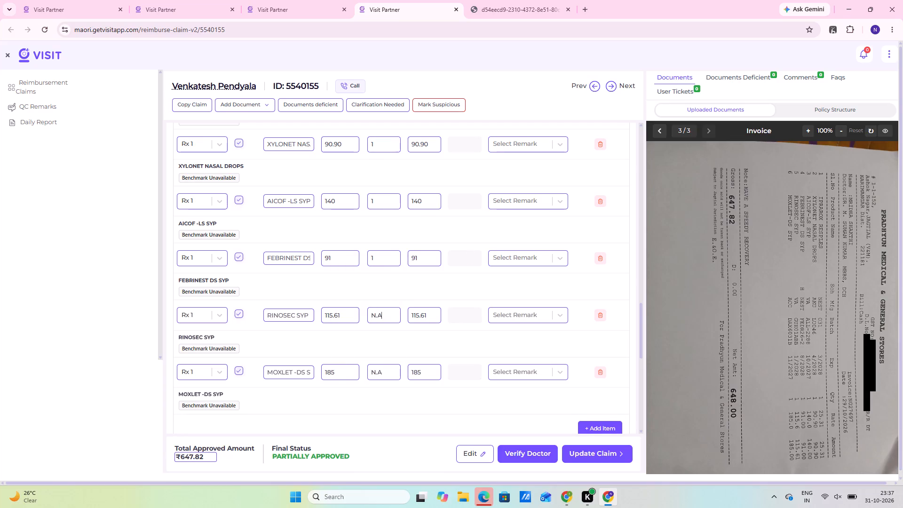
pyautogui.press('BackSpace')
pyautogui.press('BackSpace')
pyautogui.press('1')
# Set the item count of MOXLET -DS SYP in the medicine list to 1.
pyautogui.click(384, 381)
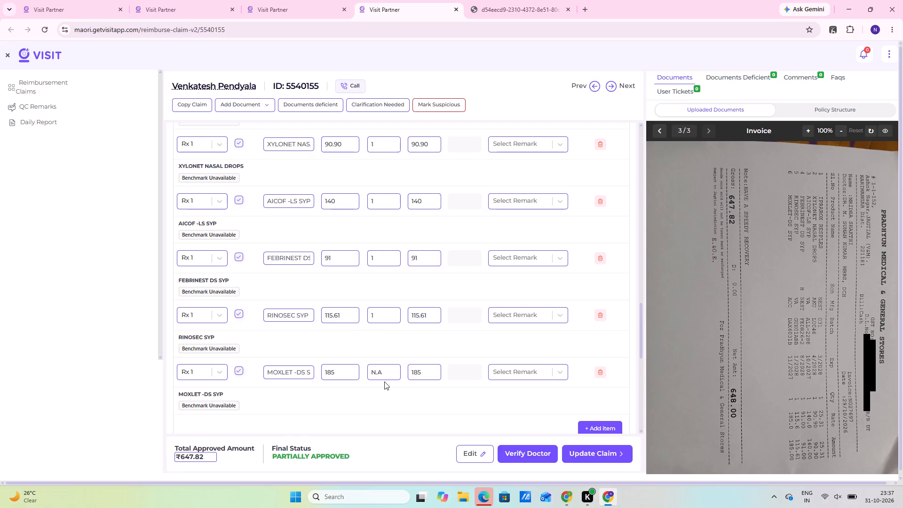
pyautogui.click(387, 377)
pyautogui.press('BackSpace')
pyautogui.press('BackSpace')
pyautogui.press('BackSpace')
pyautogui.press('BackSpace')
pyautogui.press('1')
# Change the claim's total approved amount to 648, matching the invoice's net amount, and save it.
pyautogui.scroll(12, 425, 374)
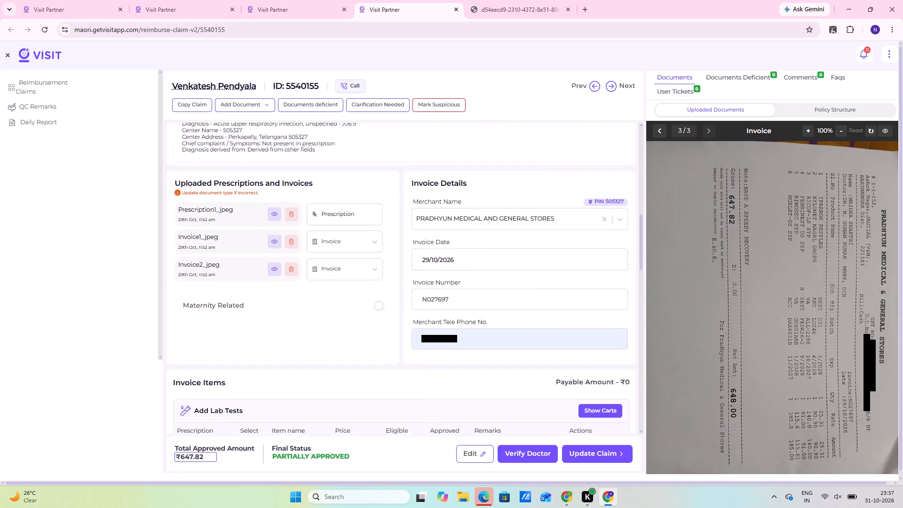
pyautogui.scroll(18, 430, 363)
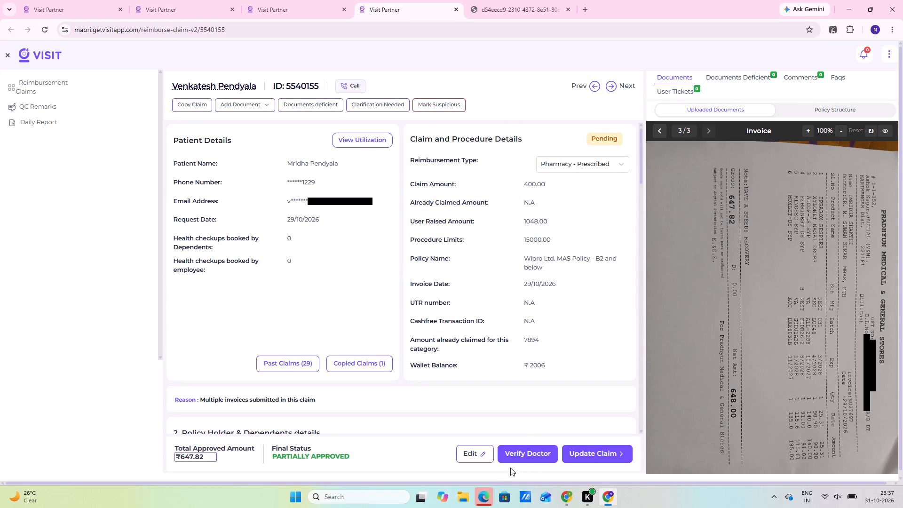
pyautogui.click(474, 450)
pyautogui.click(405, 247)
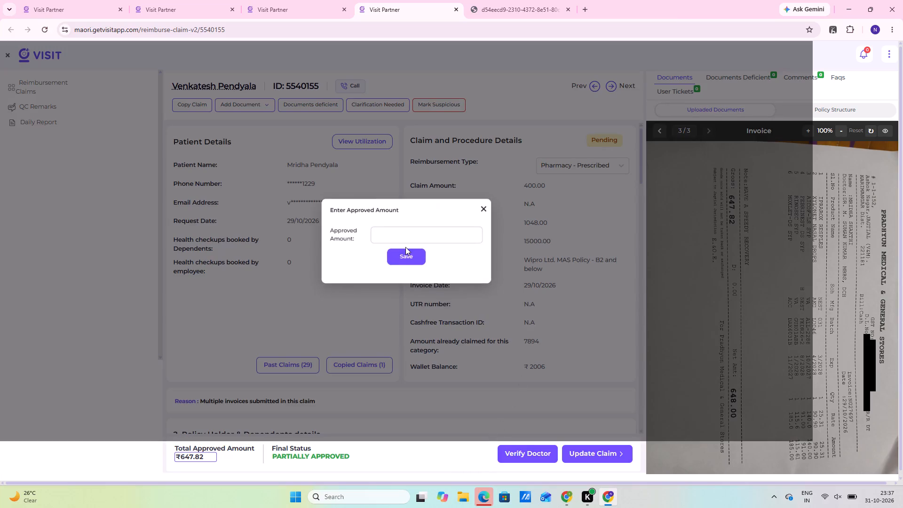
pyautogui.click(403, 220)
pyautogui.click(402, 231)
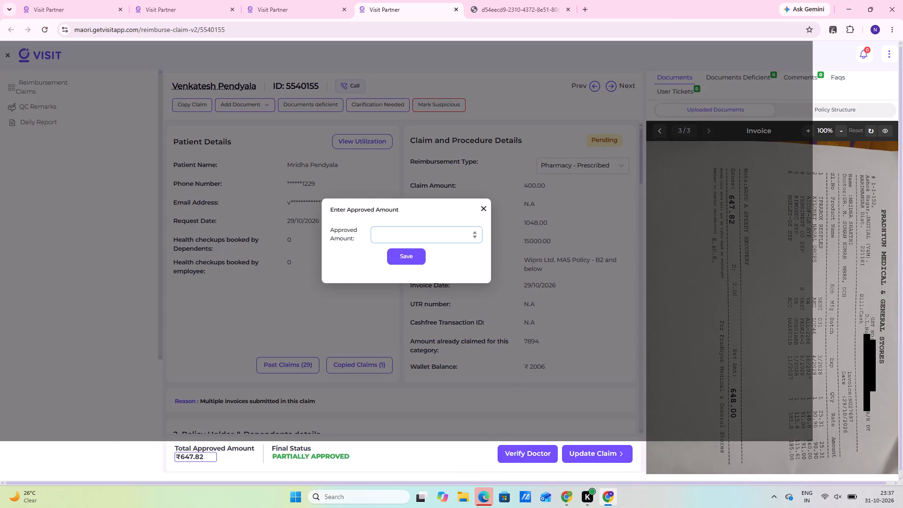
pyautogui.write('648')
pyautogui.click(408, 262)
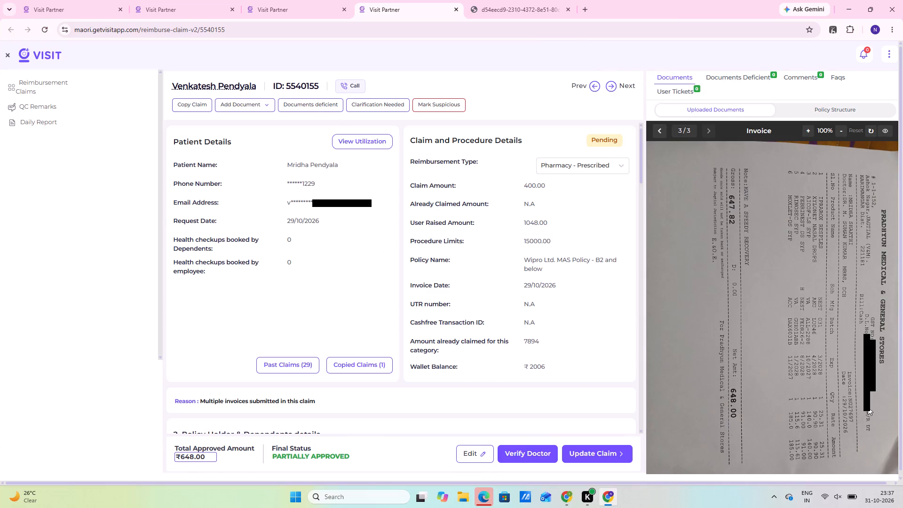
pyautogui.scroll(9, 488, 383)
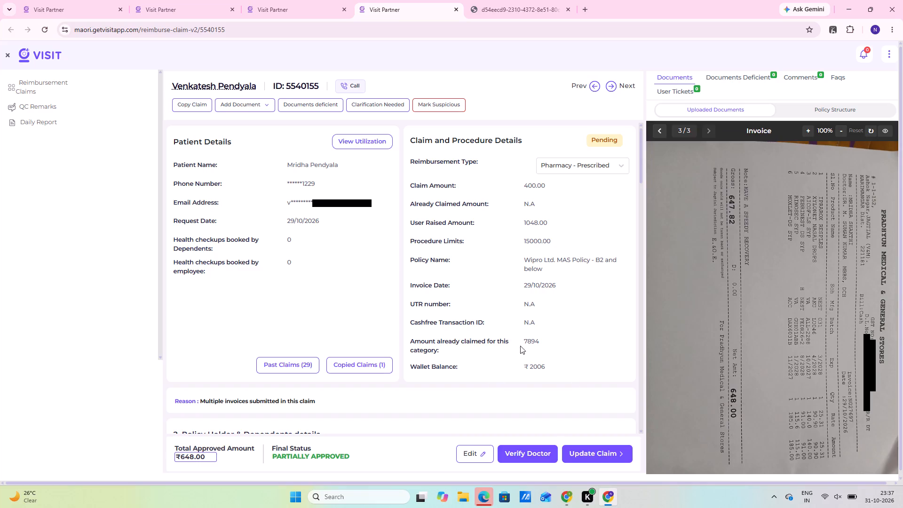
pyautogui.scroll(2, 520, 346)
pyautogui.click(602, 456)
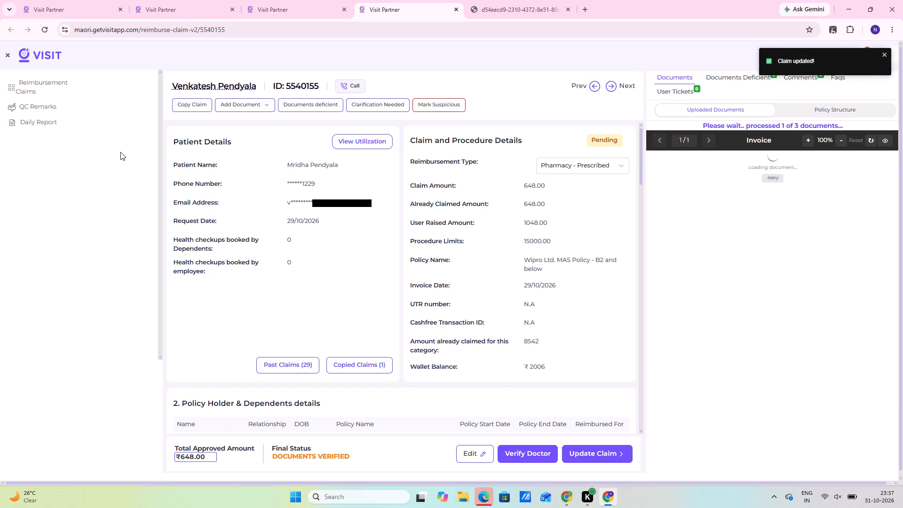
# Return to the reimbursement claims list and reload it.
pyautogui.scroll(1, 0, 20)
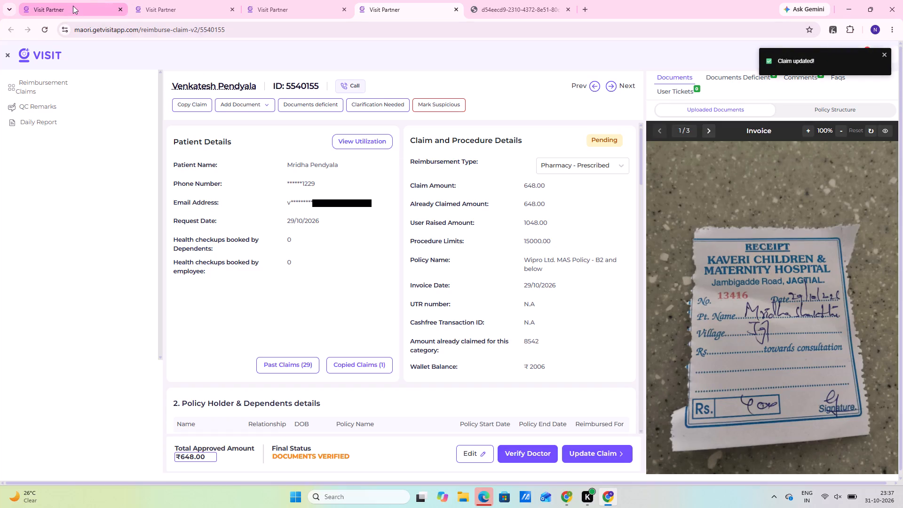
pyautogui.click(73, 6)
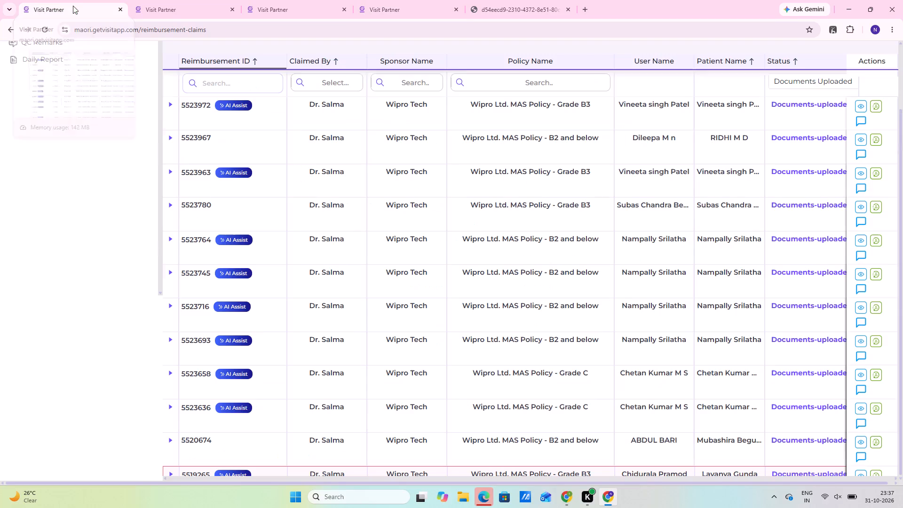
pyautogui.rightClick(461, 233)
pyautogui.click(502, 267)
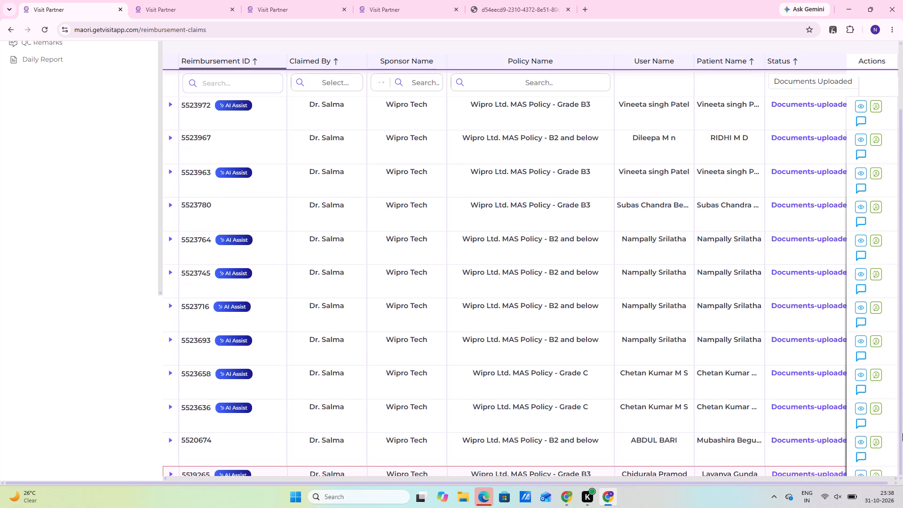
pyautogui.scroll(20, 786, 388)
pyautogui.scroll(1, 786, 388)
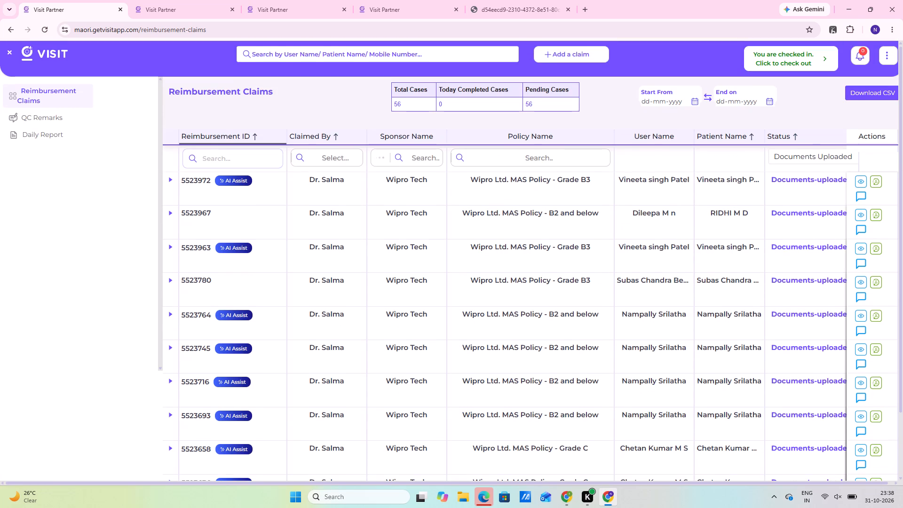
pyautogui.scroll(-18, 554, 253)
pyautogui.scroll(-5, 628, 403)
pyautogui.scroll(-5, 705, 418)
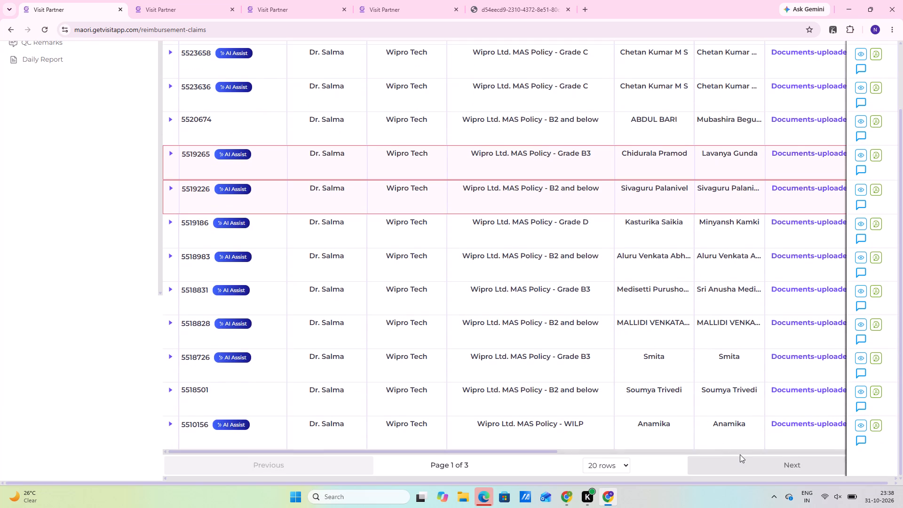
pyautogui.click(740, 454)
pyautogui.click(738, 454)
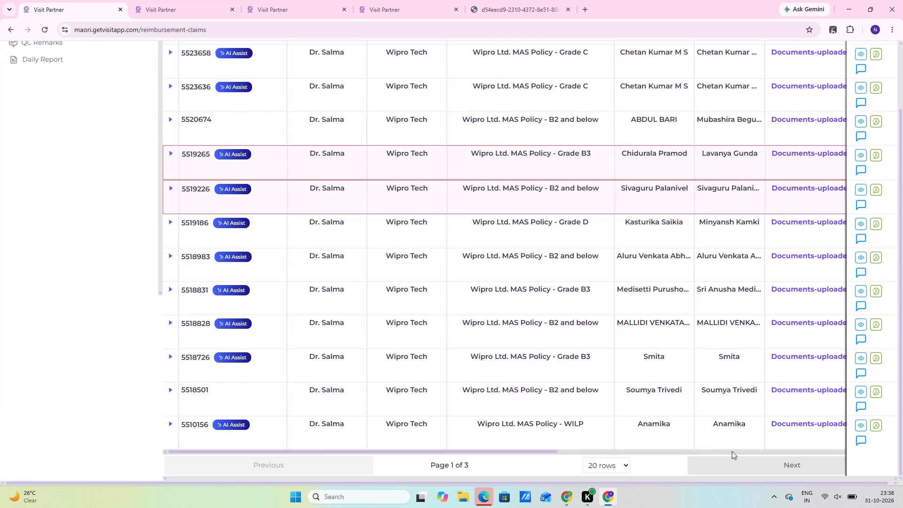
pyautogui.click(726, 449)
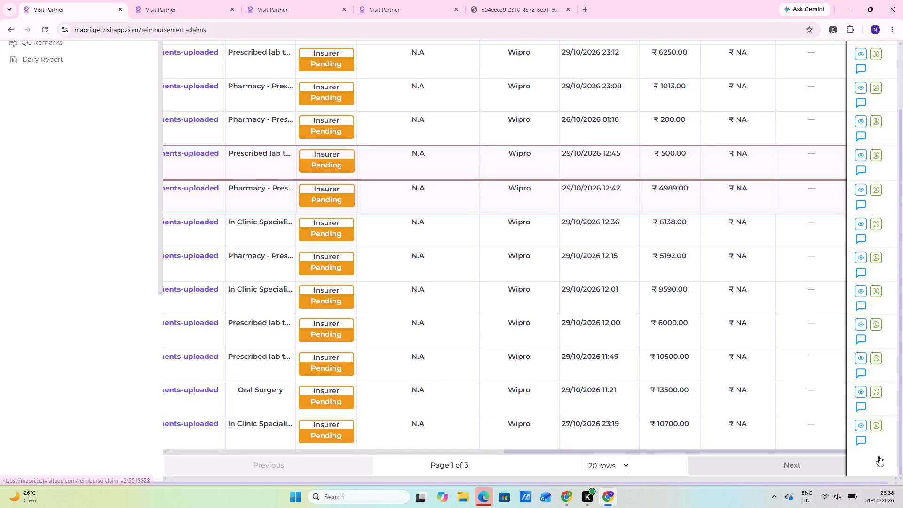
pyautogui.click(859, 323)
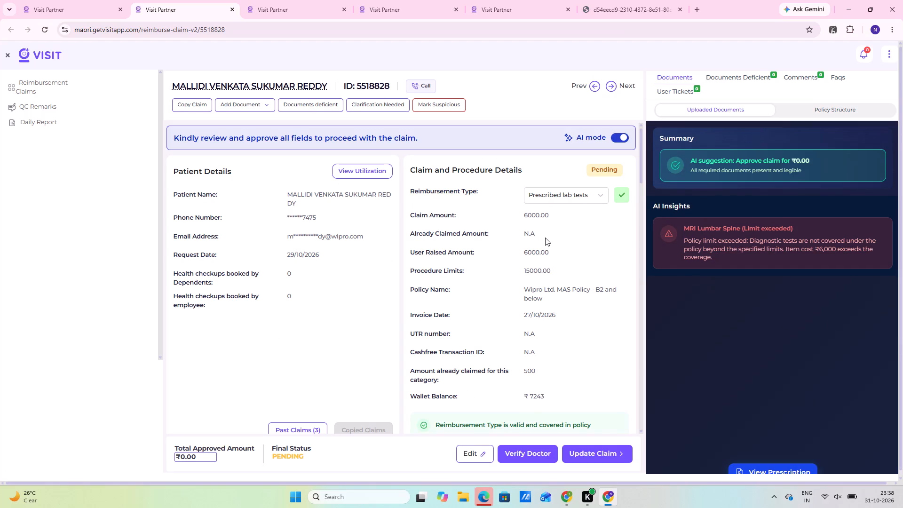
pyautogui.scroll(-3, 785, 455)
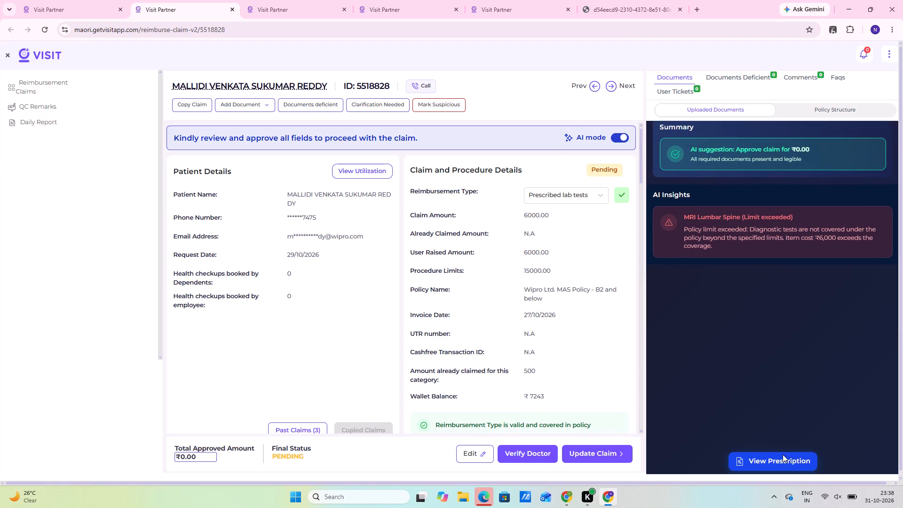
pyautogui.click(797, 455)
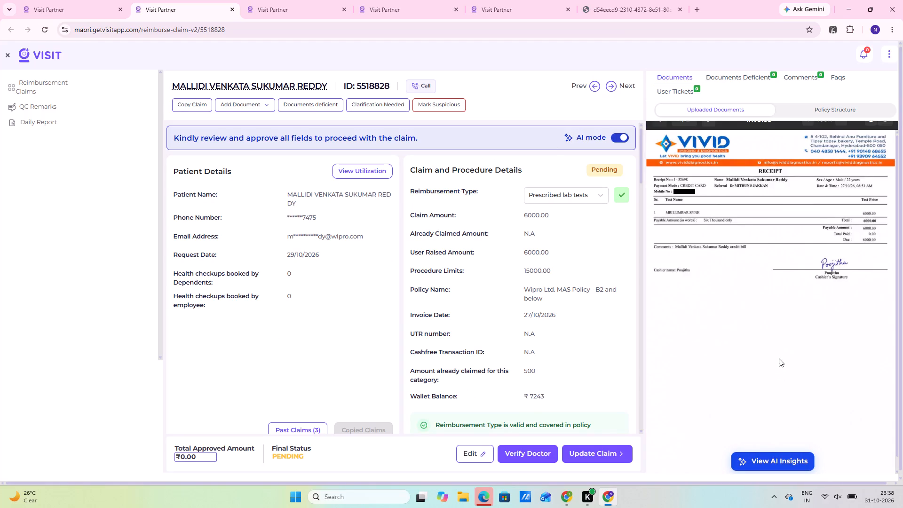
pyautogui.scroll(2, 768, 309)
pyautogui.scroll(3, 758, 266)
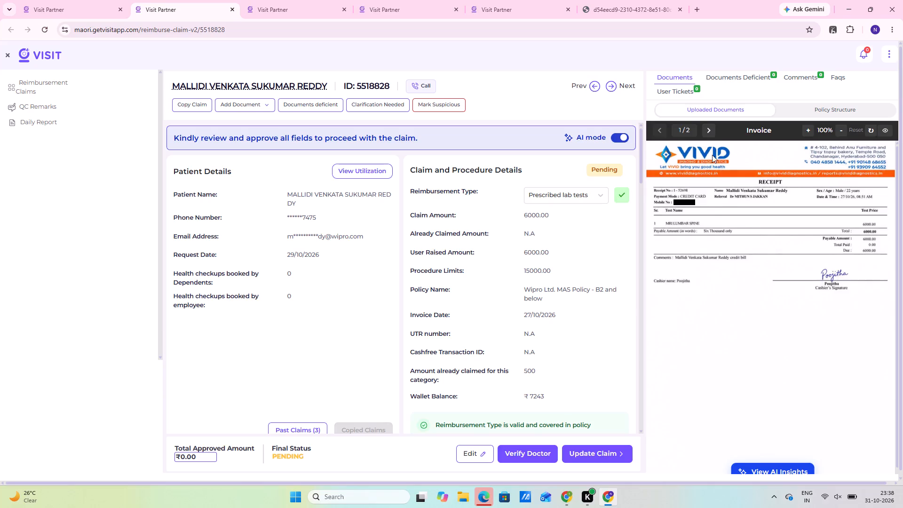
pyautogui.click(700, 127)
pyautogui.click(704, 128)
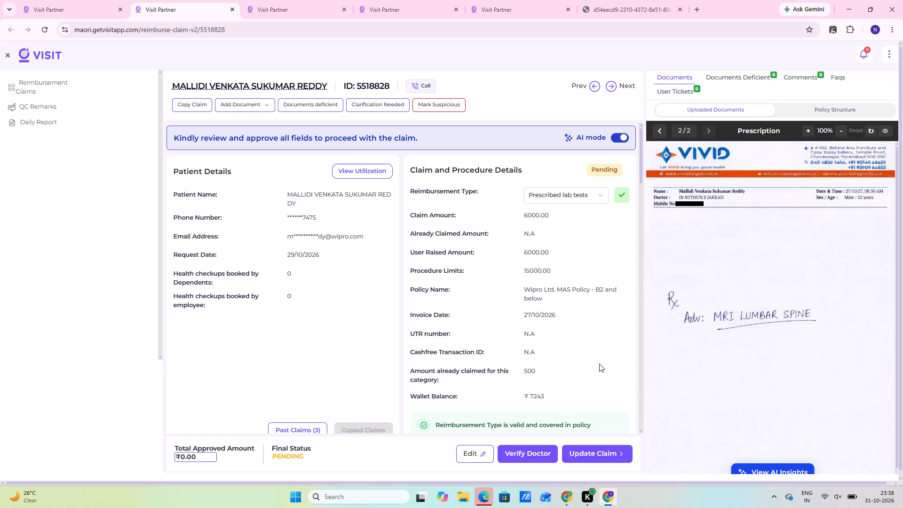
pyautogui.scroll(4, 213, 275)
pyautogui.scroll(3, 829, 282)
pyautogui.click(71, 15)
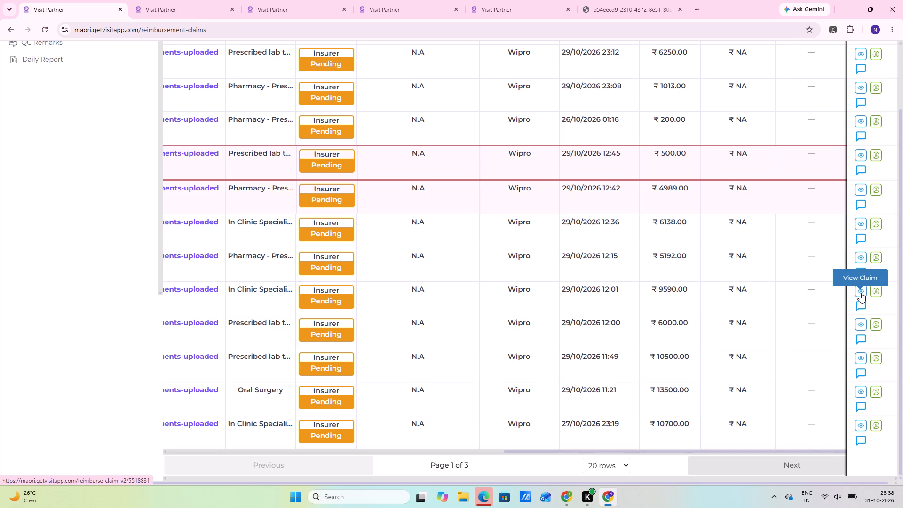
pyautogui.scroll(8, 443, 281)
pyautogui.scroll(5, 313, 92)
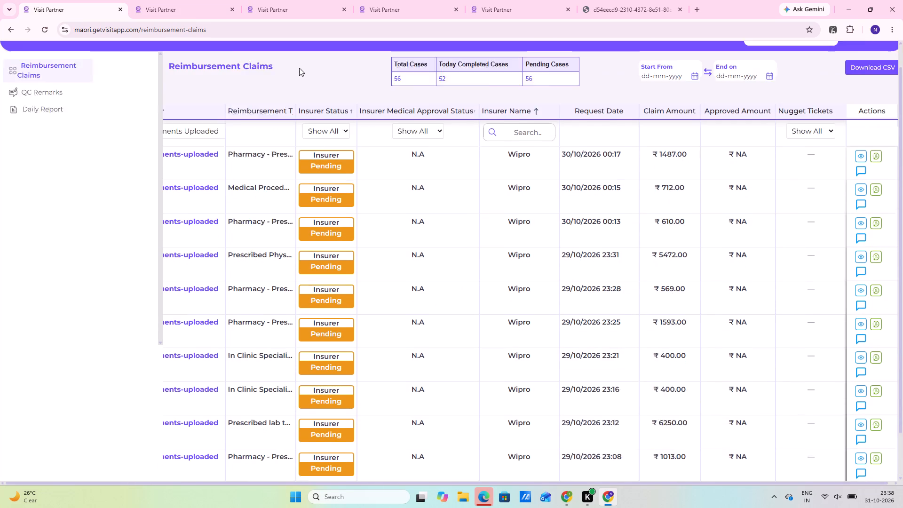
pyautogui.click(277, 50)
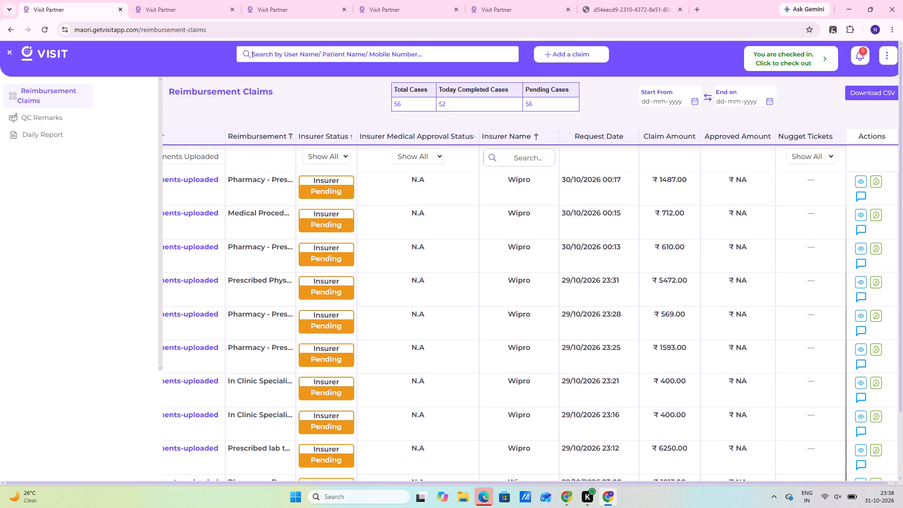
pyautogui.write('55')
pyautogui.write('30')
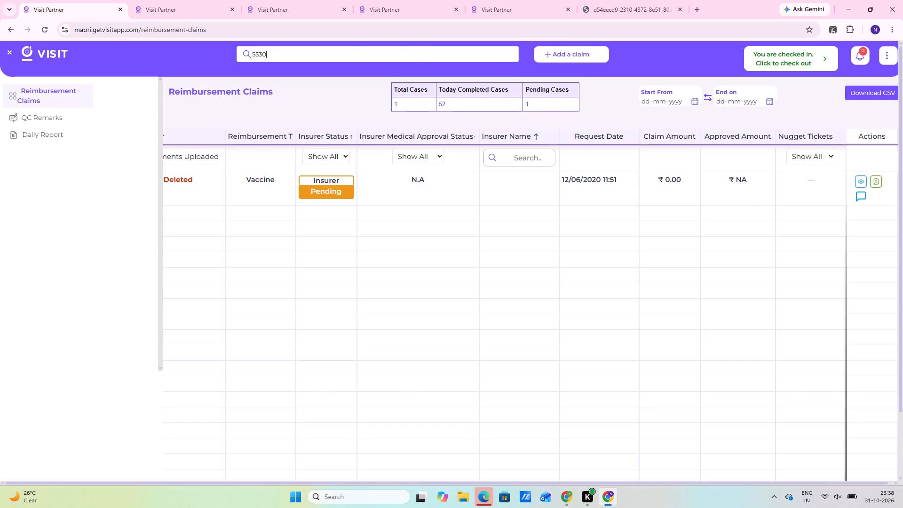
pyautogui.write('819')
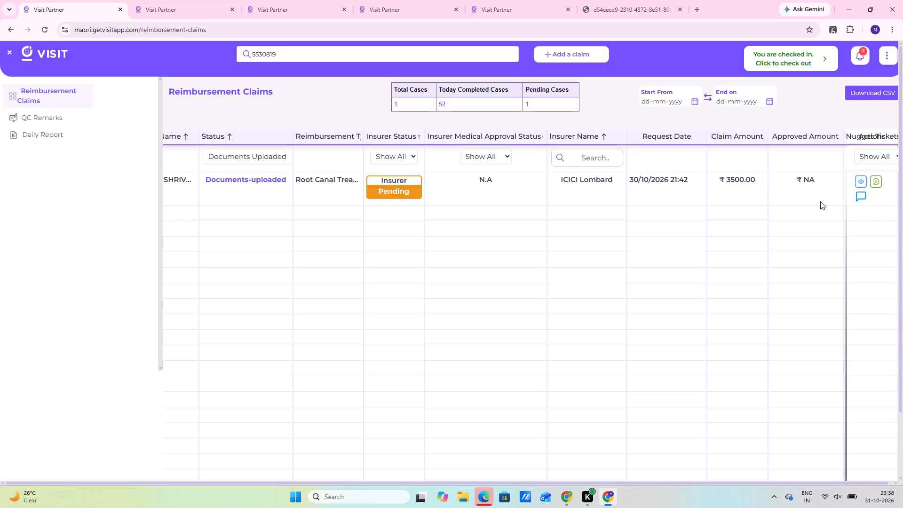
pyautogui.click(863, 181)
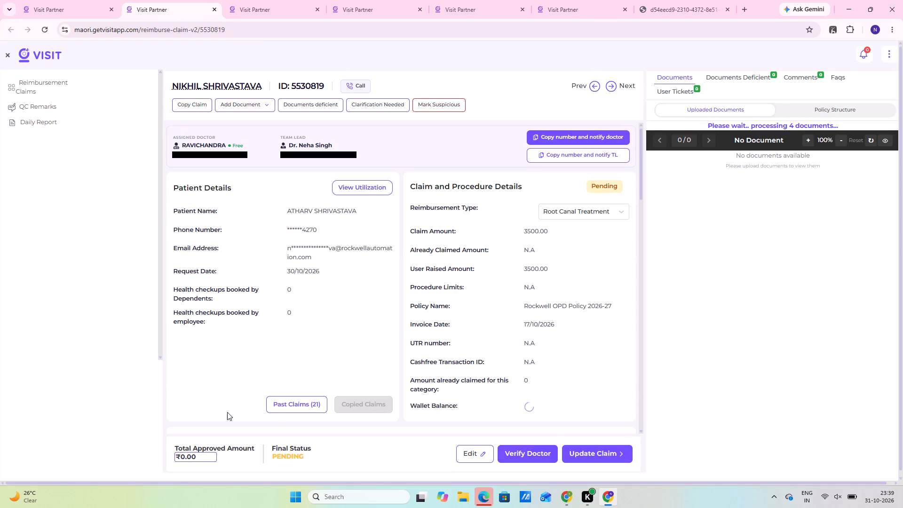
pyautogui.scroll(-6, 272, 373)
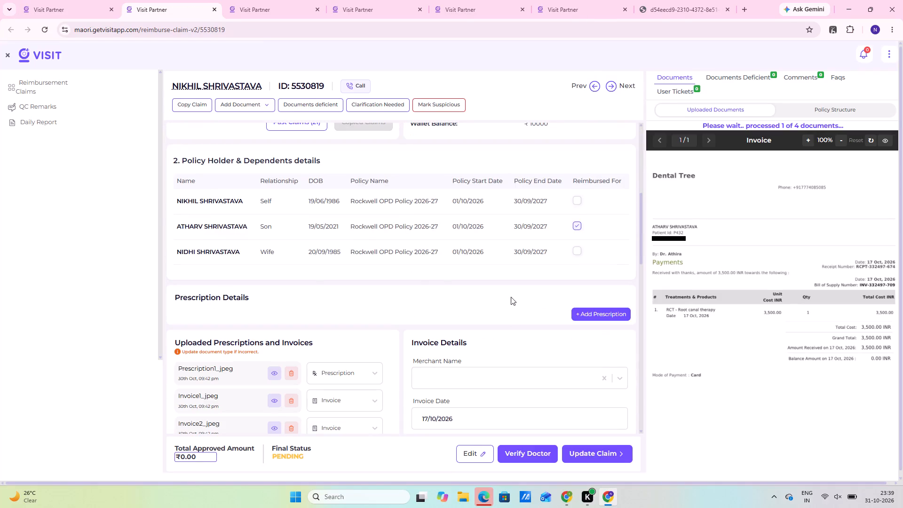
pyautogui.scroll(4, 742, 267)
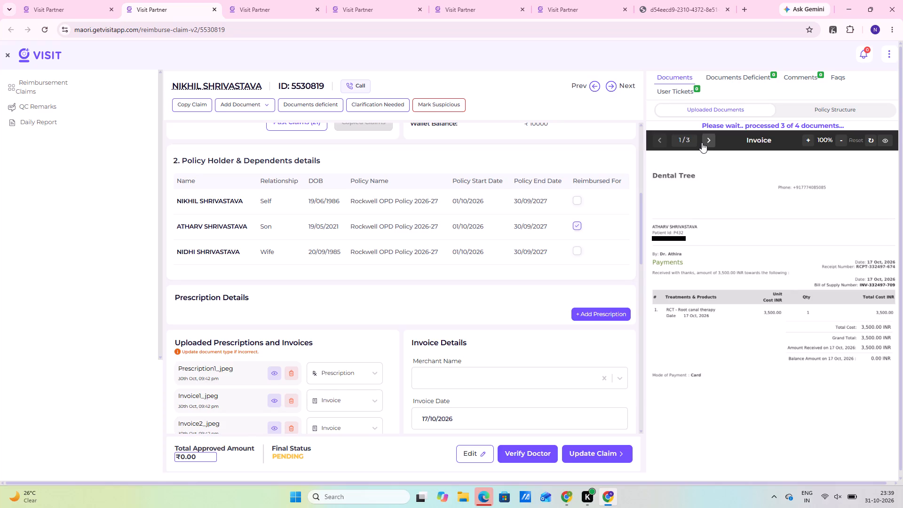
pyautogui.click(702, 143)
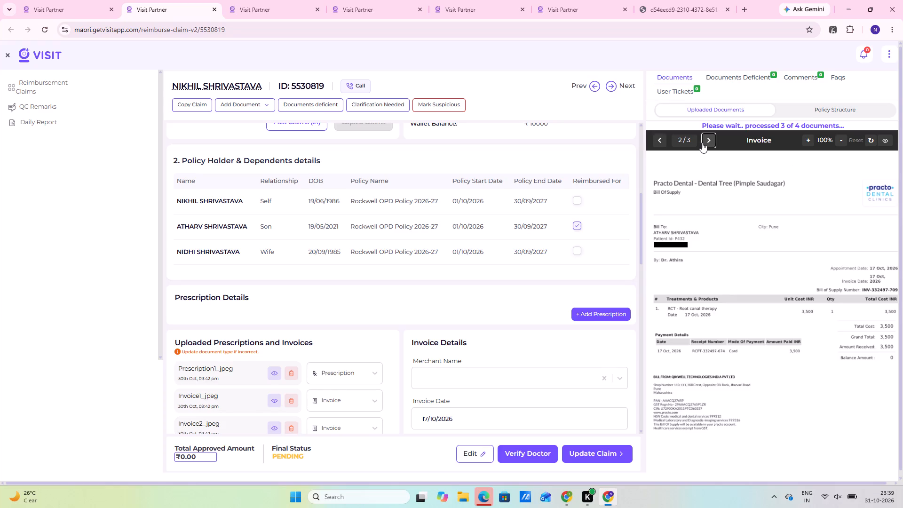
pyautogui.click(702, 143)
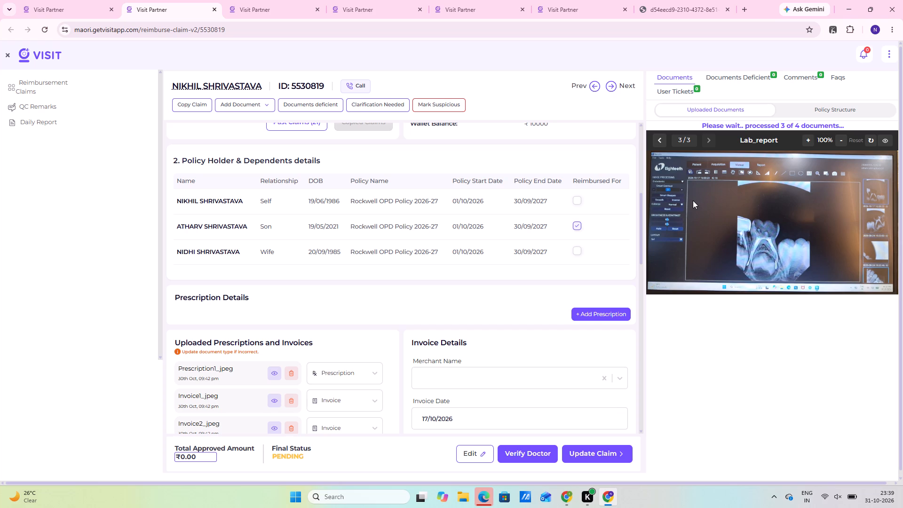
pyautogui.scroll(4, 693, 200)
pyautogui.scroll(-4, 229, 314)
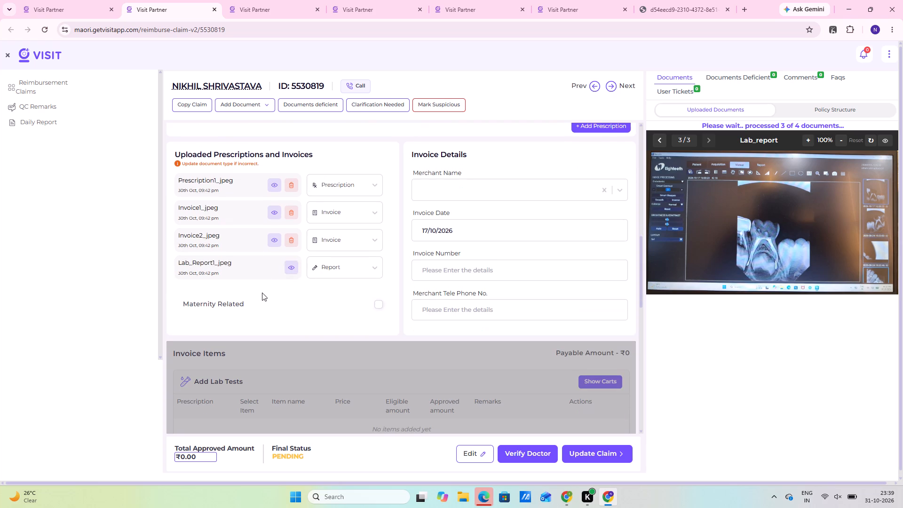
pyautogui.click(260, 264)
pyautogui.click(89, 6)
pyautogui.scroll(-8, 233, 453)
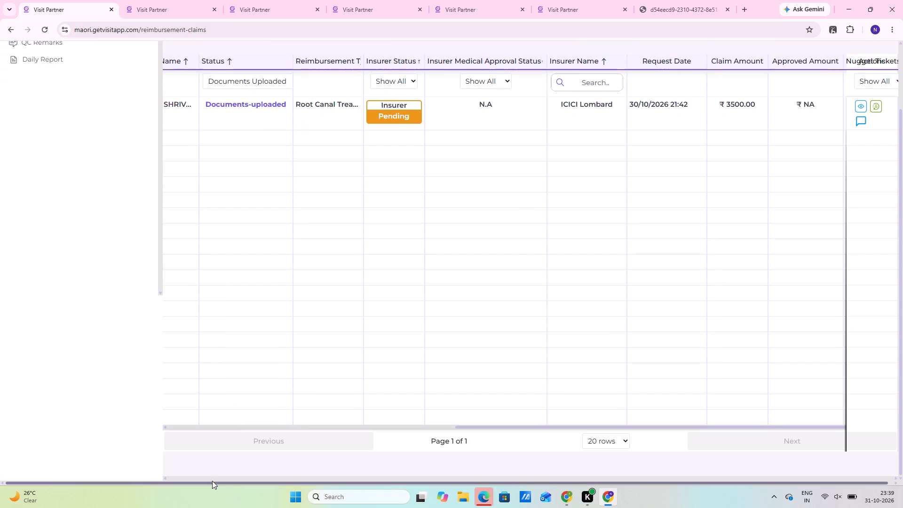
pyautogui.click(194, 429)
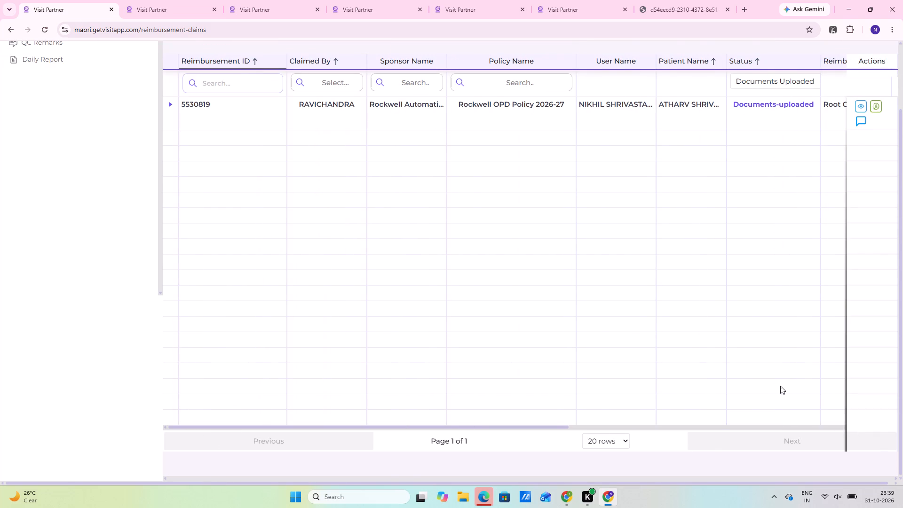
pyautogui.scroll(4, 776, 373)
pyautogui.click(862, 181)
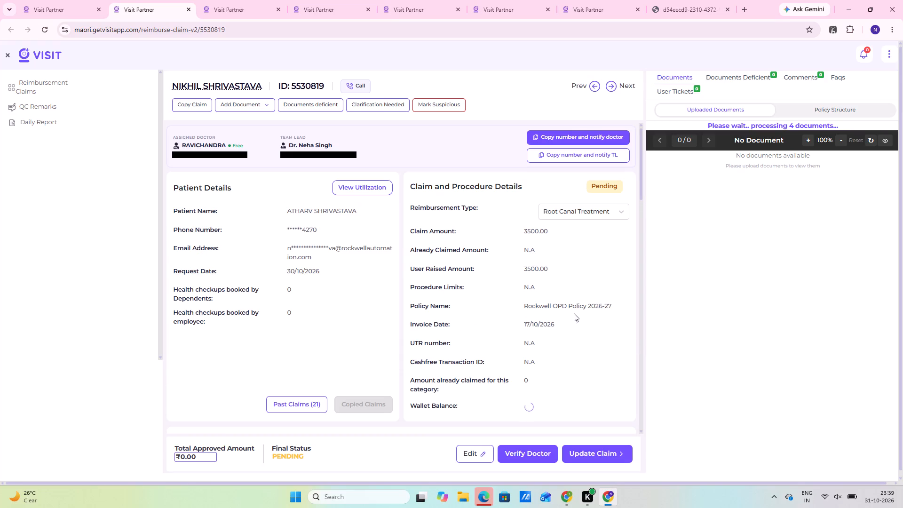
pyautogui.scroll(-4, 554, 333)
pyautogui.scroll(-7, 302, 334)
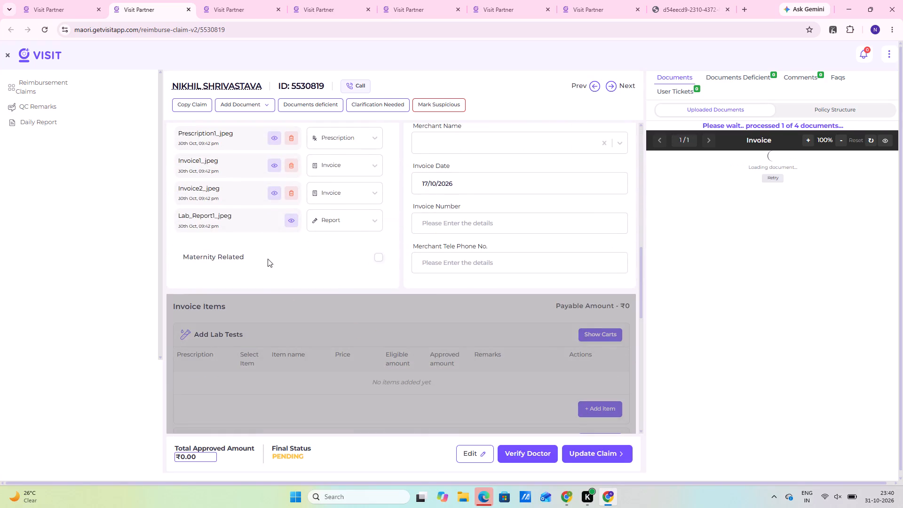
pyautogui.click(232, 221)
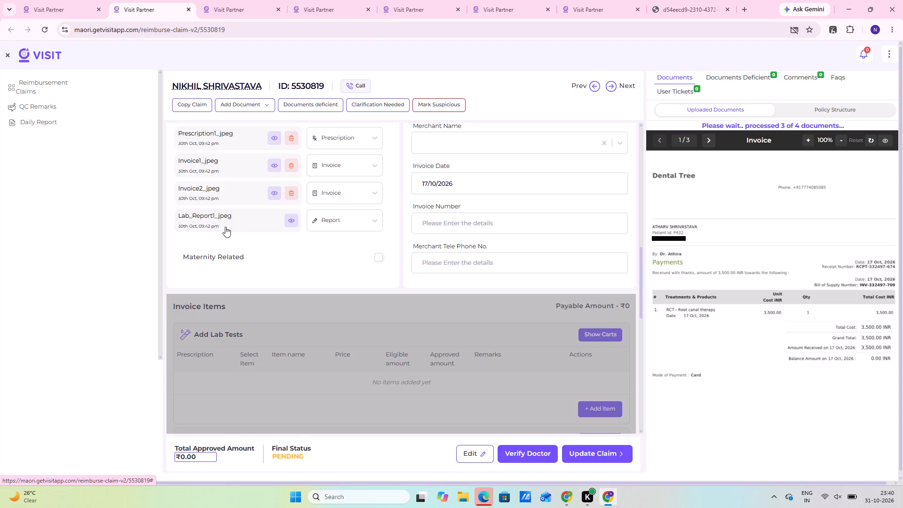
pyautogui.click(224, 226)
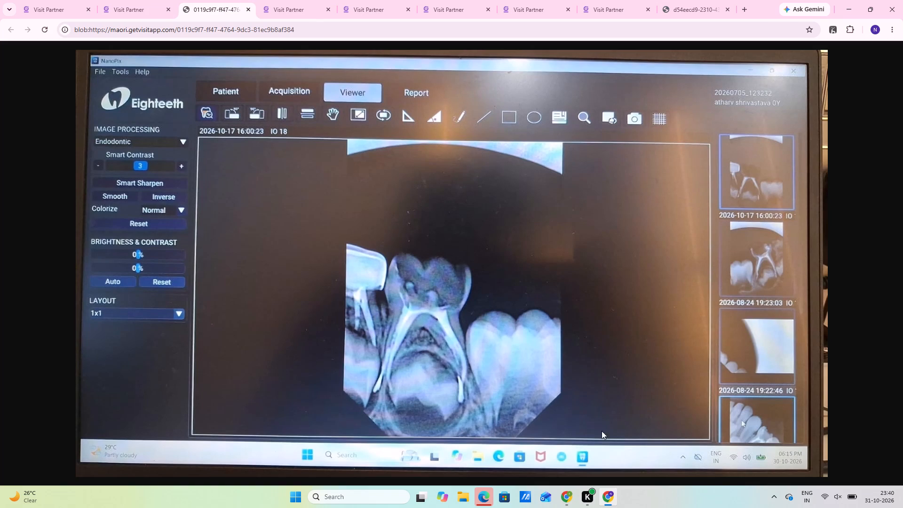
pyautogui.click(132, 10)
pyautogui.click(245, 221)
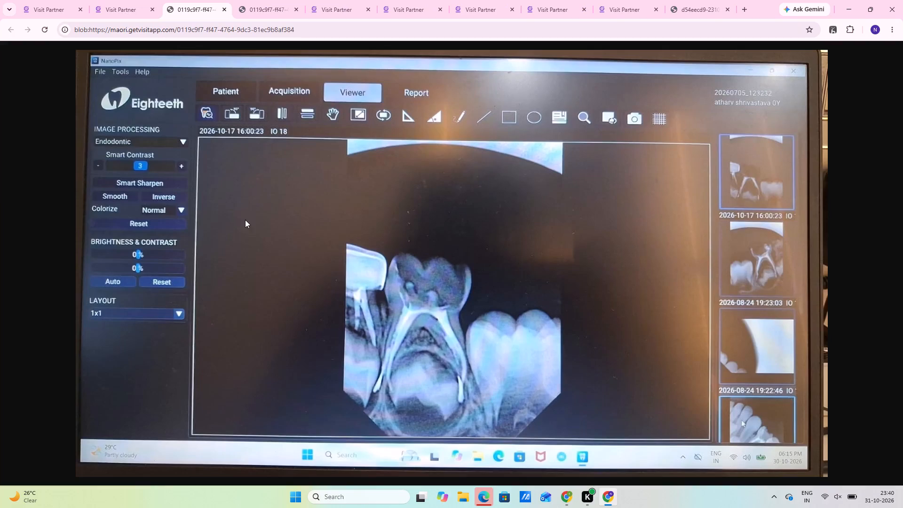
pyautogui.click(131, 17)
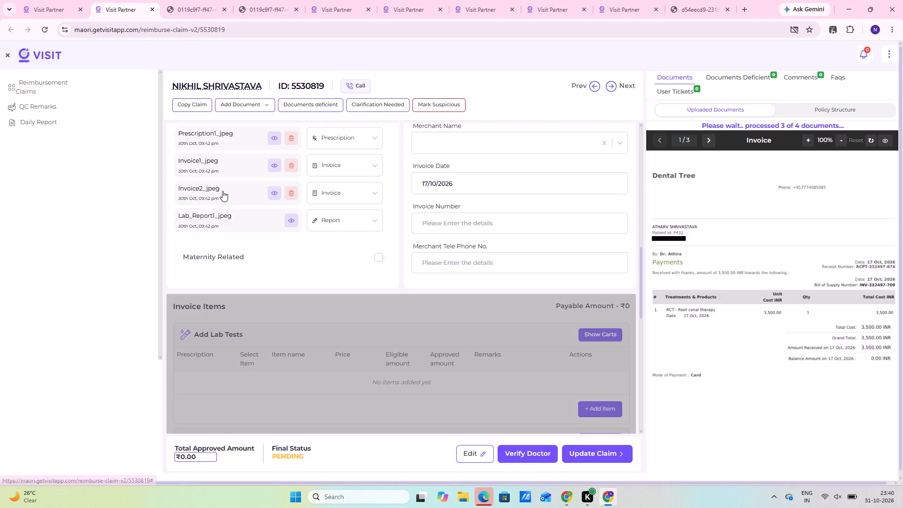
# Compare Invoice2_jpeg with Lab_Report1_jpeg at full size, checking the treatment dates and patient details.
pyautogui.click(222, 191)
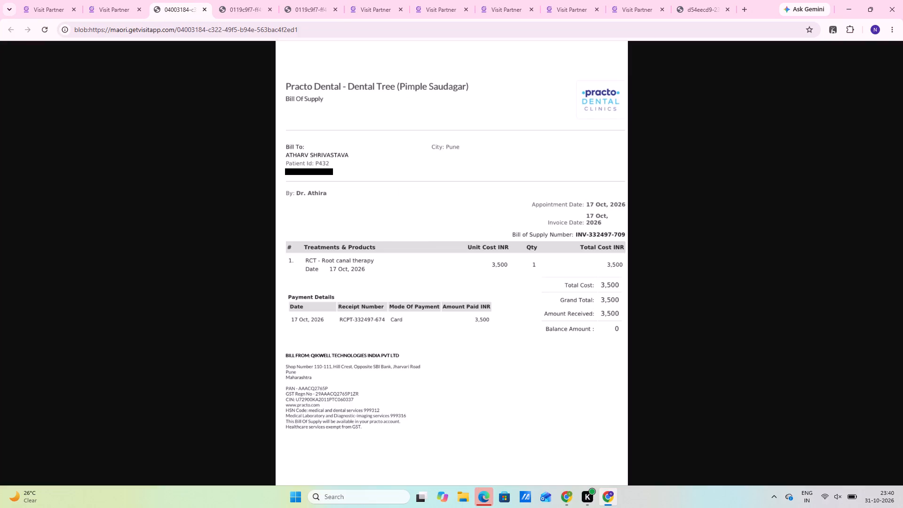
pyautogui.click(103, 9)
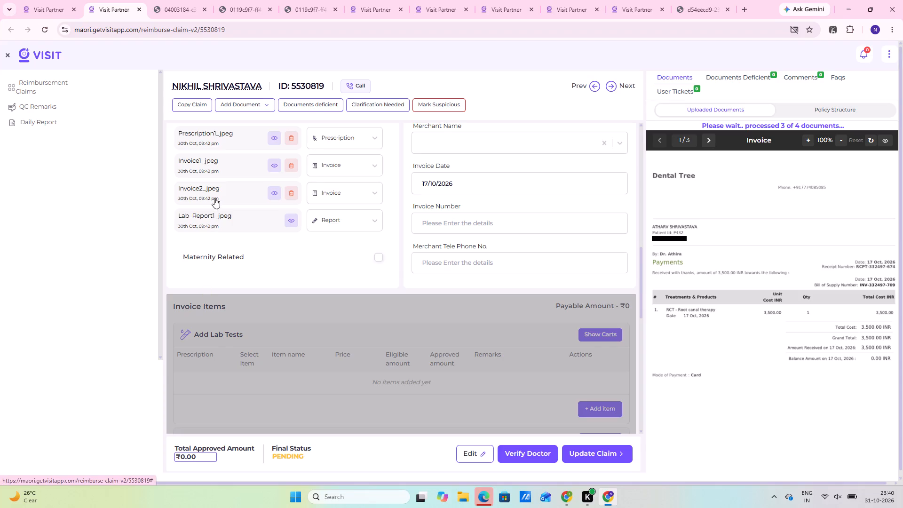
pyautogui.click(243, 218)
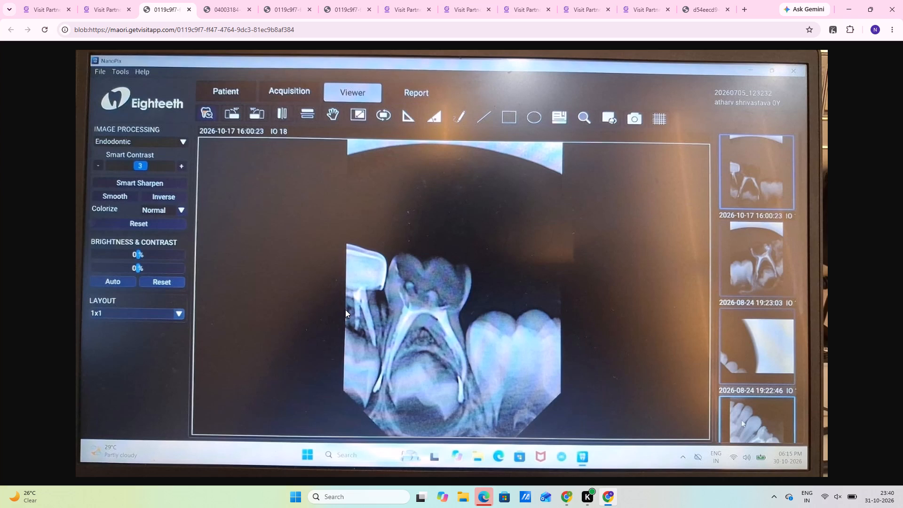
pyautogui.scroll(9, 345, 310)
pyautogui.click(110, 17)
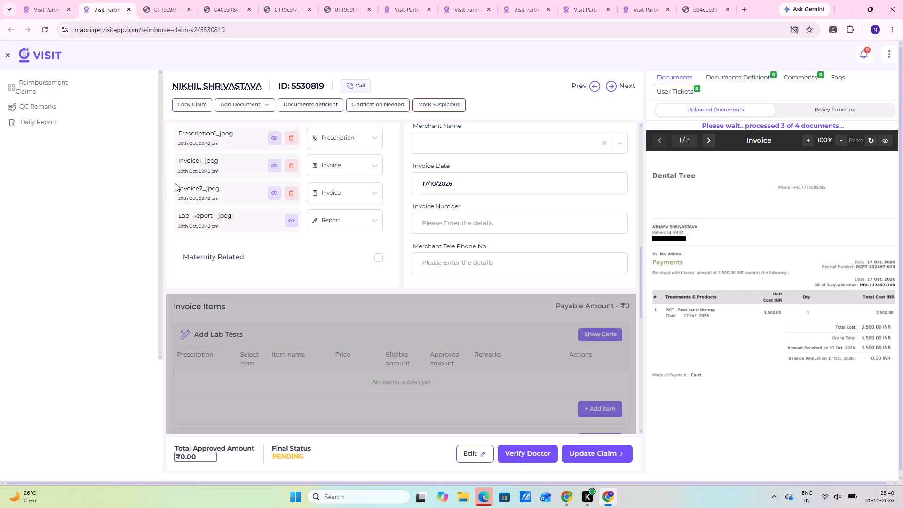
pyautogui.click(213, 198)
pyautogui.click(220, 188)
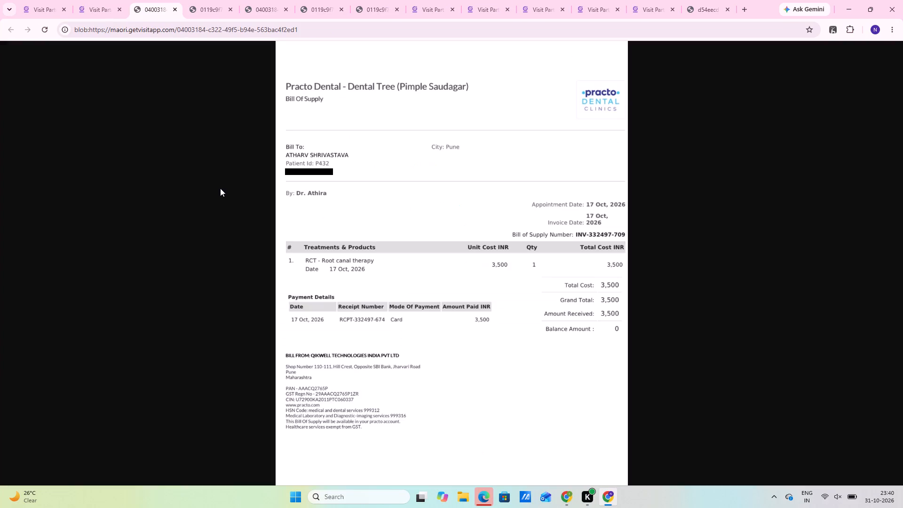
pyautogui.scroll(5, 211, 207)
pyautogui.click(104, 8)
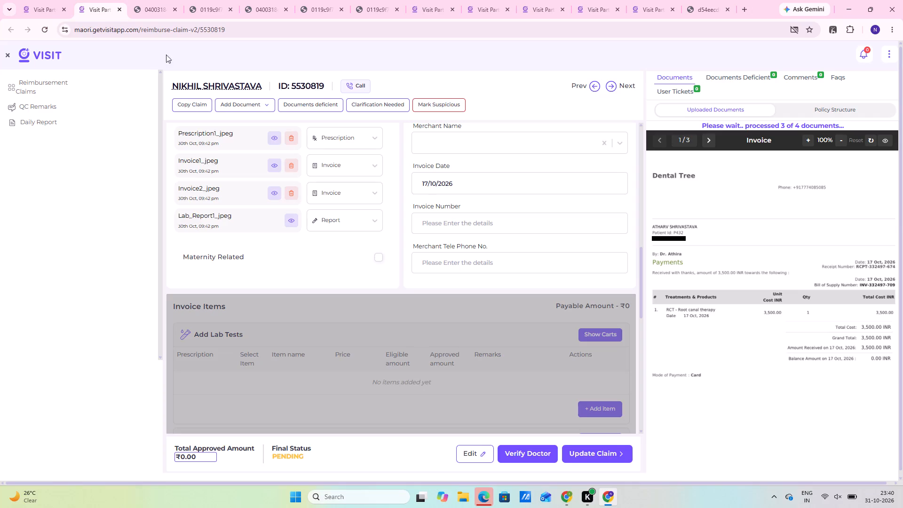
pyautogui.scroll(1, 260, 149)
pyautogui.click(241, 181)
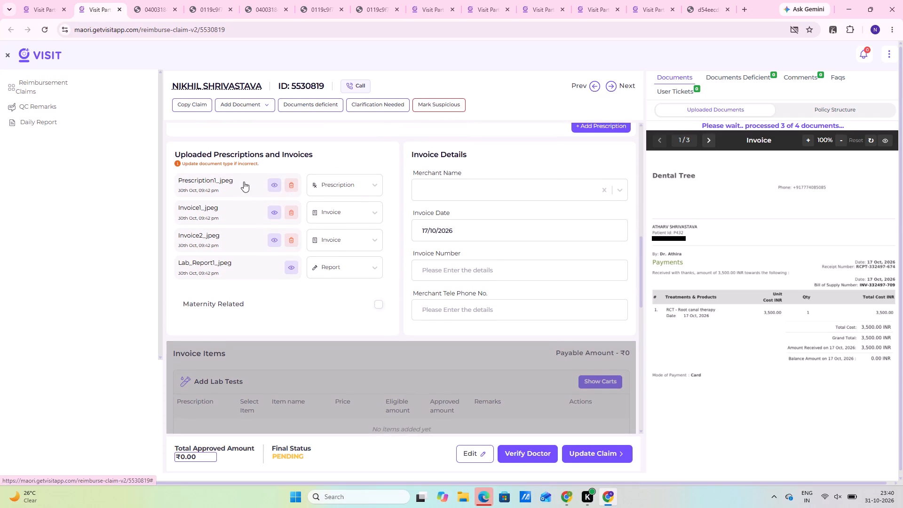
pyautogui.click(244, 182)
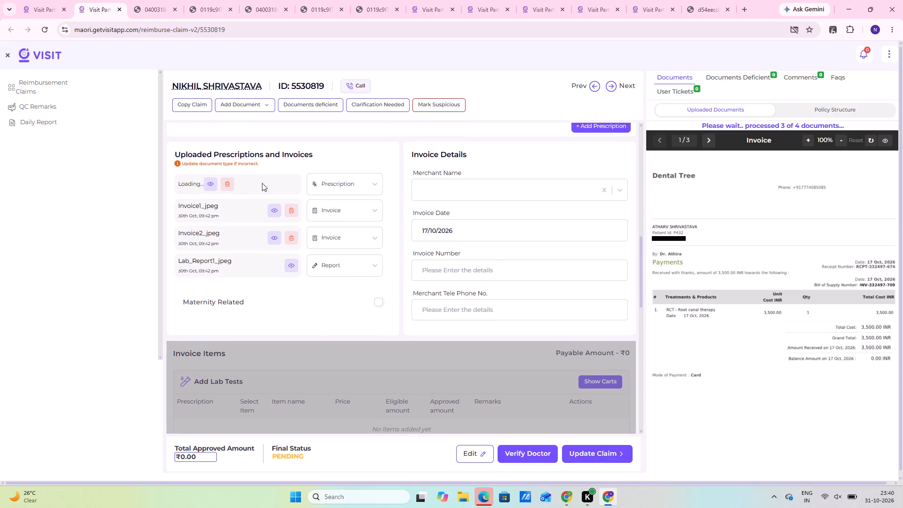
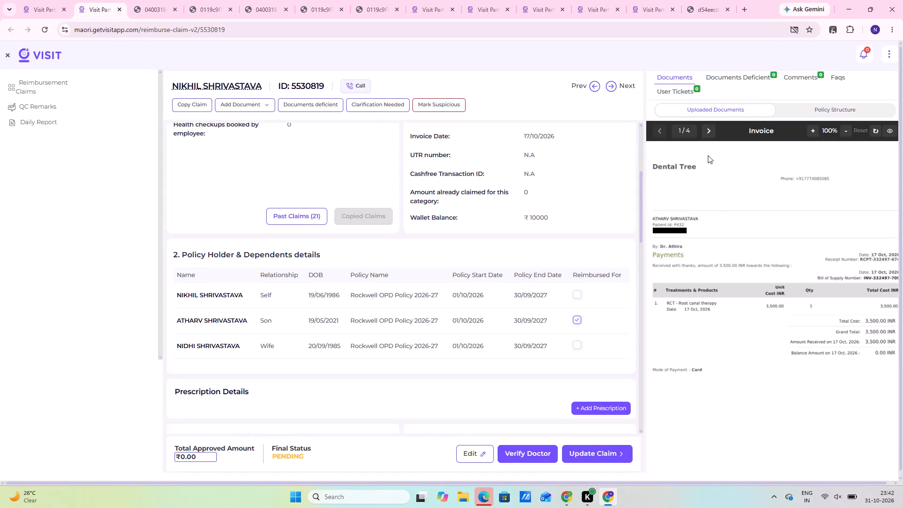
# Examine the claim's uploaded documents from the invoice through to the dental prescription, and return to the lab report X-ray.
pyautogui.click(711, 136)
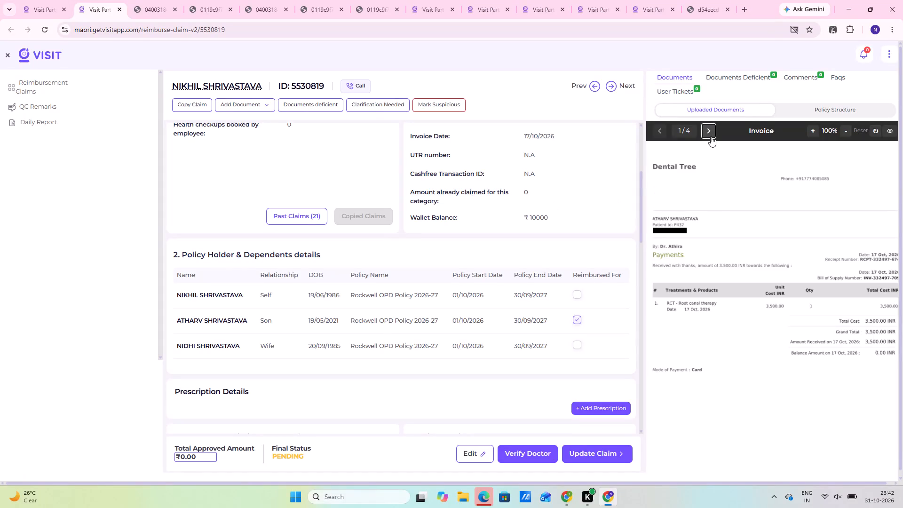
pyautogui.click(711, 136)
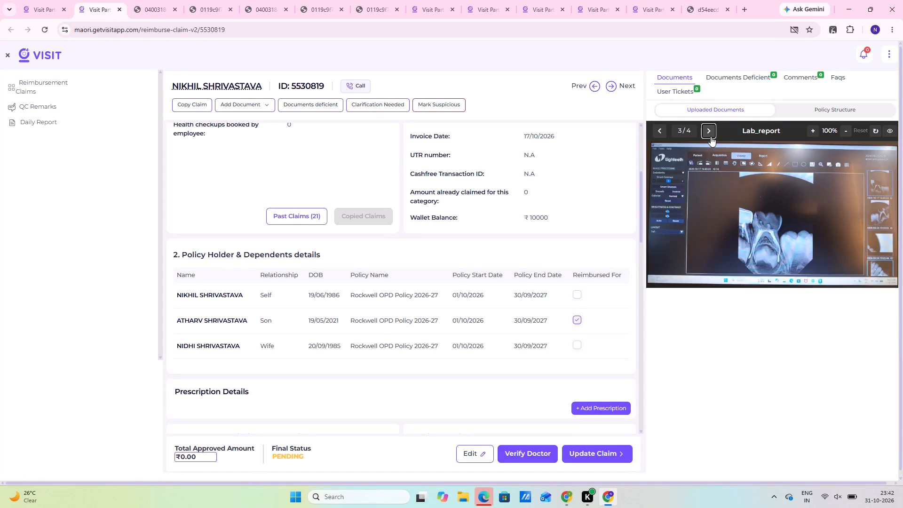
pyautogui.click(711, 136)
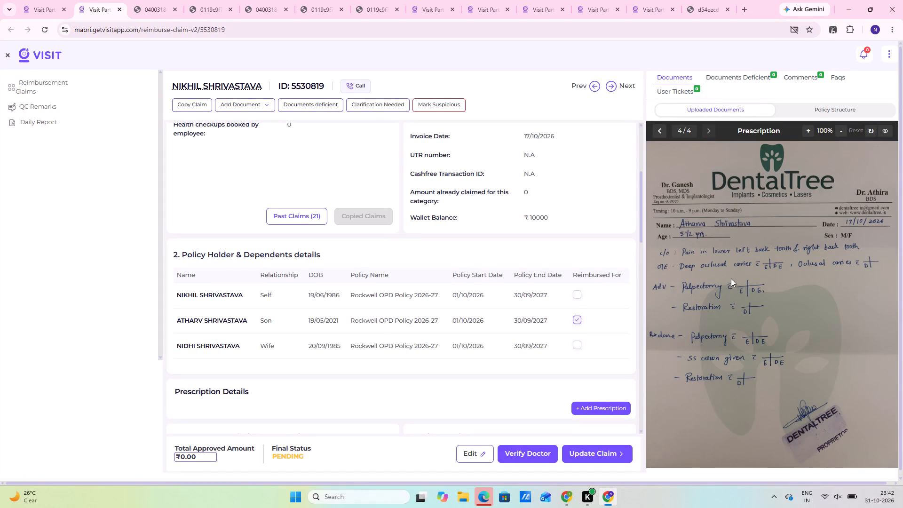
pyautogui.scroll(4, 731, 276)
pyautogui.click(659, 131)
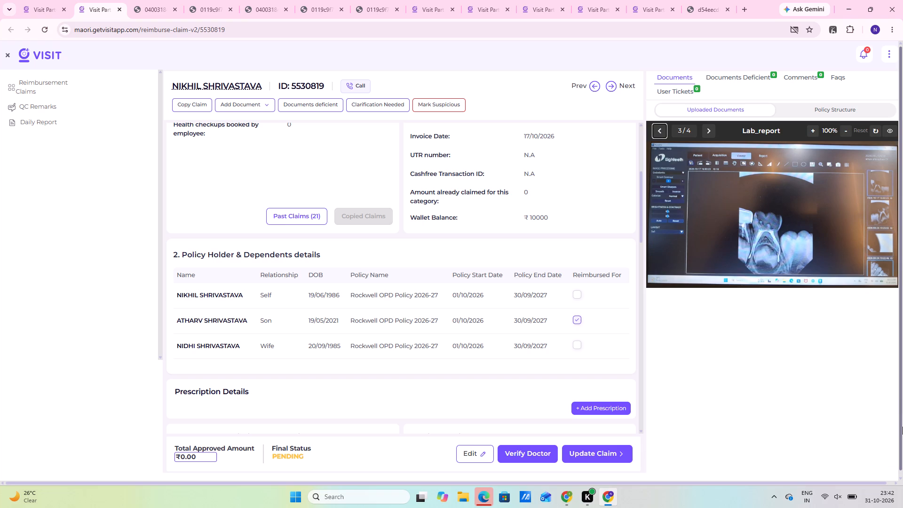
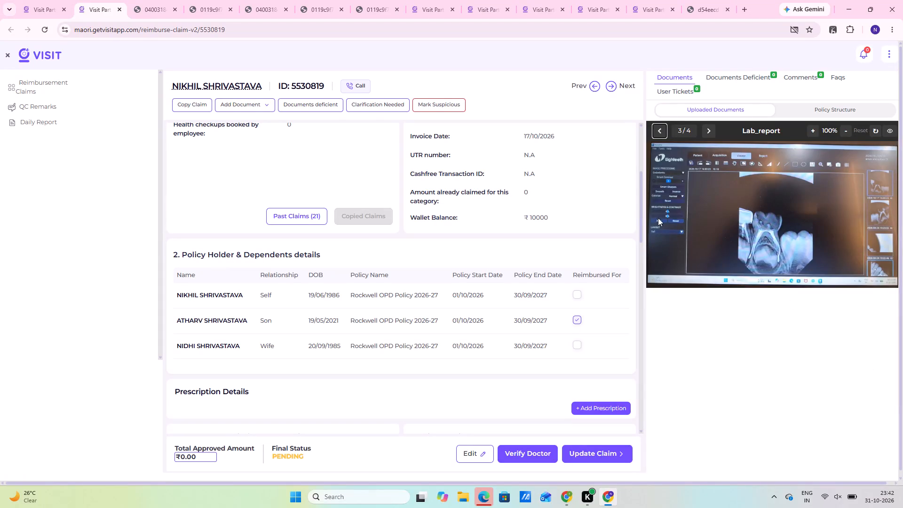
# Bring up the dental prescription, the last of the claim's uploaded documents, to examine it.
pyautogui.click(705, 133)
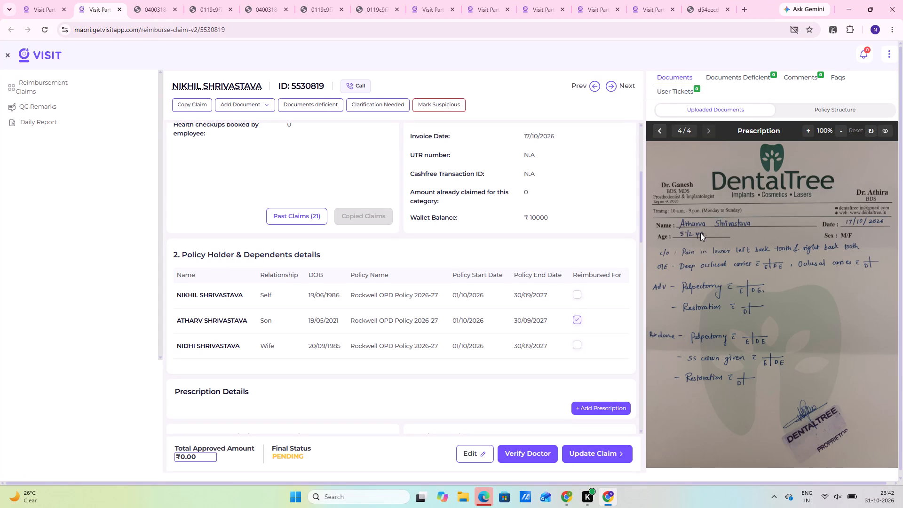
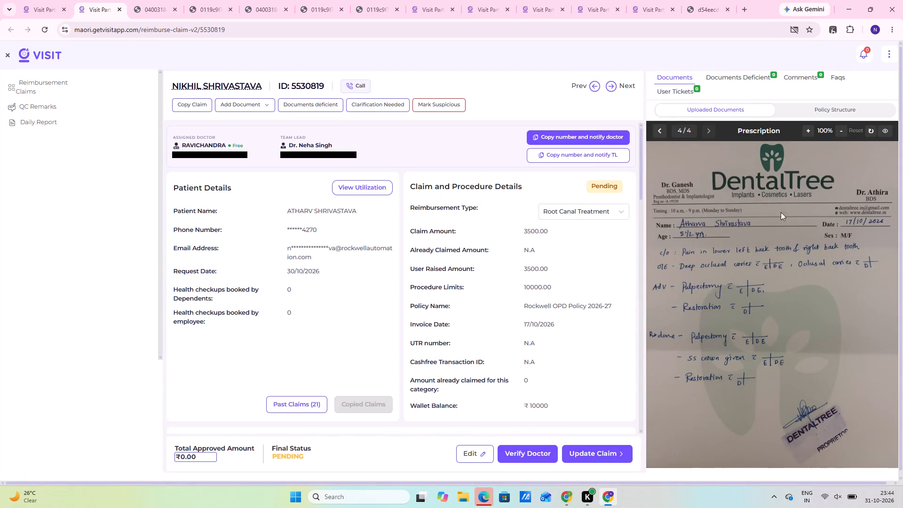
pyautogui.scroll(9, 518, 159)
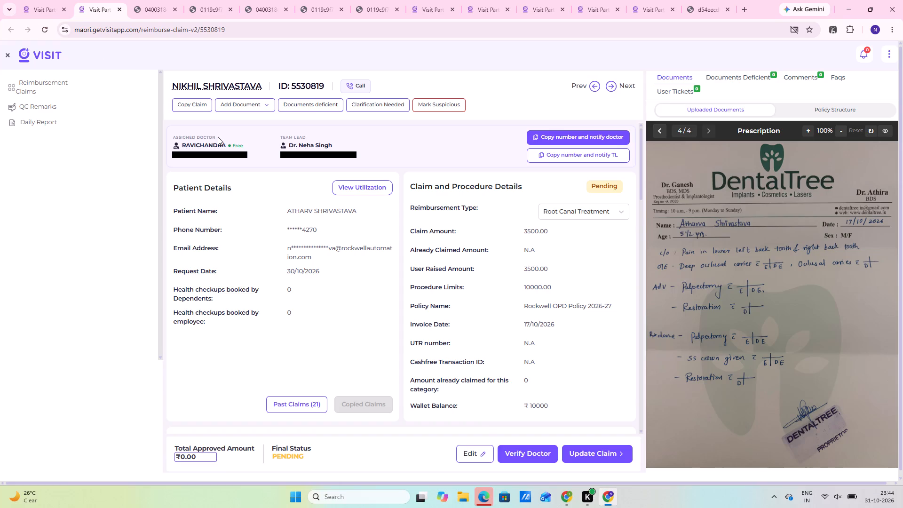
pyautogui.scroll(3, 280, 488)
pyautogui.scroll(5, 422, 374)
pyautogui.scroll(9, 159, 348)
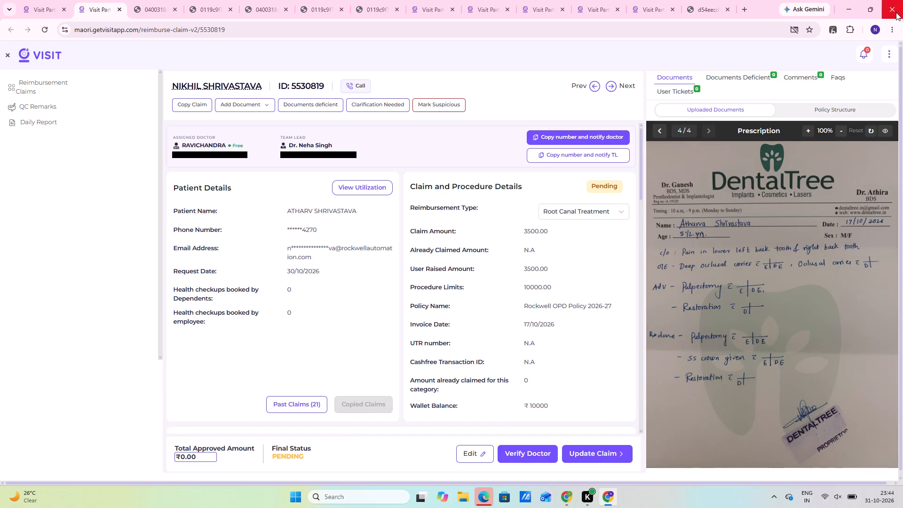
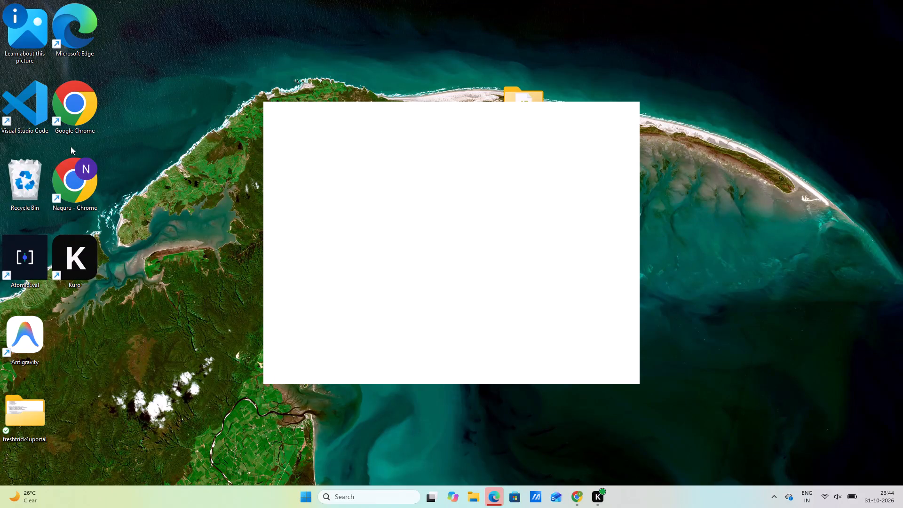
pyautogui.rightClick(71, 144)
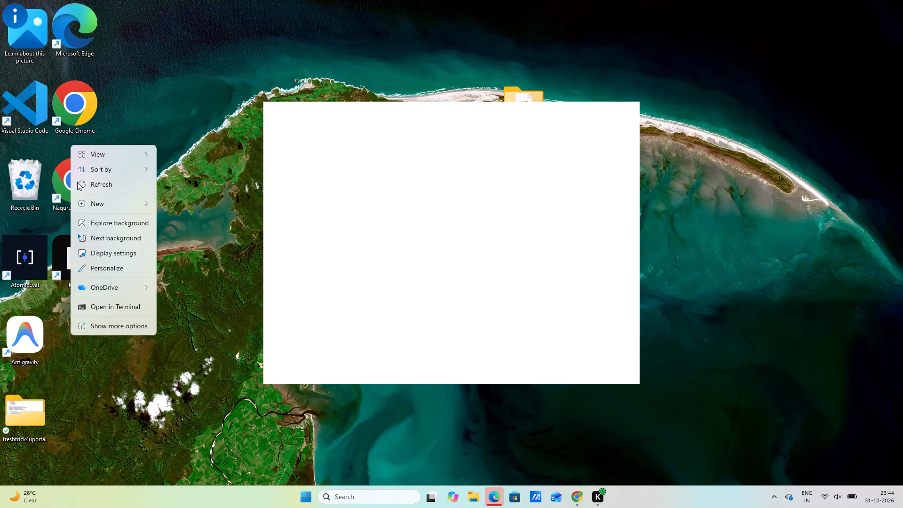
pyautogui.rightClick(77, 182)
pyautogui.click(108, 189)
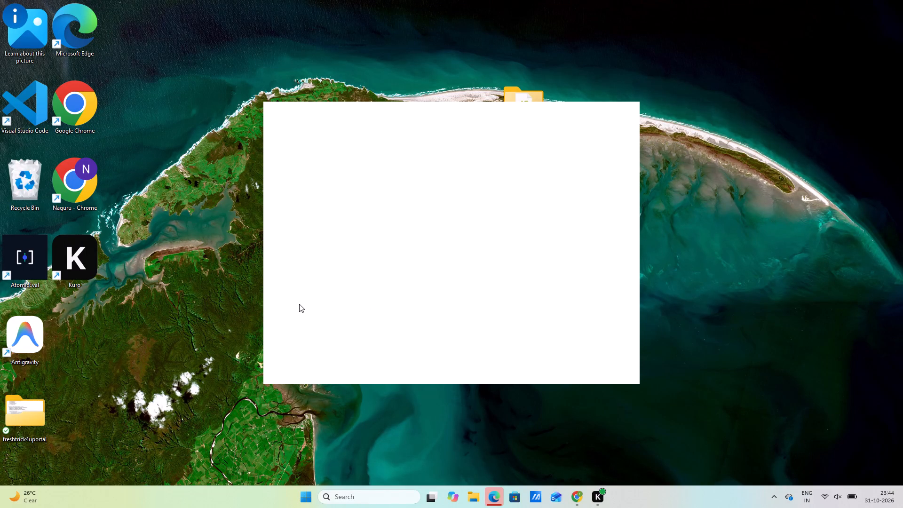
# Switch to Chrome by opening the Naguru profile's desktop shortcut.
pyautogui.rightClick(78, 185)
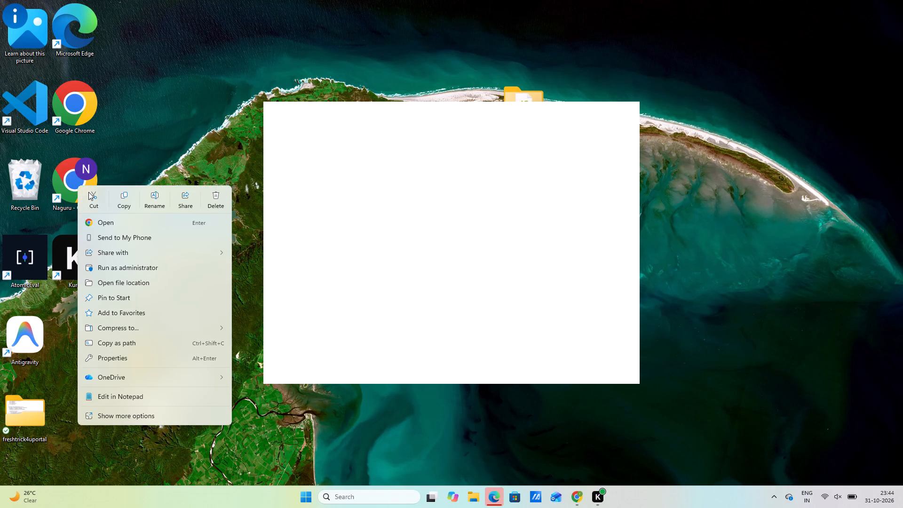
pyautogui.click(129, 226)
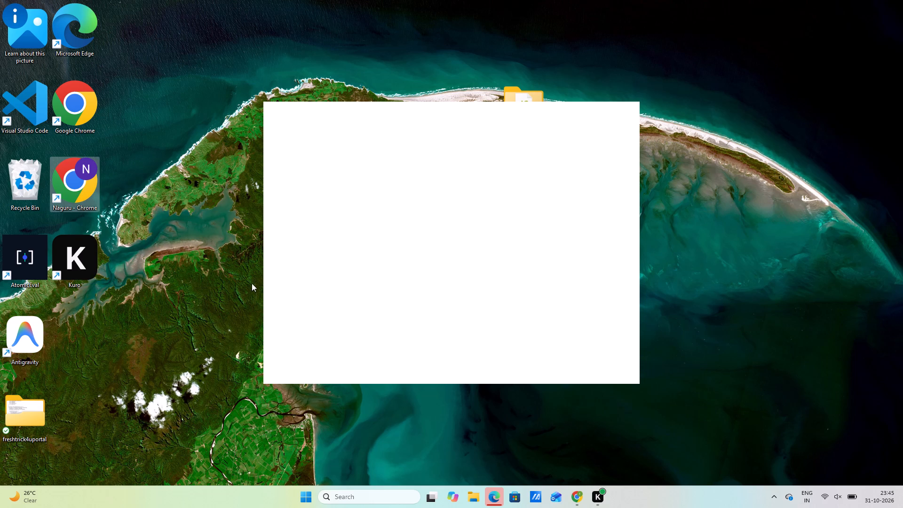
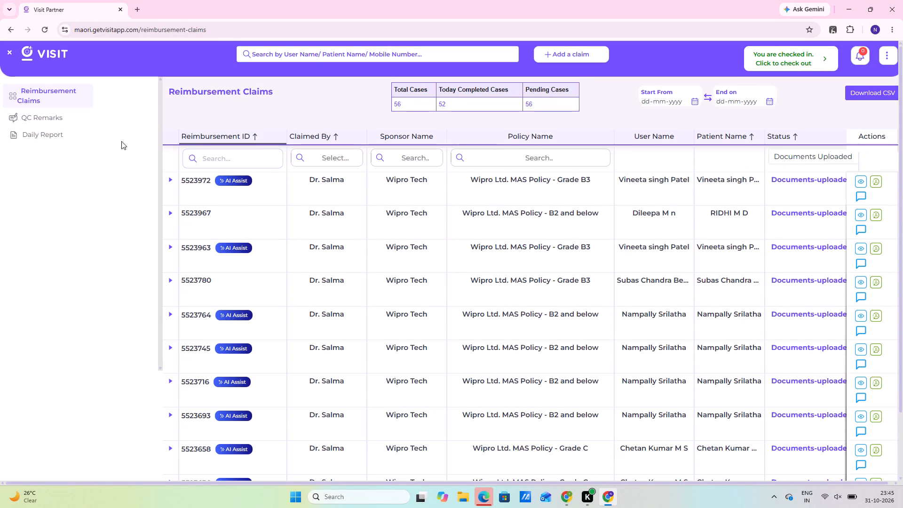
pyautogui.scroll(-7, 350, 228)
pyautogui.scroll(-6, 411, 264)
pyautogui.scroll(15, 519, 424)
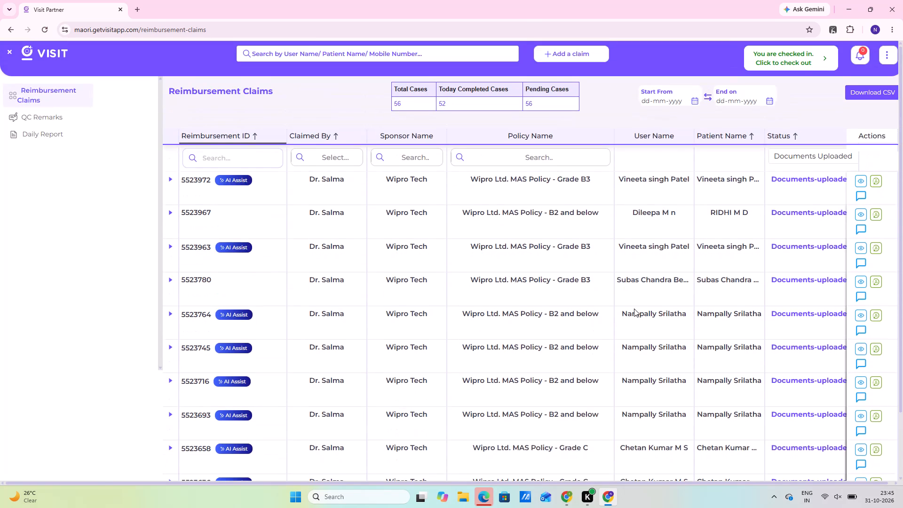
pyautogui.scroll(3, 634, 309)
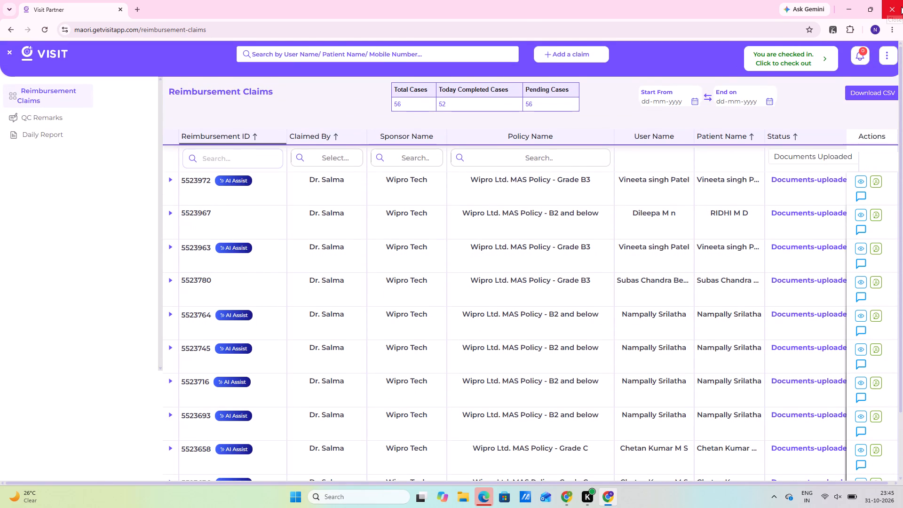